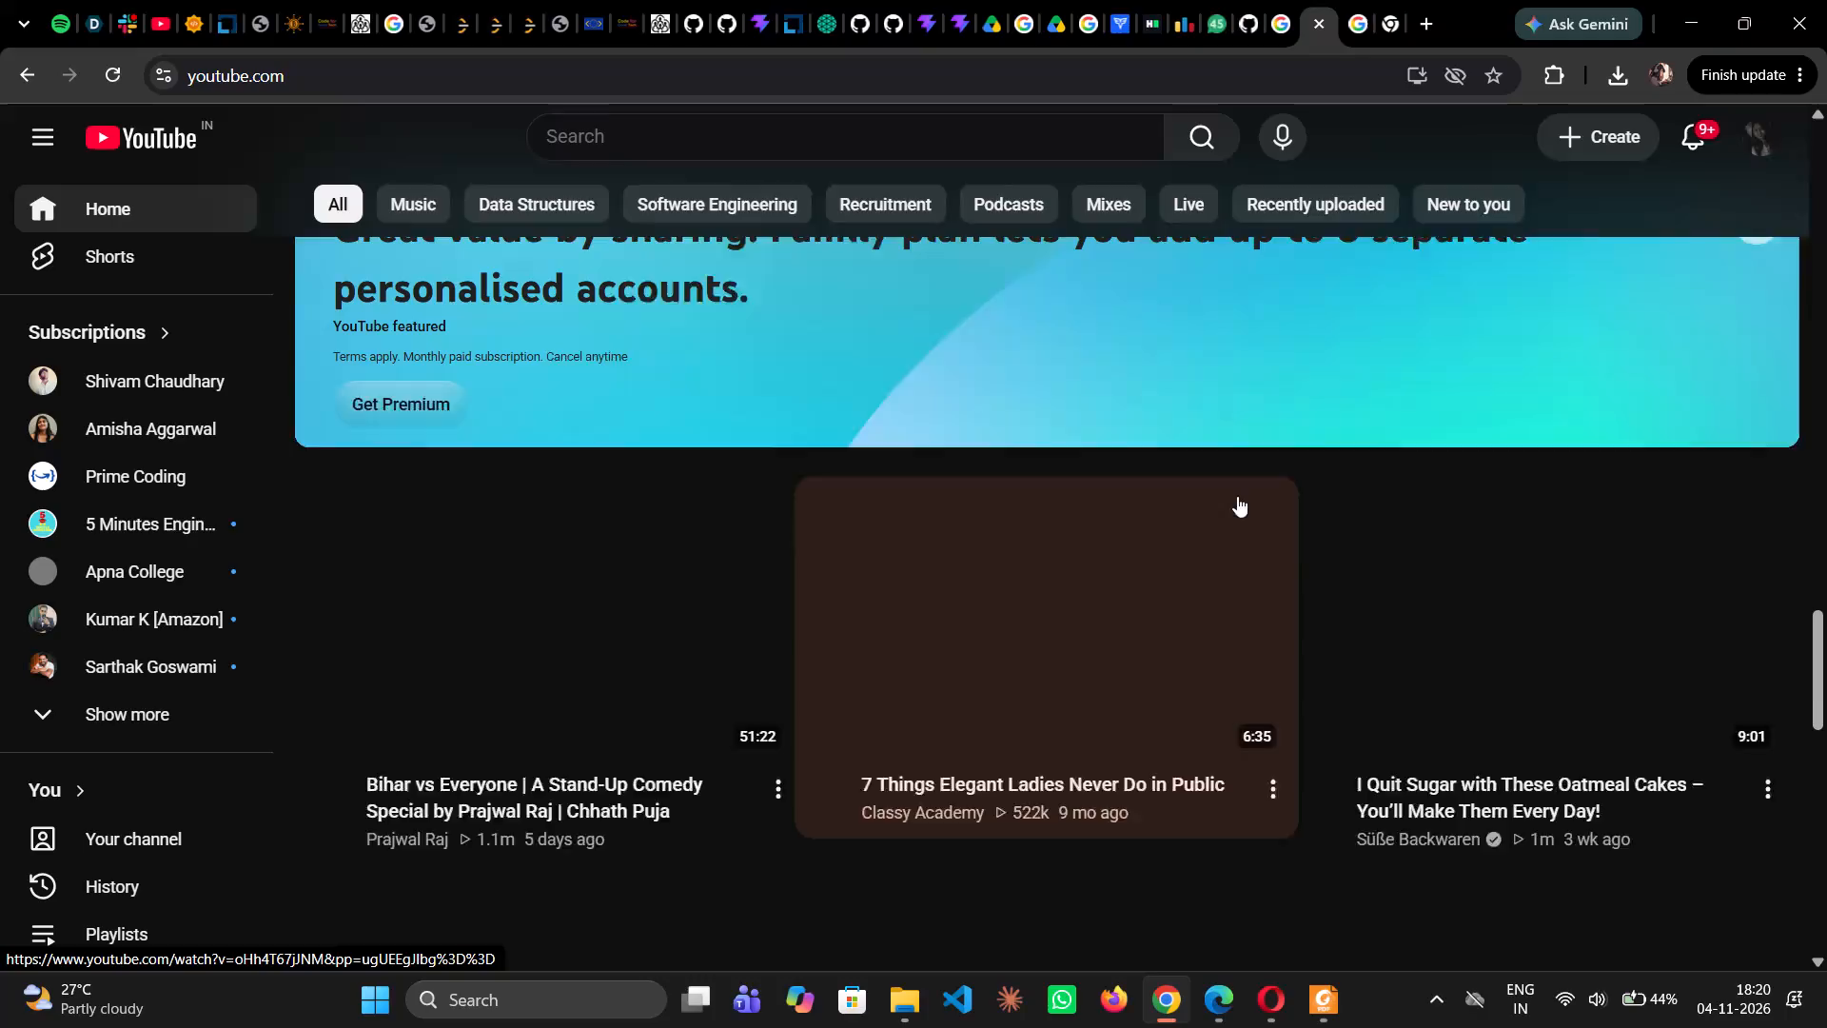
Close the YouTube home page tab.
scroll(1237, 496, "up", 4)
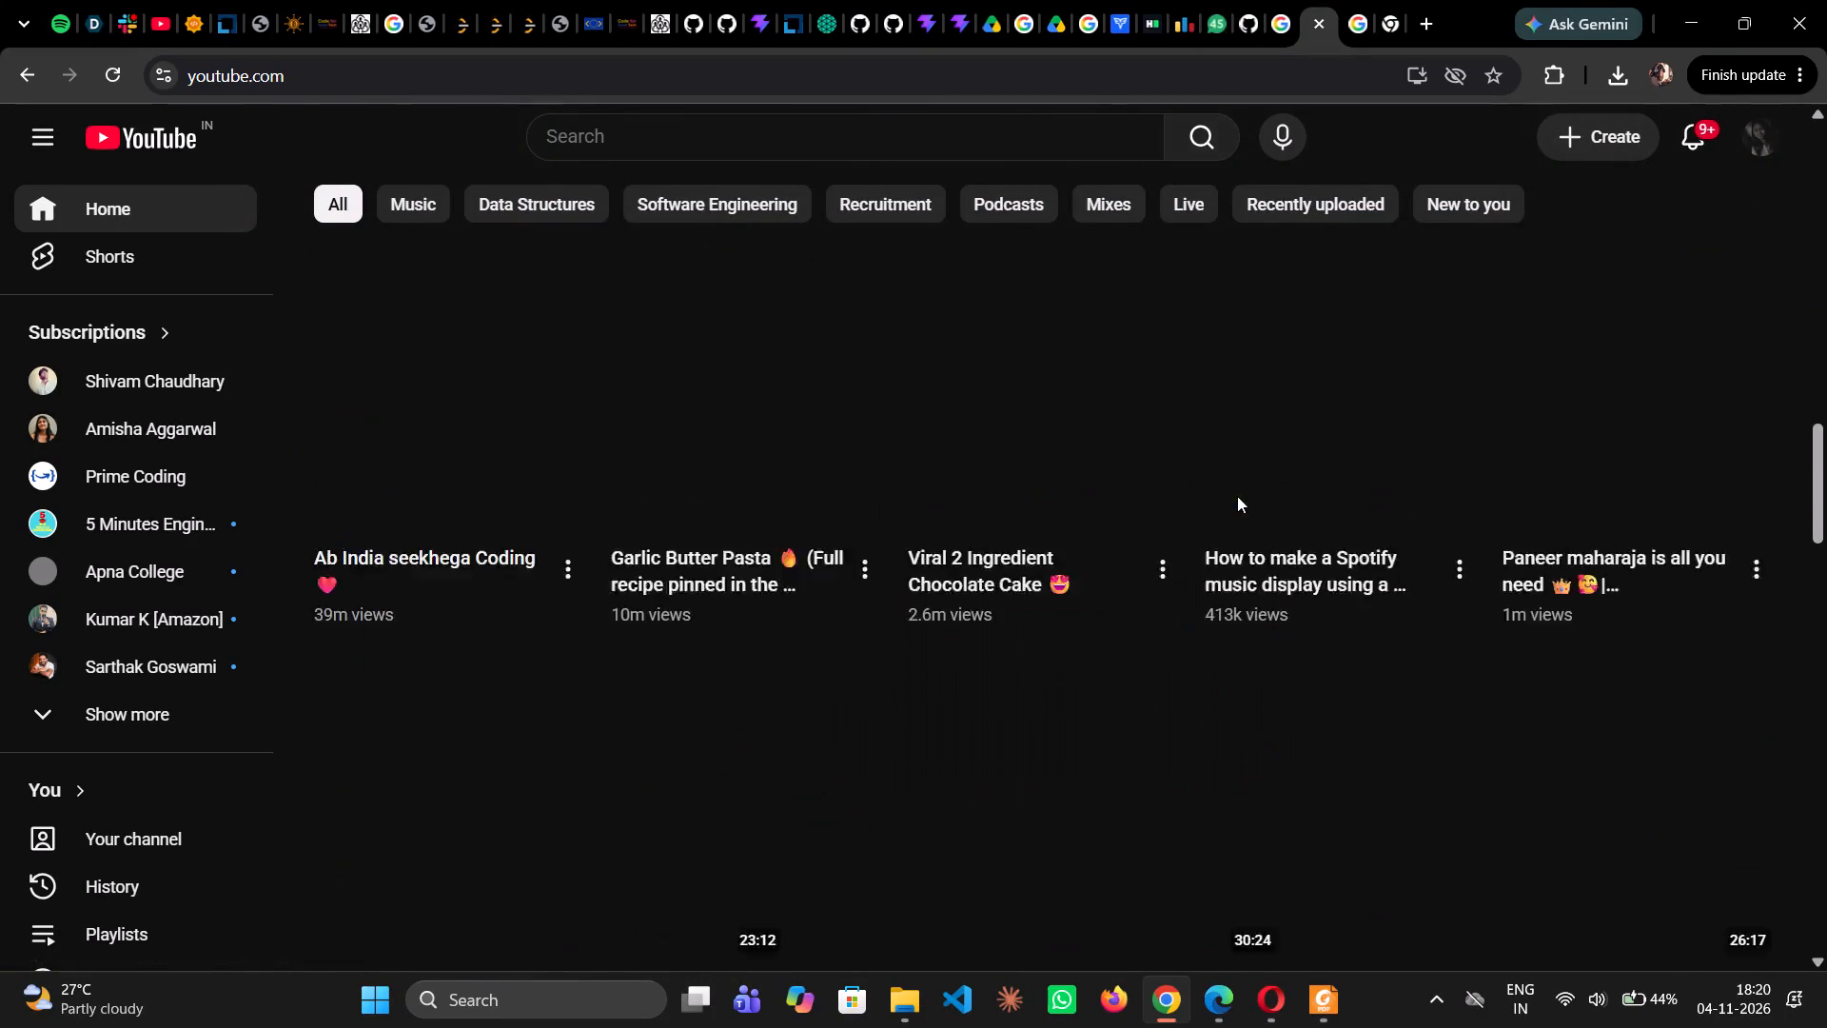
scroll(1237, 496, "up", 17)
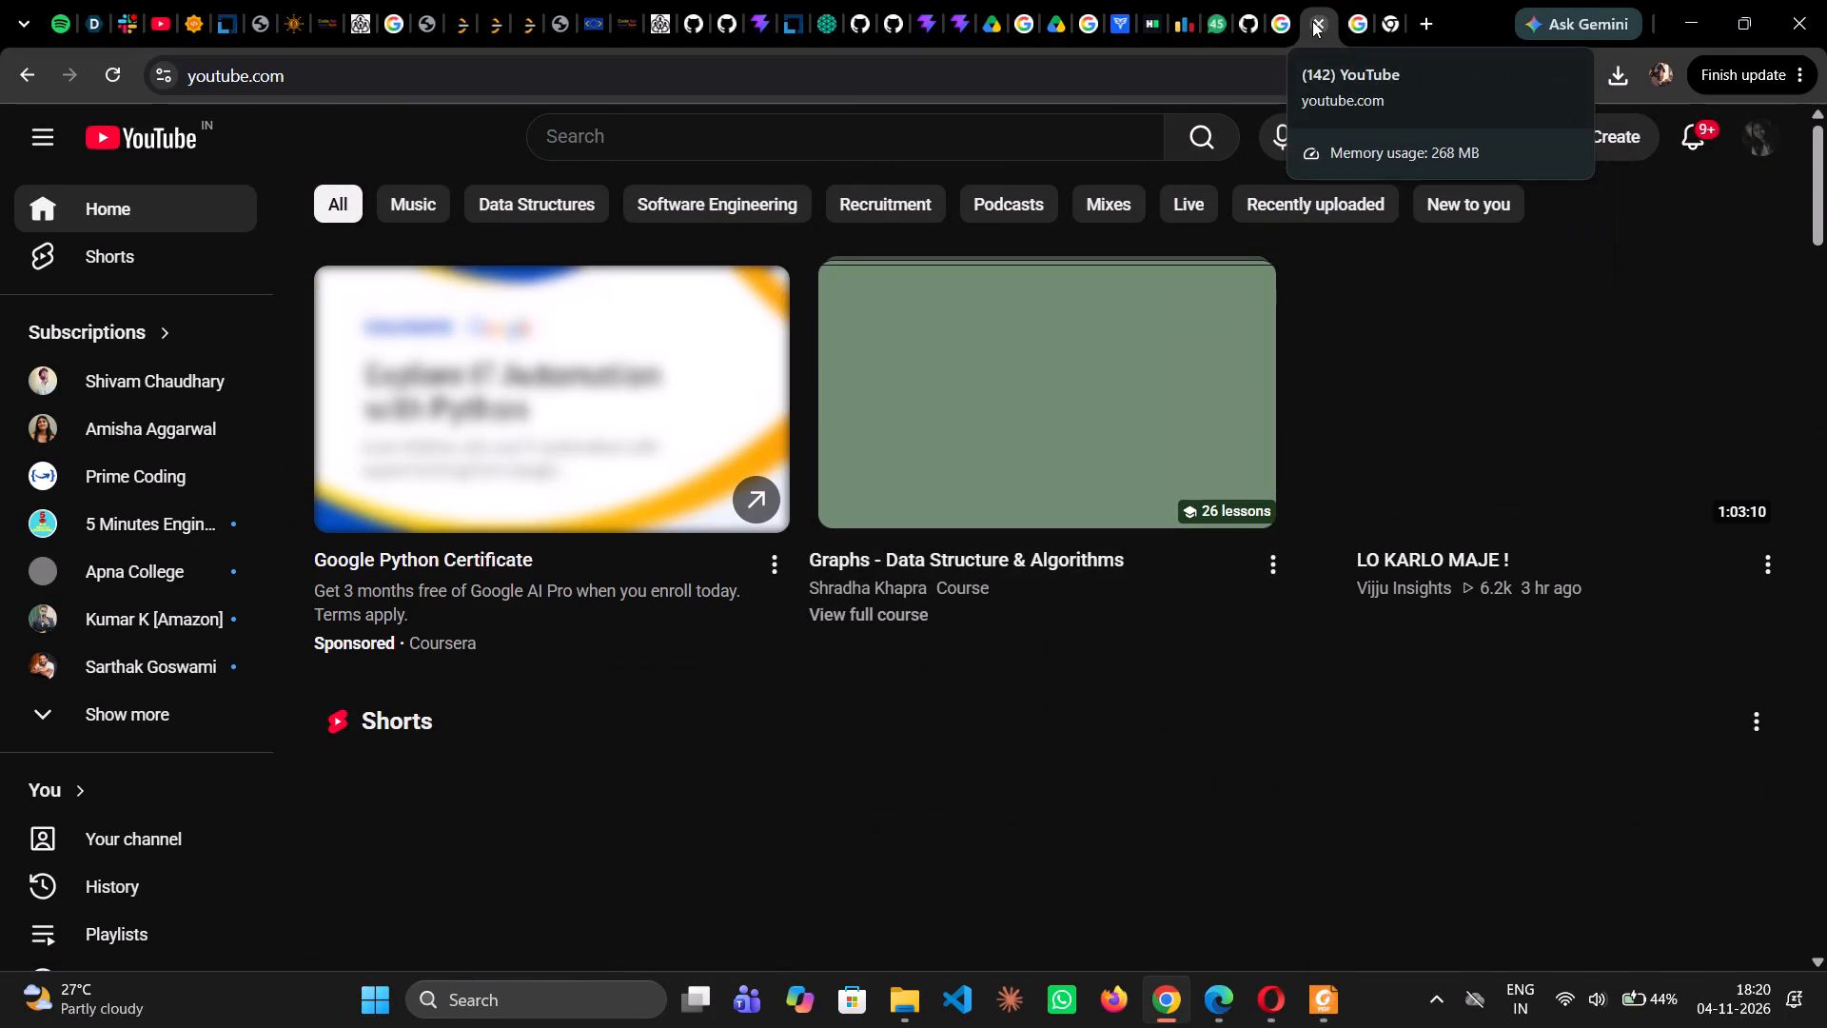
left_click(1312, 21)
Look through the AI Mode conversation about rewording the team's work message, and close its tab.
scroll(1189, 408, "up", 2)
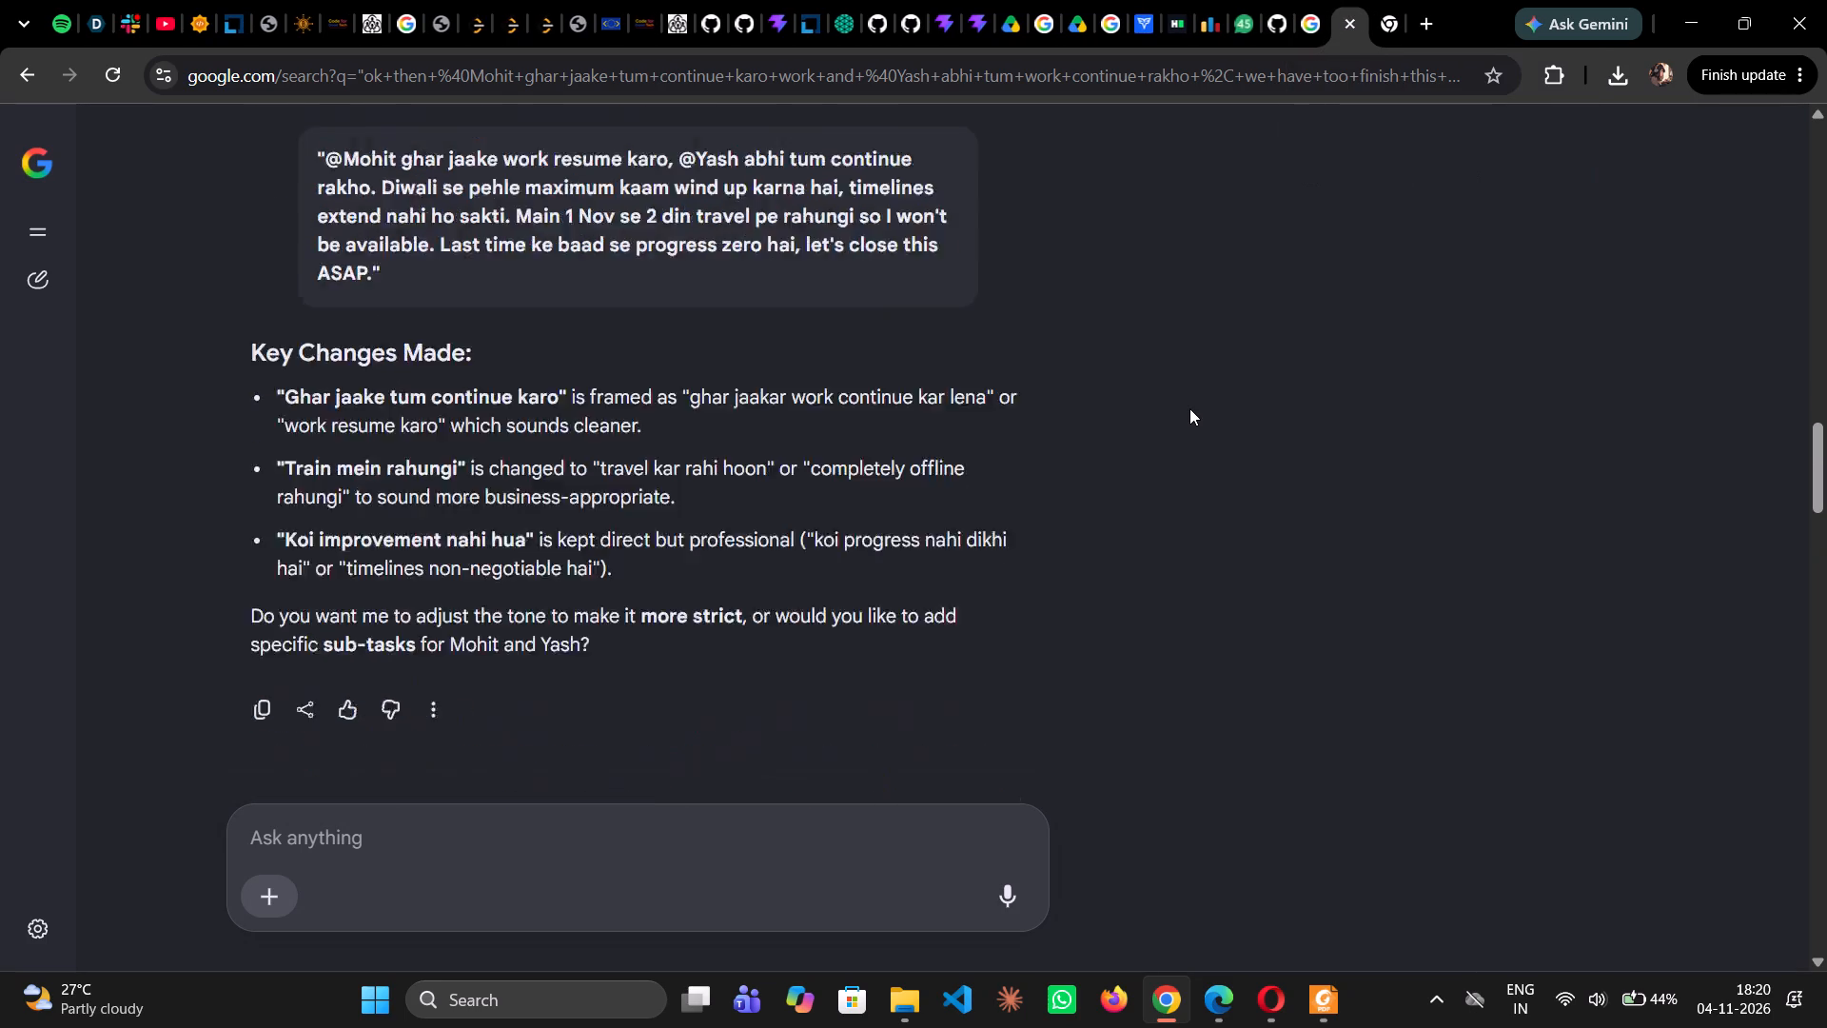
scroll(1189, 408, "up", 15)
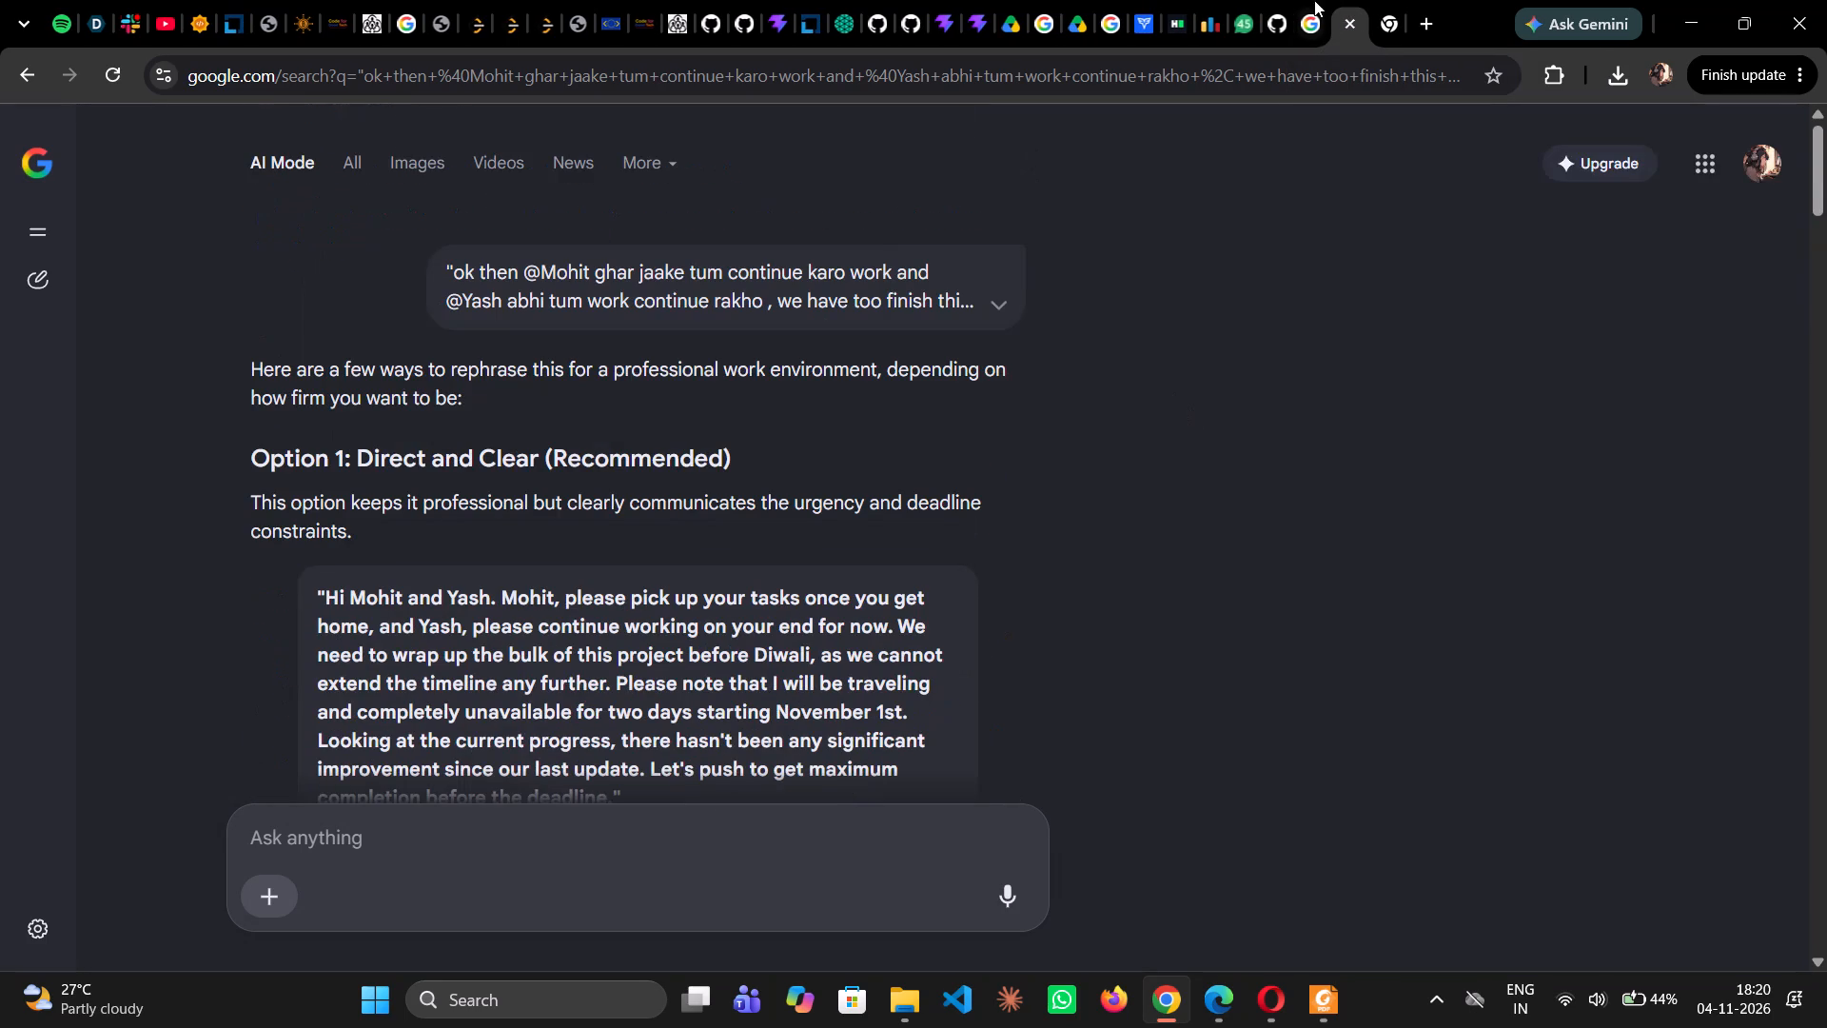
scroll(1259, 226, "down", 16)
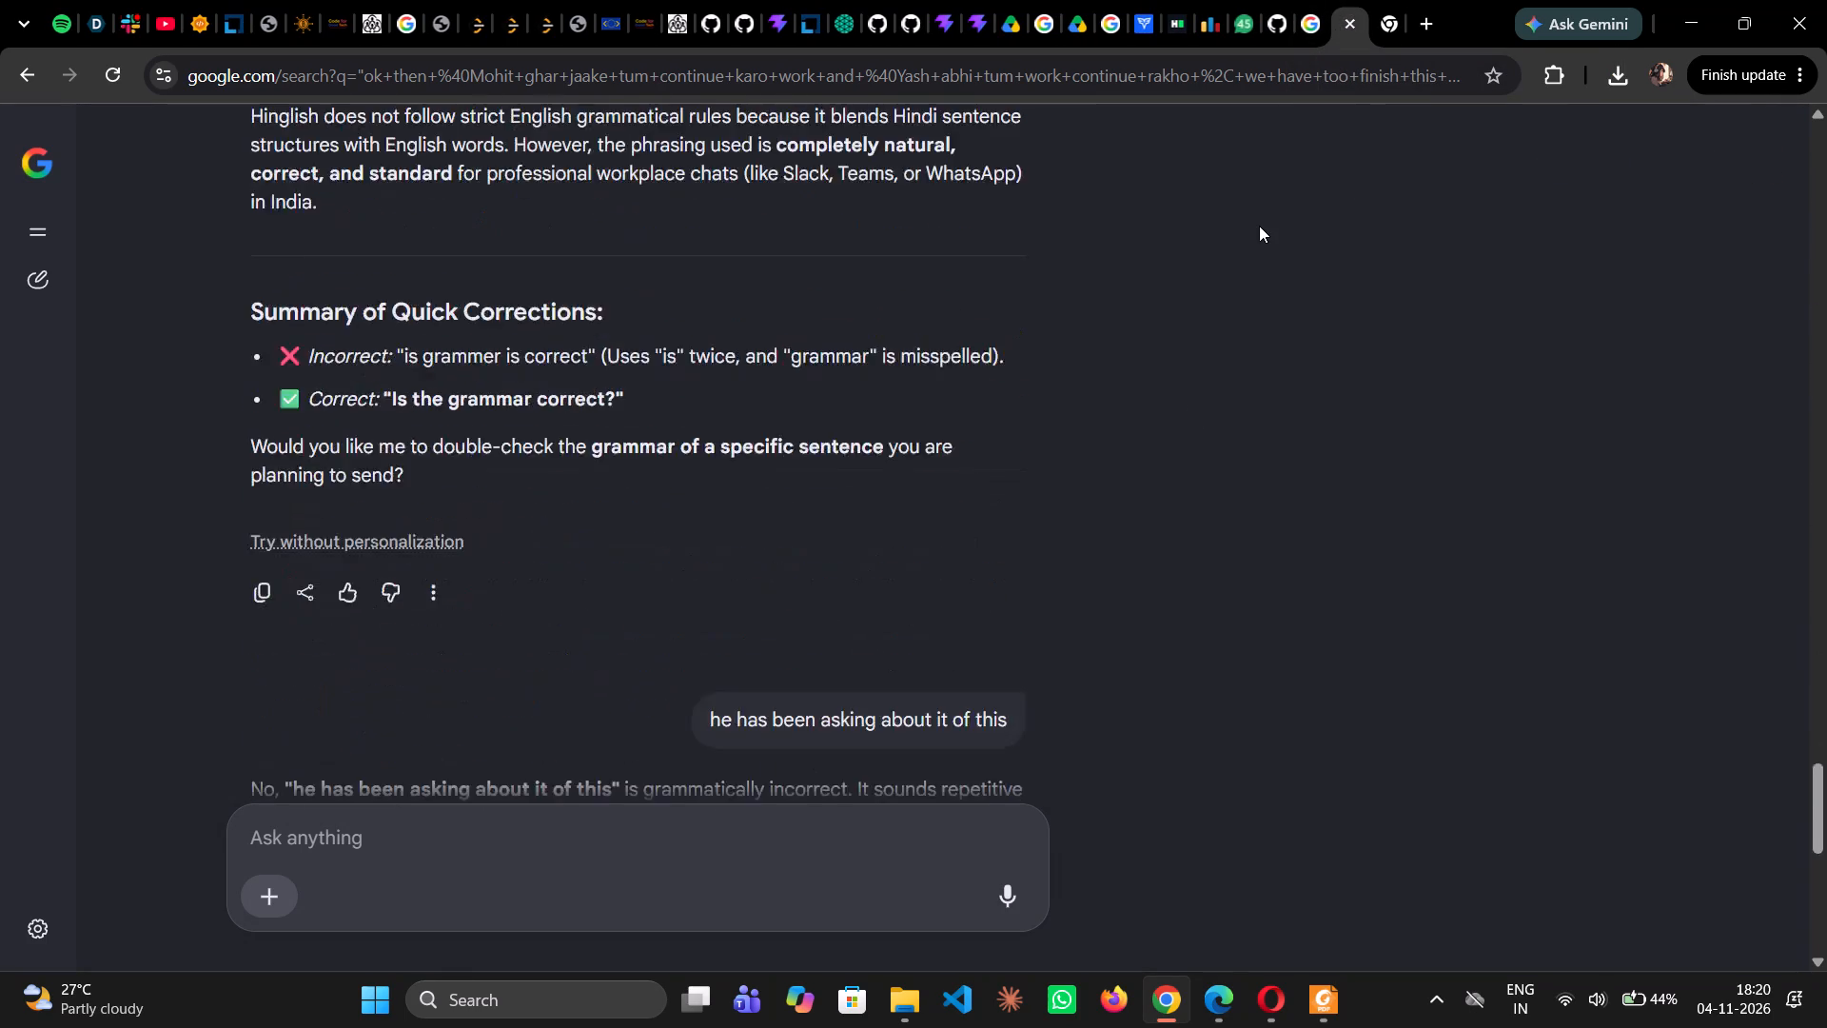
scroll(1259, 226, "down", 7)
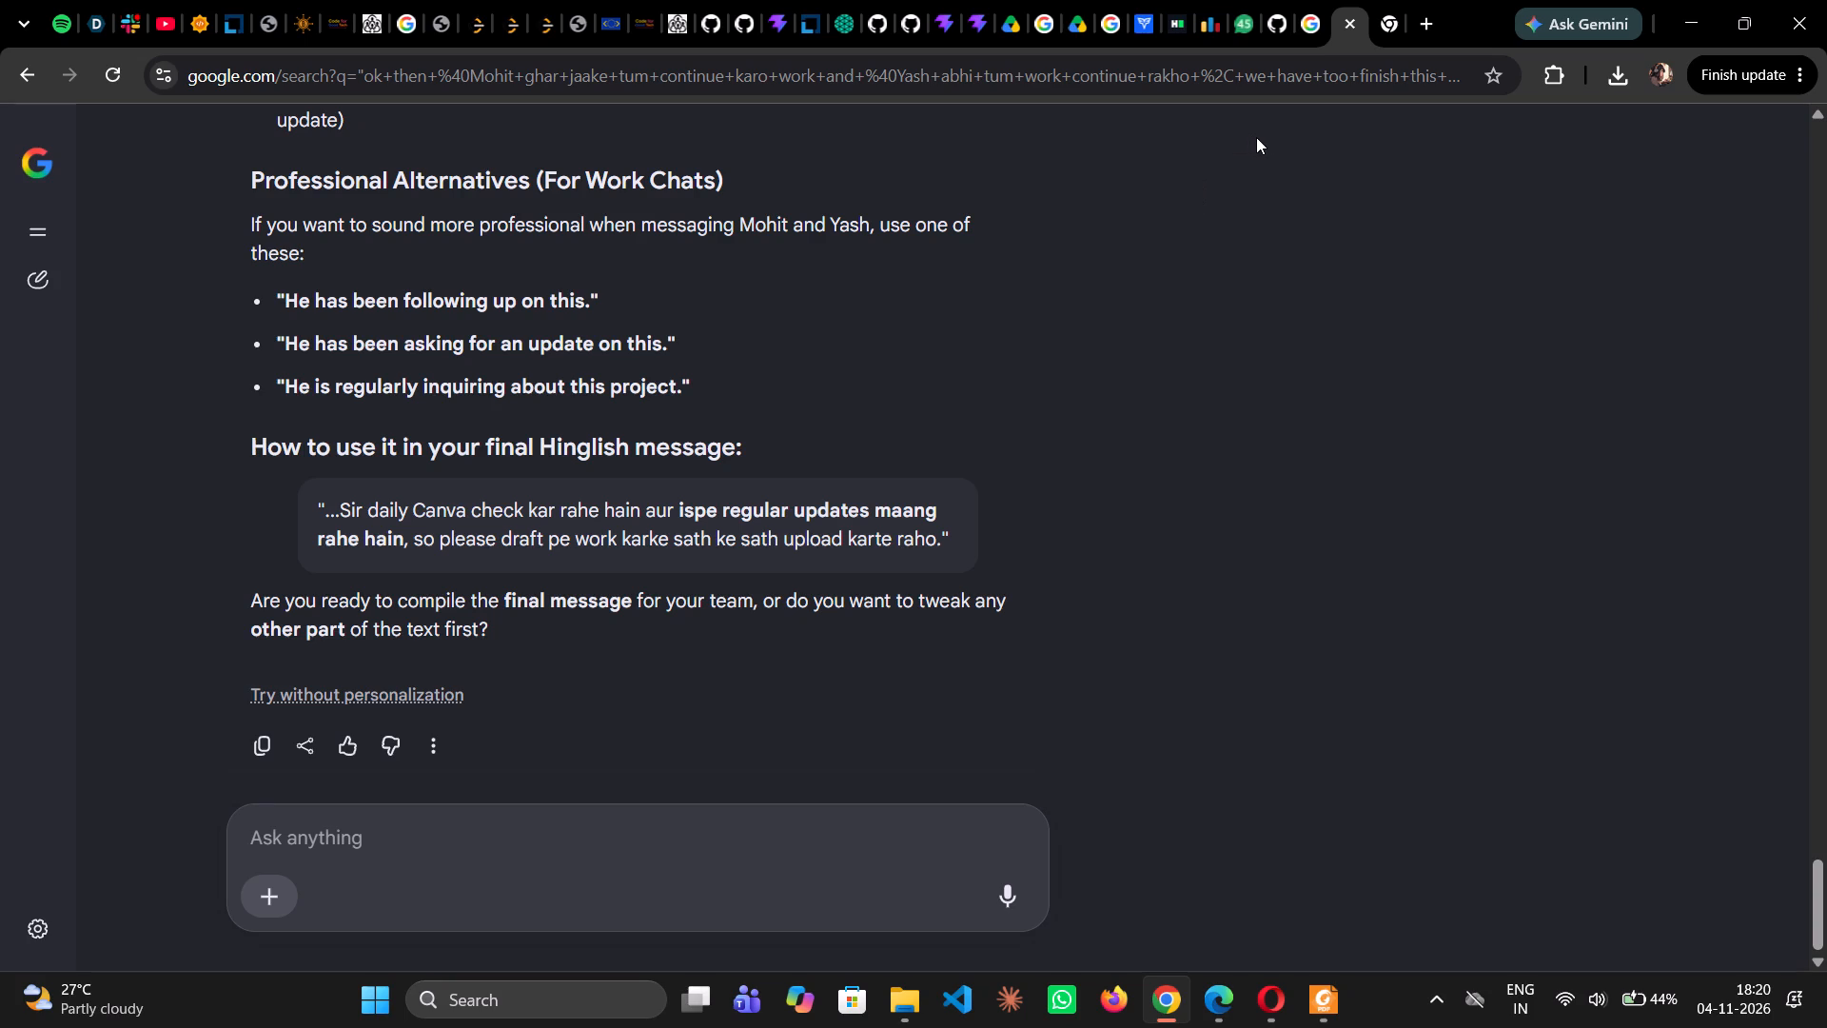
left_click(1345, 25)
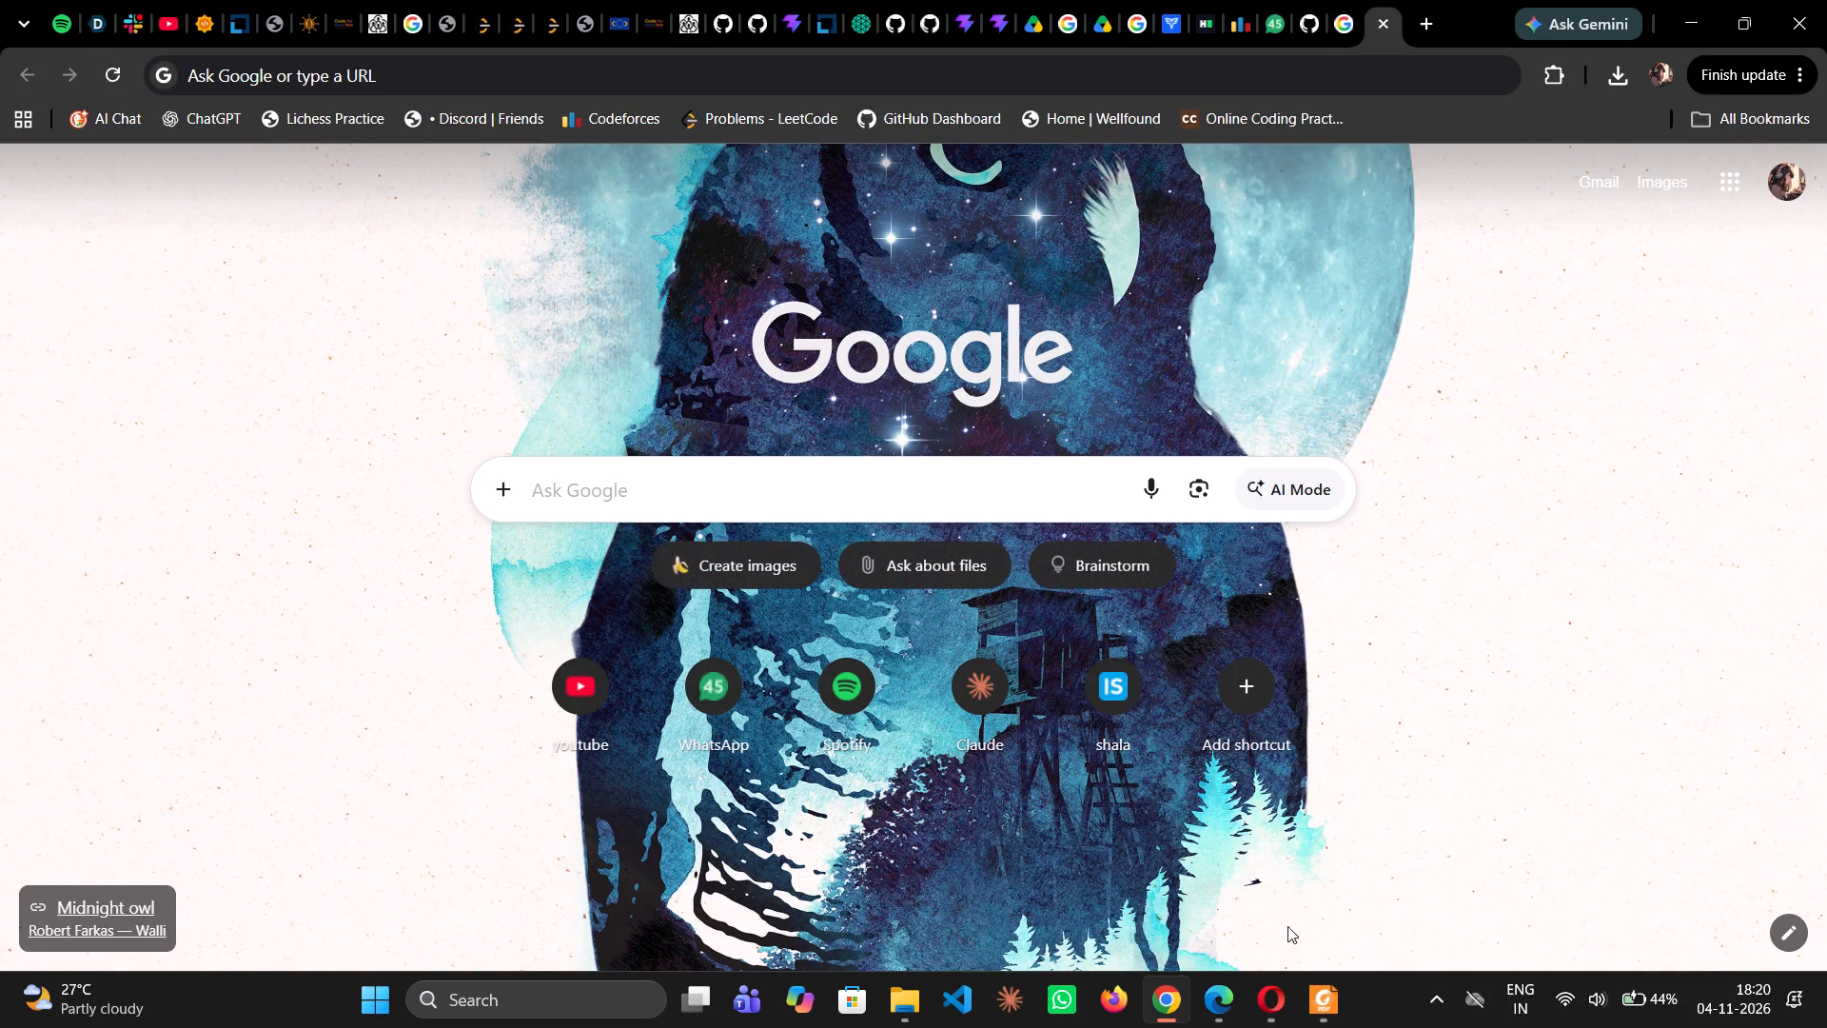
Switch to the Microsoft Edge window with the Coffee@Table@Booklet design open in Canva.
left_click(1211, 993)
left_click(1150, 901)
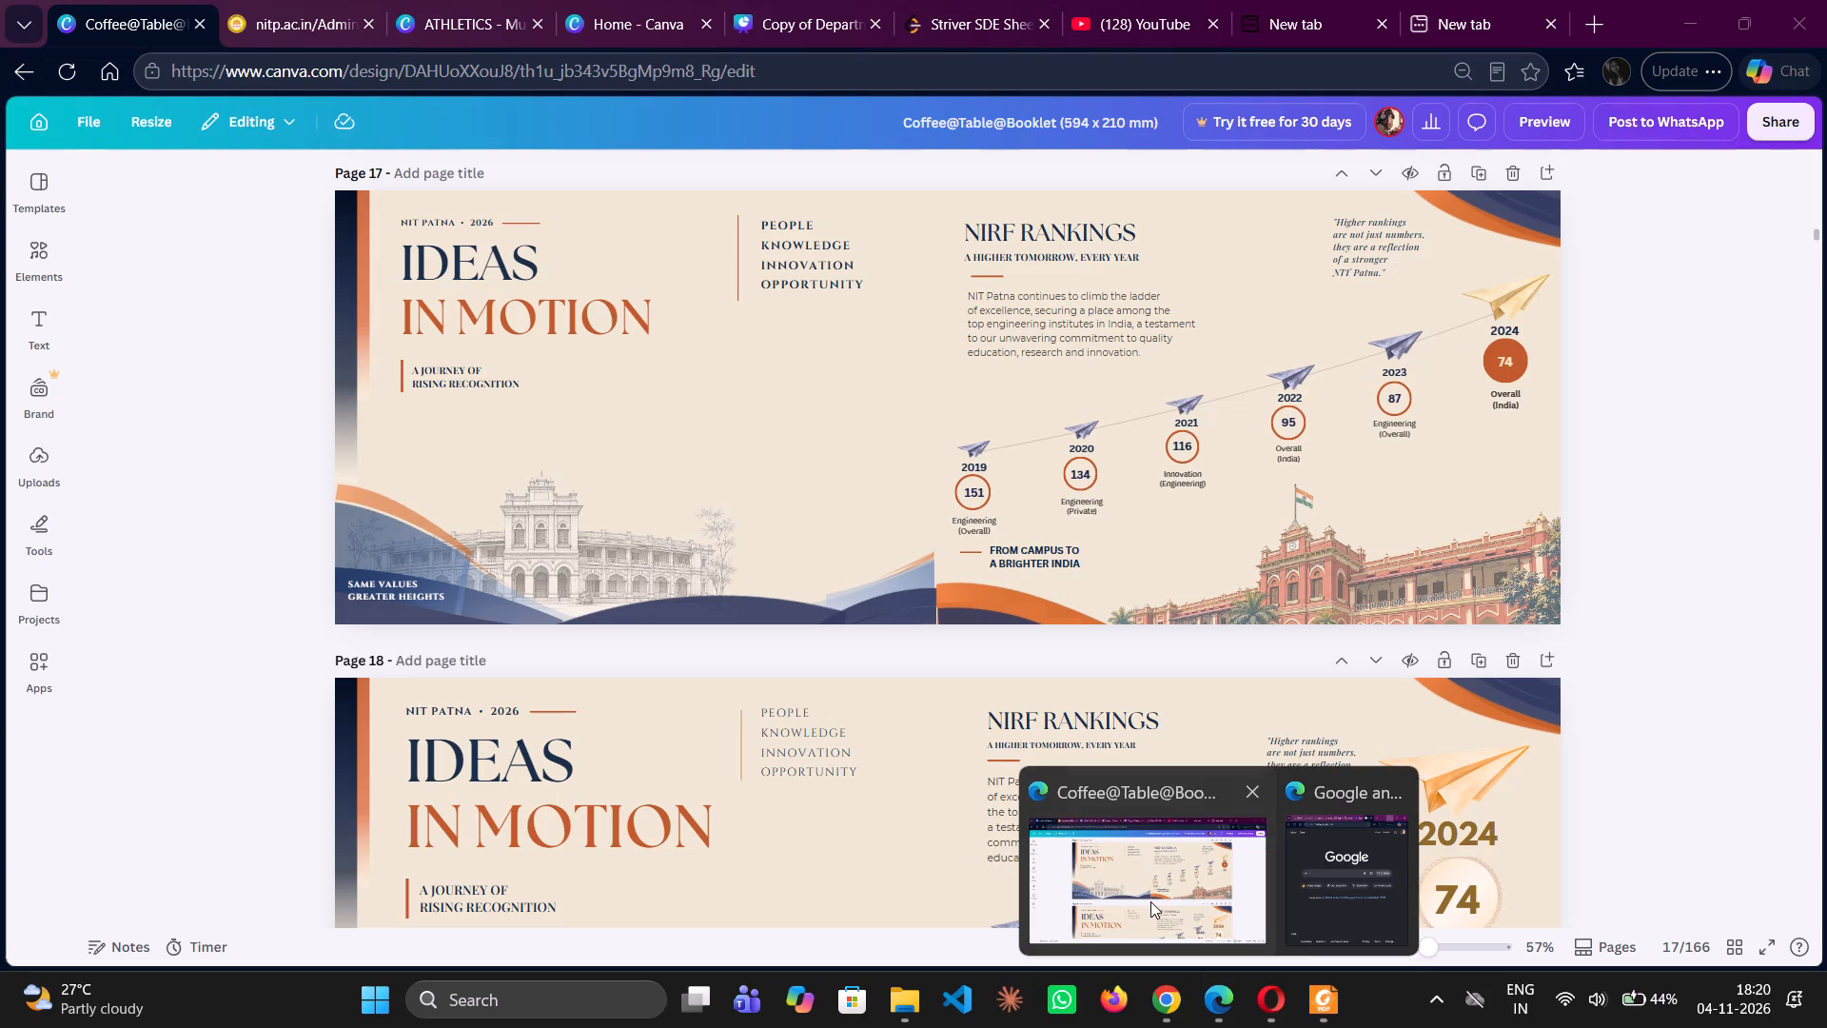
Review the booklet spreads from the NIRF rankings on page 17 through the placements overview on page 32.
scroll(1122, 478, "up", 1)
scroll(1122, 478, "down", 1)
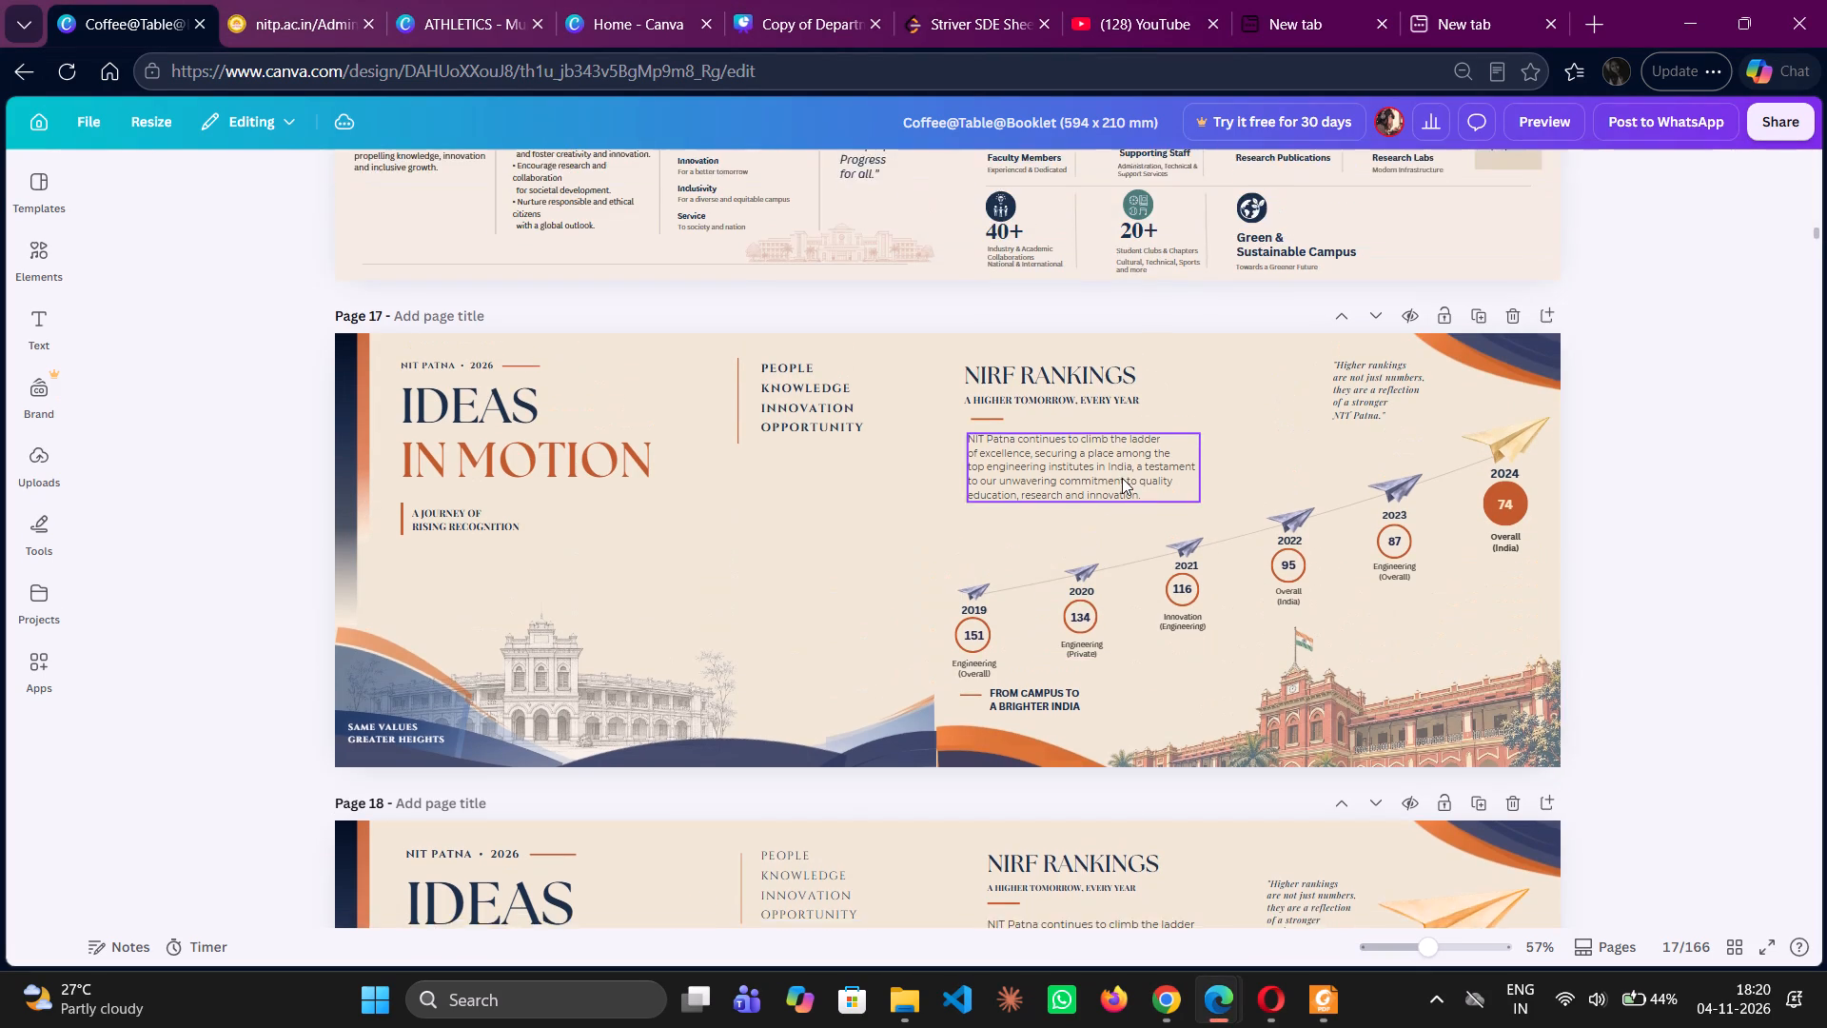
scroll(1122, 478, "down", 6)
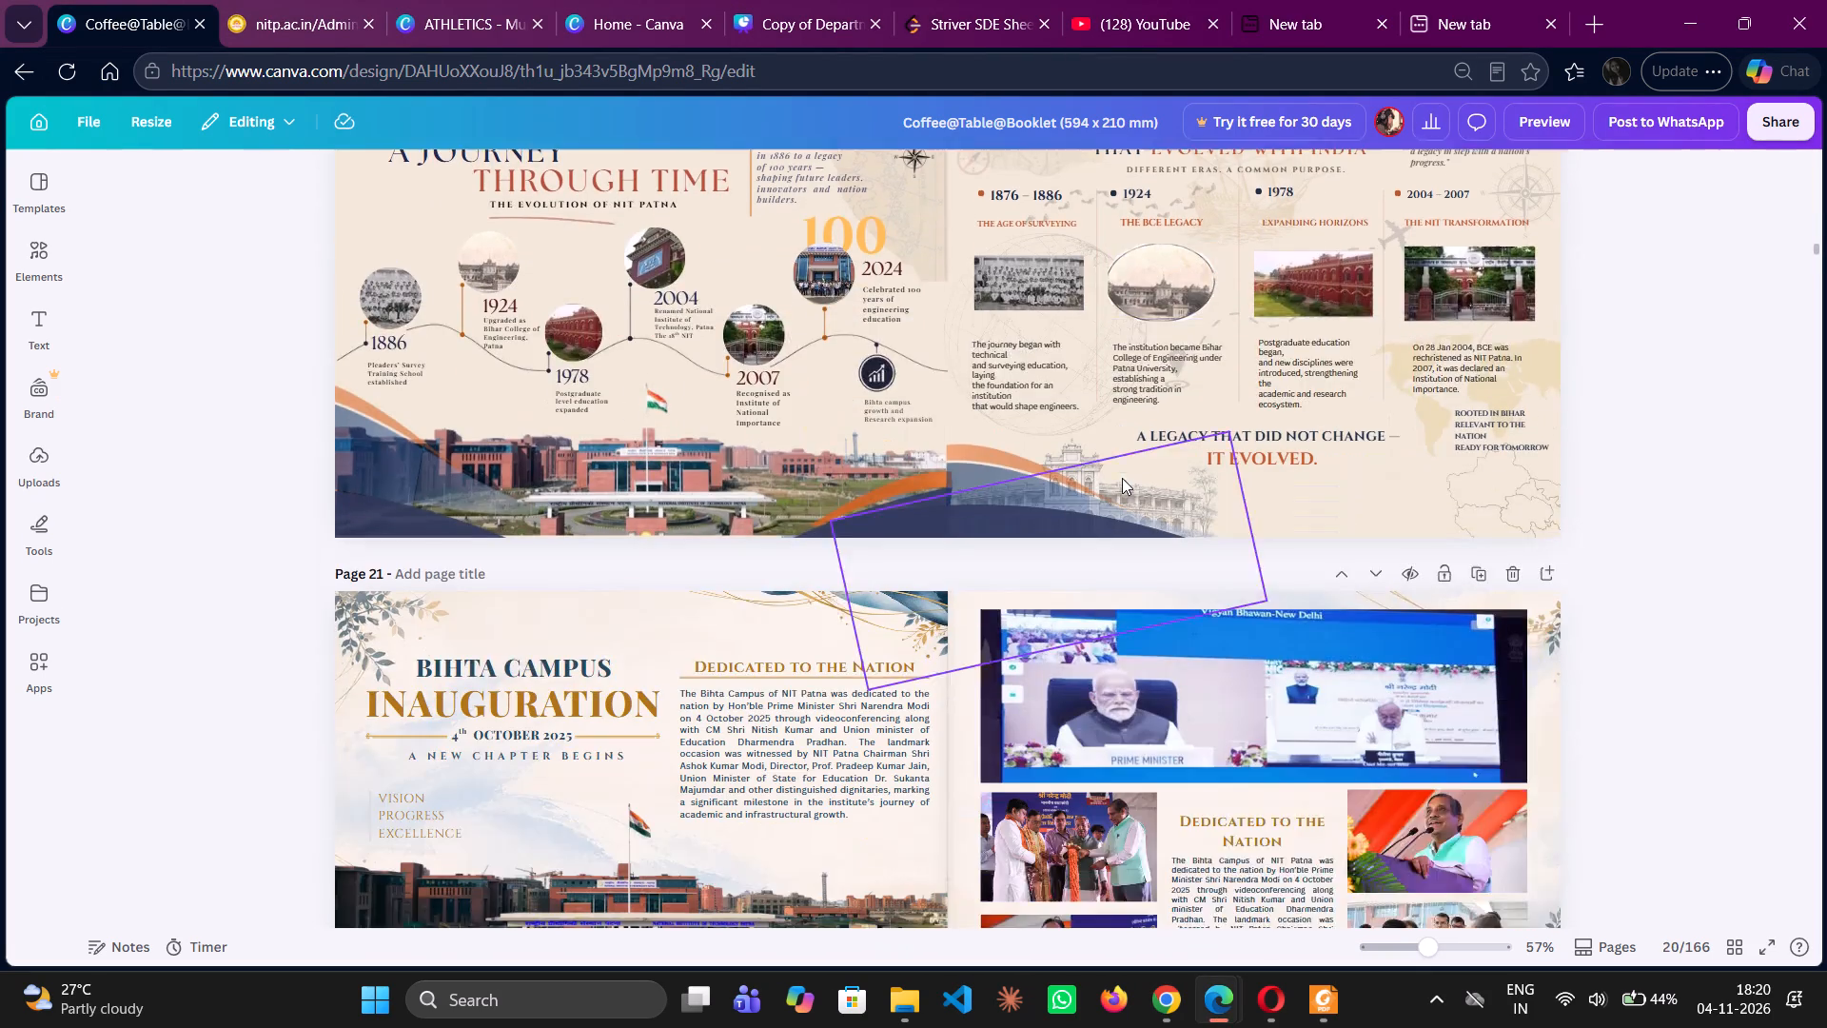
scroll(1122, 478, "down", 6)
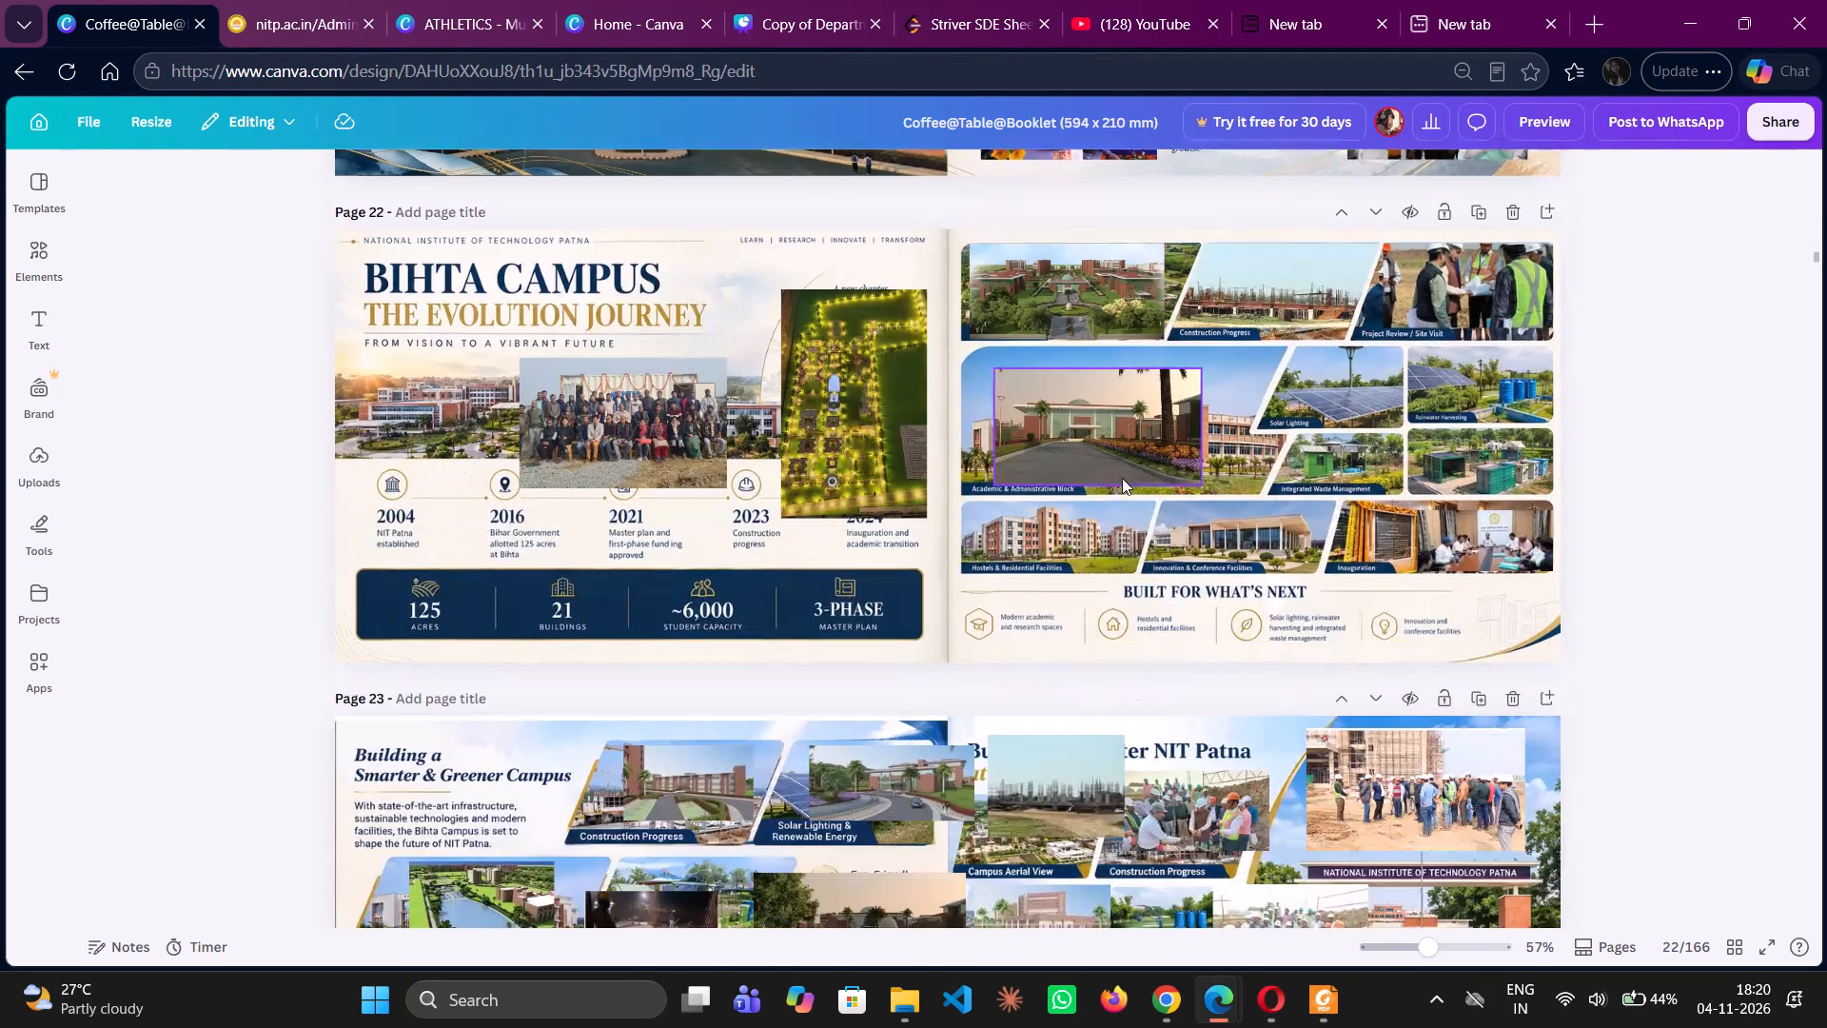
scroll(1122, 478, "down", 6)
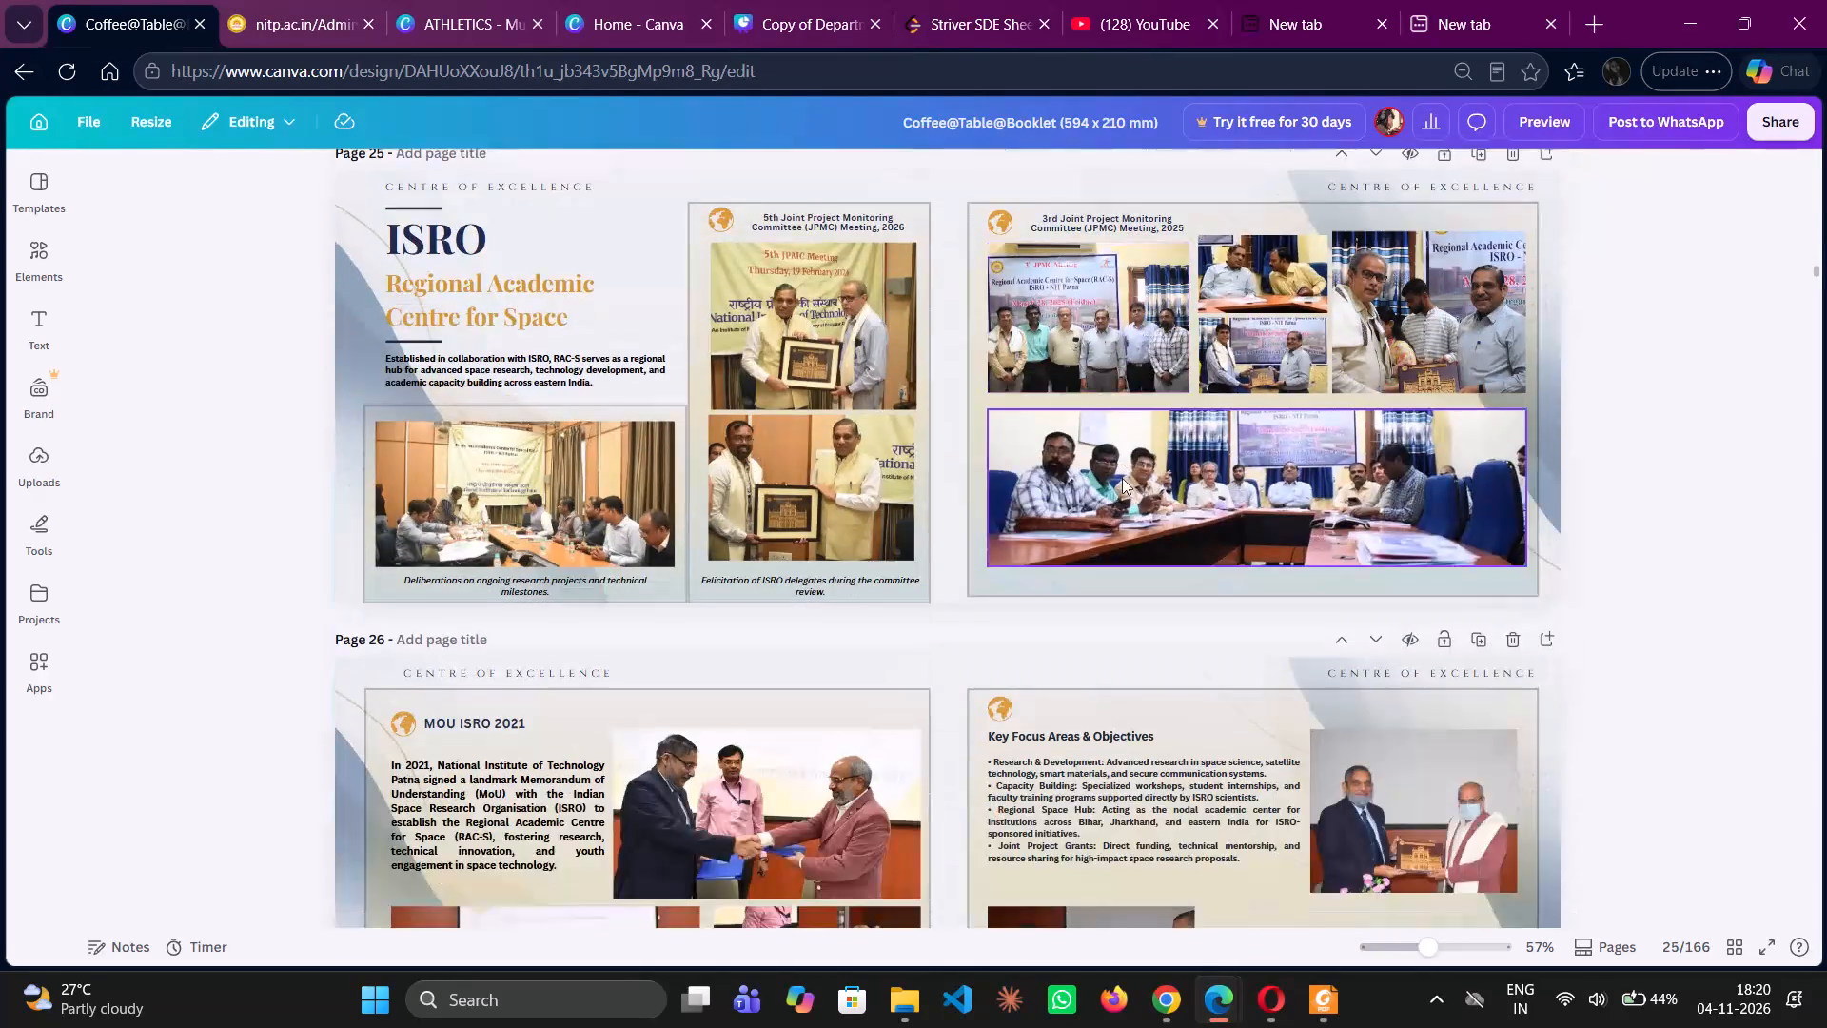
scroll(1122, 478, "down", 4)
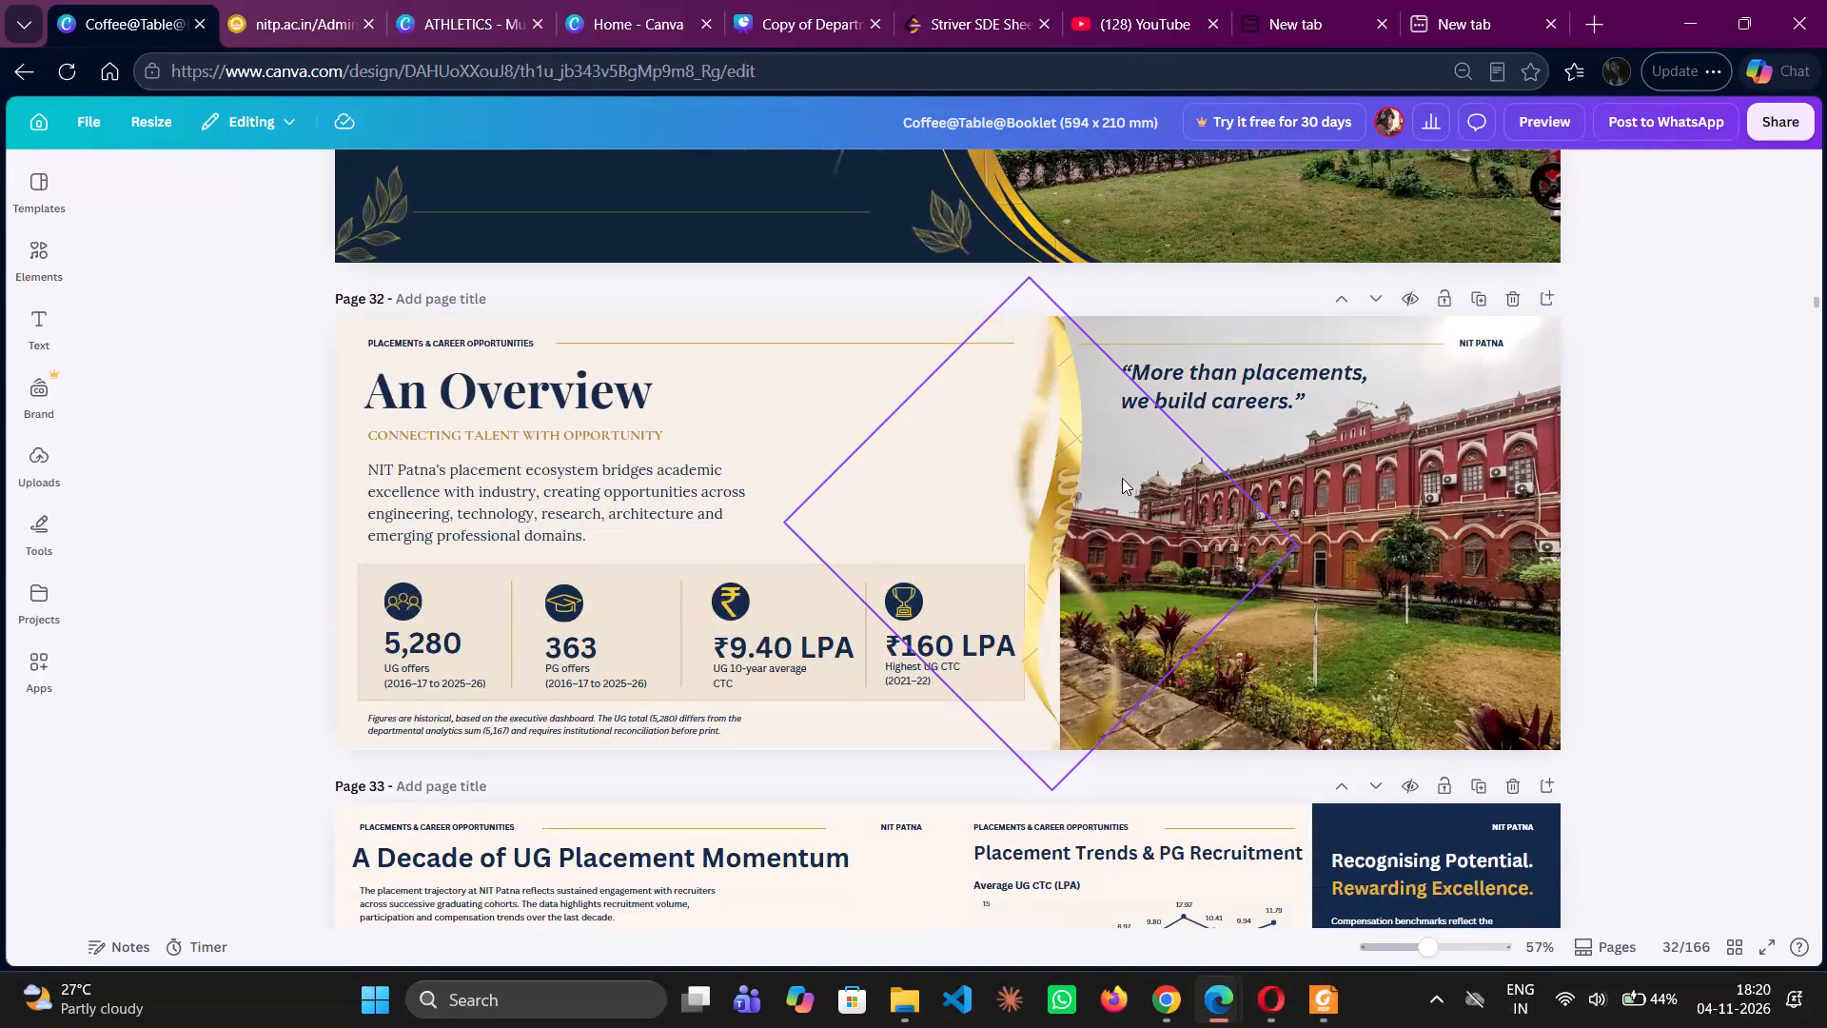
Examine the Placements & Career Opportunities spreads on pages 33 to 37, including the charts, recruiters and companies pages.
scroll(1231, 604, "down", 3)
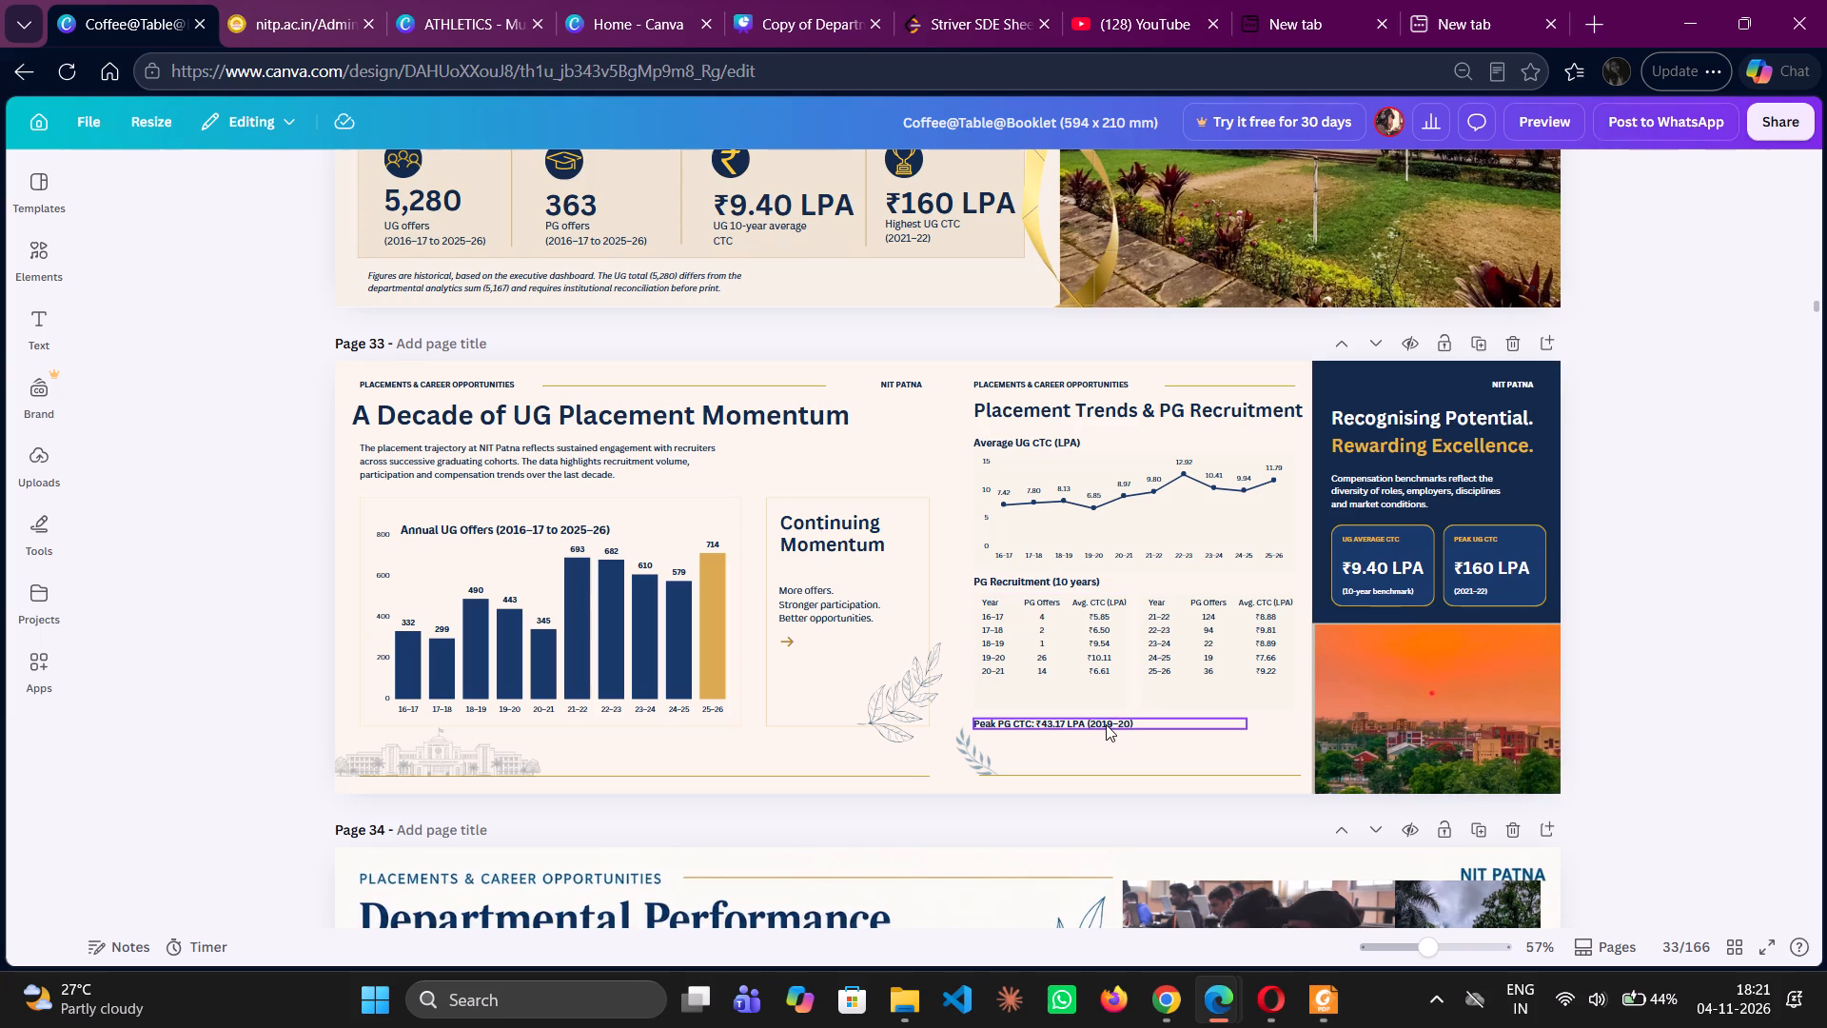
scroll(1032, 752, "down", 2)
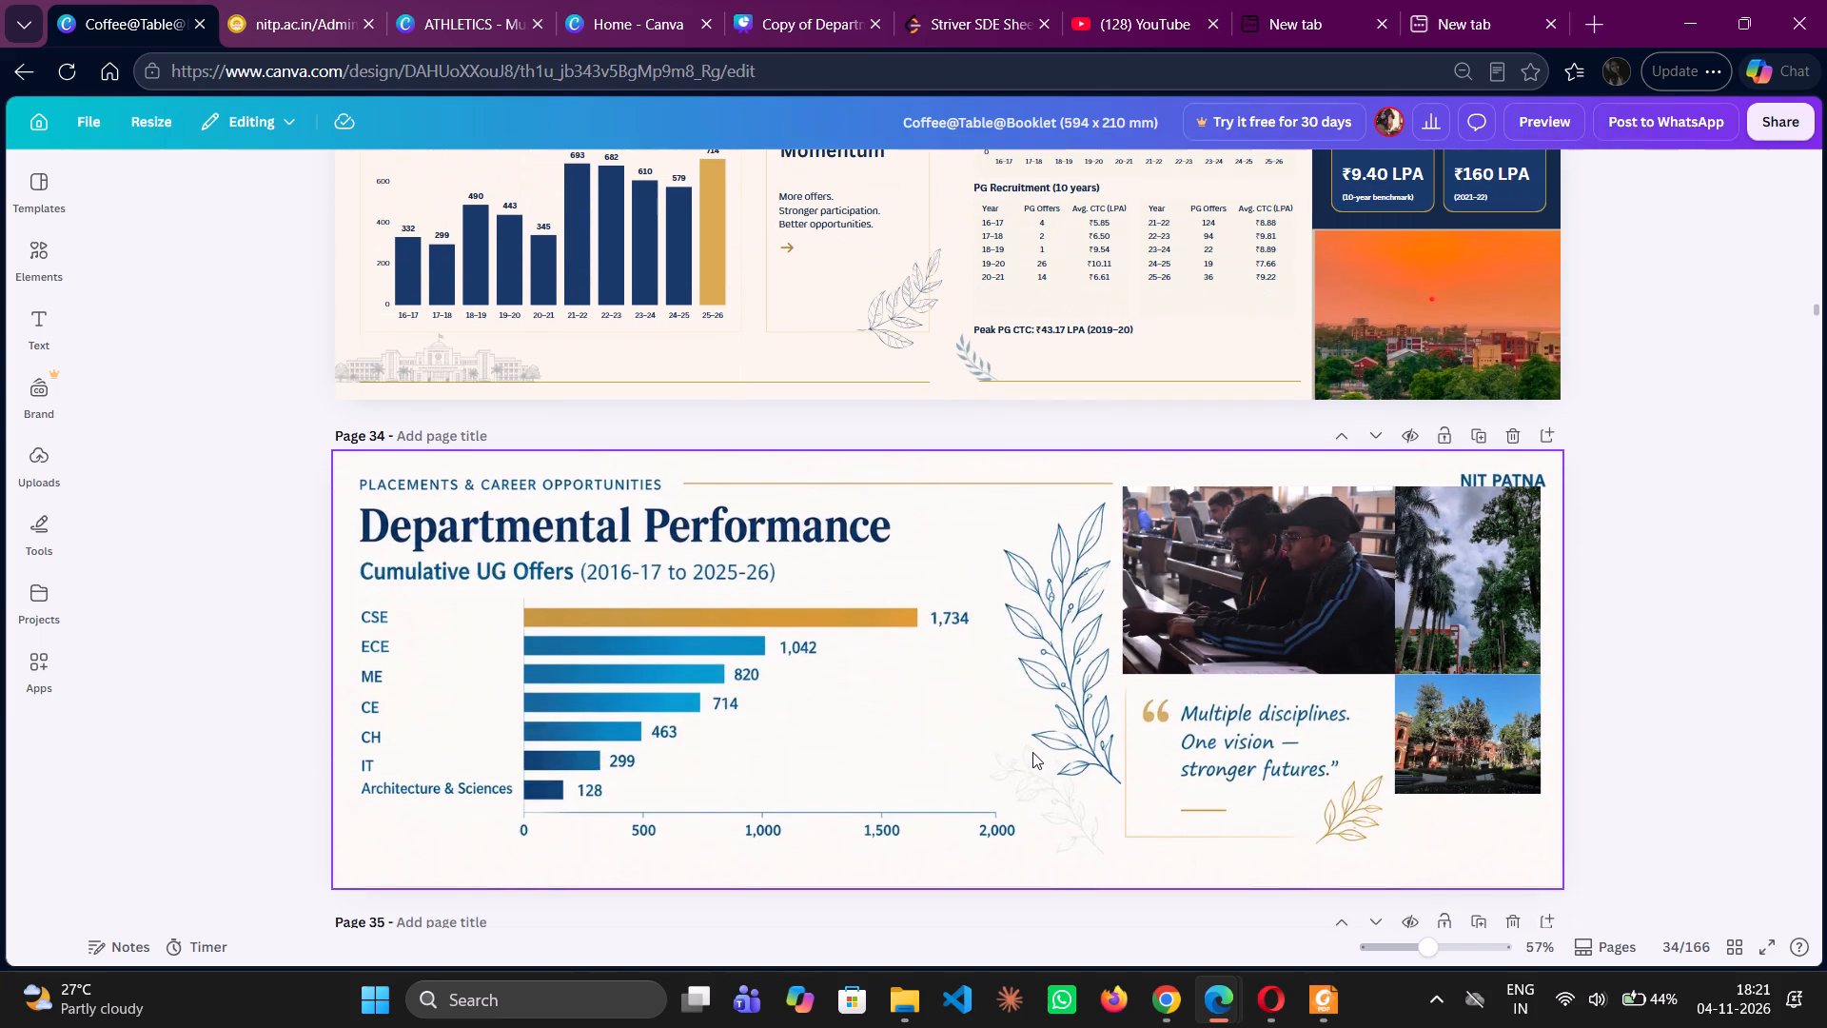
scroll(1032, 752, "down", 1)
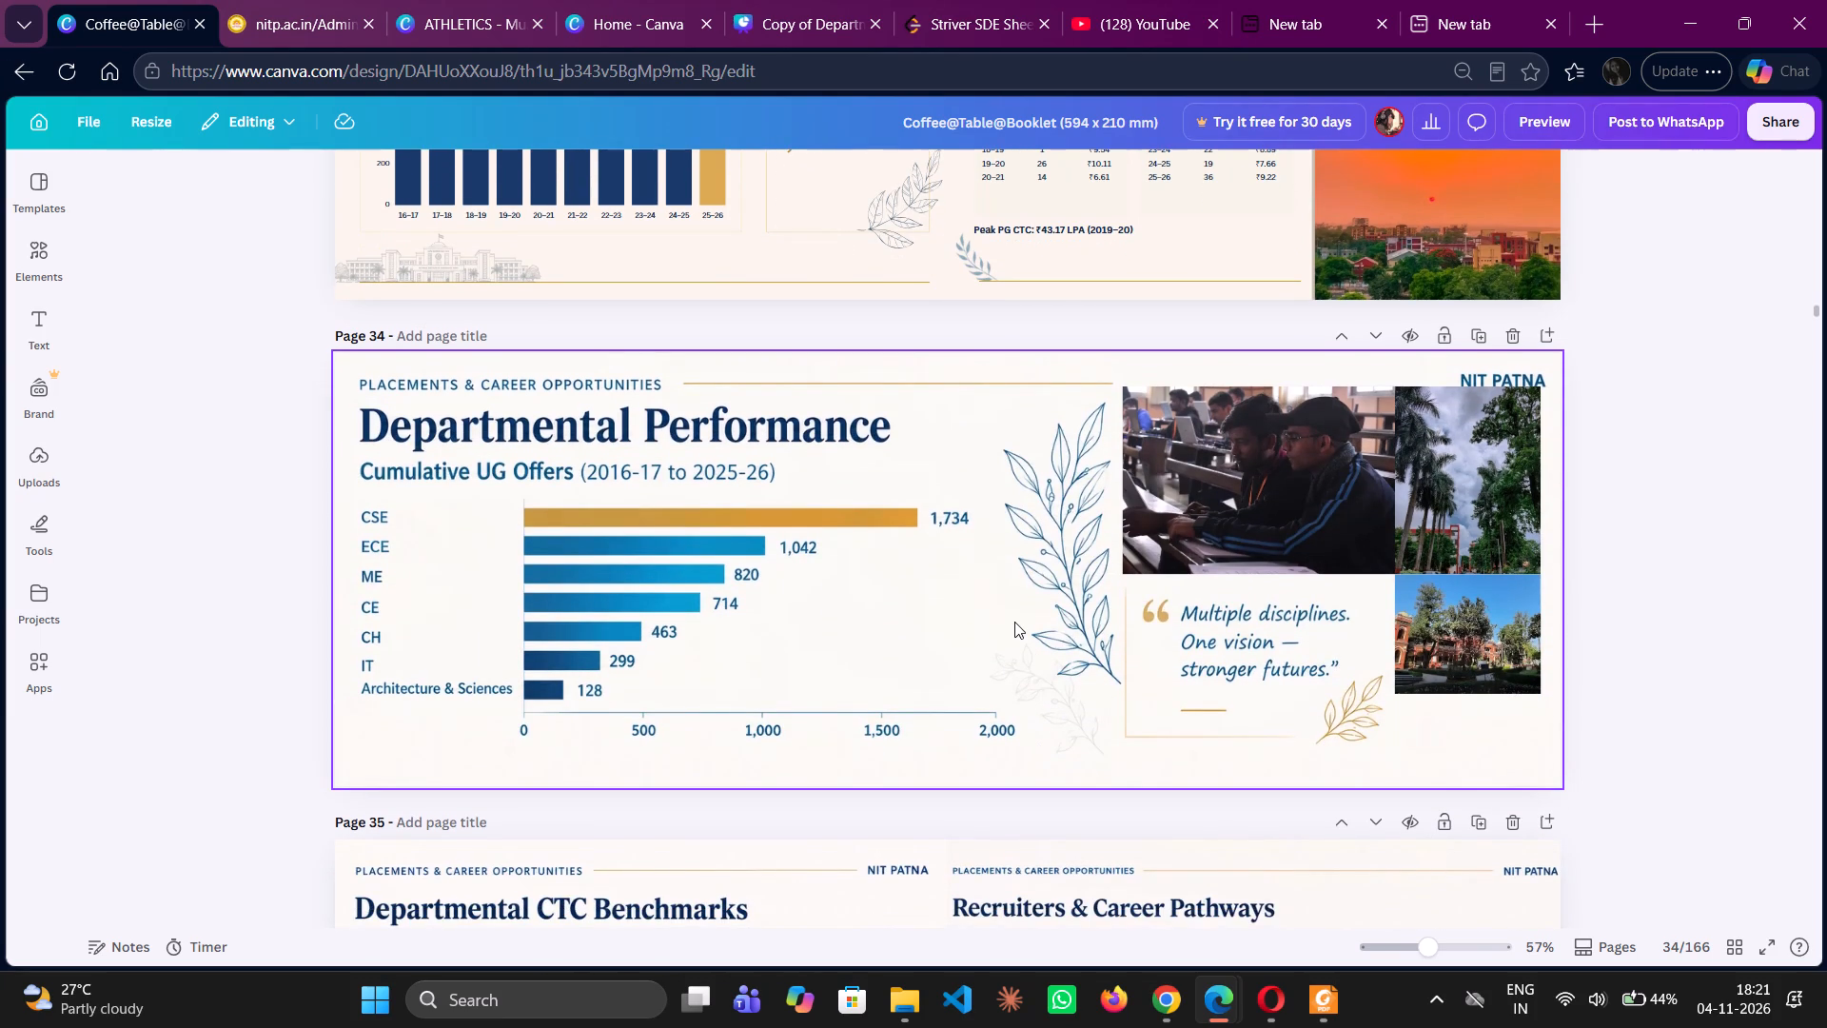
scroll(1014, 622, "down", 3)
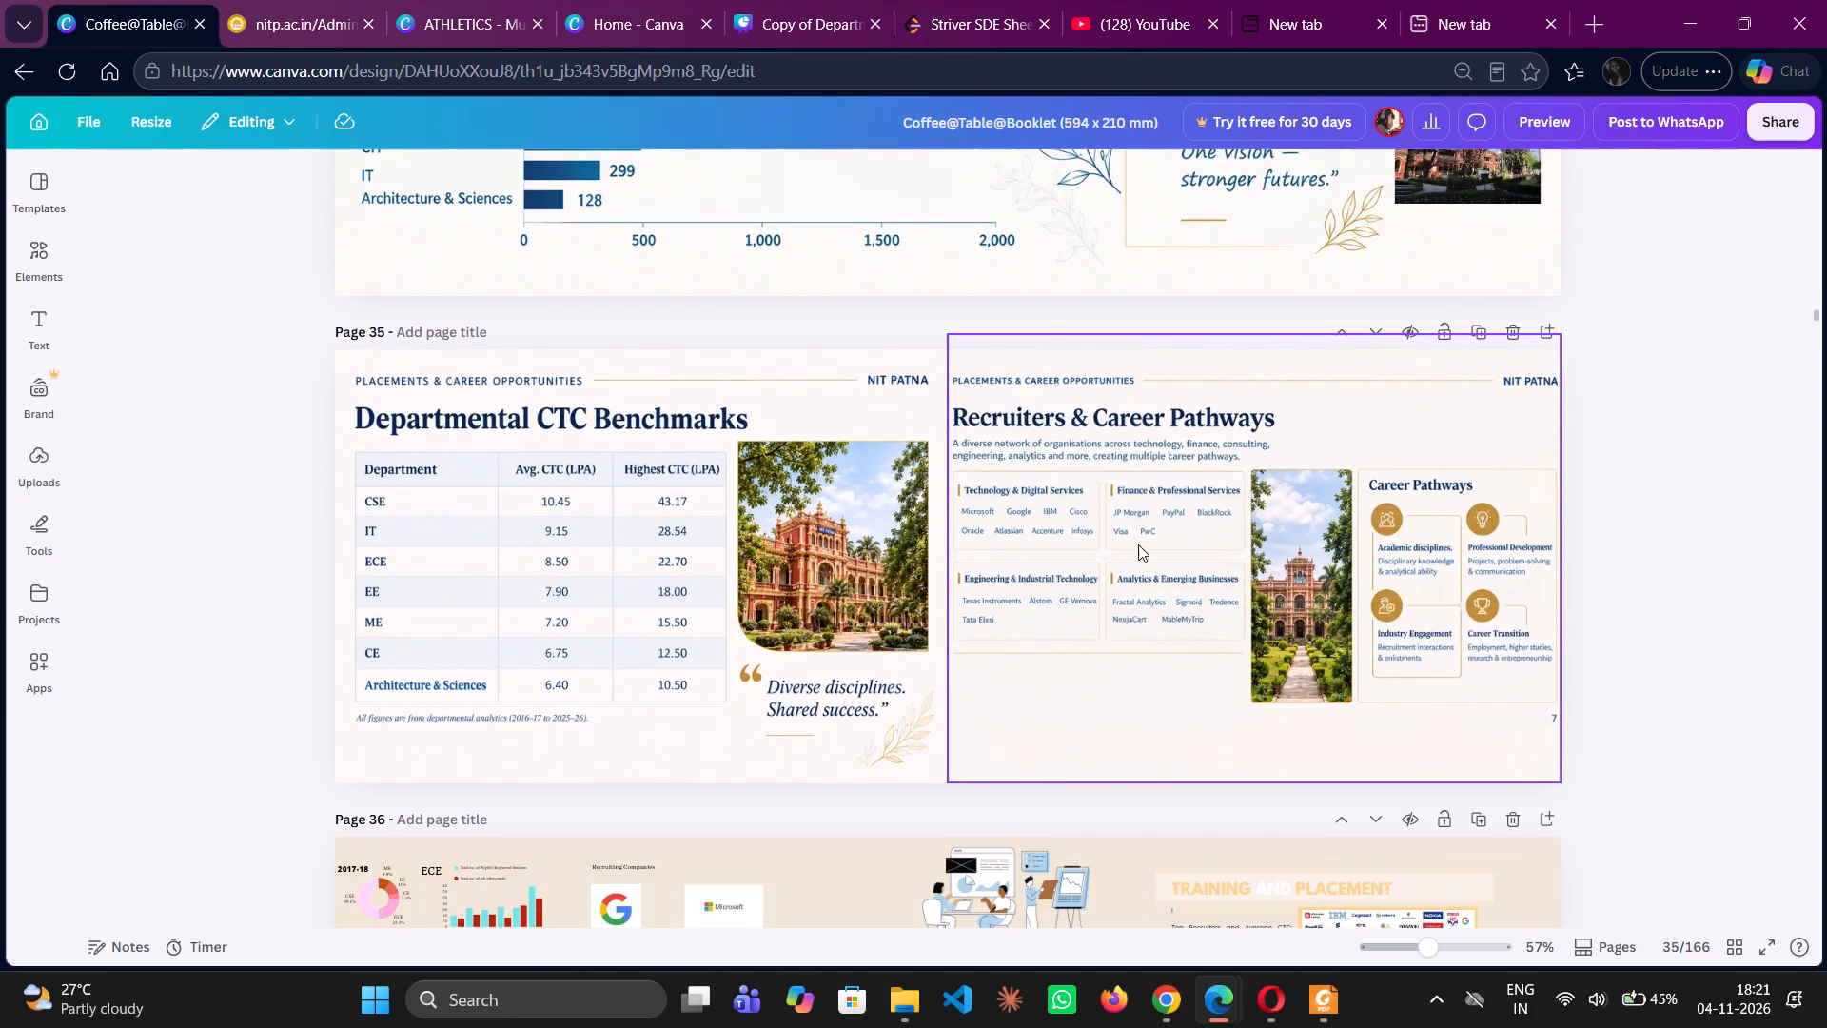
scroll(1108, 726, "down", 2)
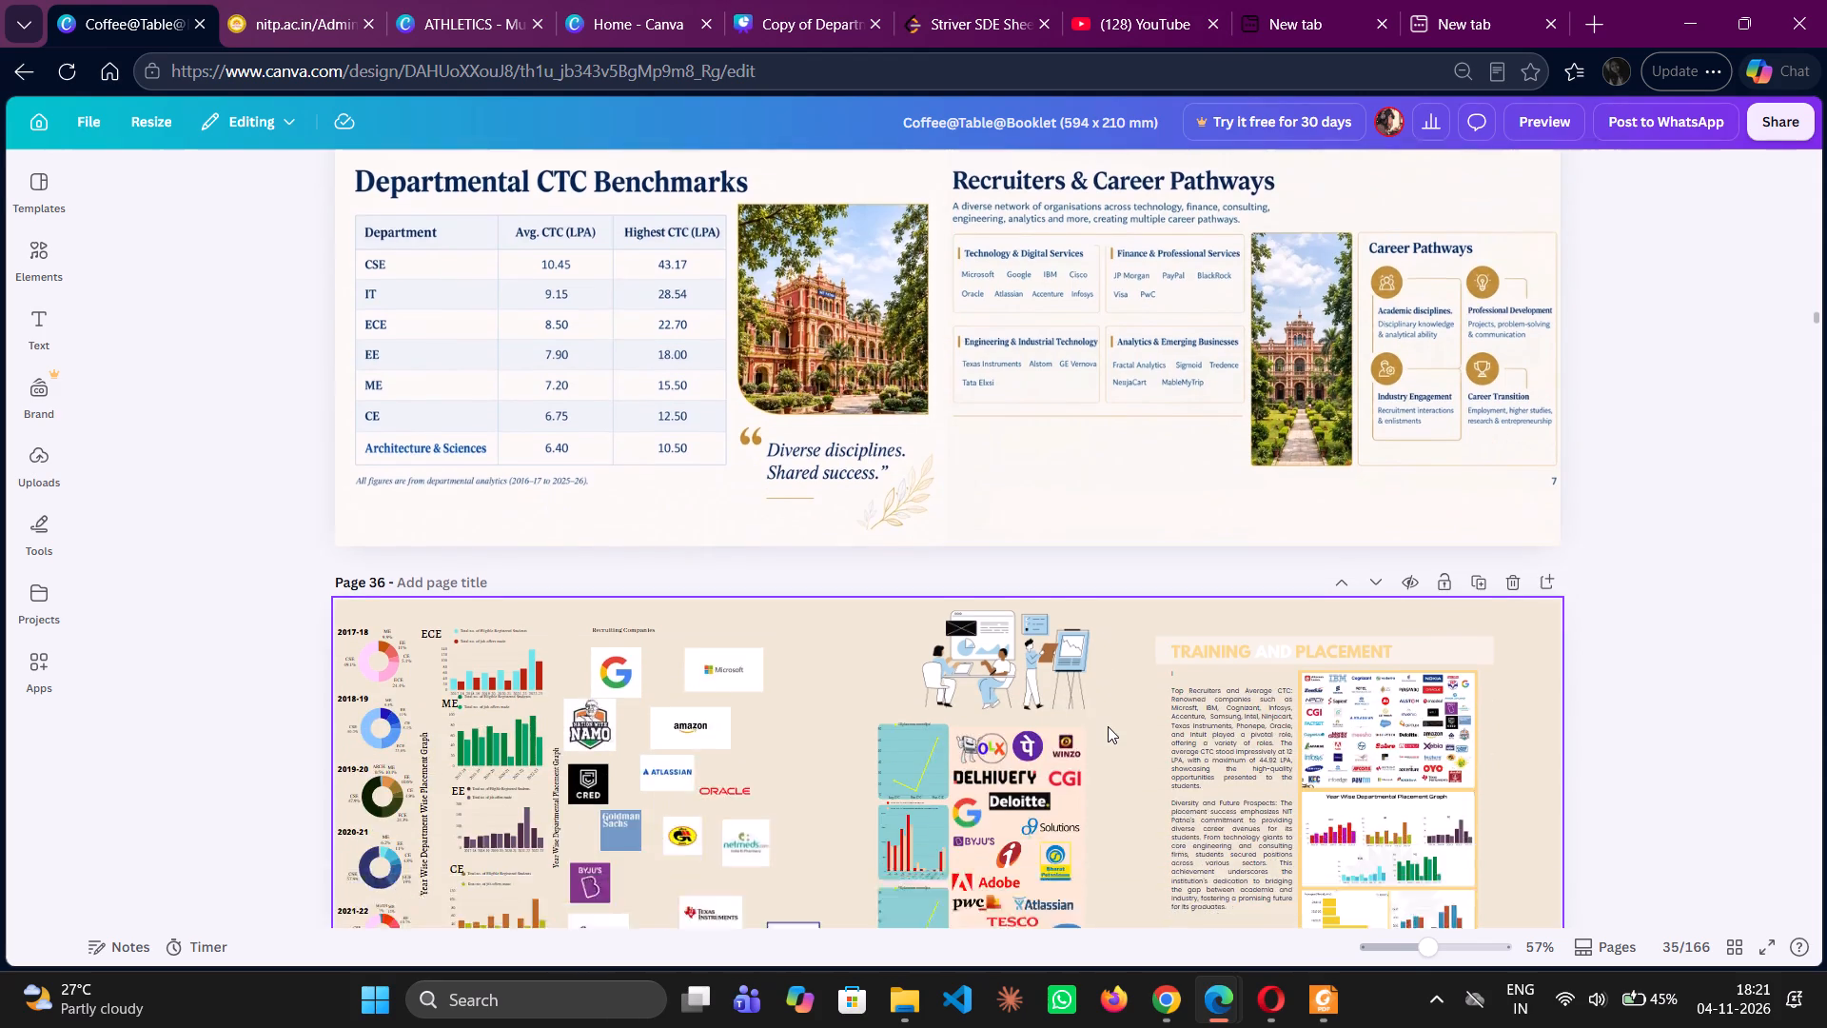
scroll(1108, 726, "down", 2)
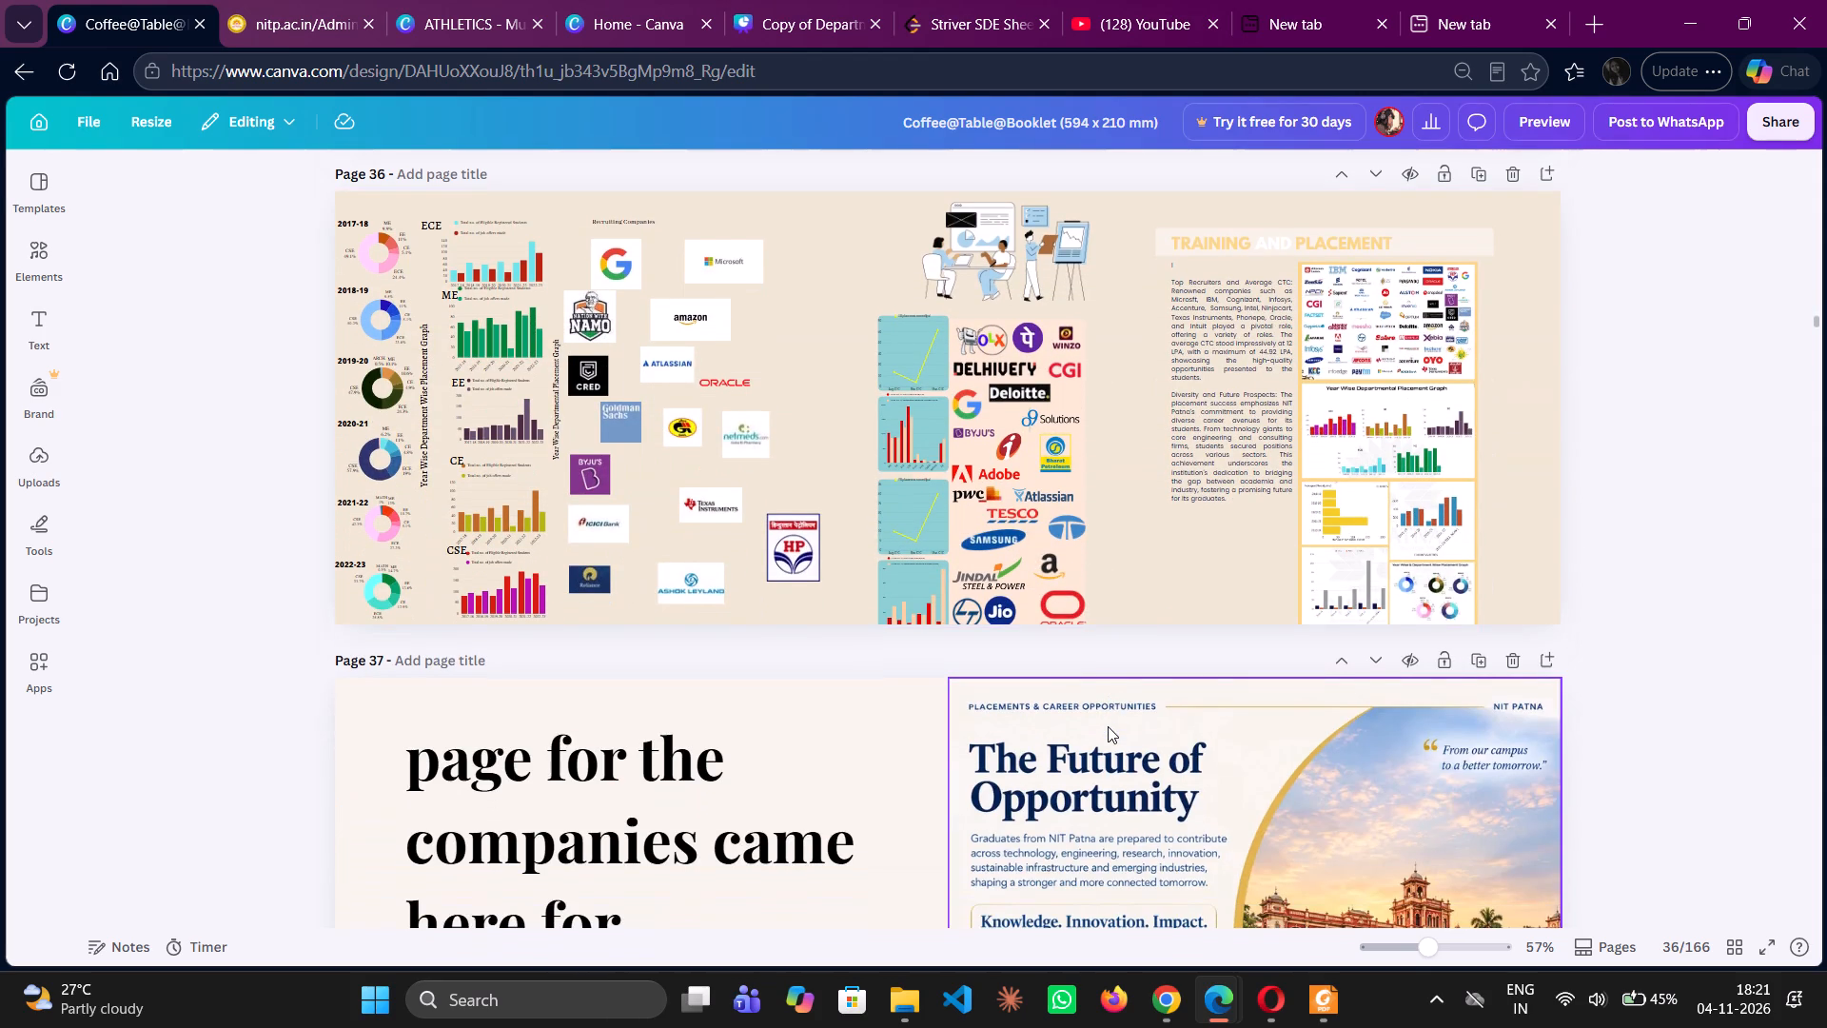
scroll(1108, 726, "down", 1)
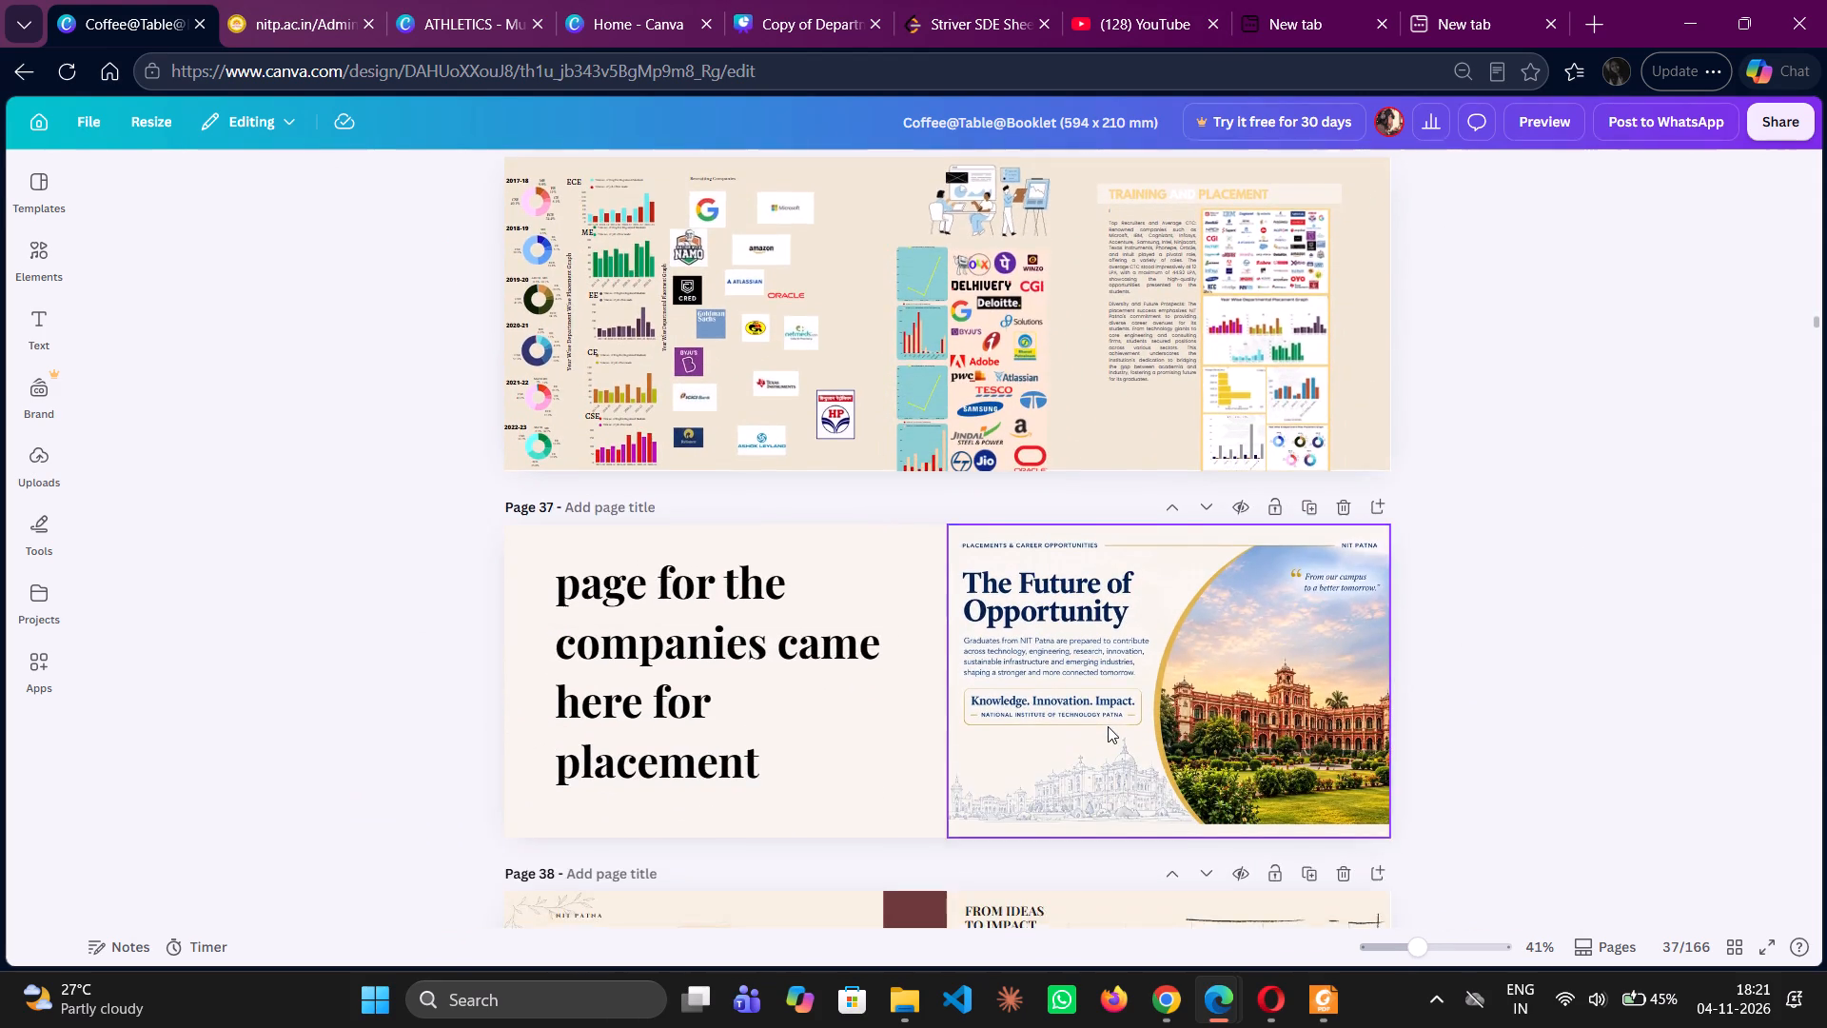
scroll(1108, 726, "down", 2)
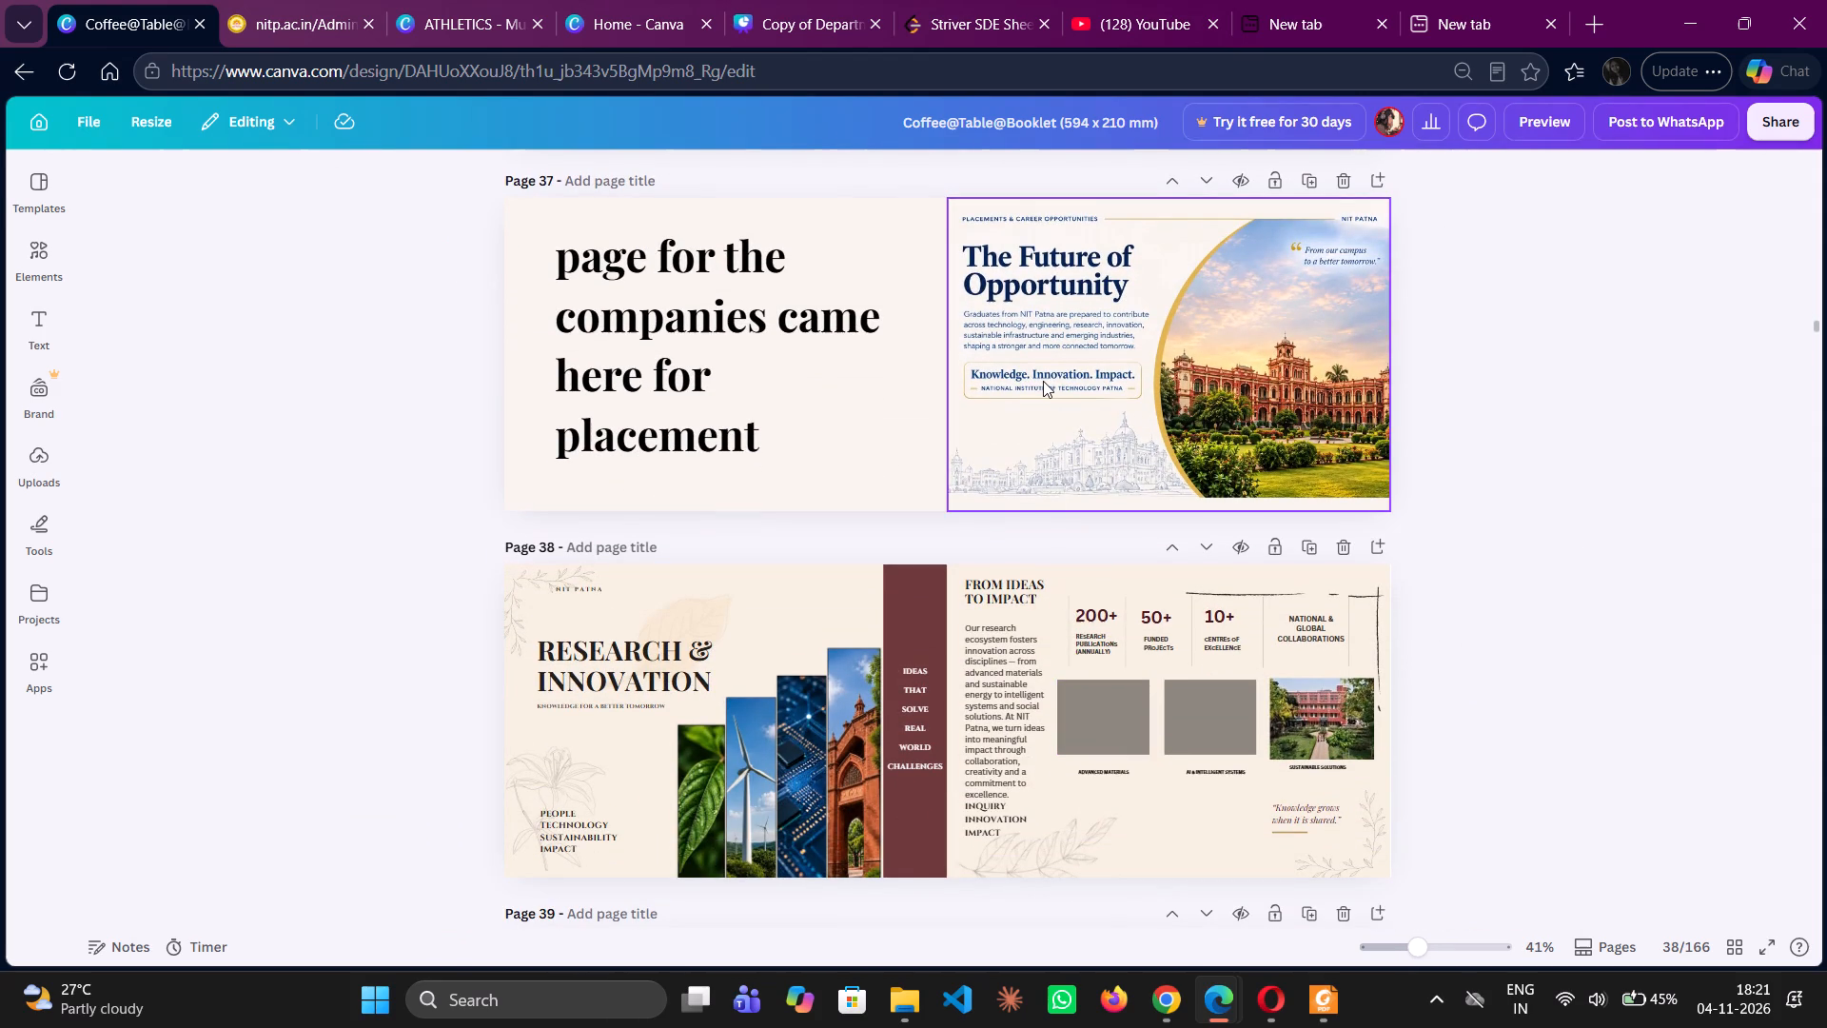
Review the Research & Innovation spreads on pages 38 to 59, checking the conference, entrepreneurship and startup event layouts.
scroll(1043, 381, "down", 2)
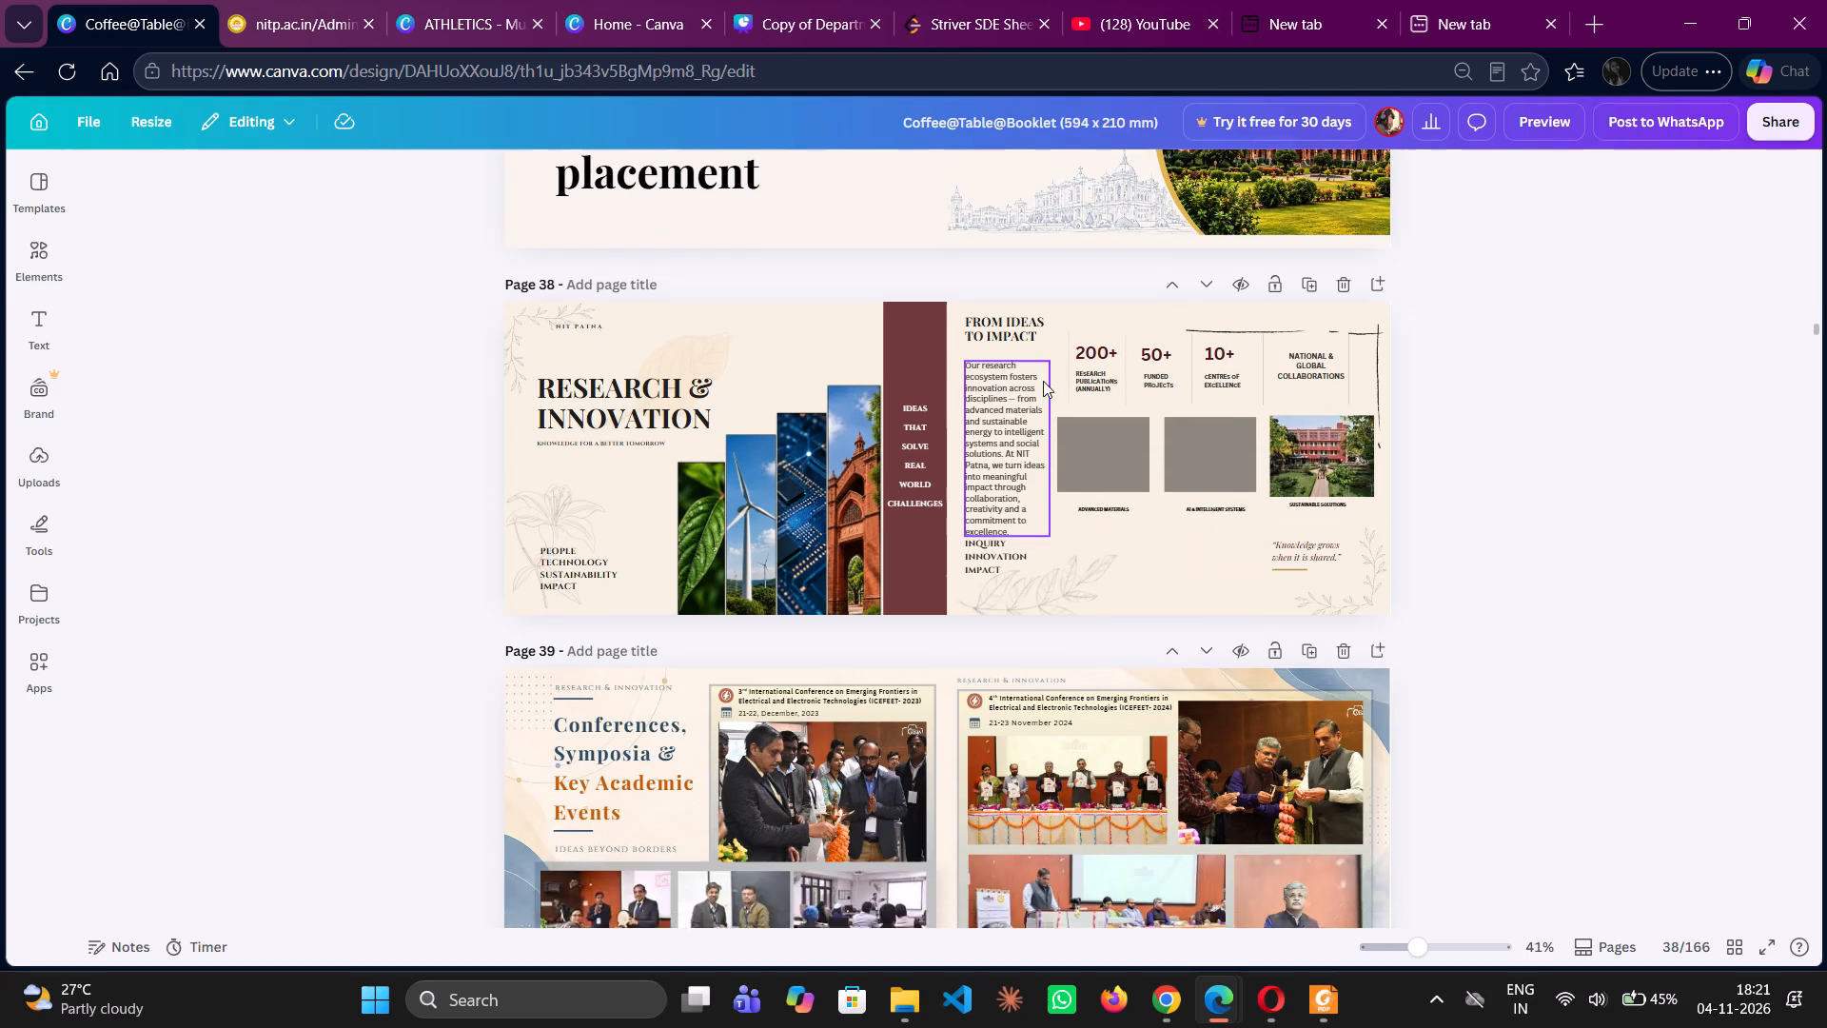
scroll(1043, 381, "down", 2)
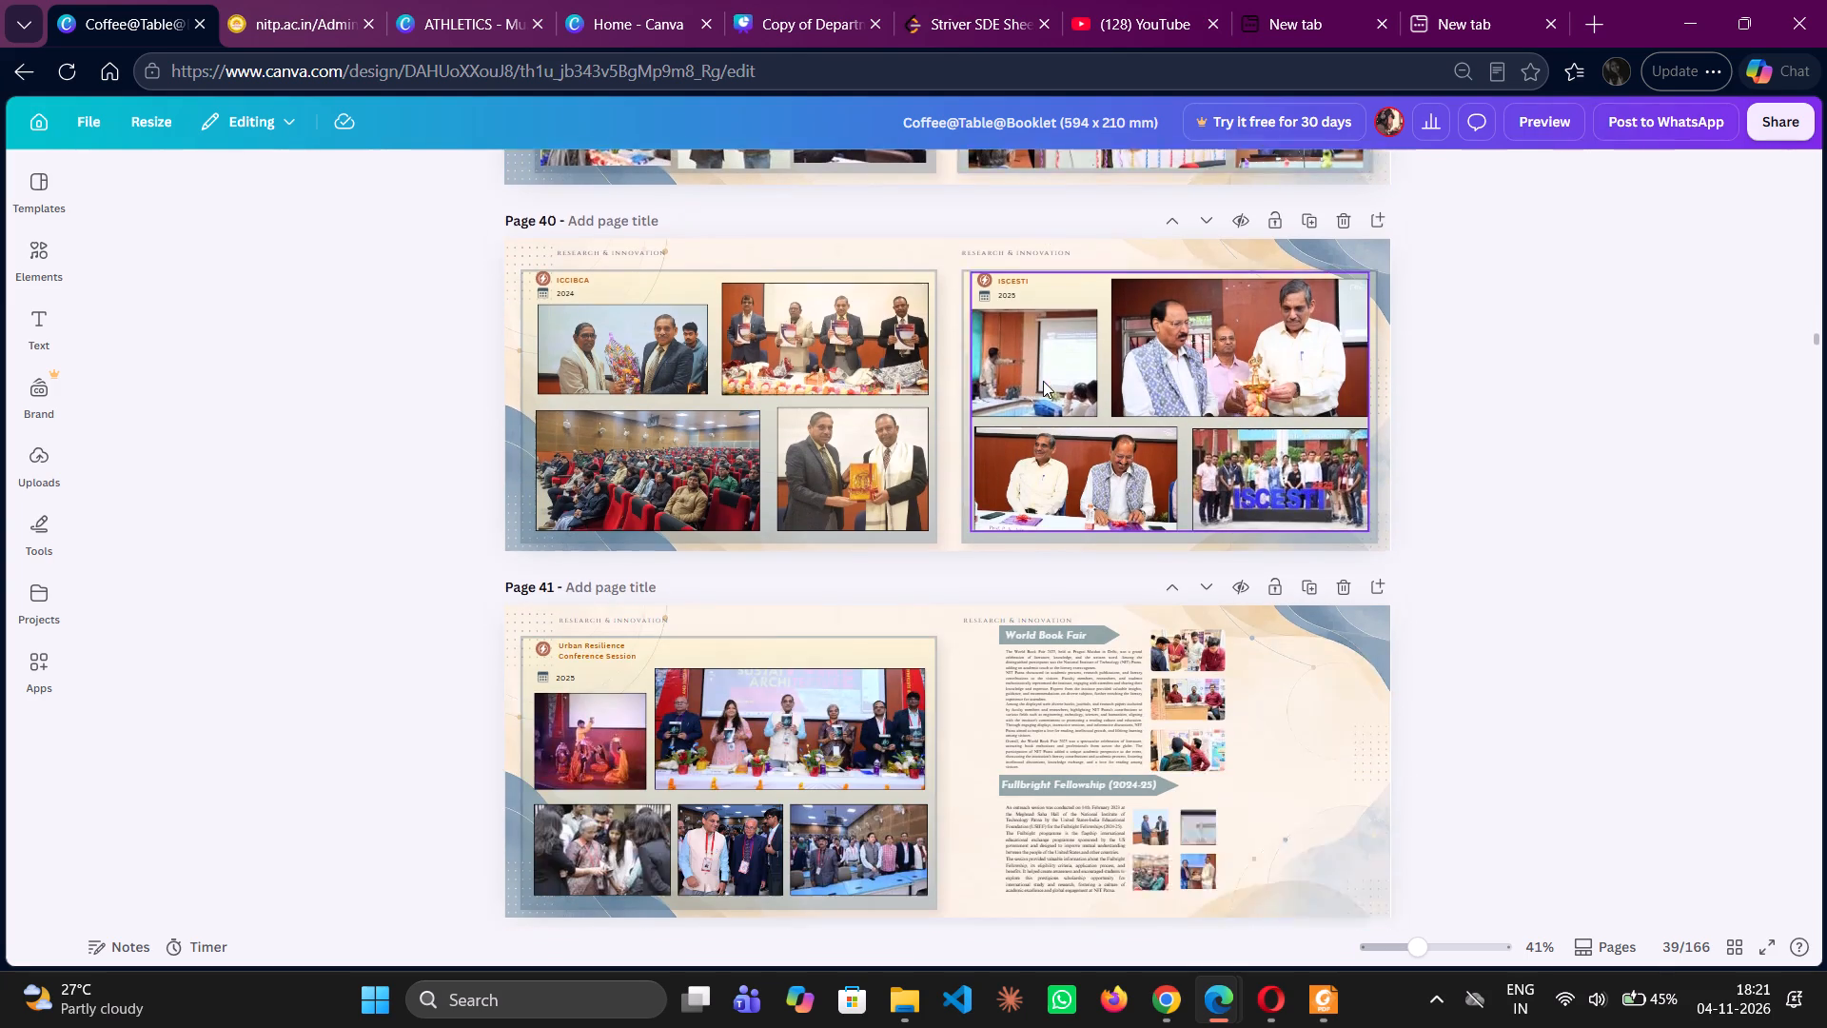
scroll(1043, 381, "down", 3)
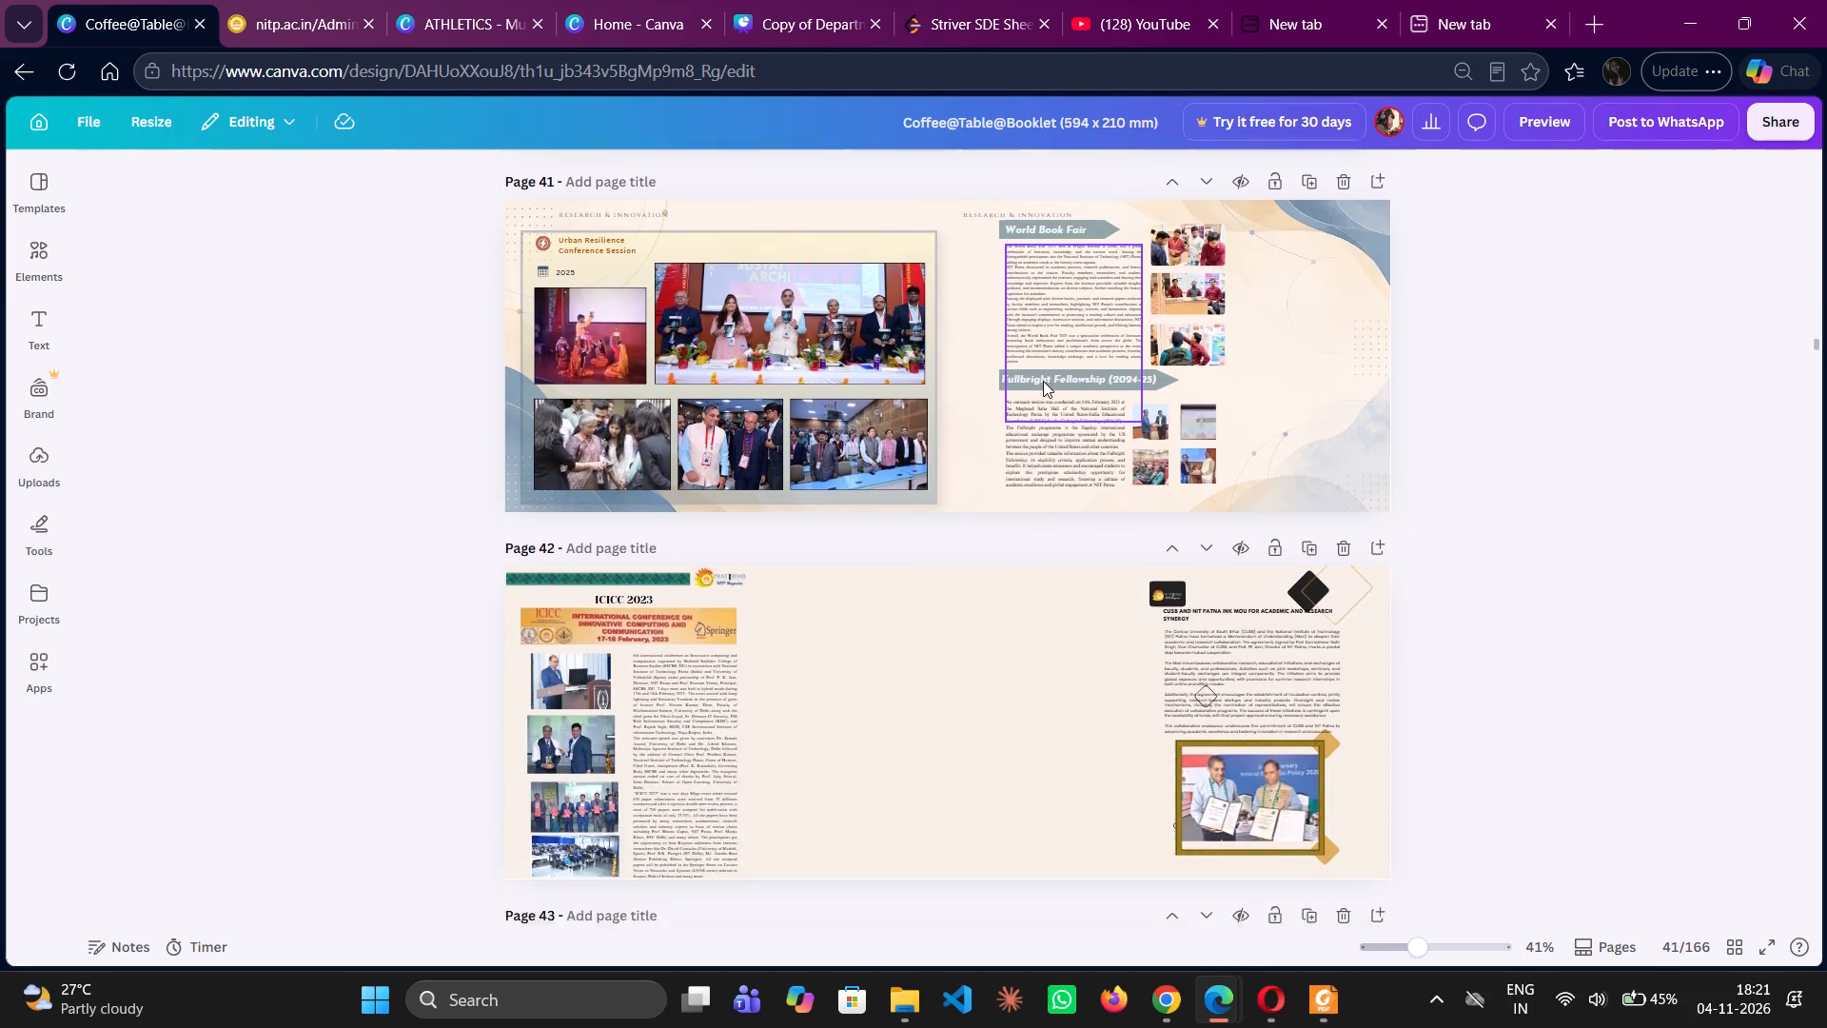
scroll(1043, 381, "down", 4)
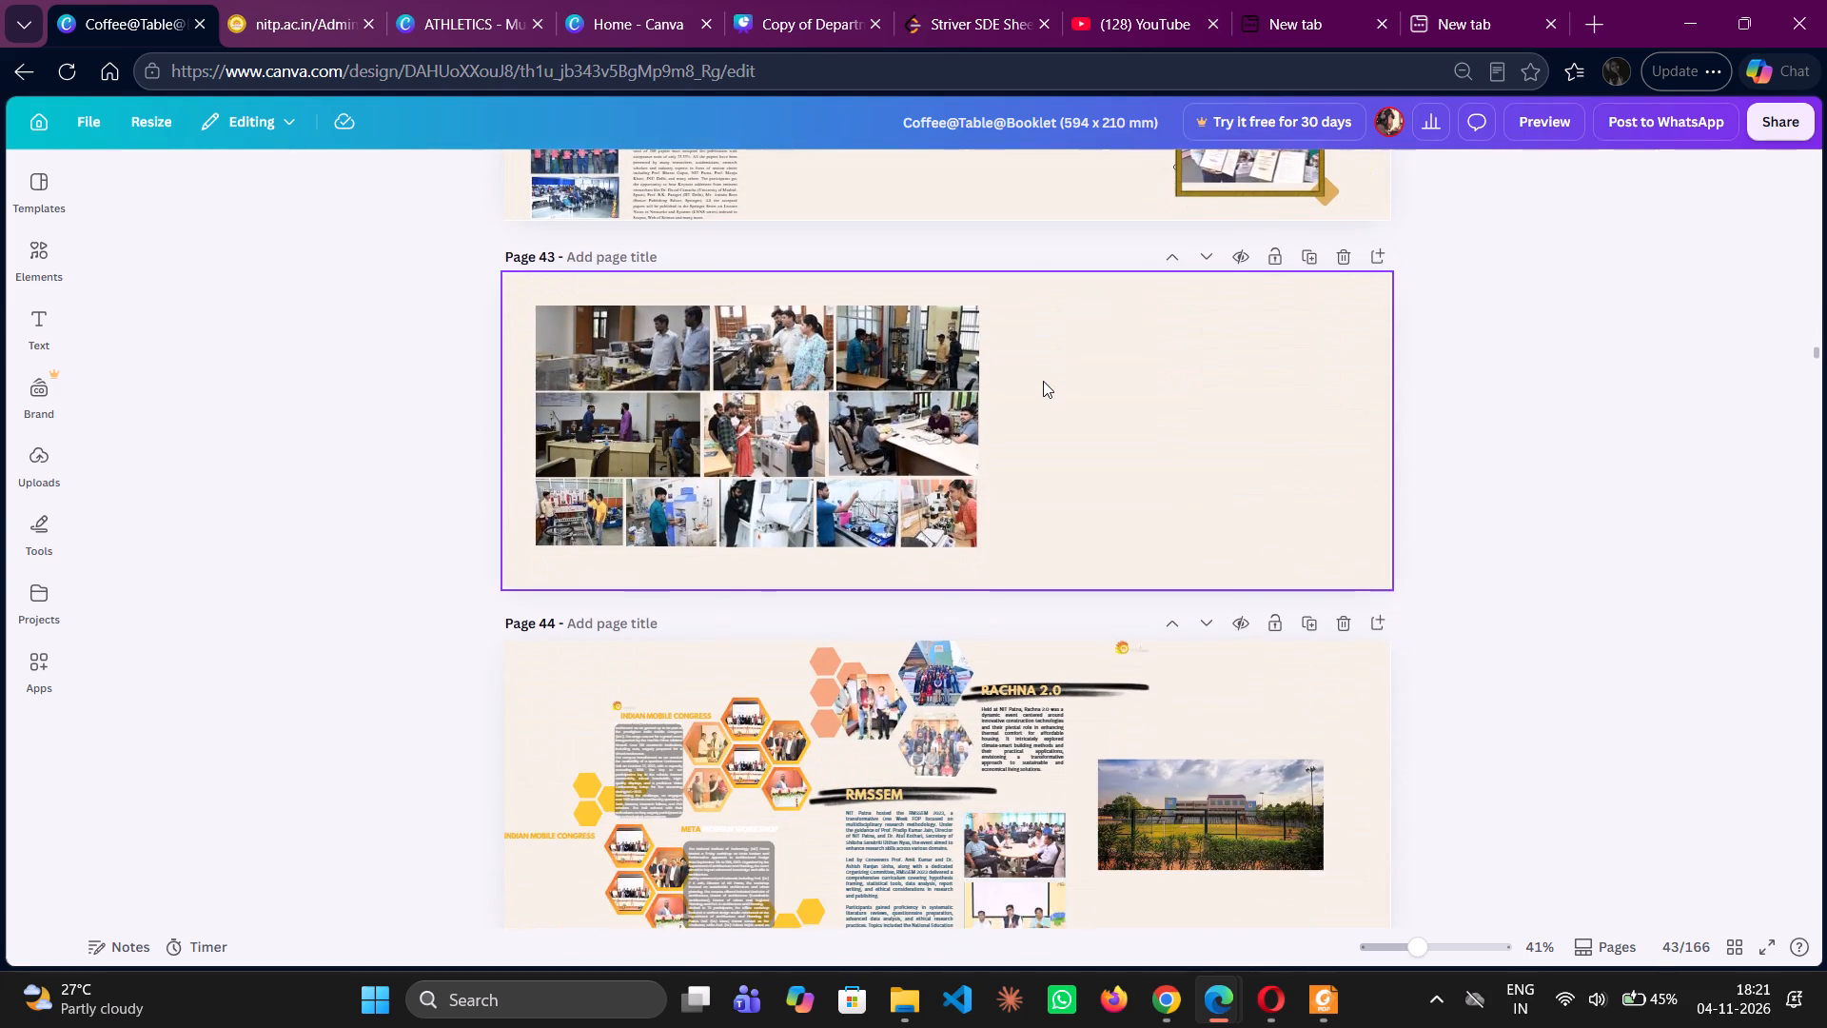
scroll(1043, 381, "down", 4)
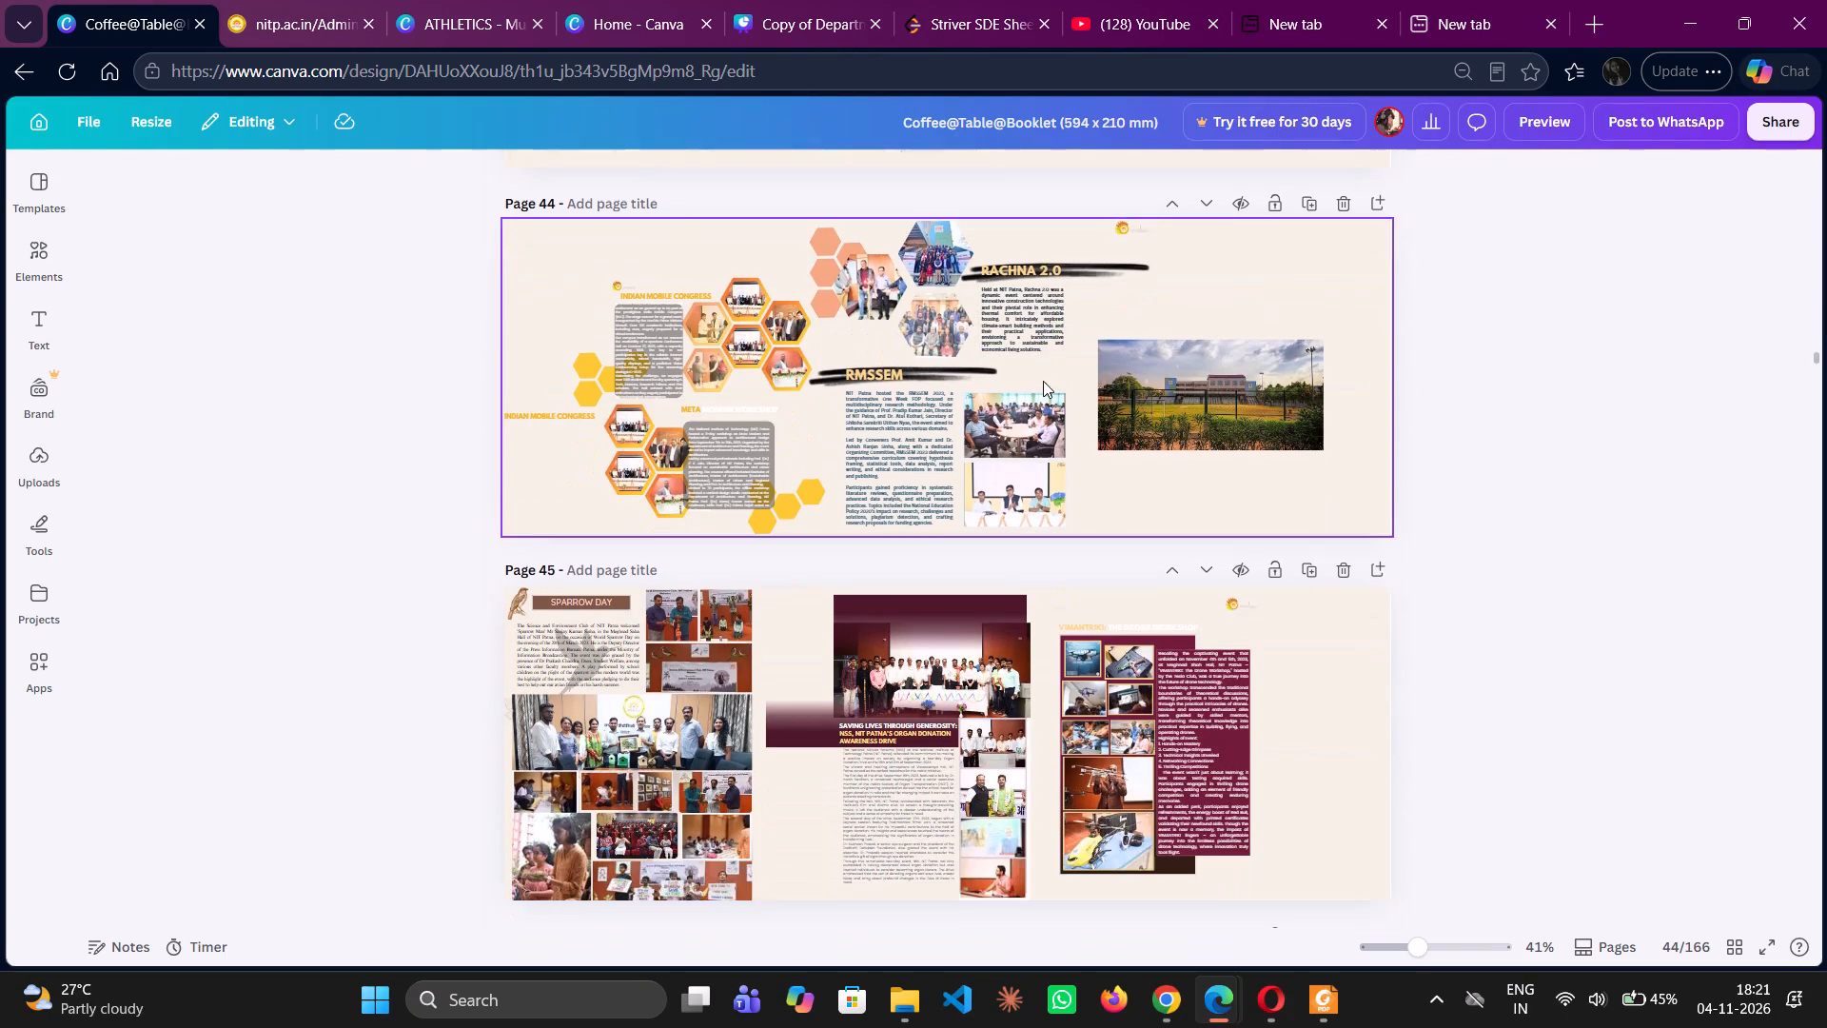
scroll(1043, 381, "down", 4)
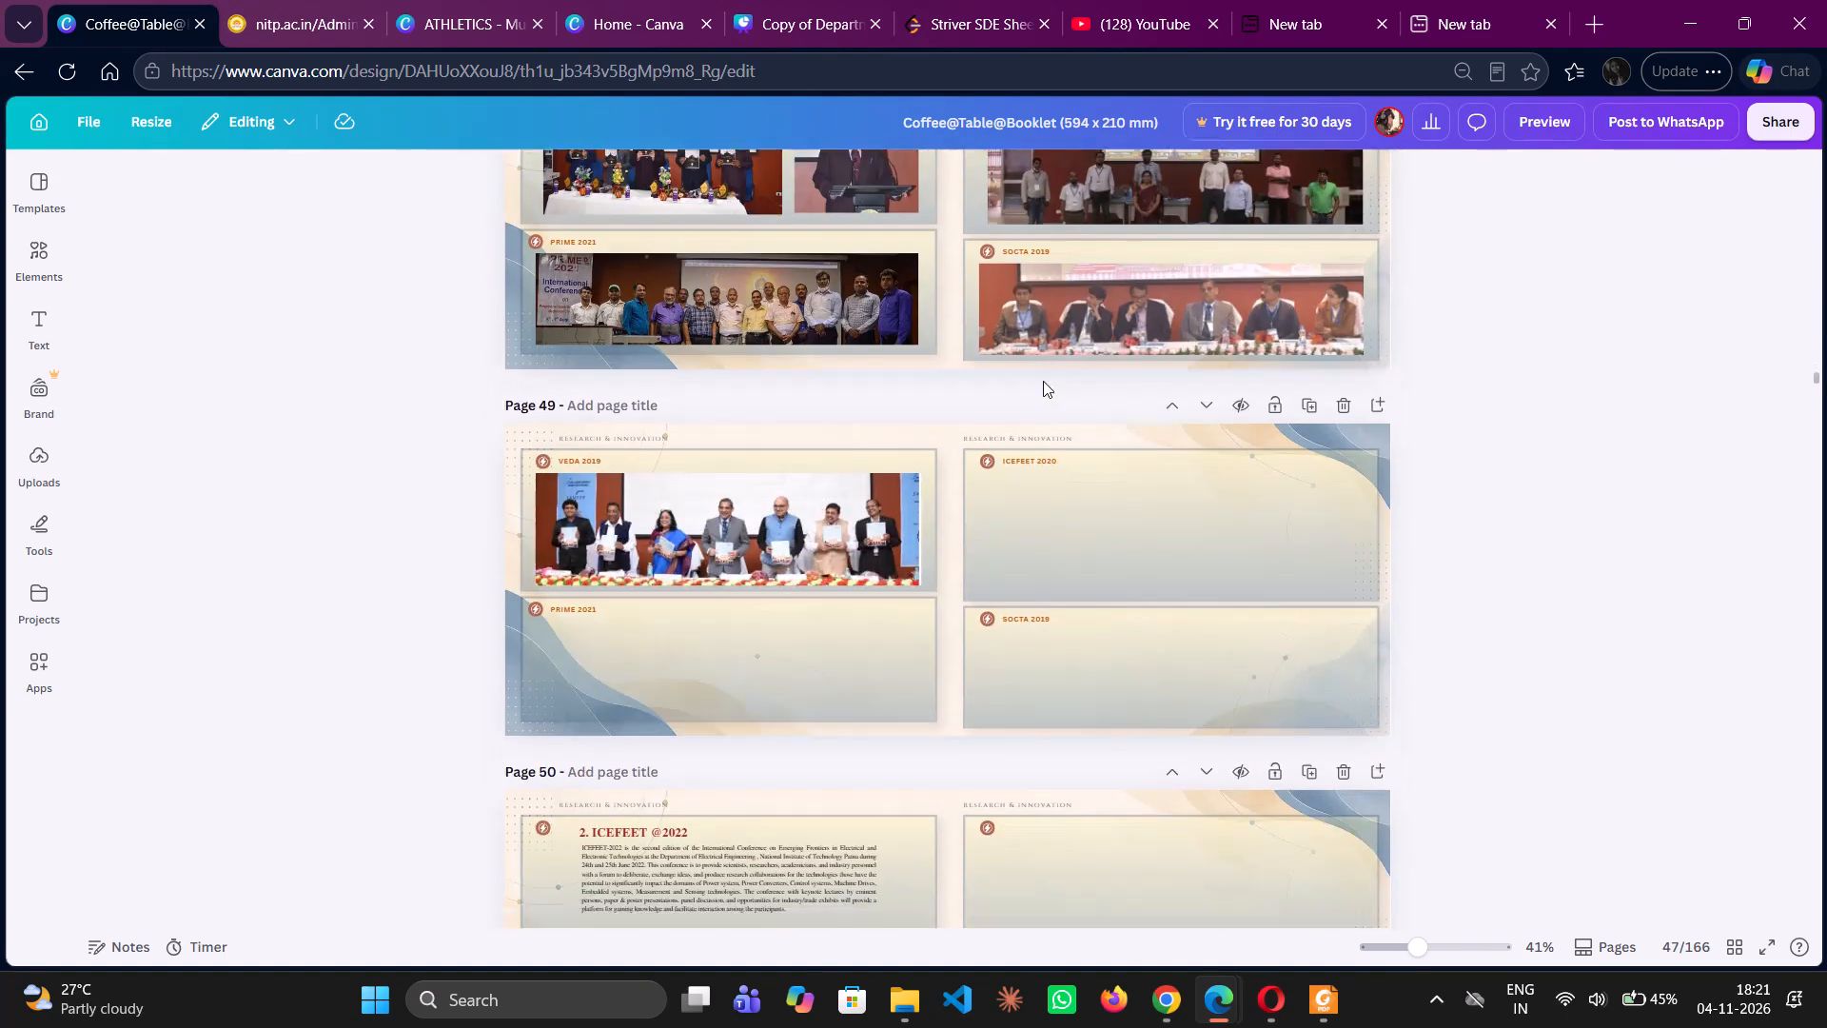
scroll(1043, 381, "down", 4)
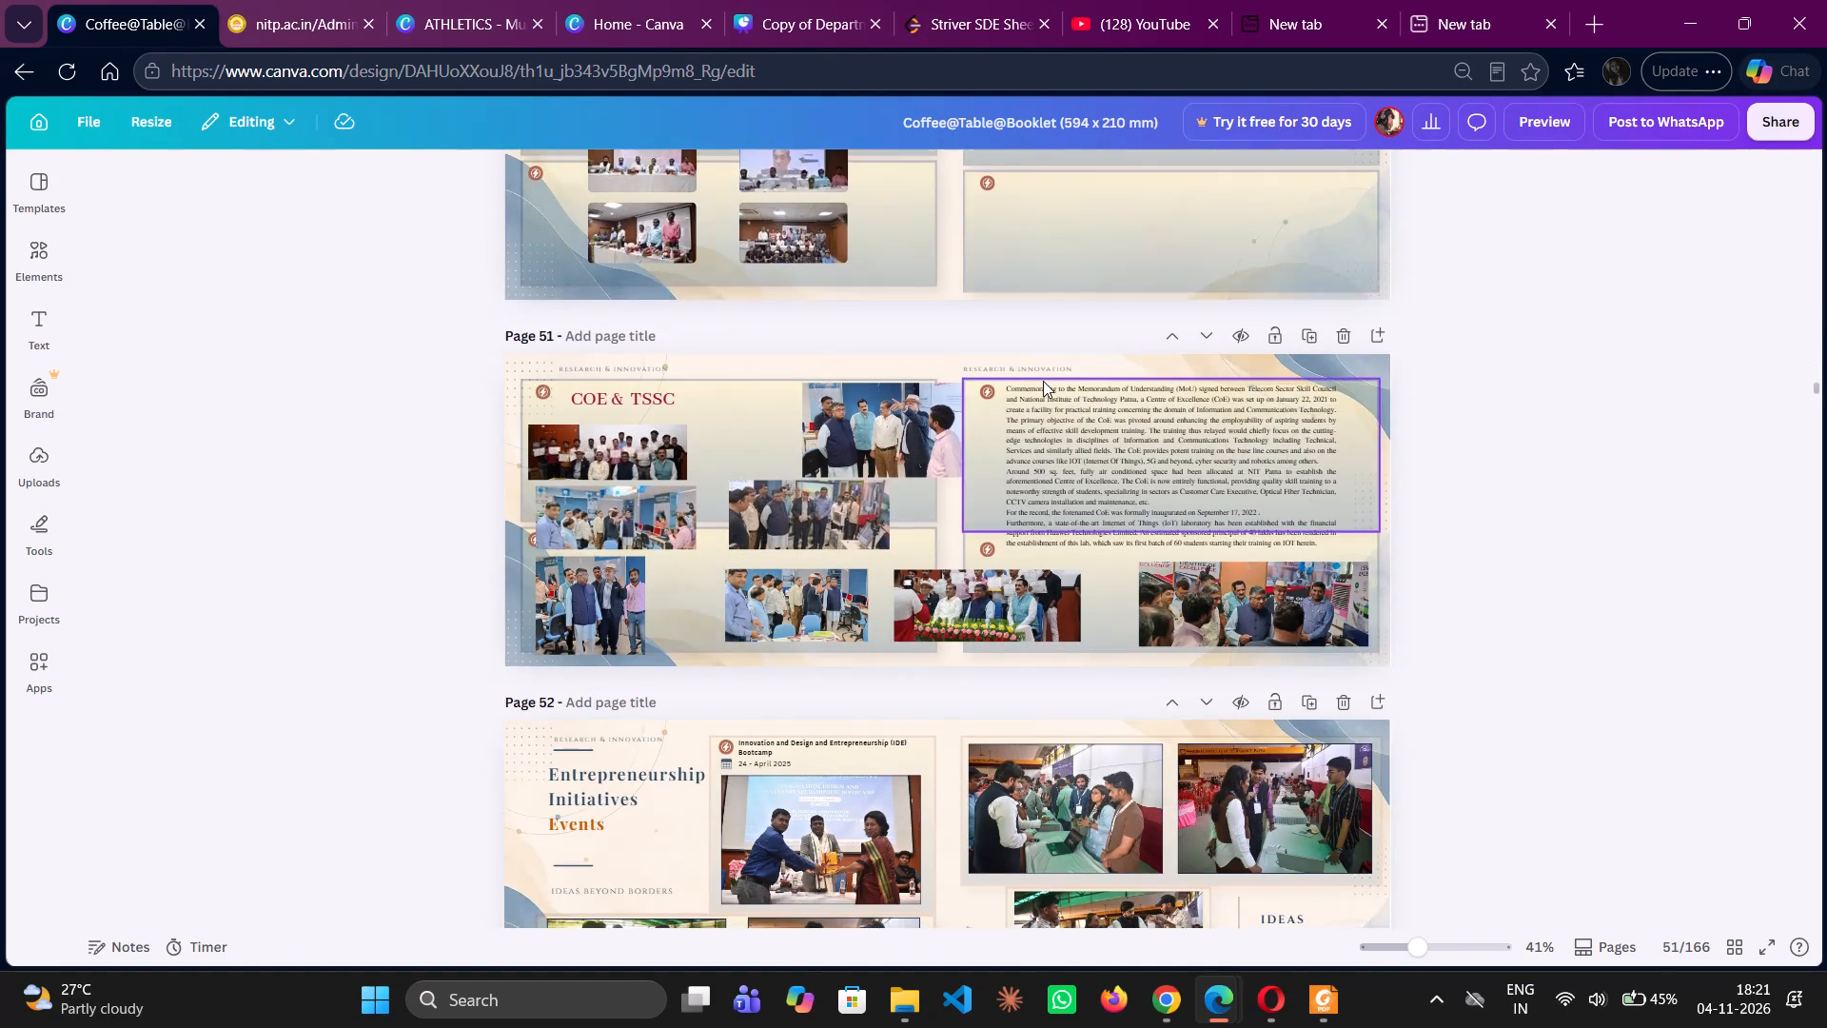
scroll(1043, 381, "down", 3)
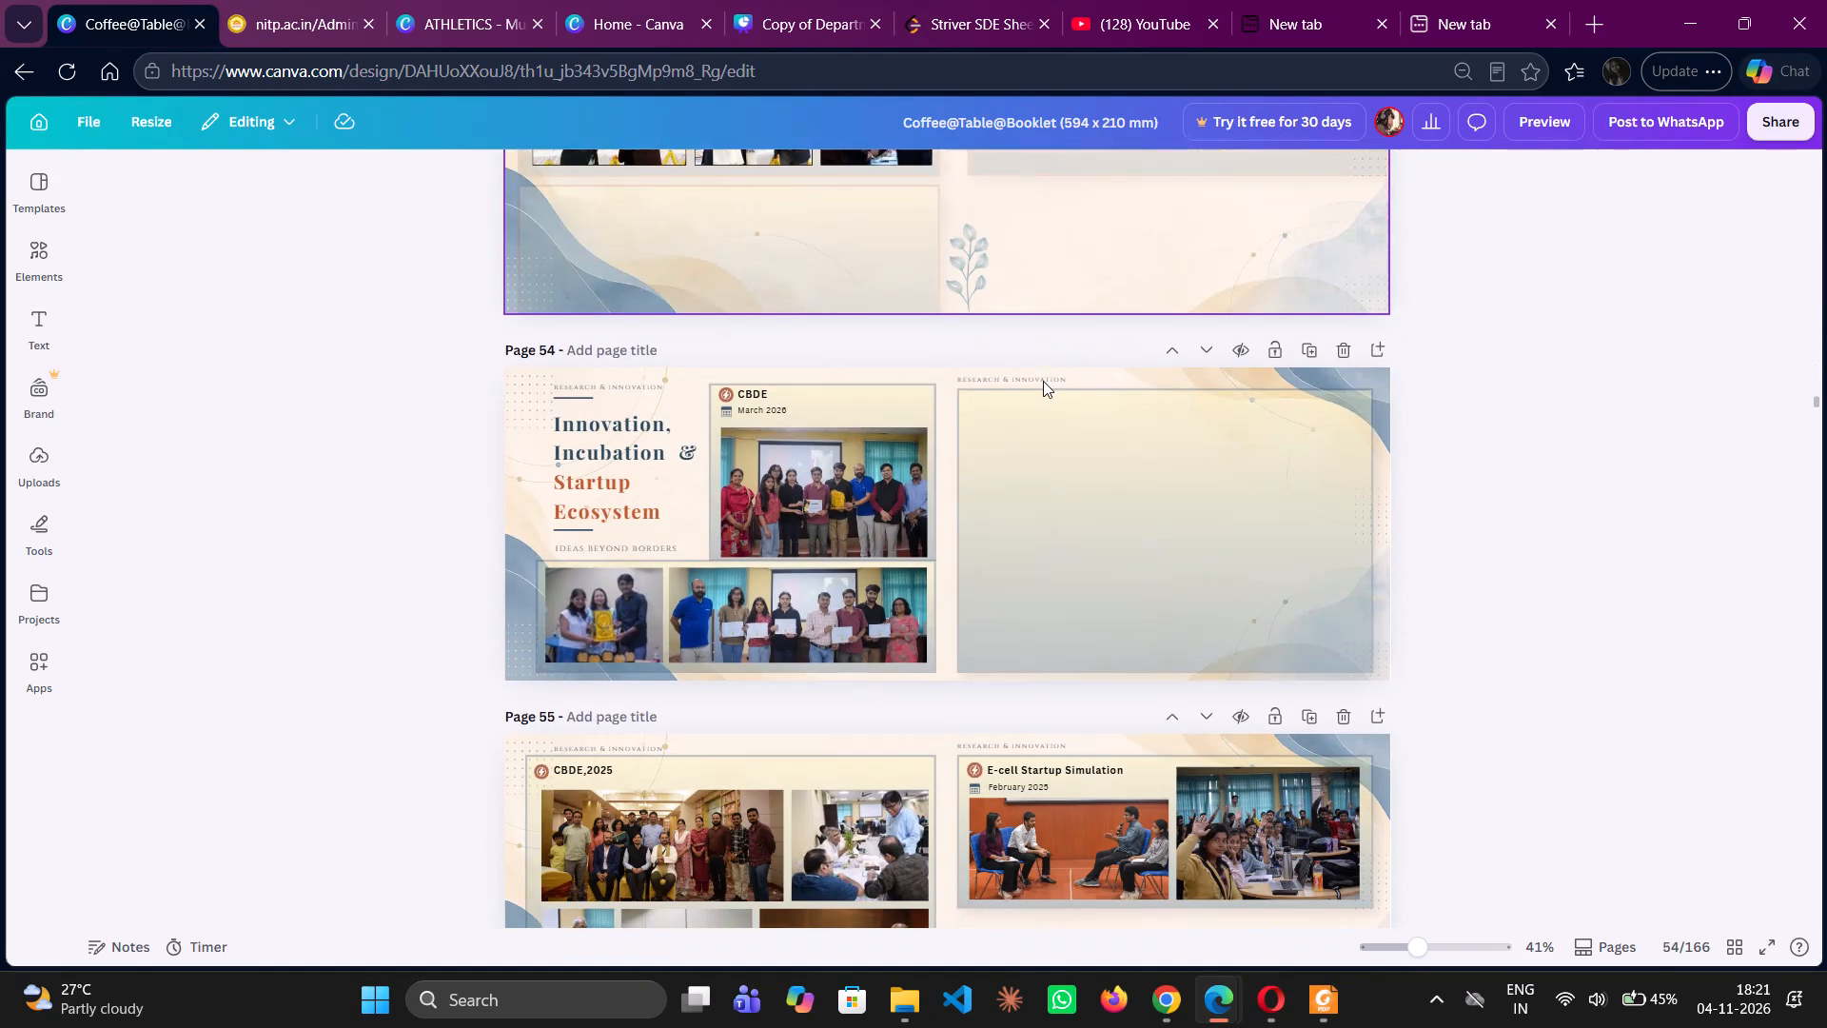
scroll(1043, 381, "down", 3)
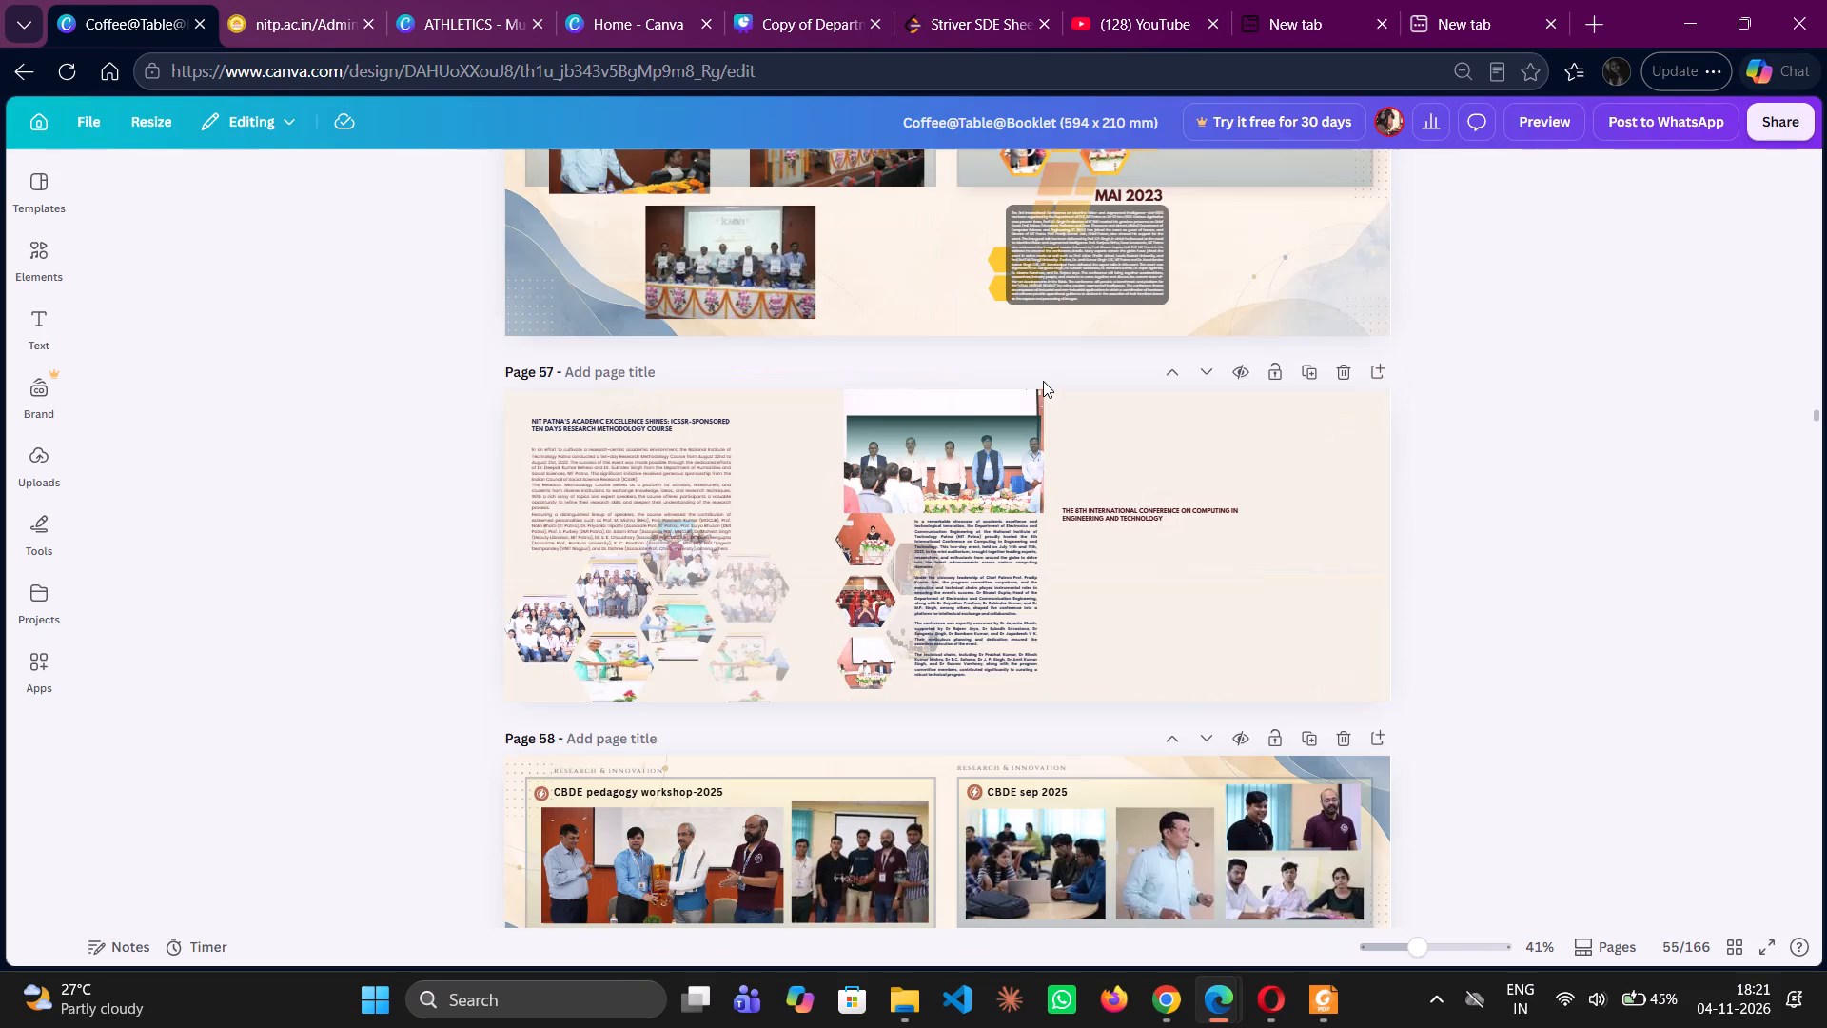
scroll(1043, 381, "down", 3)
right_click(1043, 381)
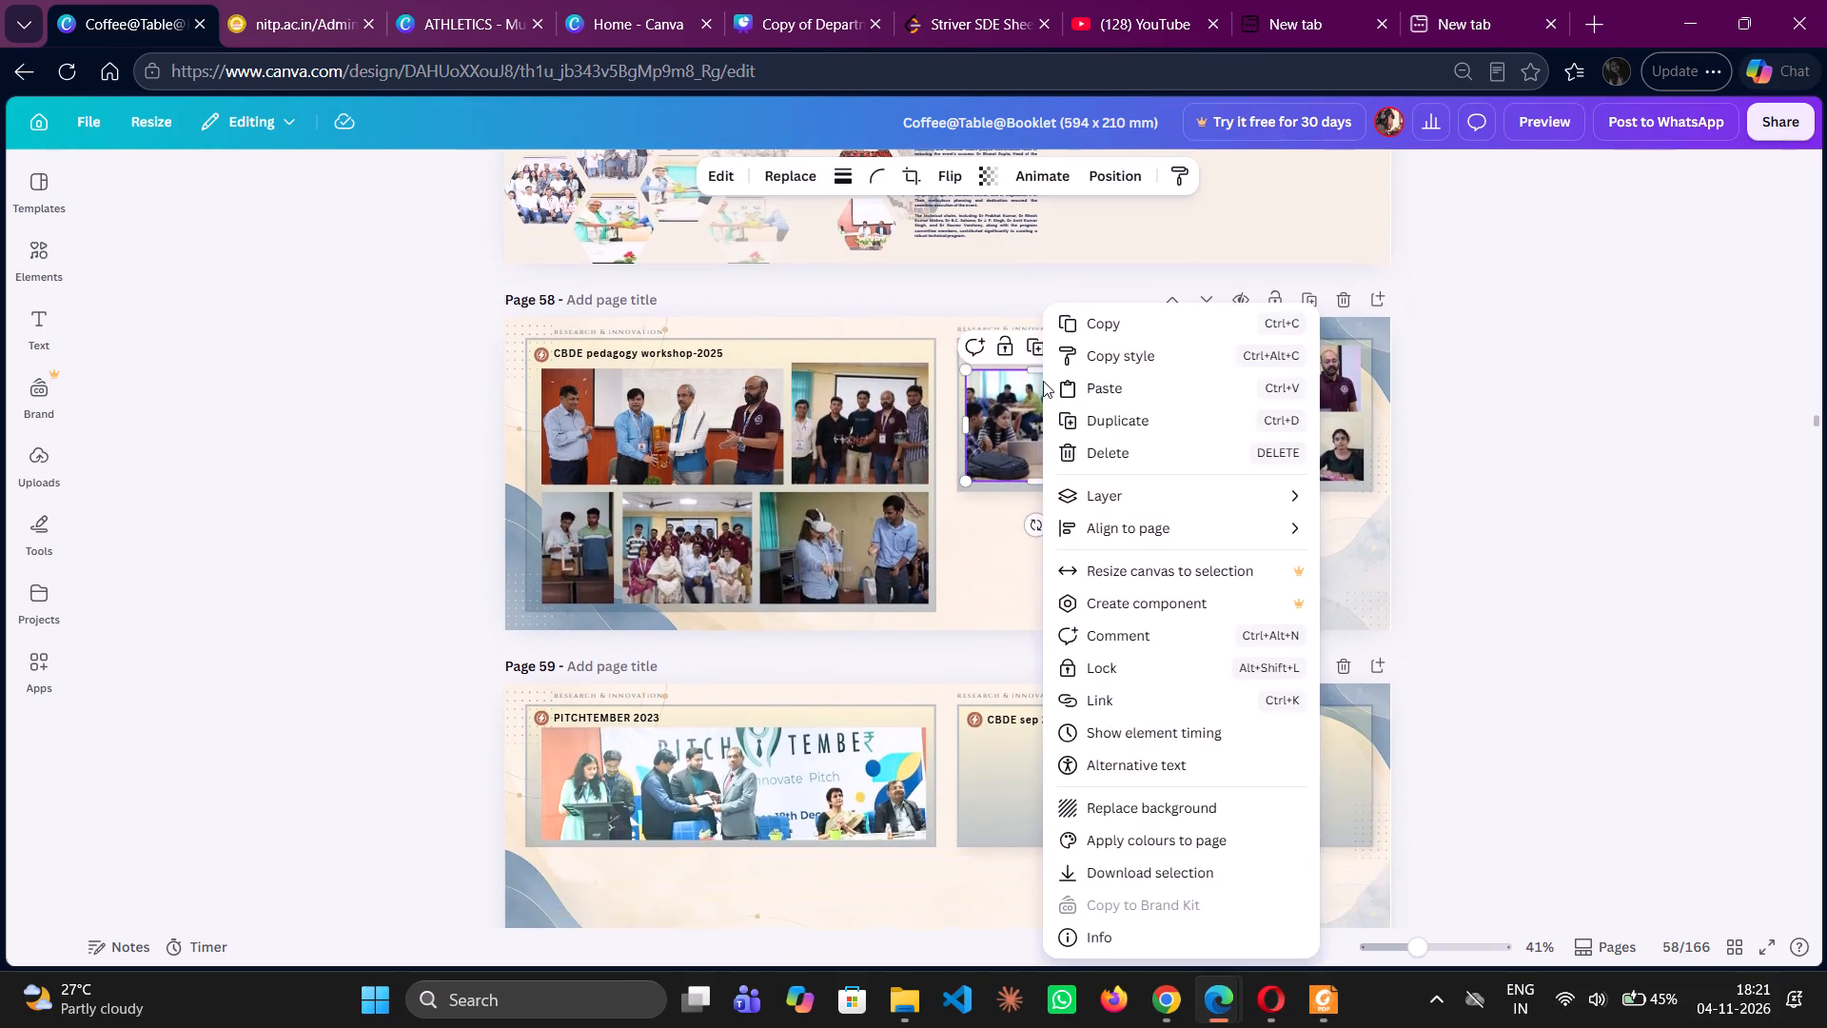
left_click(999, 499)
scroll(999, 499, "down", 1)
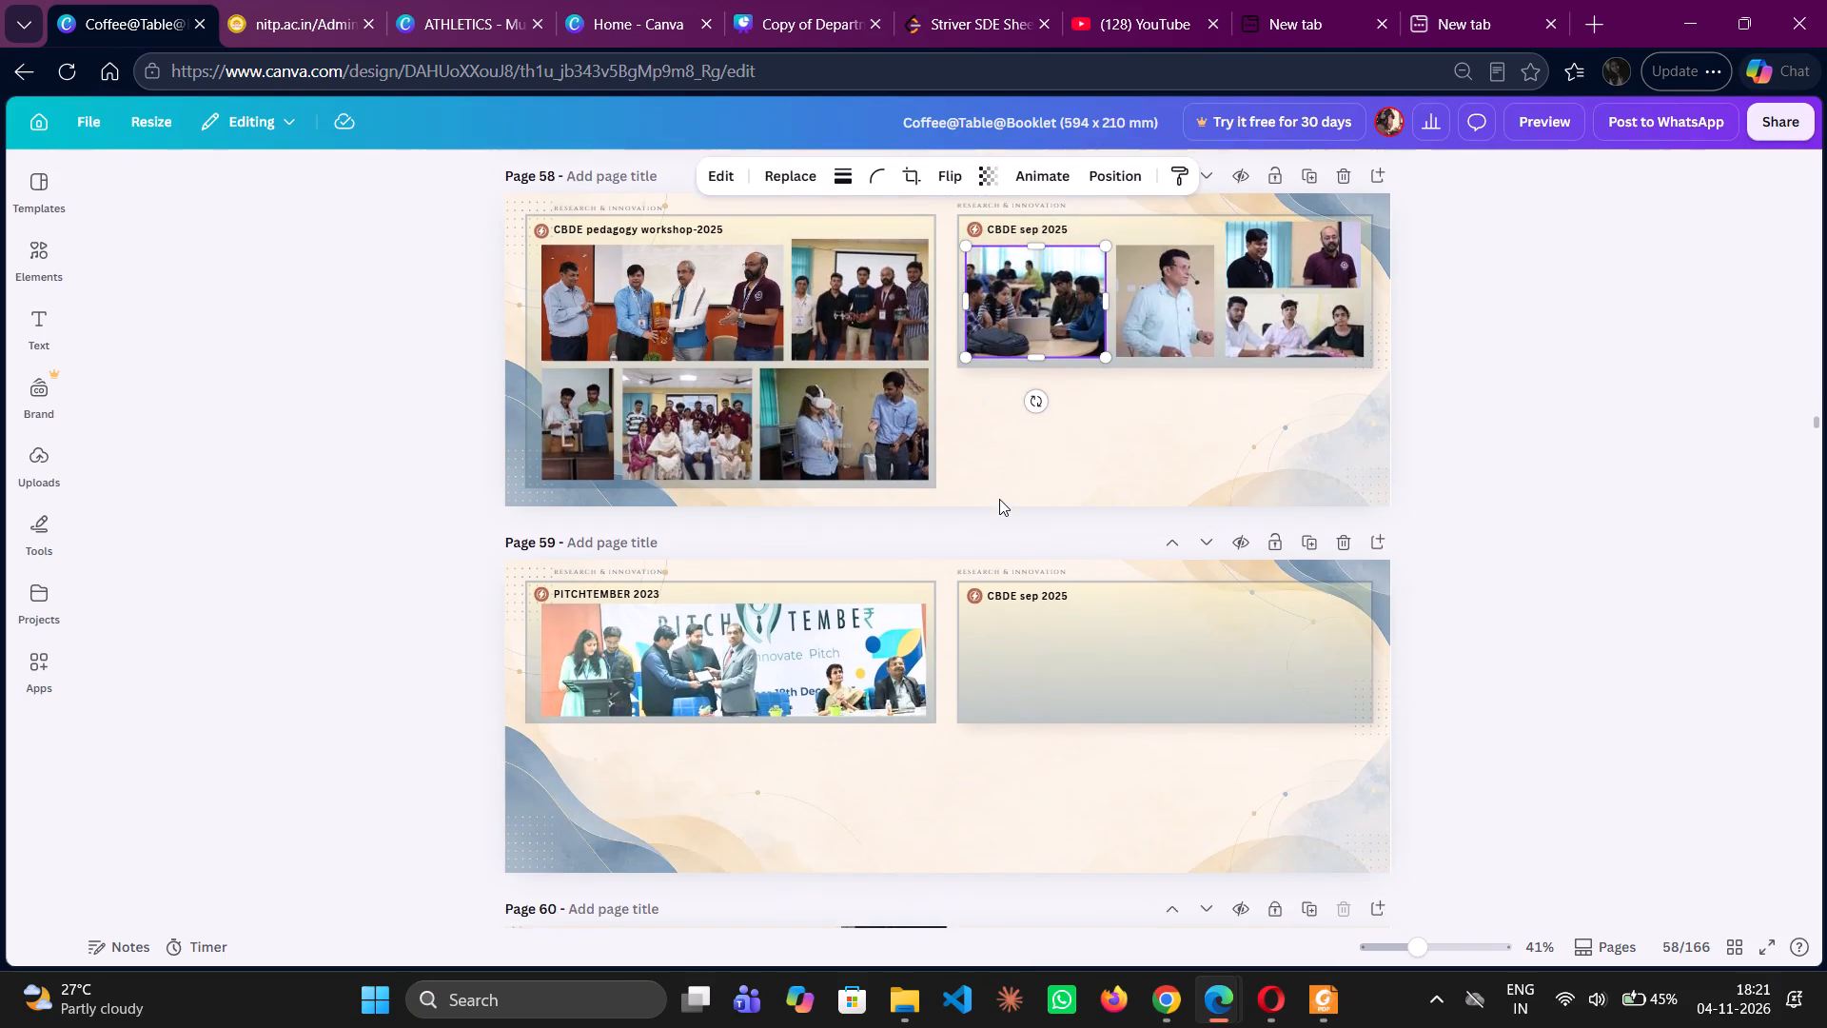
Review the Hackathons & Competitions spreads from page 60 through the Celebrations Round the Year opener on page 66.
scroll(999, 499, "down", 4)
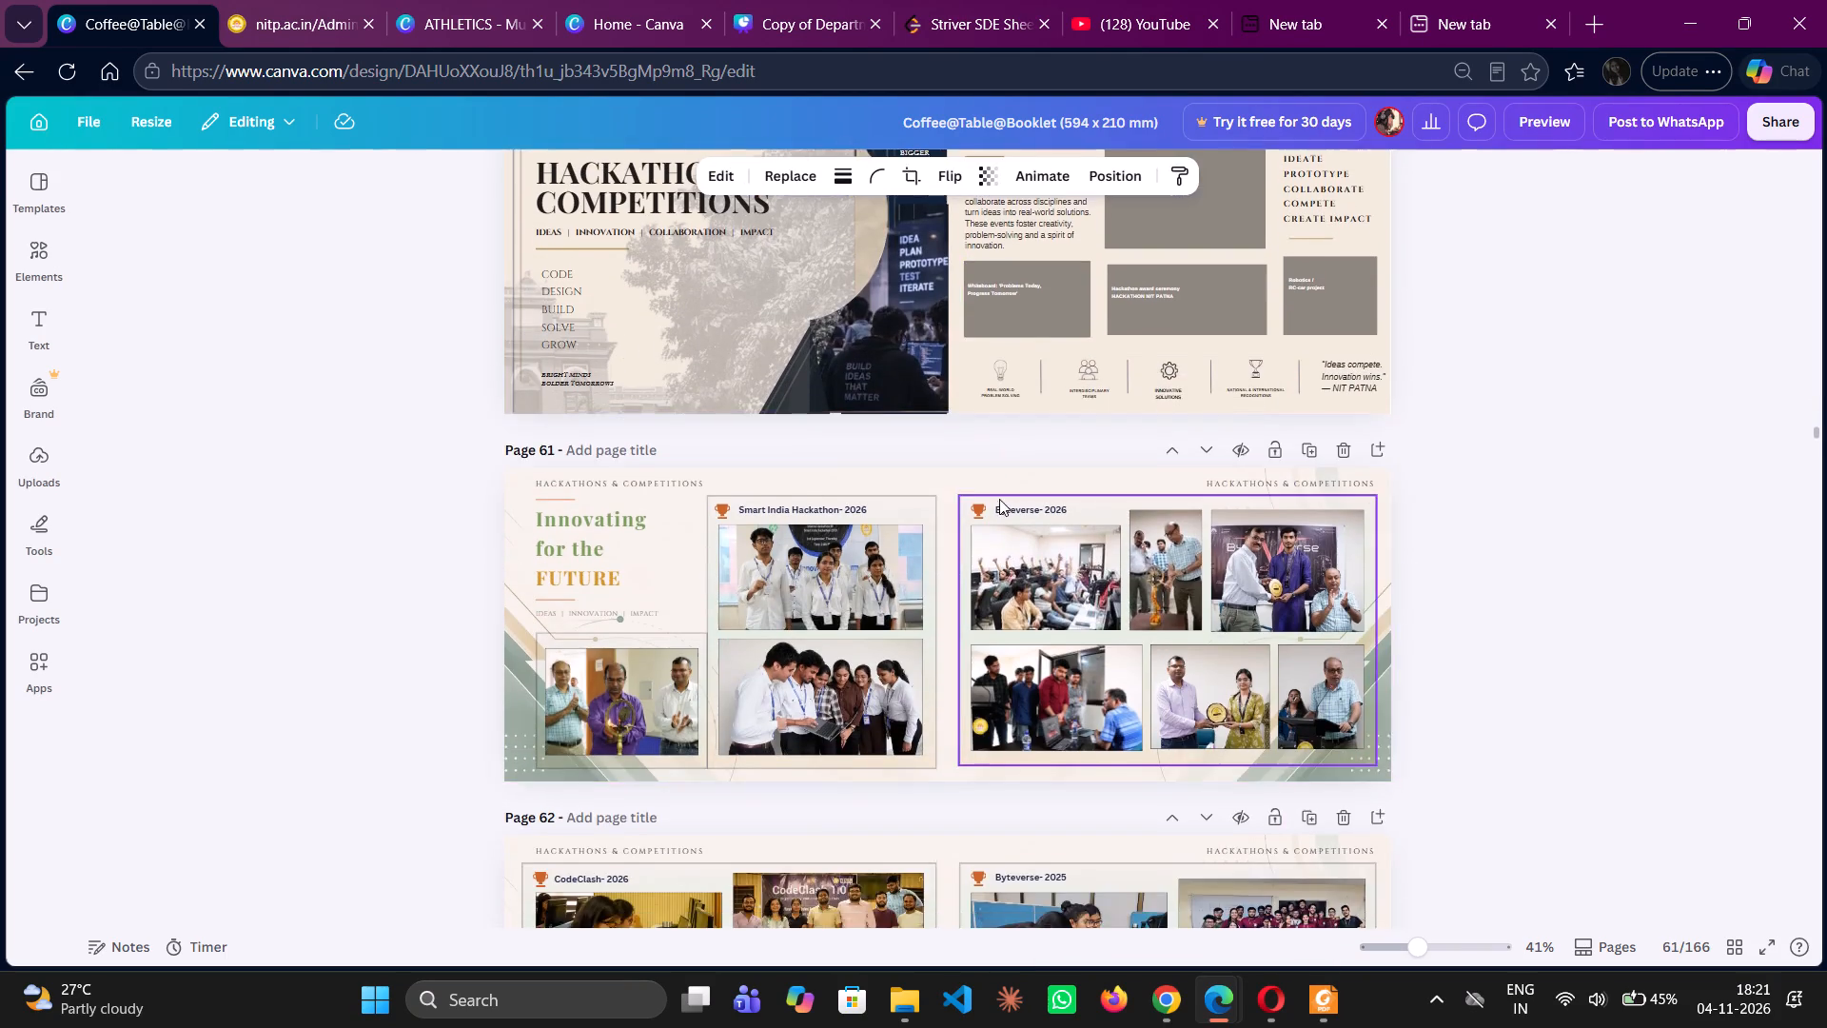
scroll(999, 499, "down", 4)
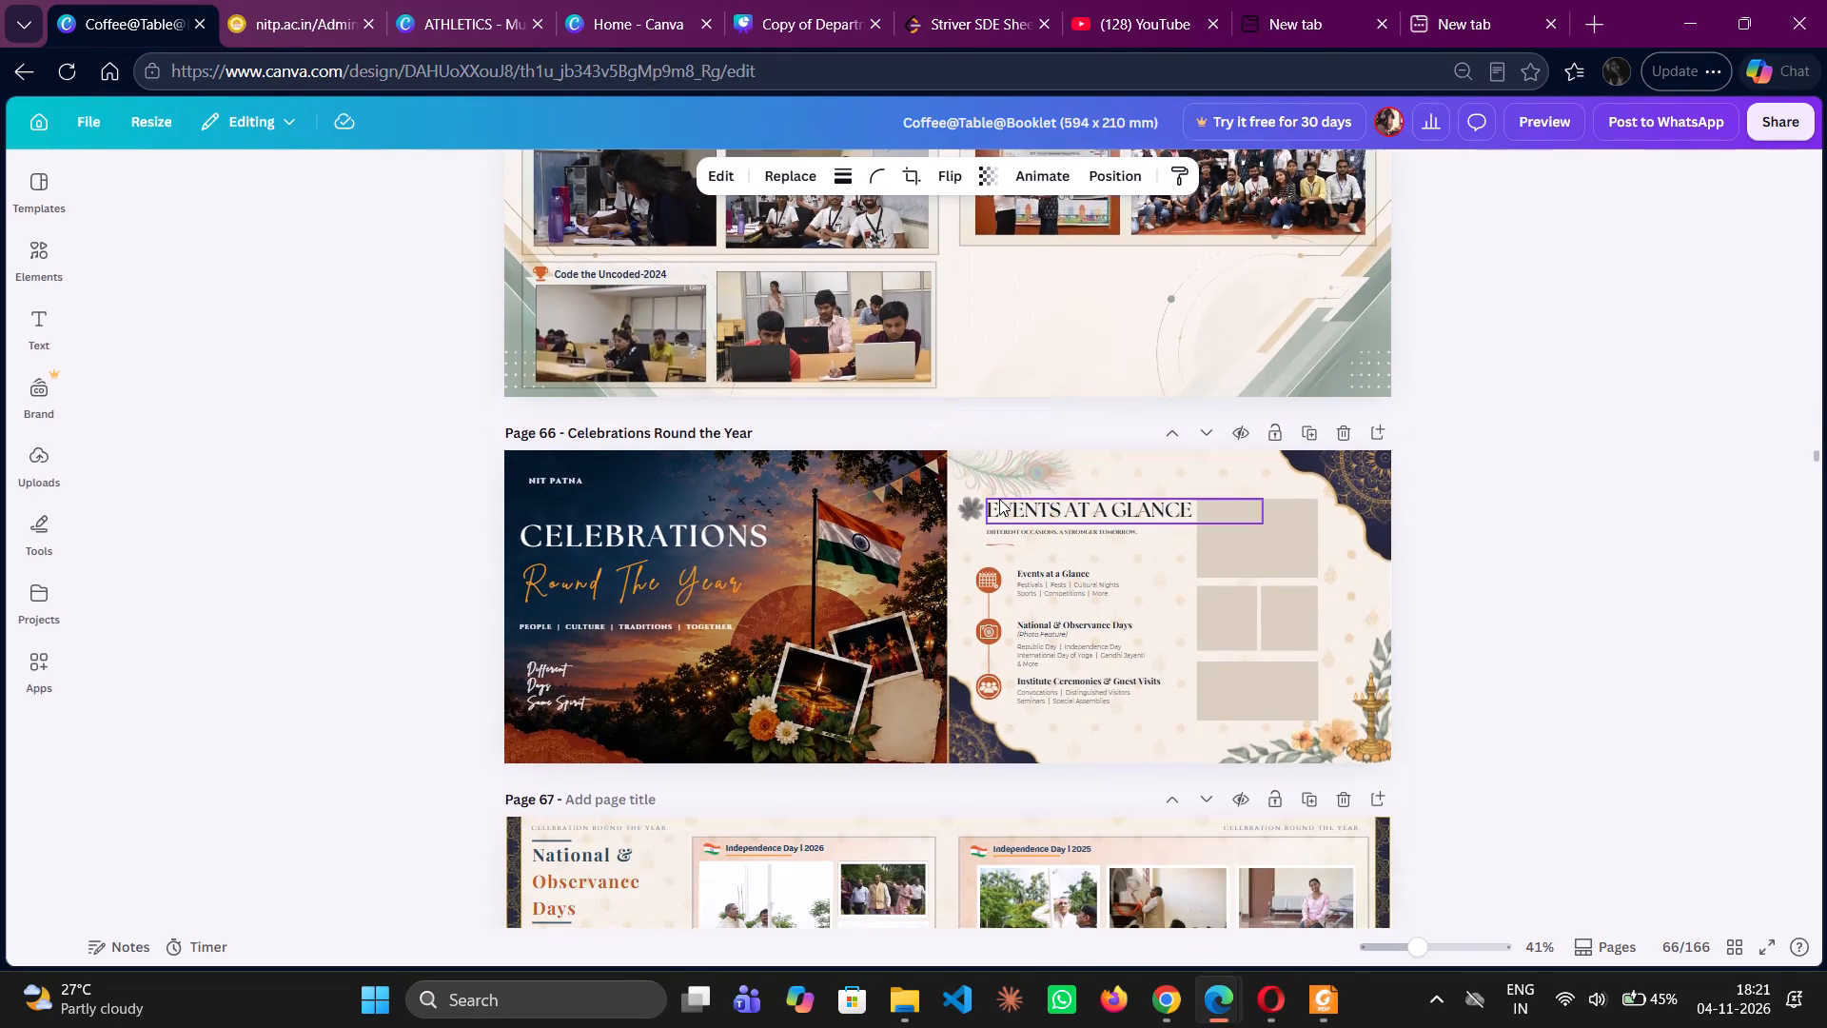
Examine the National & Observance Days spreads on pages 67 to 71, from Independence Day through Ram Navami and Ugadi.
scroll(999, 499, "down", 3)
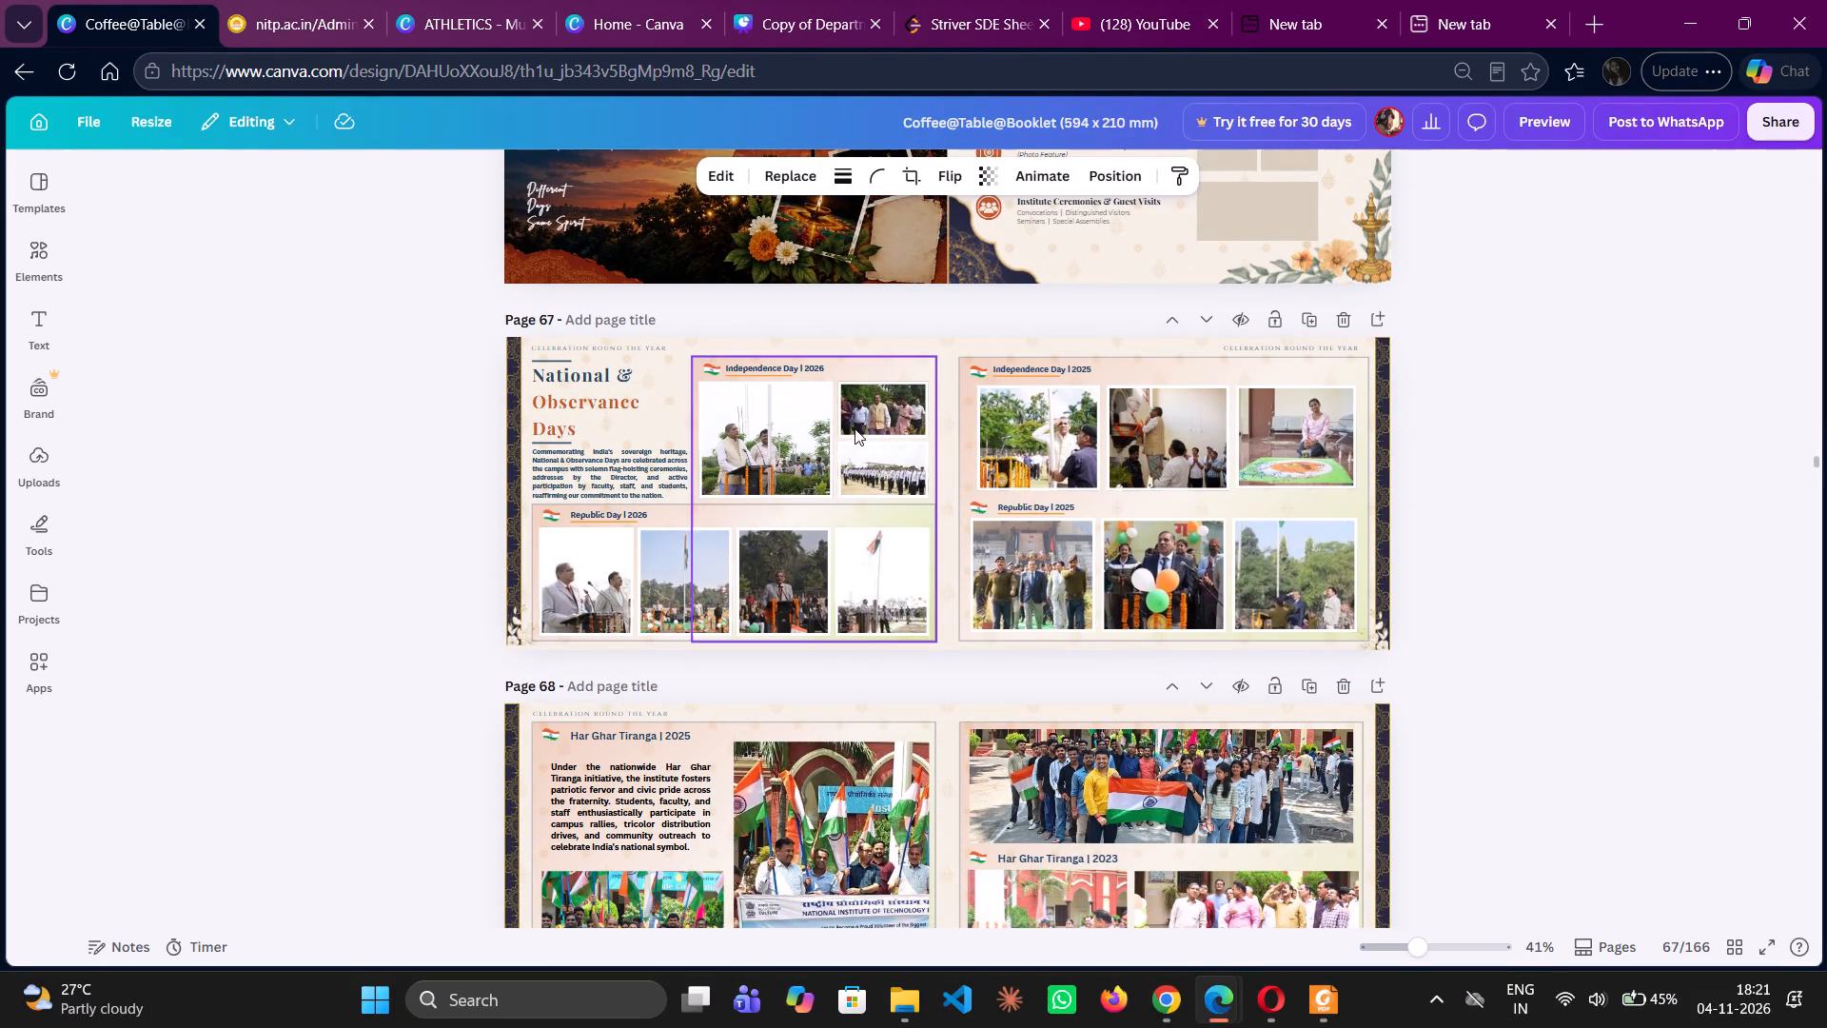
scroll(1181, 463, "down", 1)
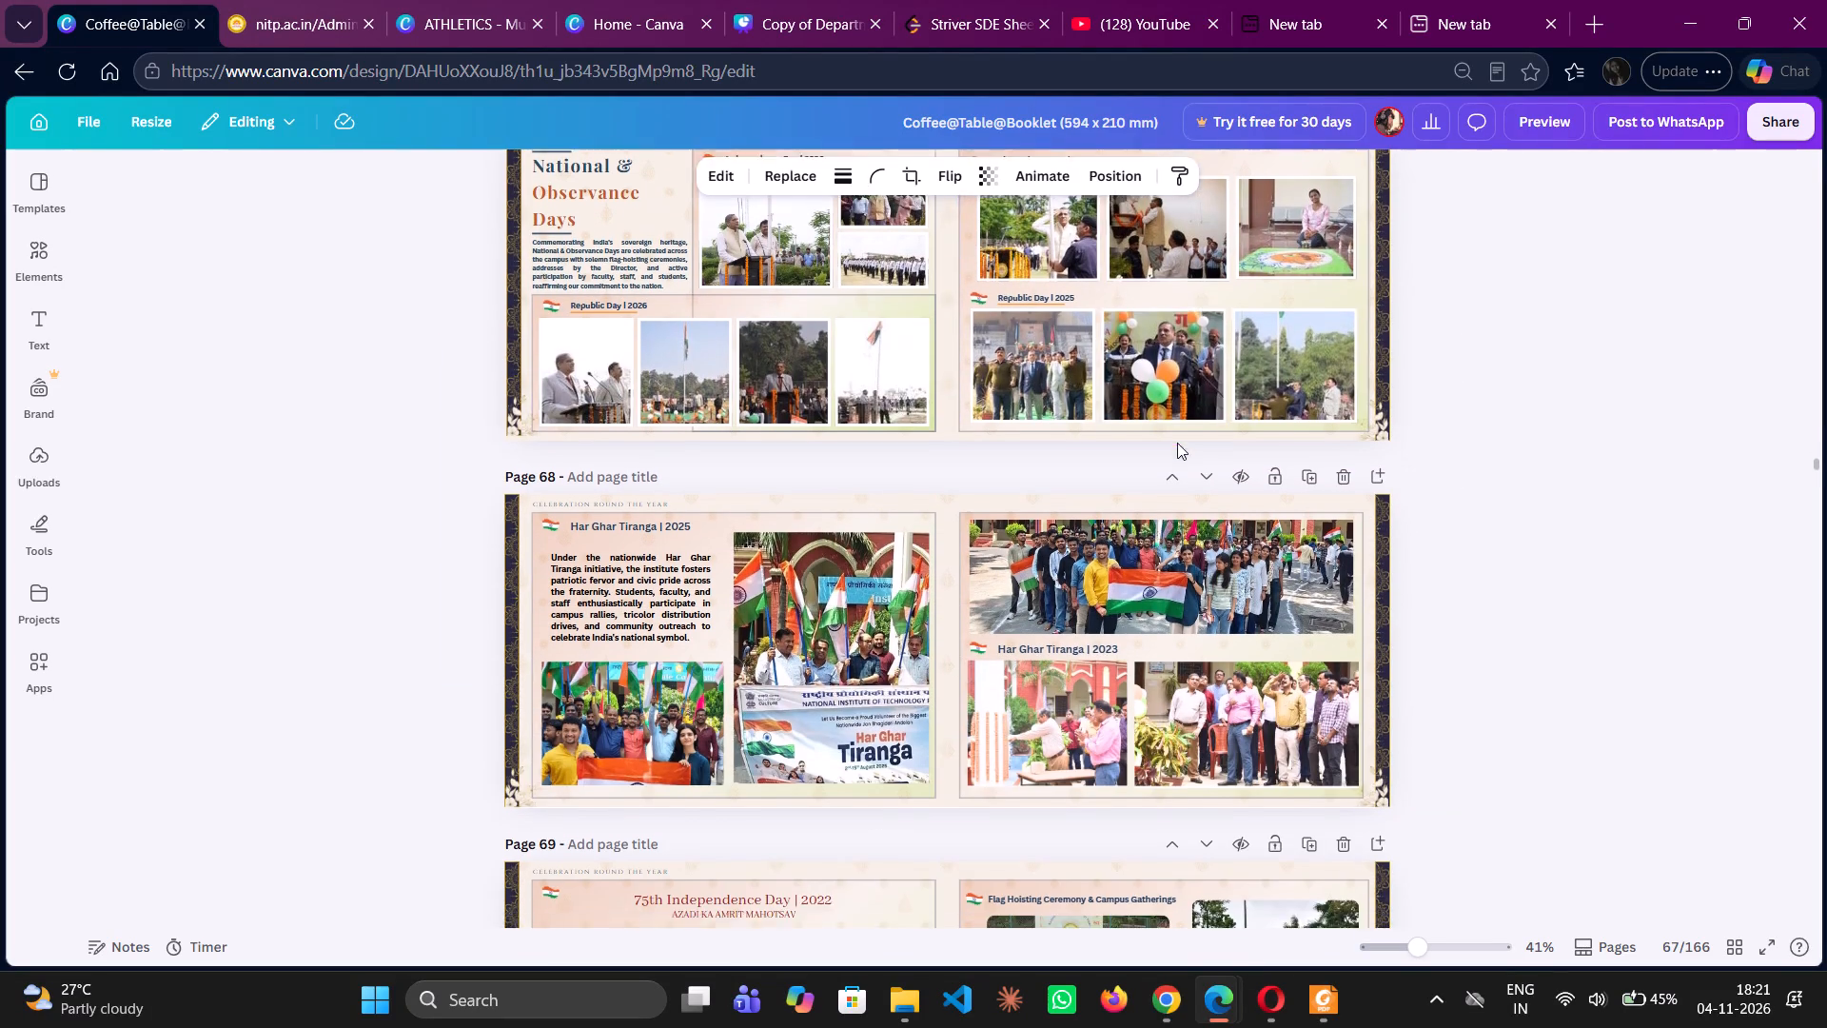
scroll(1177, 443, "down", 1)
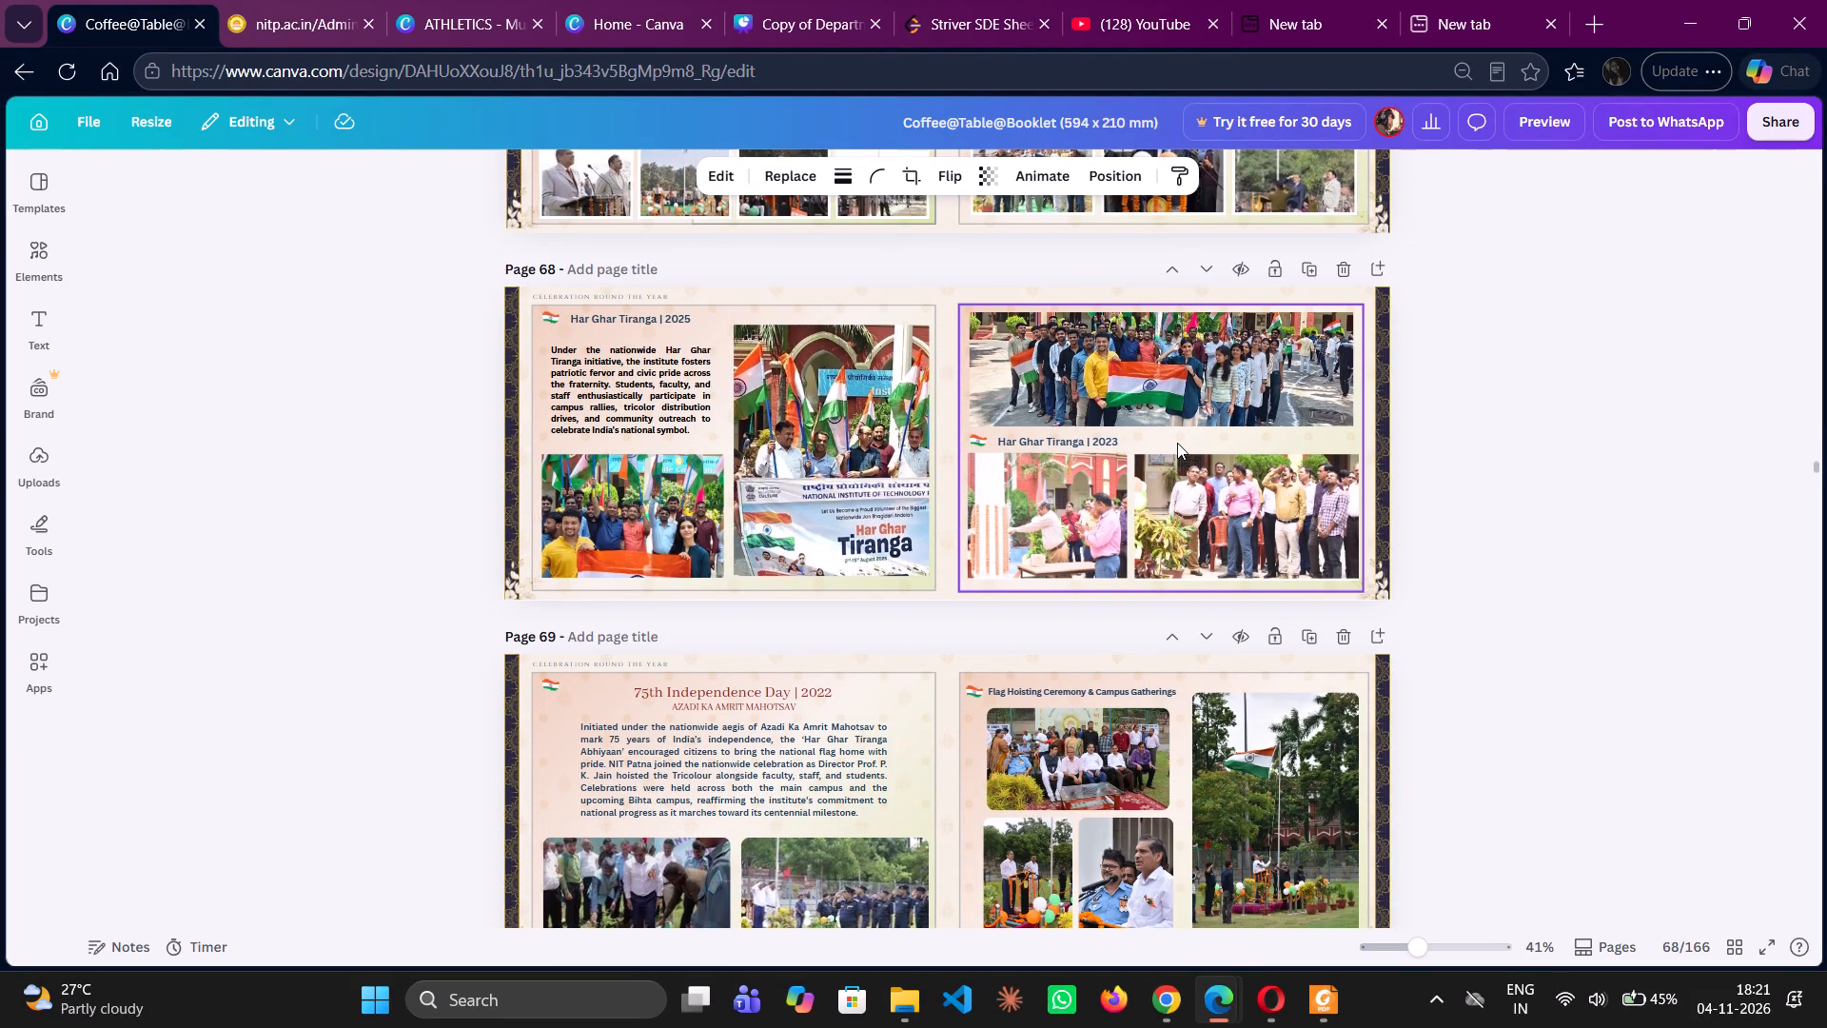
scroll(1177, 443, "down", 2)
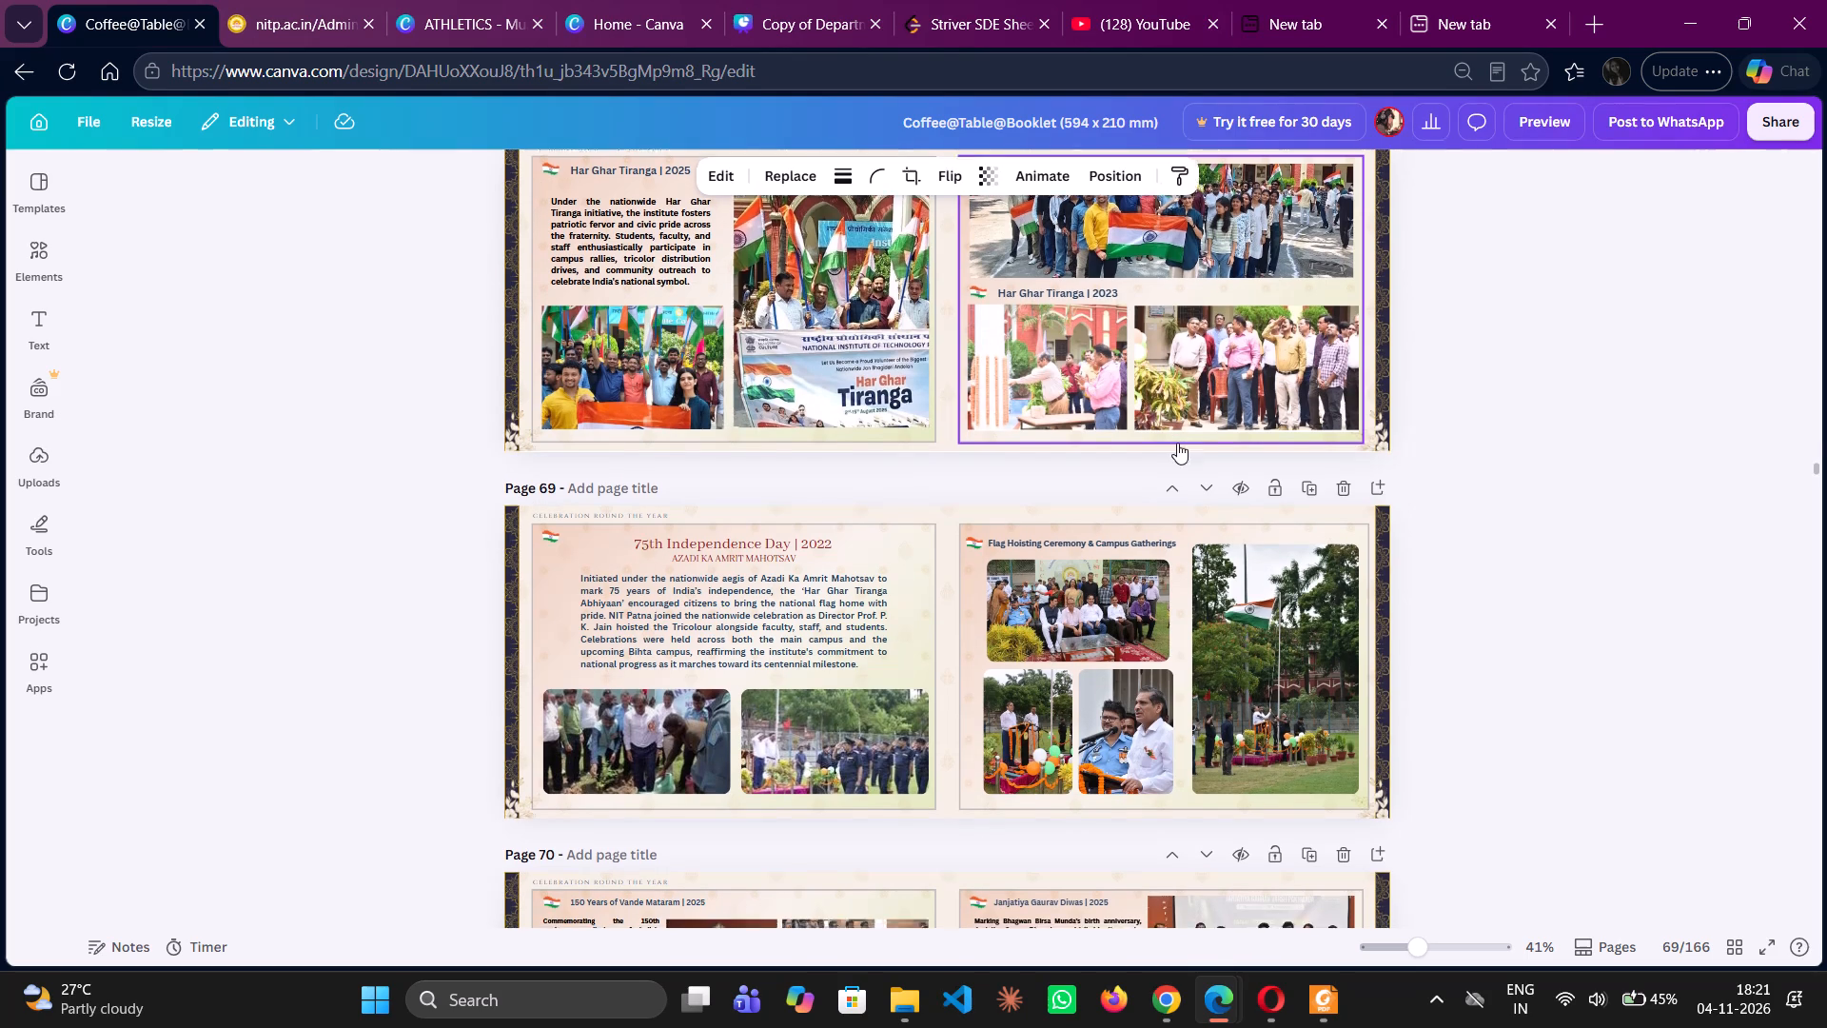
scroll(1177, 443, "down", 1)
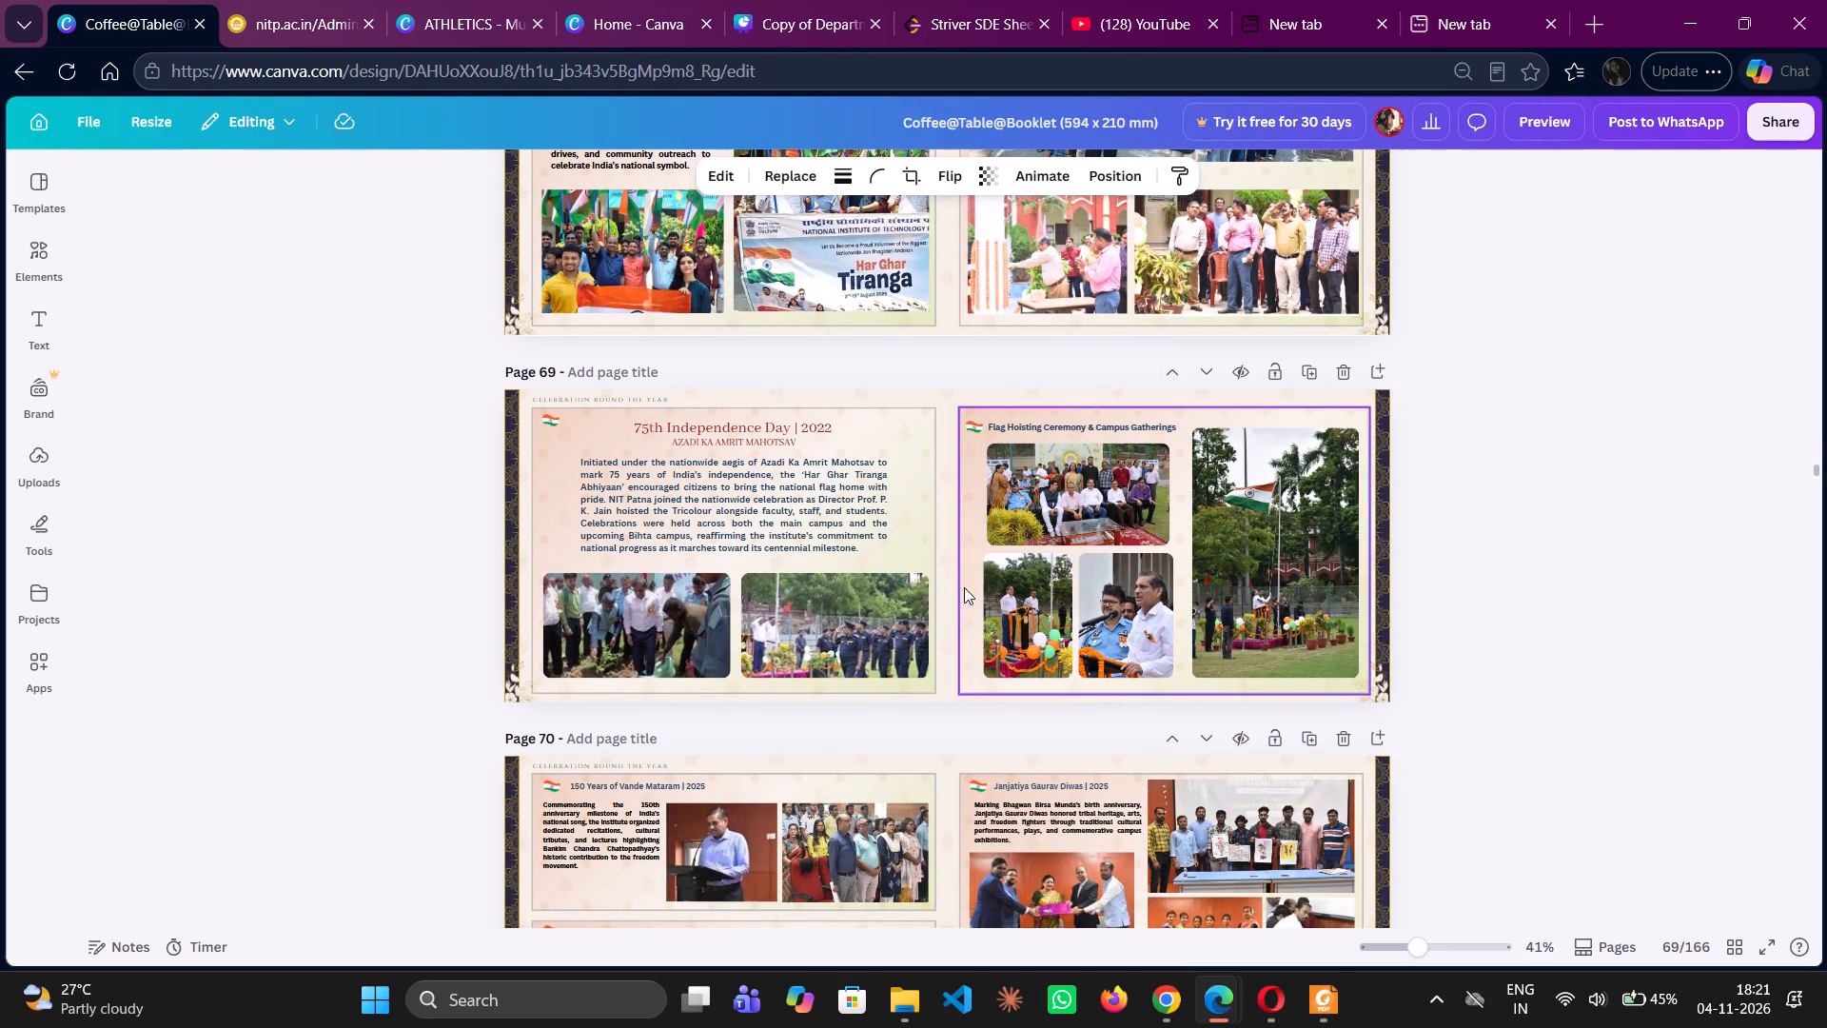
scroll(878, 634, "down", 2)
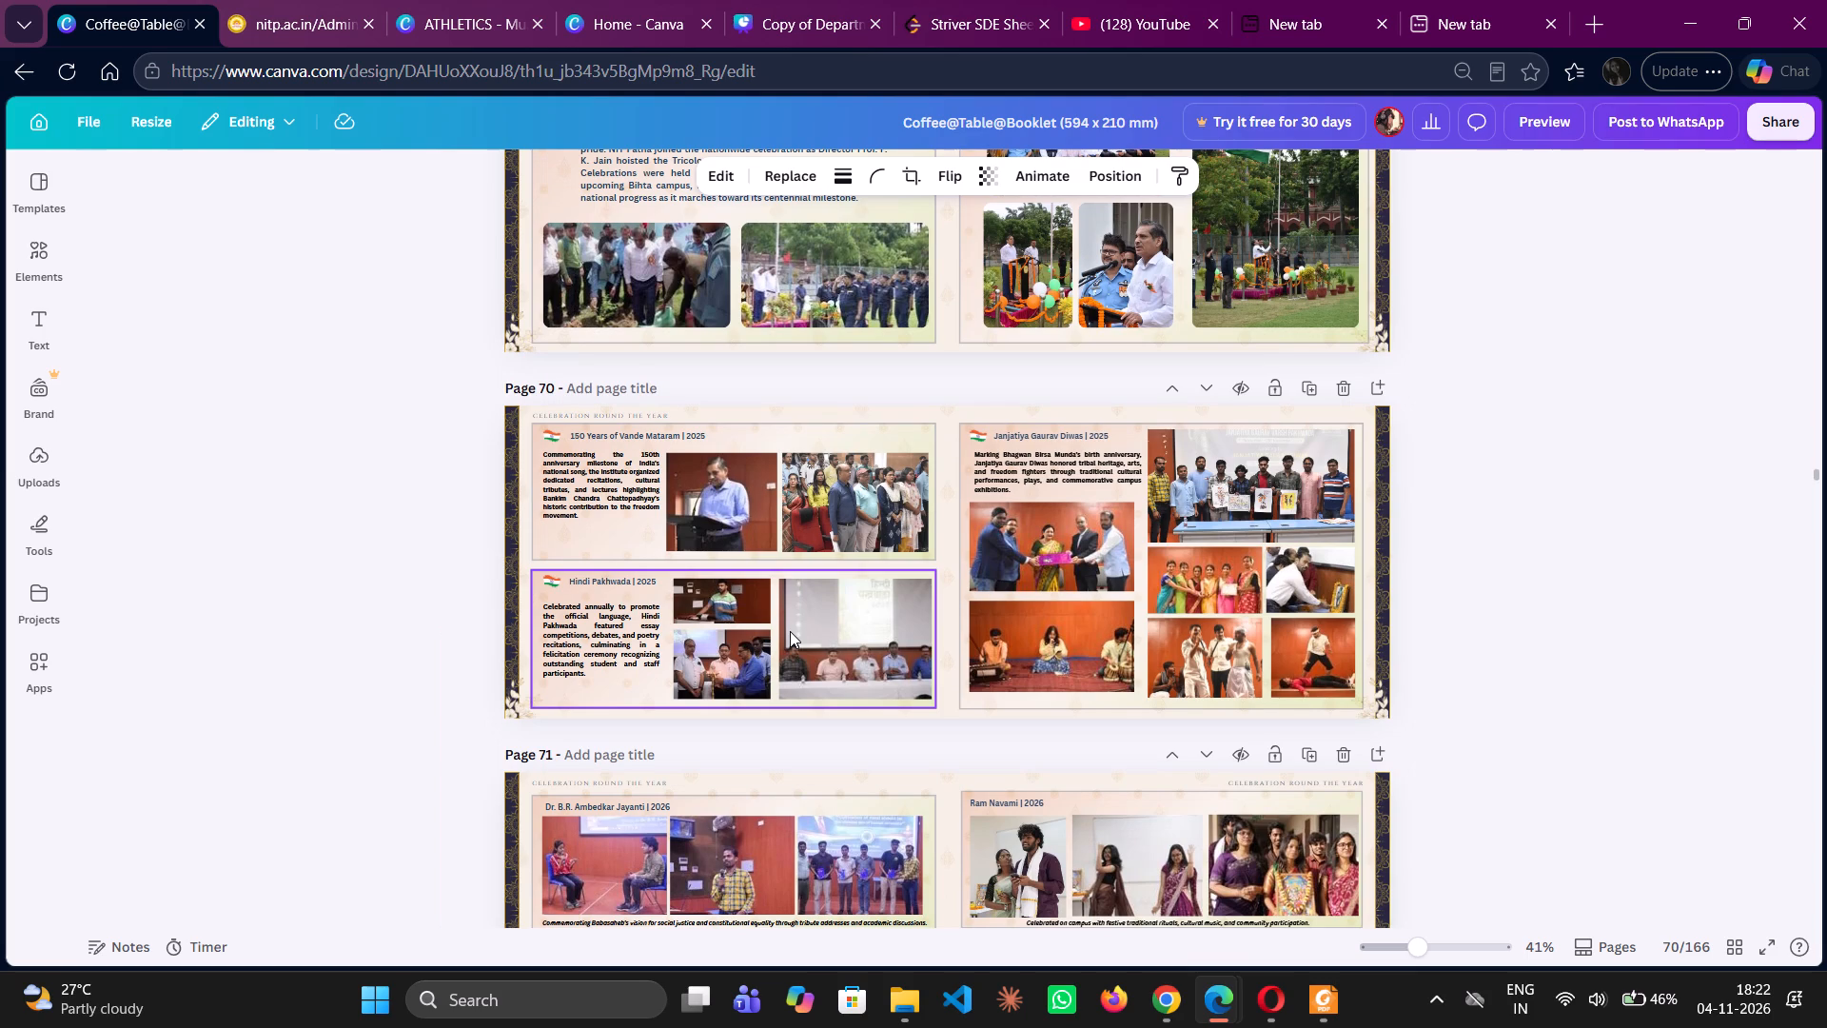
scroll(790, 631, "down", 1)
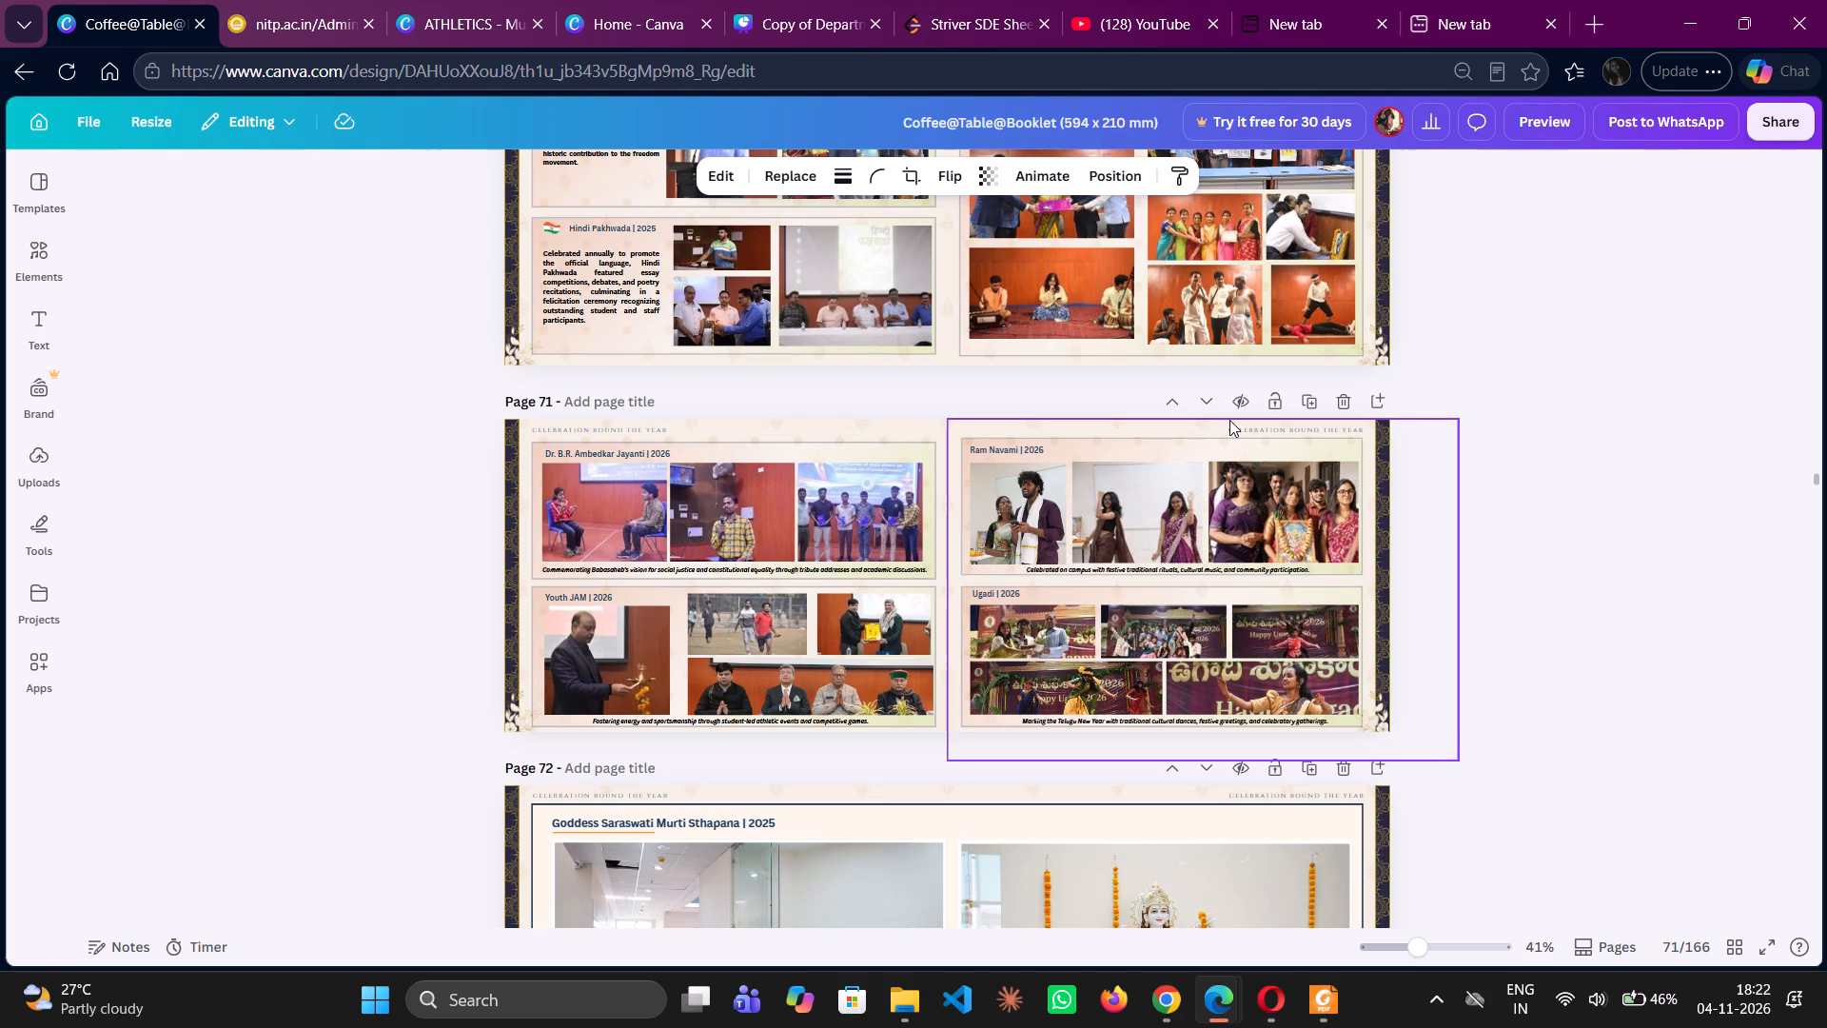
Go back from page 71 to the Independence Day and Republic Day spread on page 67, rechecking the spreads between.
scroll(1229, 420, "up", 1)
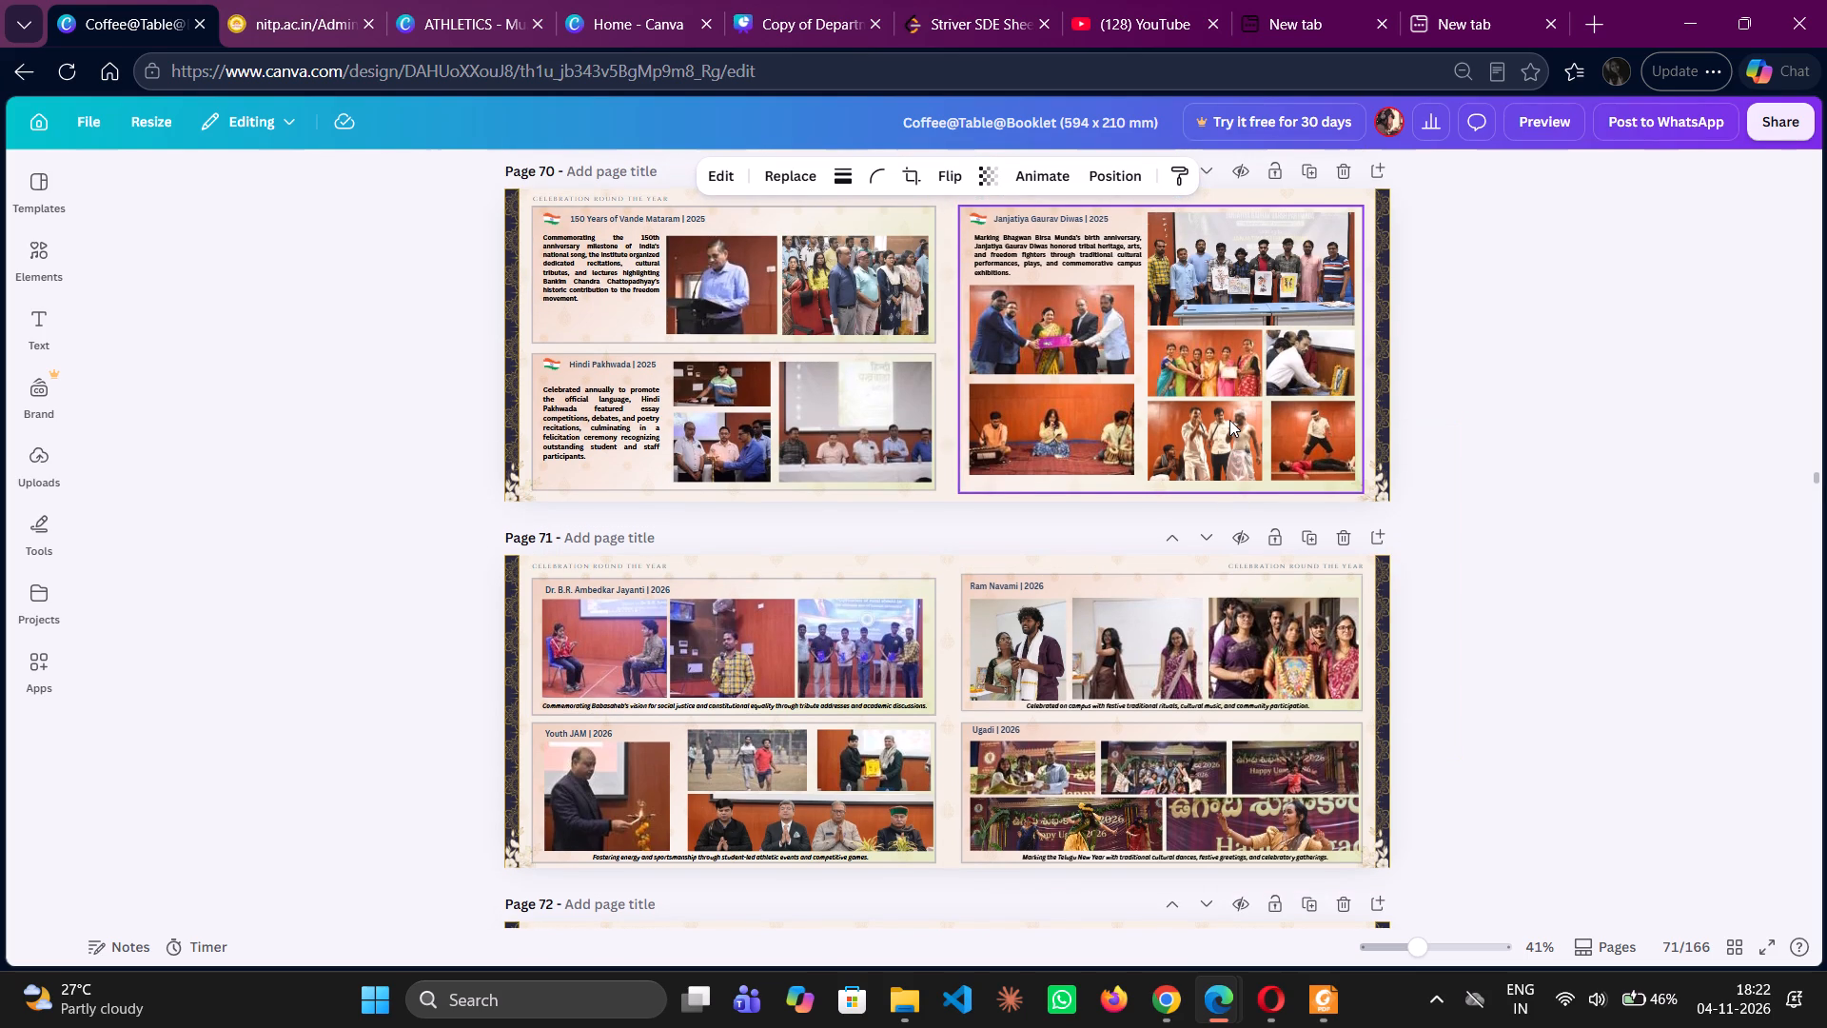
scroll(1229, 420, "up", 2)
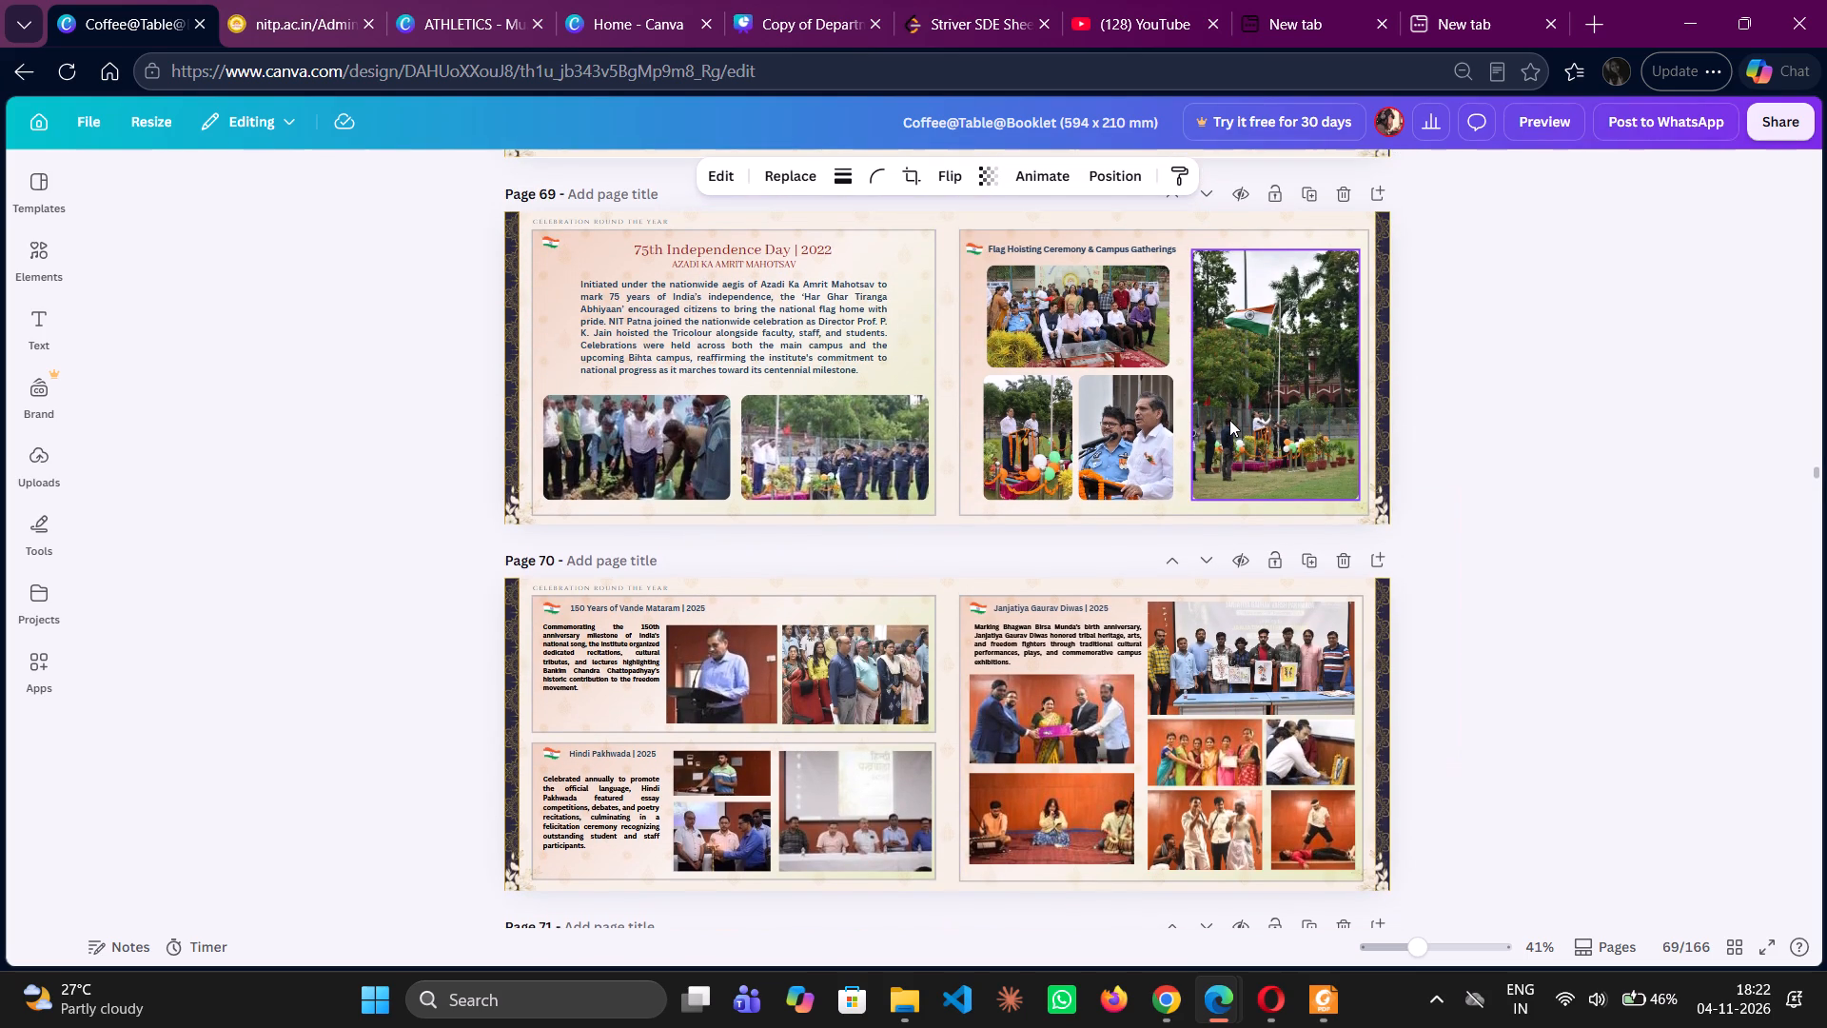
scroll(1229, 420, "up", 3)
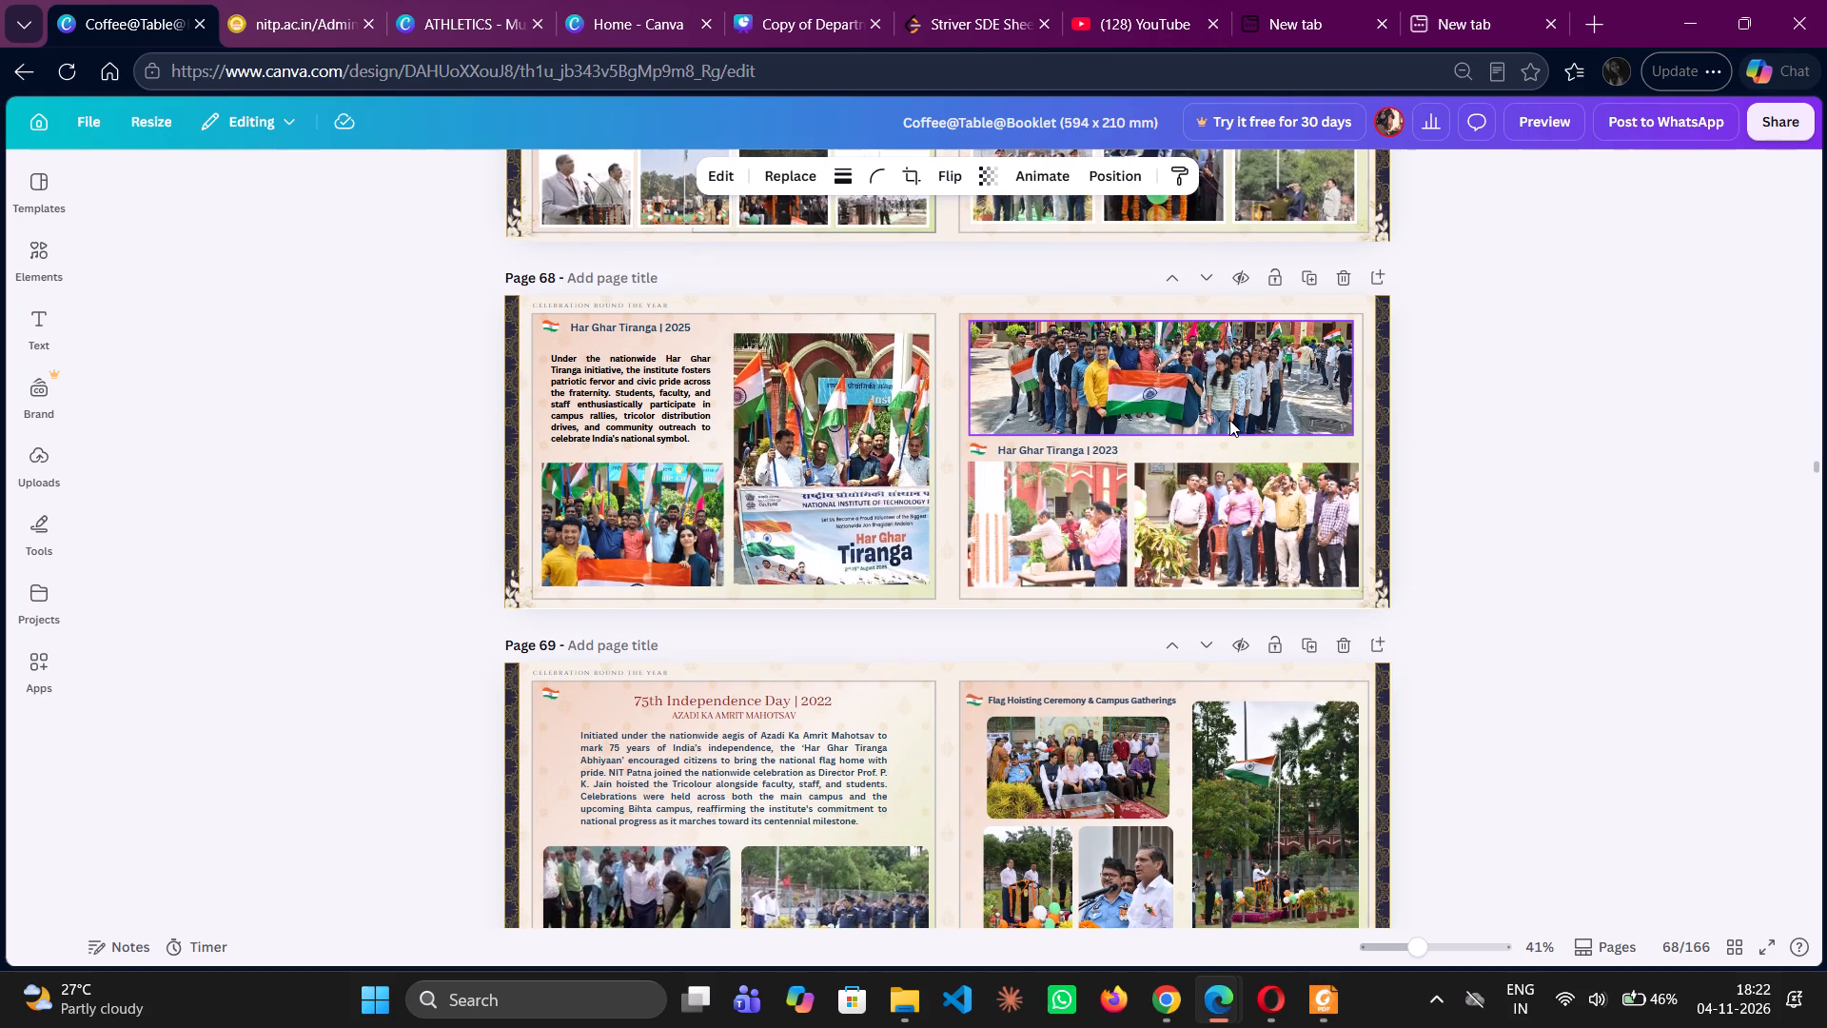
scroll(1229, 420, "up", 2)
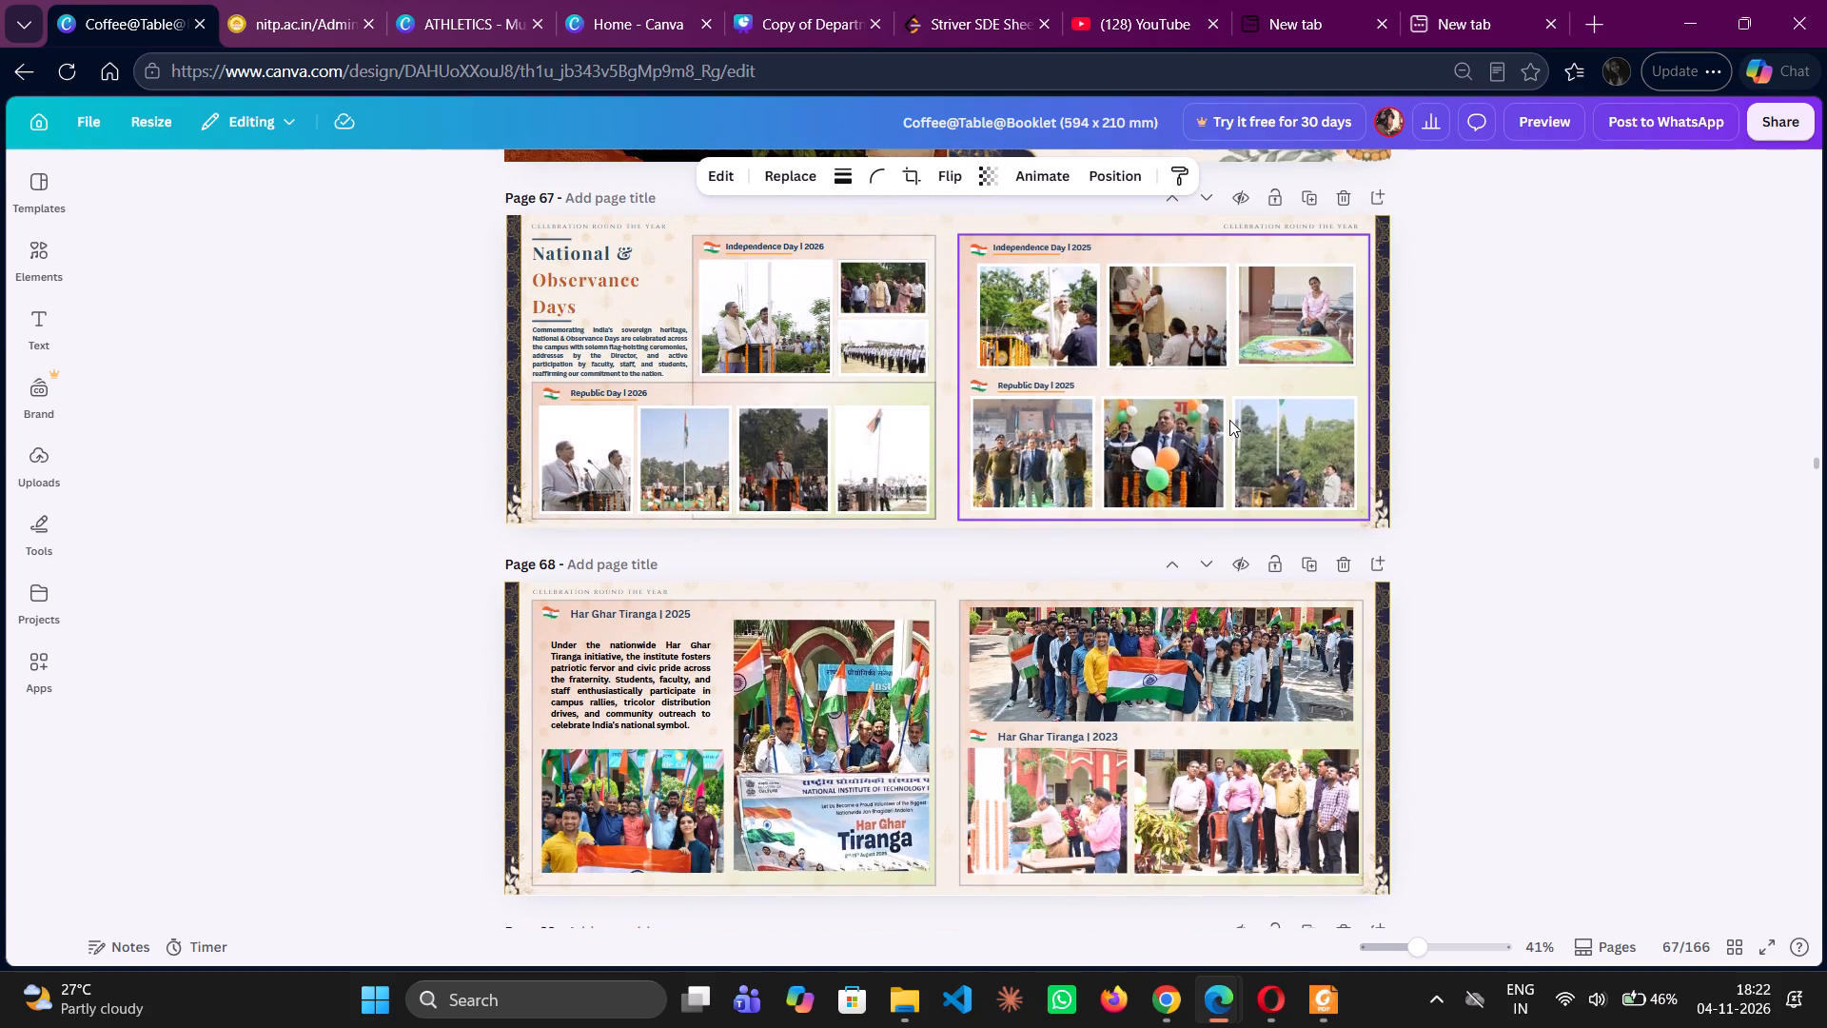
Recheck pages 68 to 71 and examine the Goddess Saraswati Murti Sthapana and Deeksharambh spreads on pages 72 and 73.
scroll(1229, 420, "down", 1)
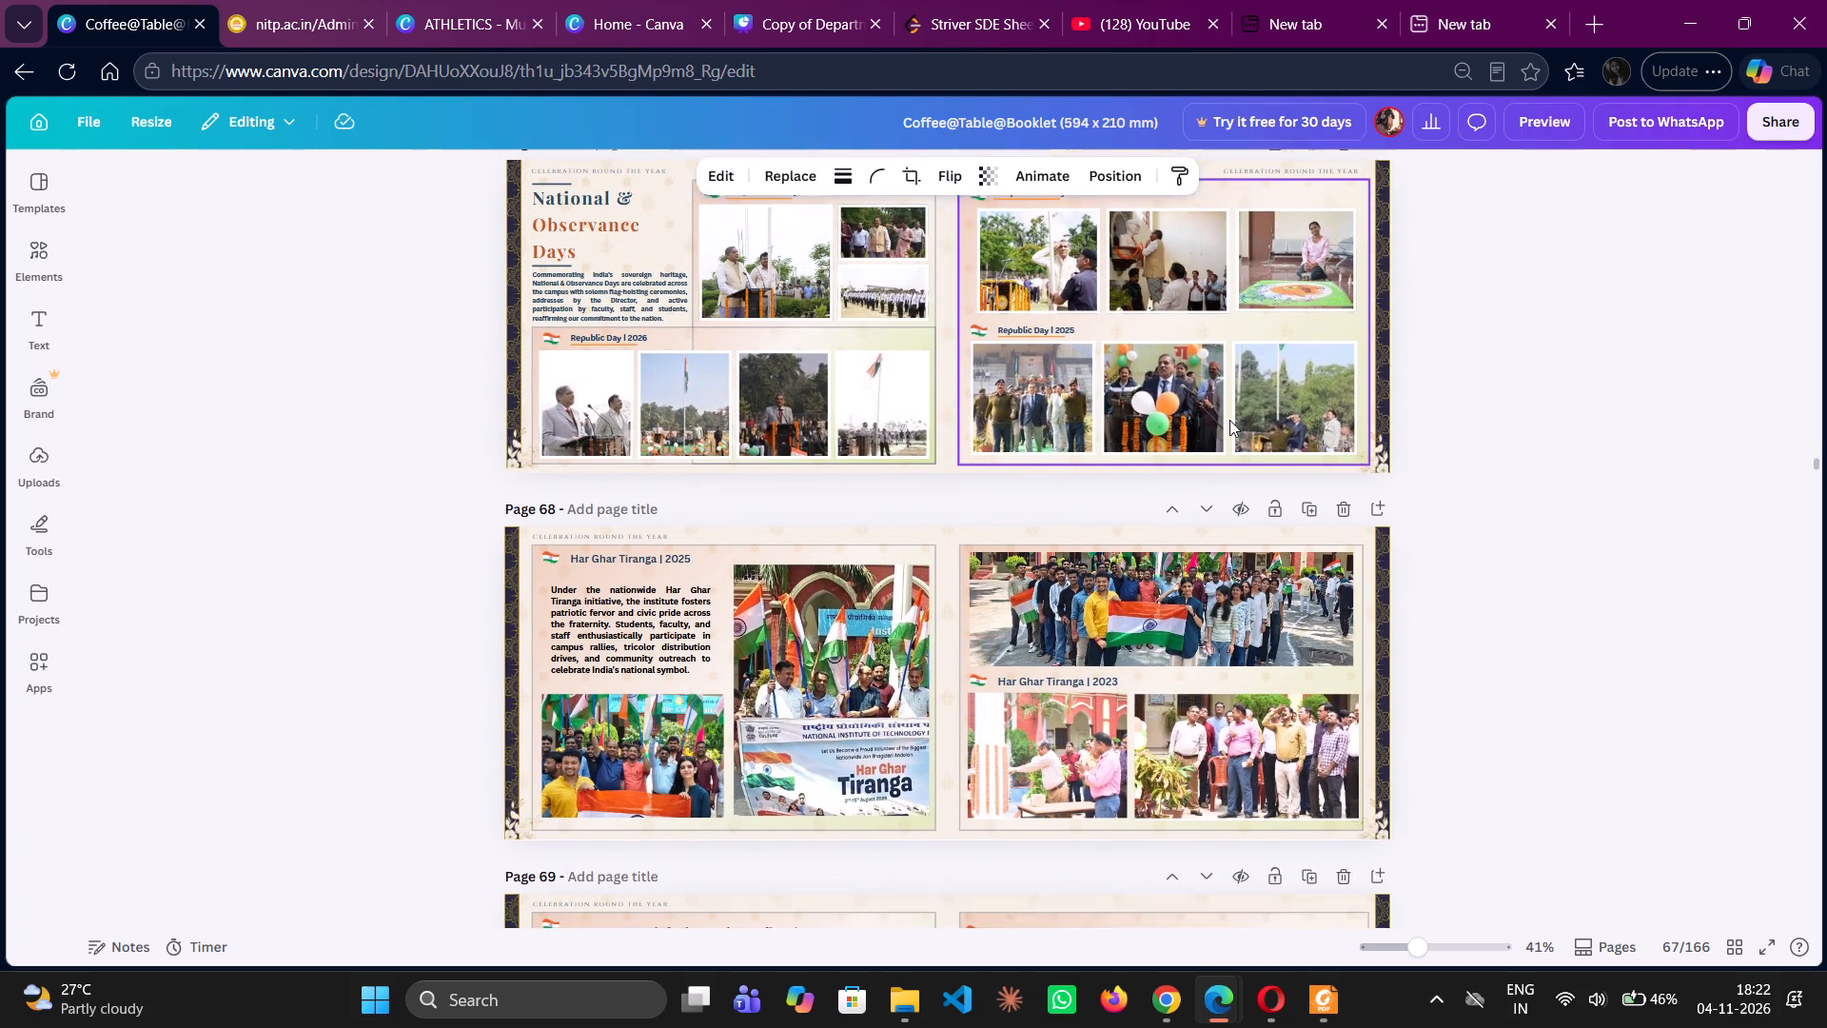
scroll(1229, 420, "down", 2)
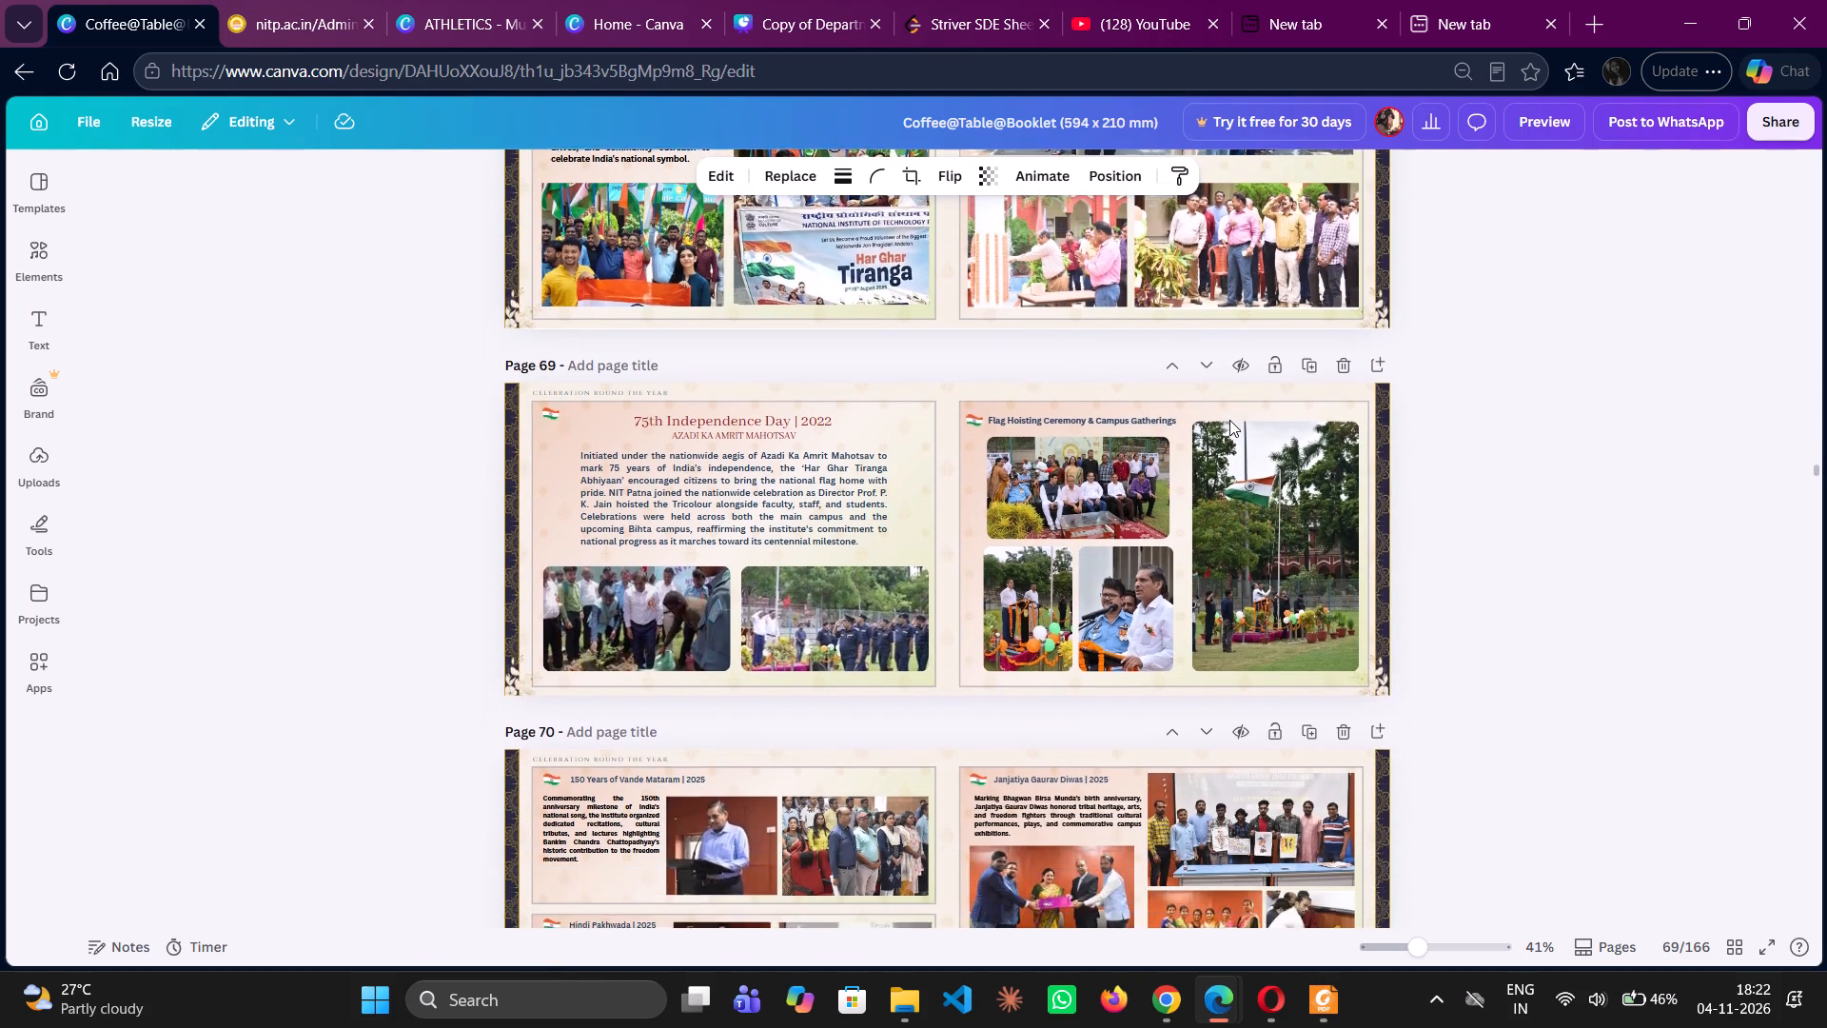
scroll(1229, 420, "down", 1)
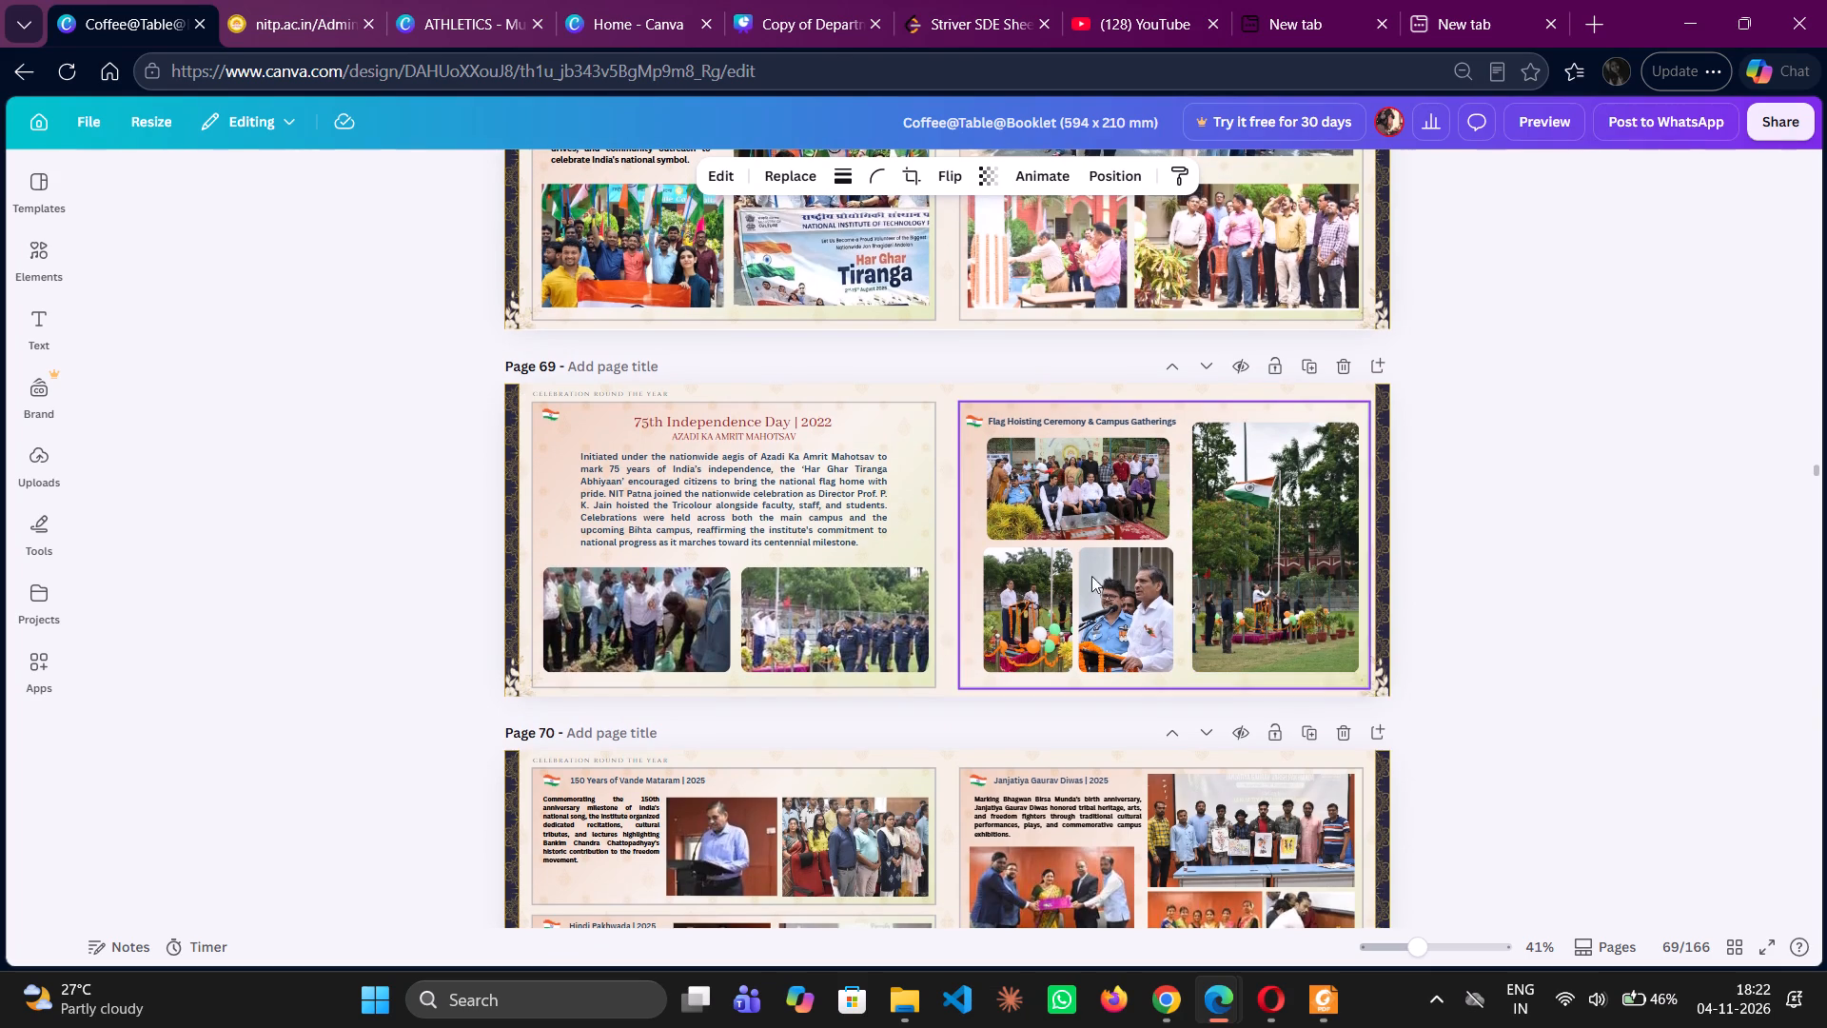
scroll(1235, 560, "down", 2)
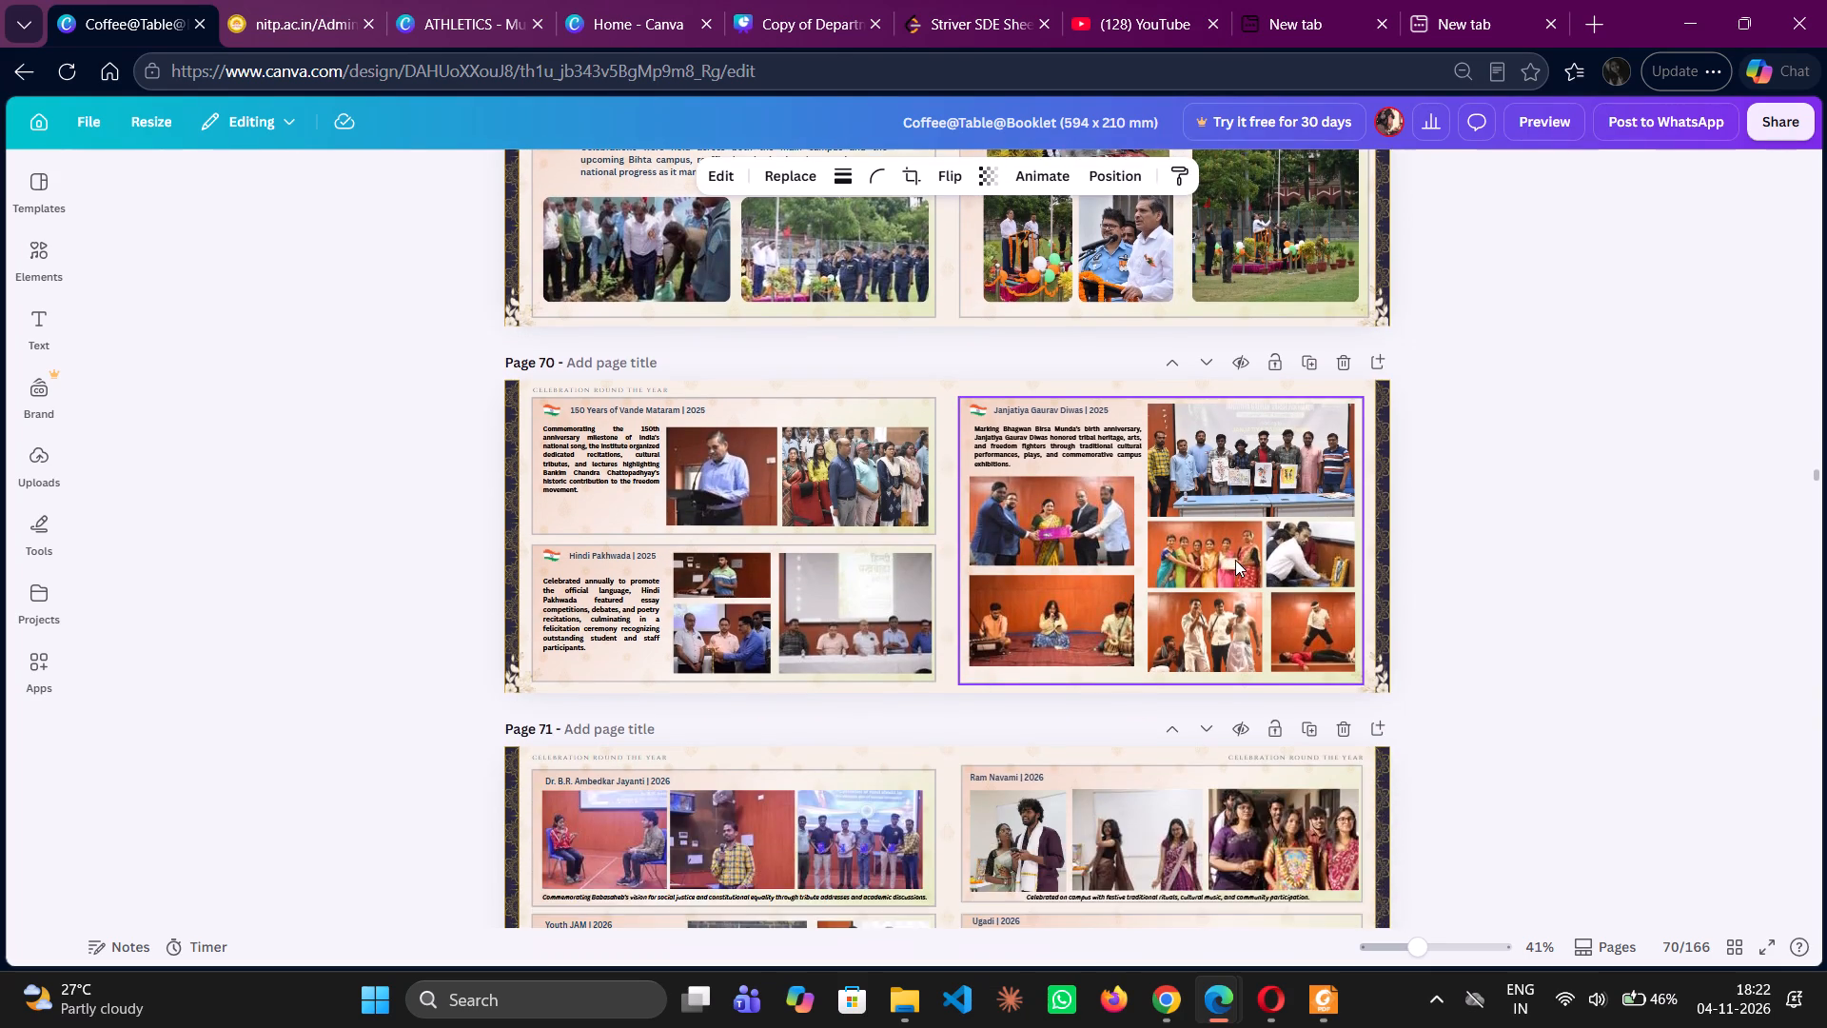
scroll(1235, 560, "down", 1)
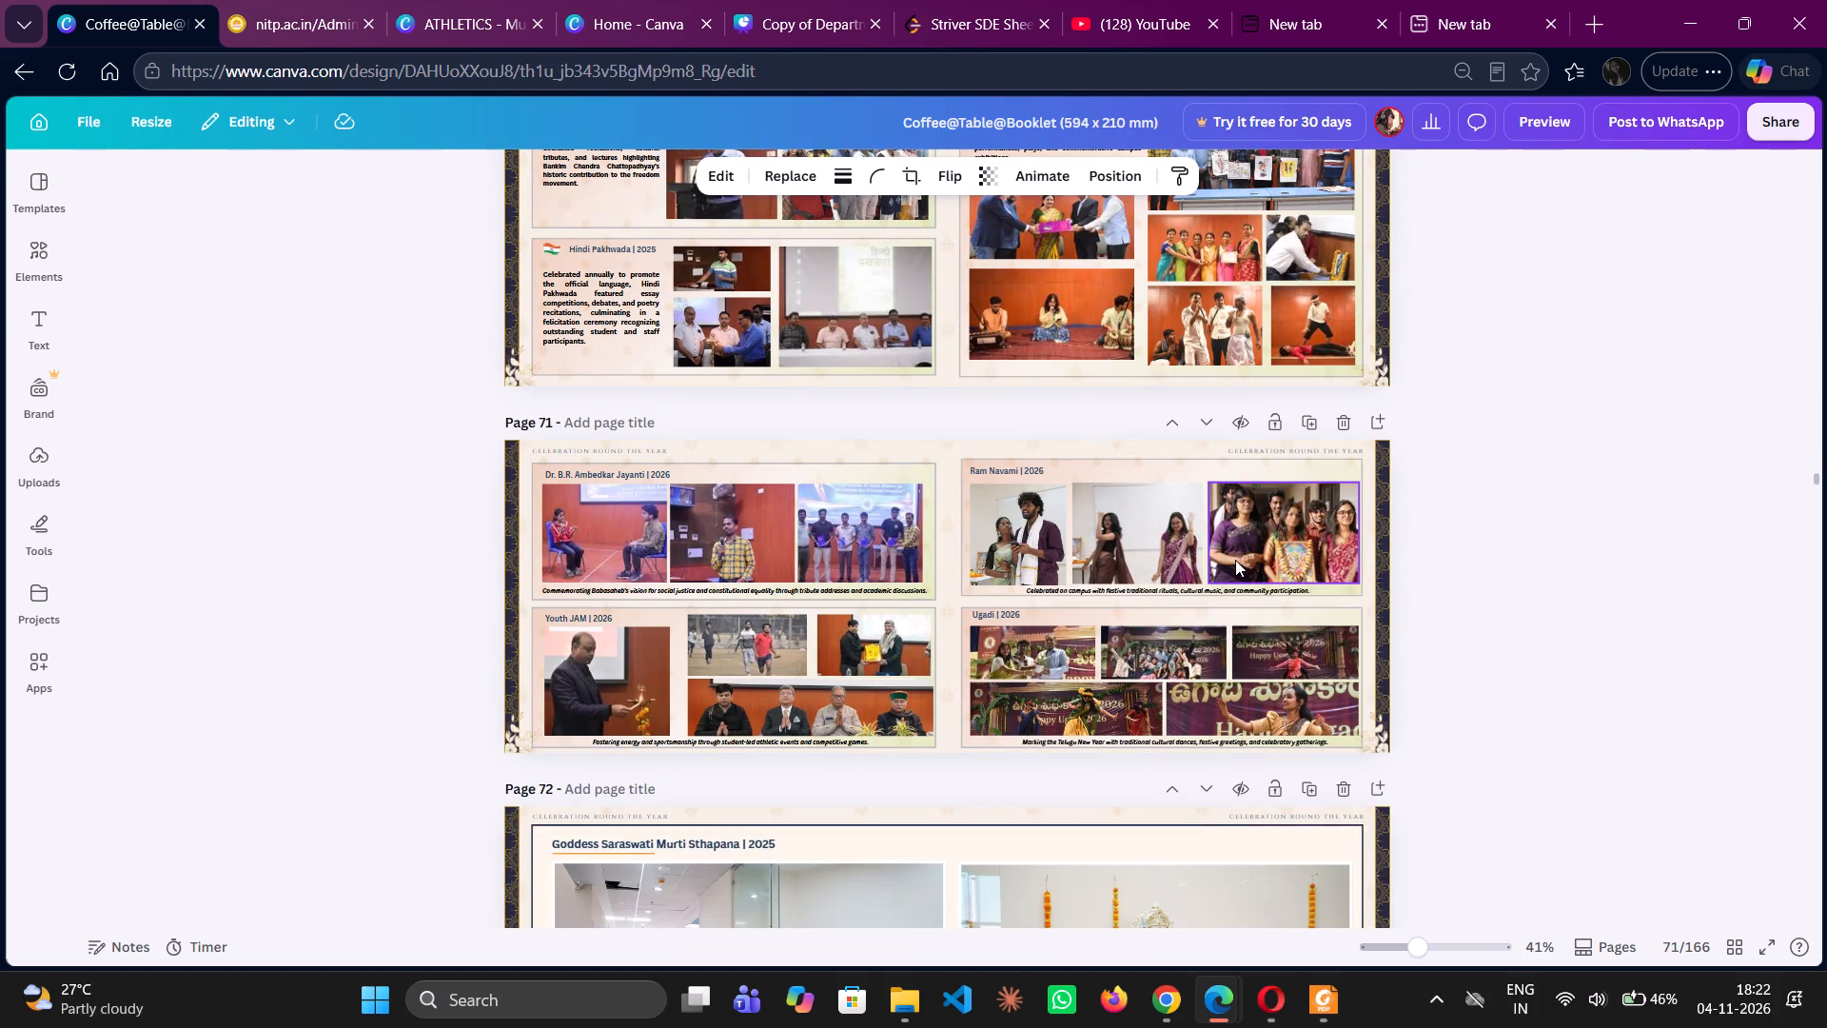
scroll(1235, 560, "down", 1)
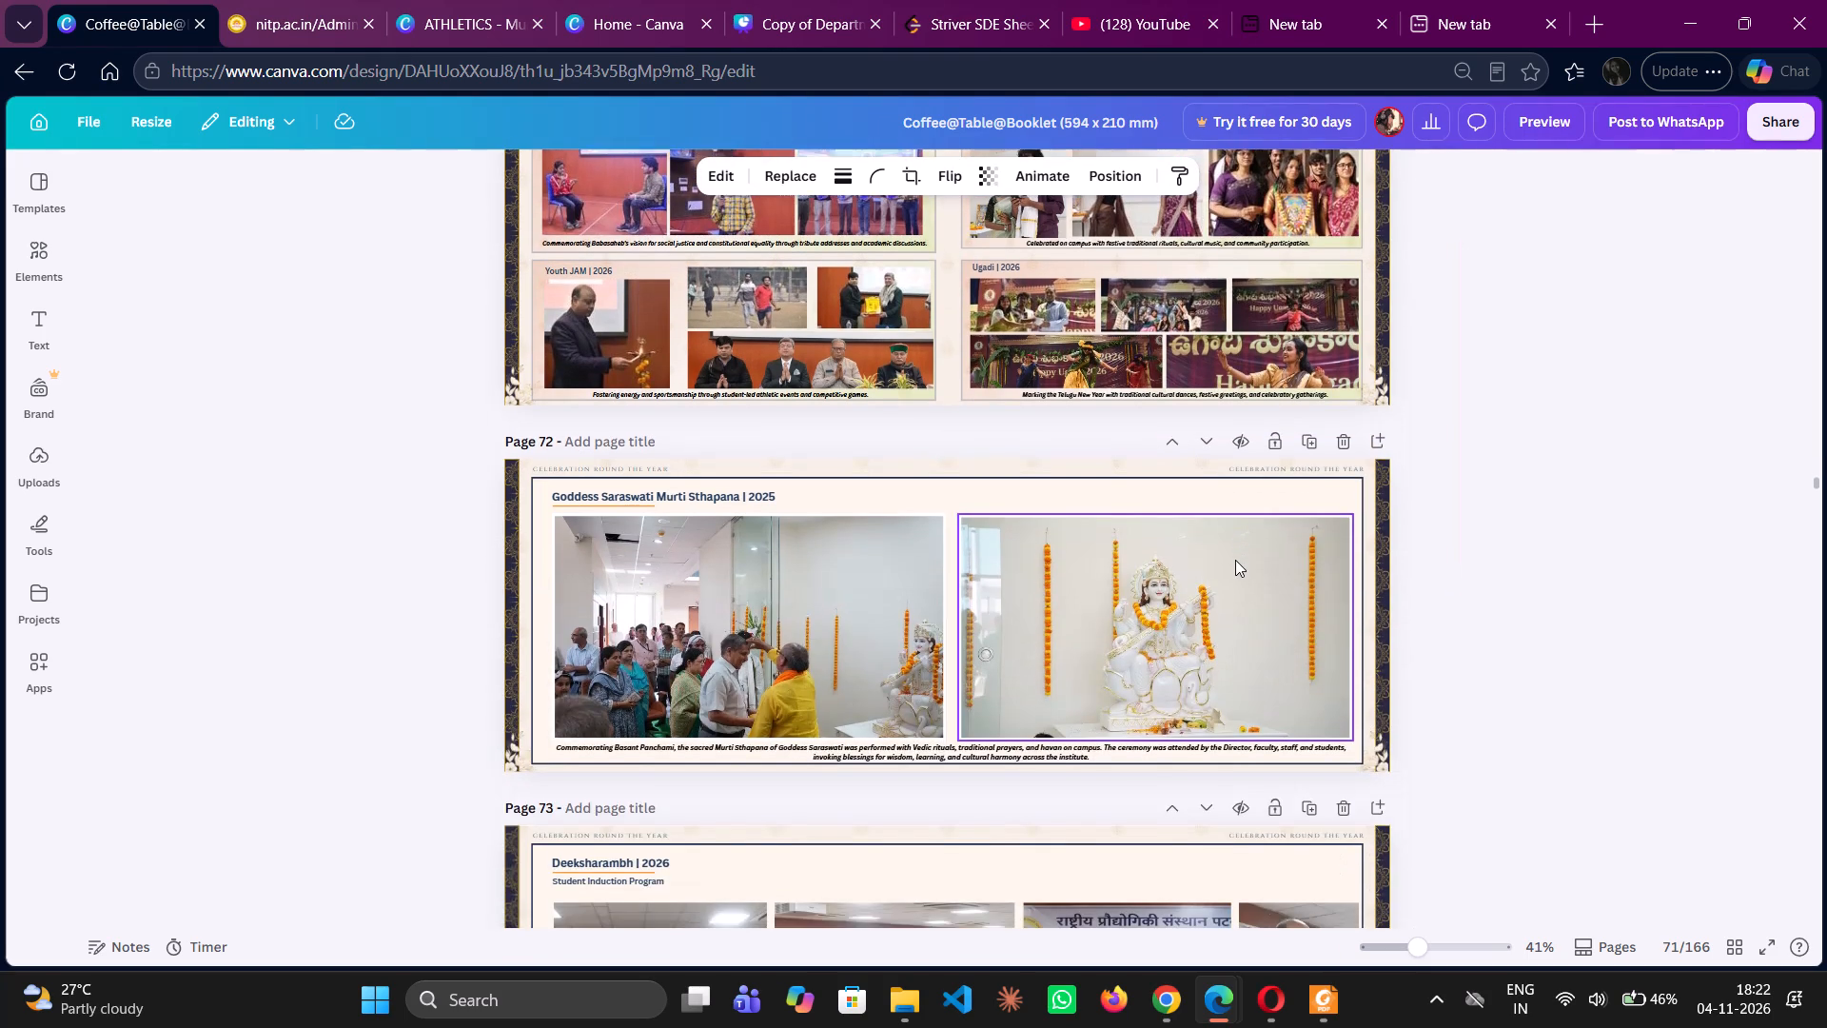
scroll(1235, 560, "down", 1)
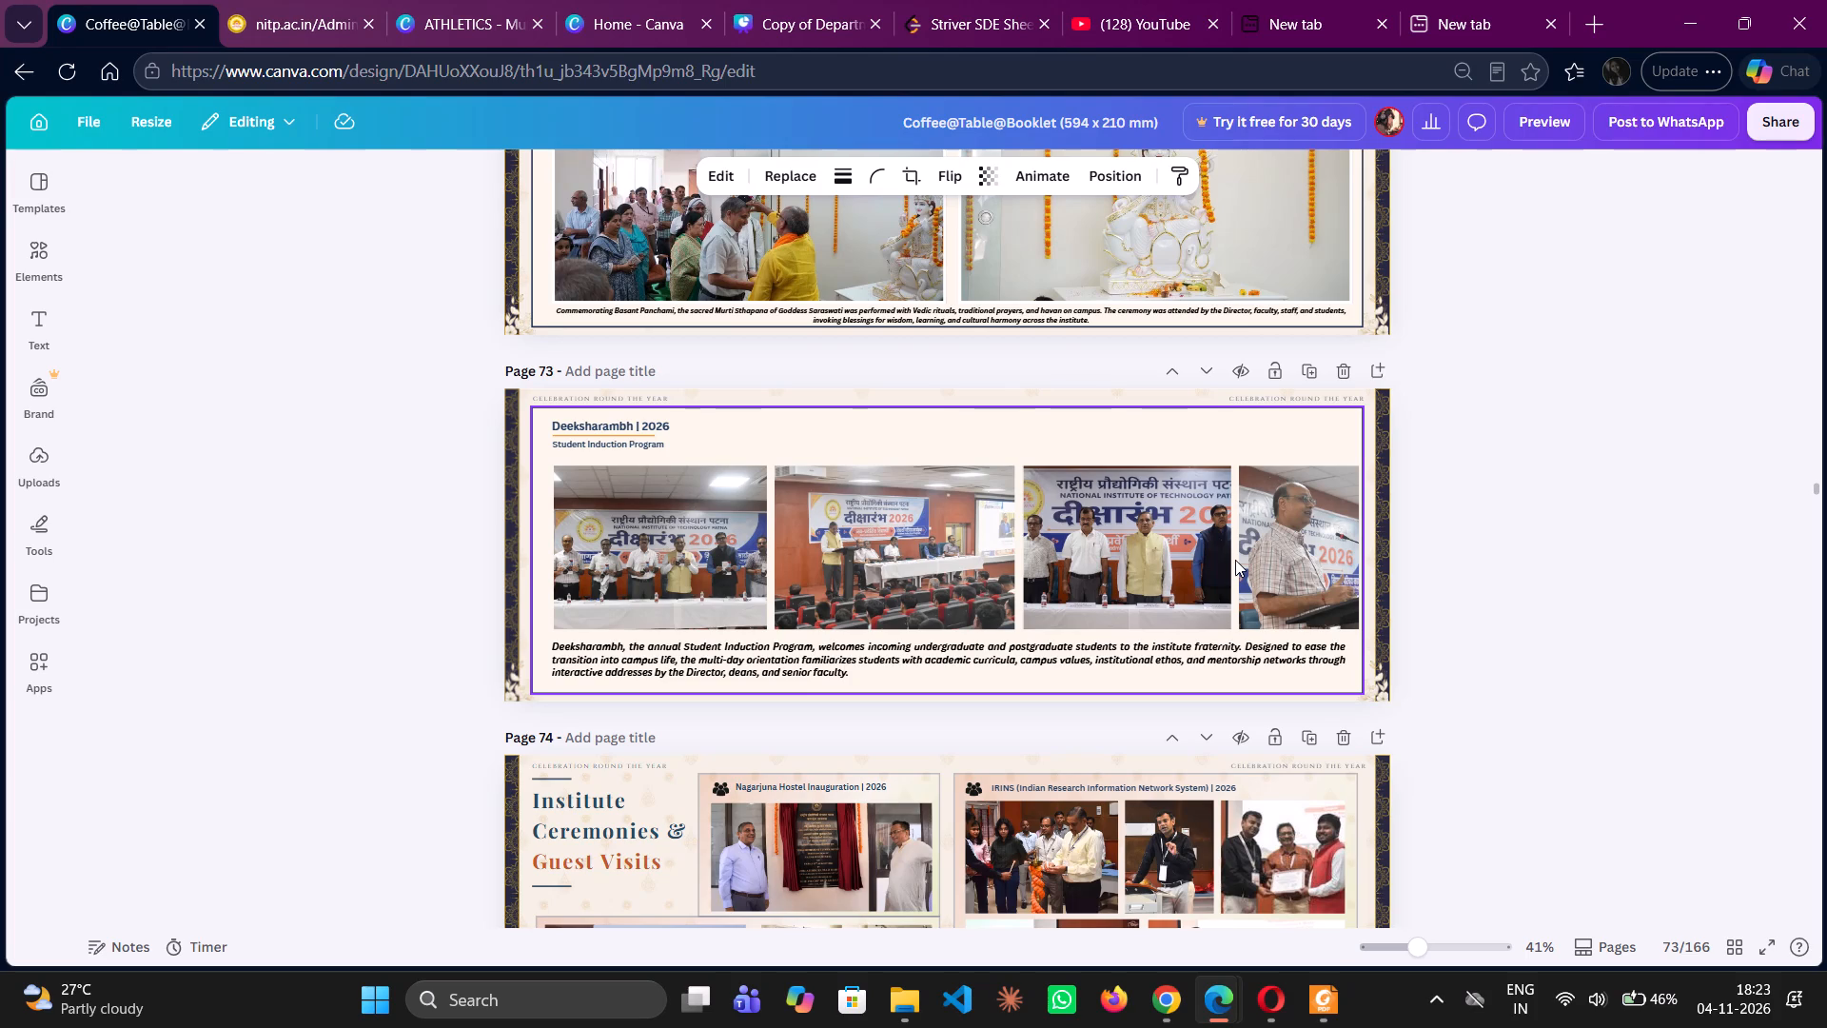
scroll(1235, 560, "up", 2)
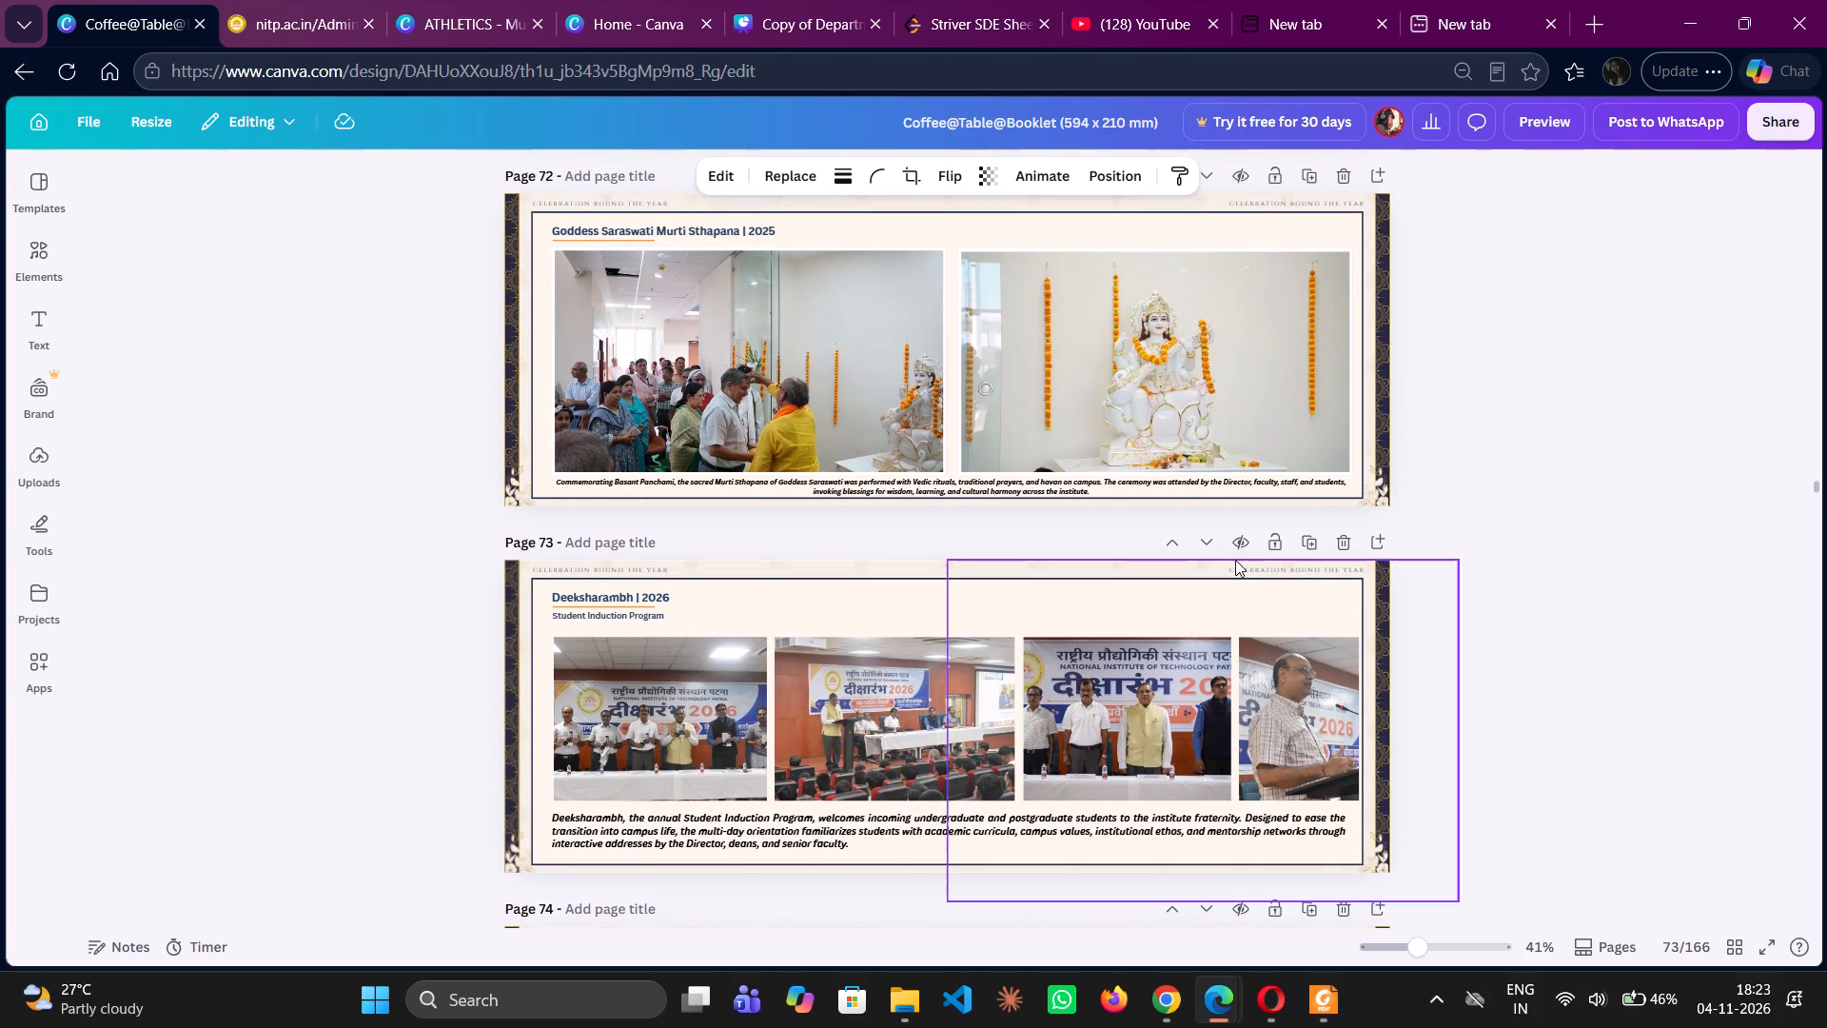
Review the Institute Ceremonies & Guest Visits spreads on pages 74 to 77, including the guest lectures and Faculty Felicitation.
scroll(1235, 560, "down", 2)
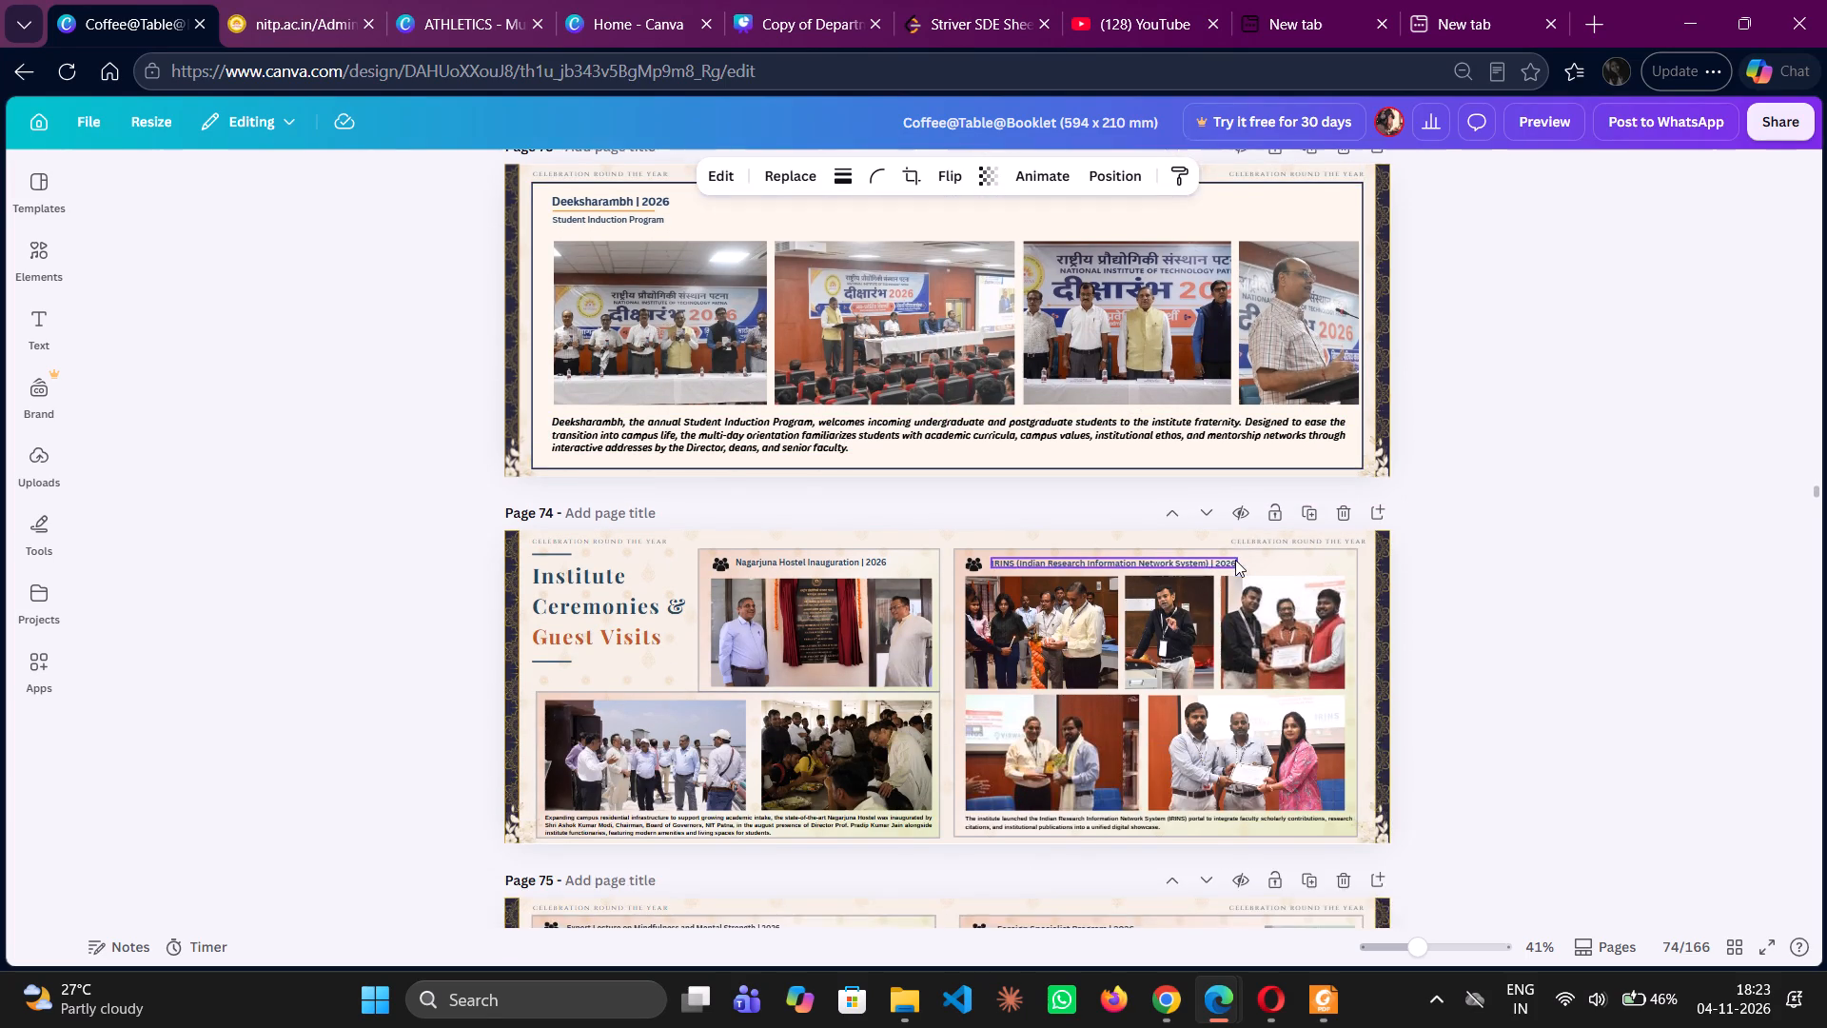
scroll(1235, 560, "down", 1)
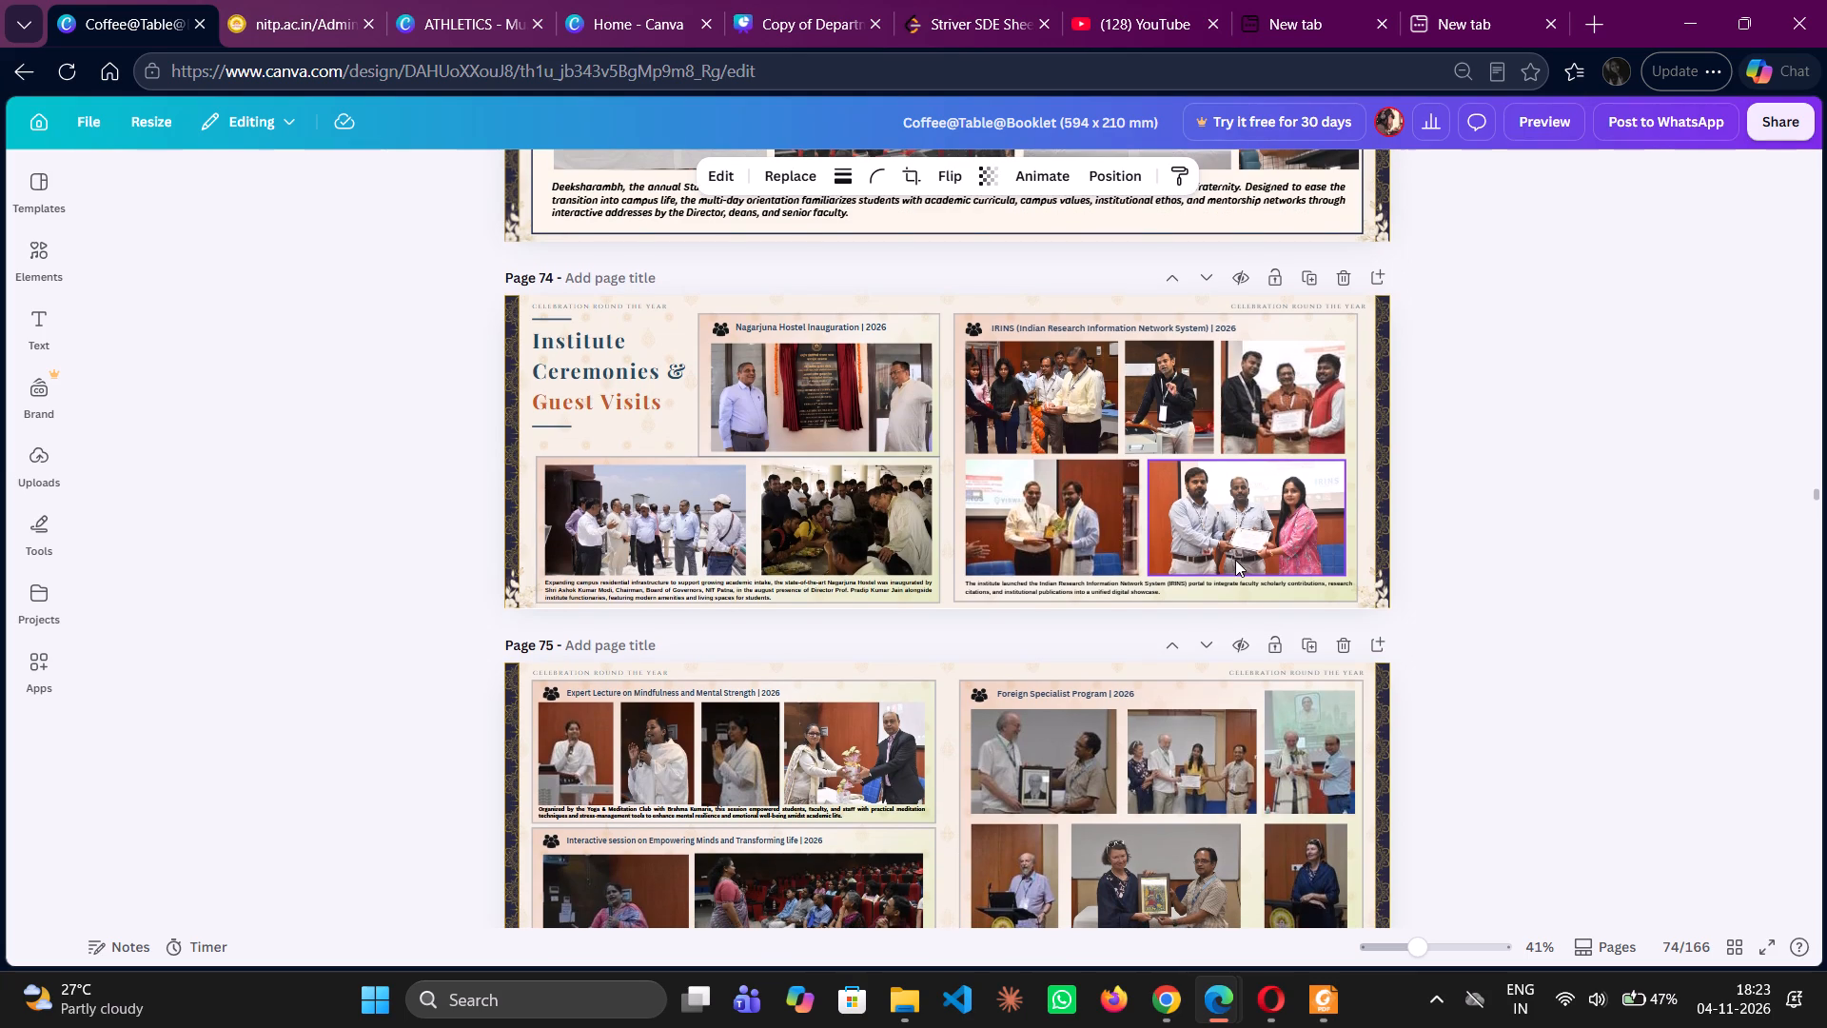
scroll(1235, 560, "down", 2)
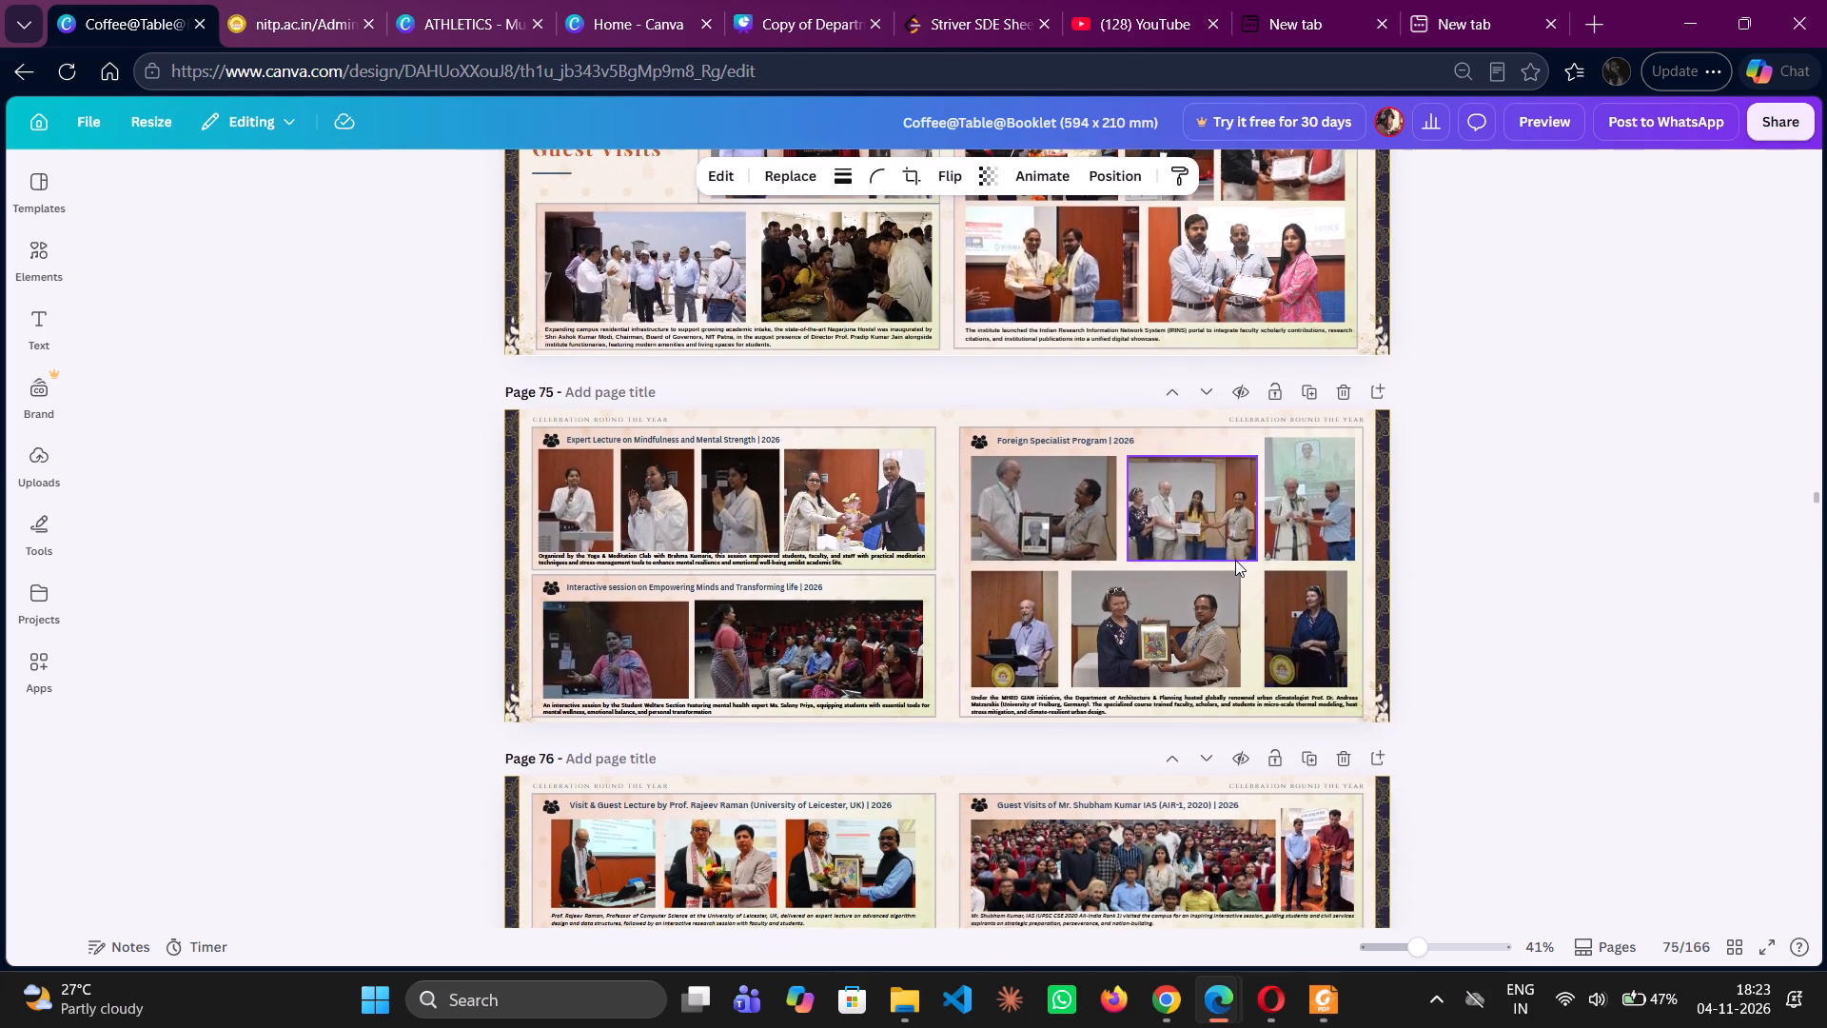
scroll(1235, 560, "down", 3)
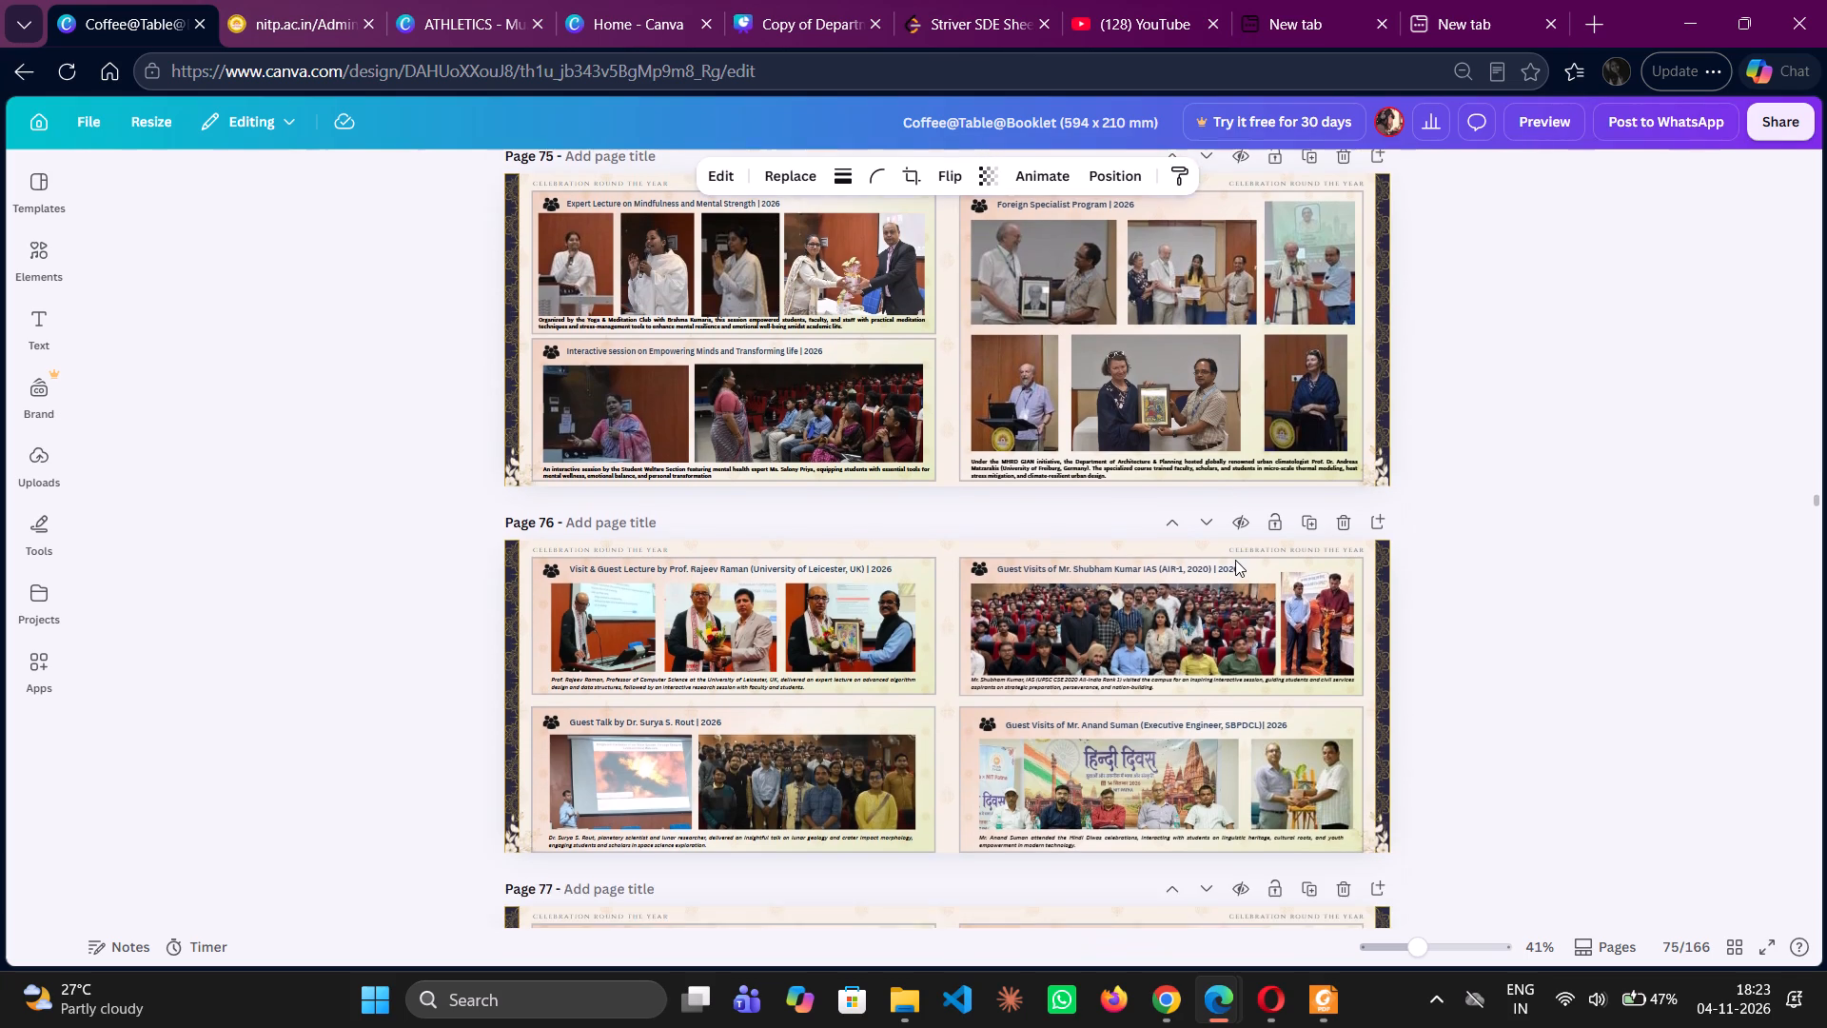
scroll(1235, 560, "down", 3)
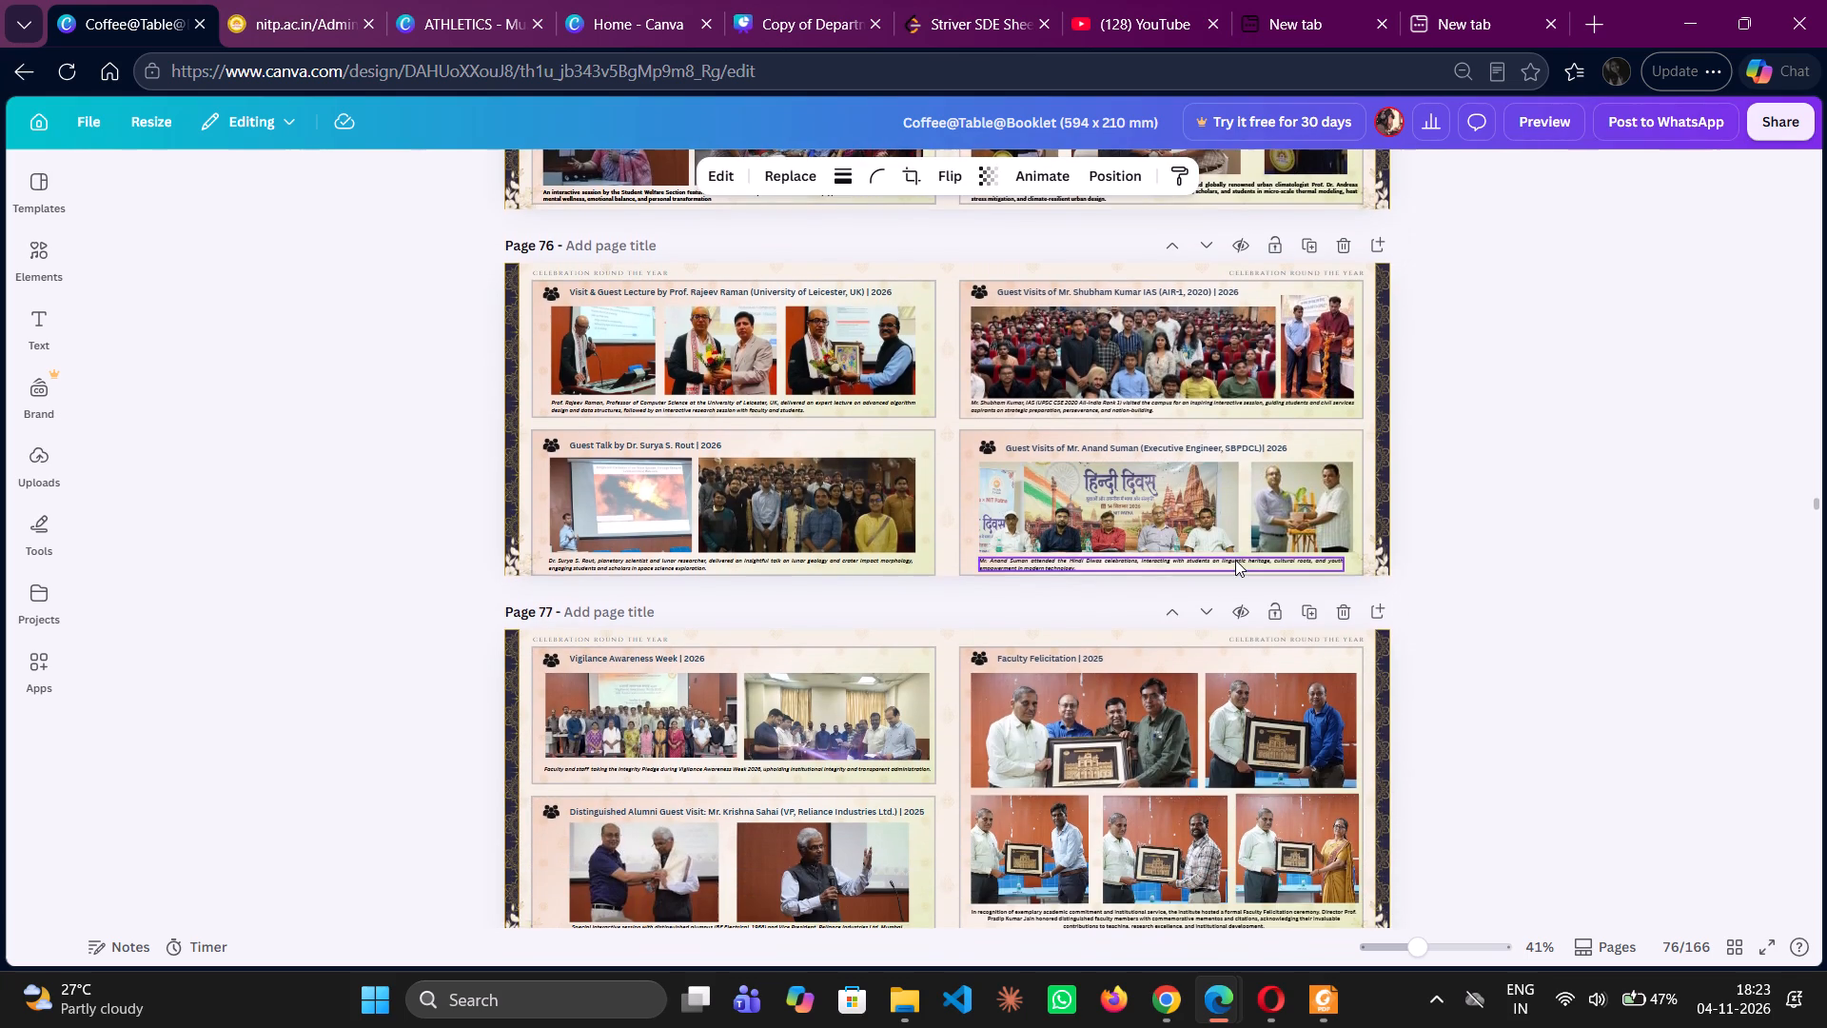
scroll(1235, 560, "down", 2)
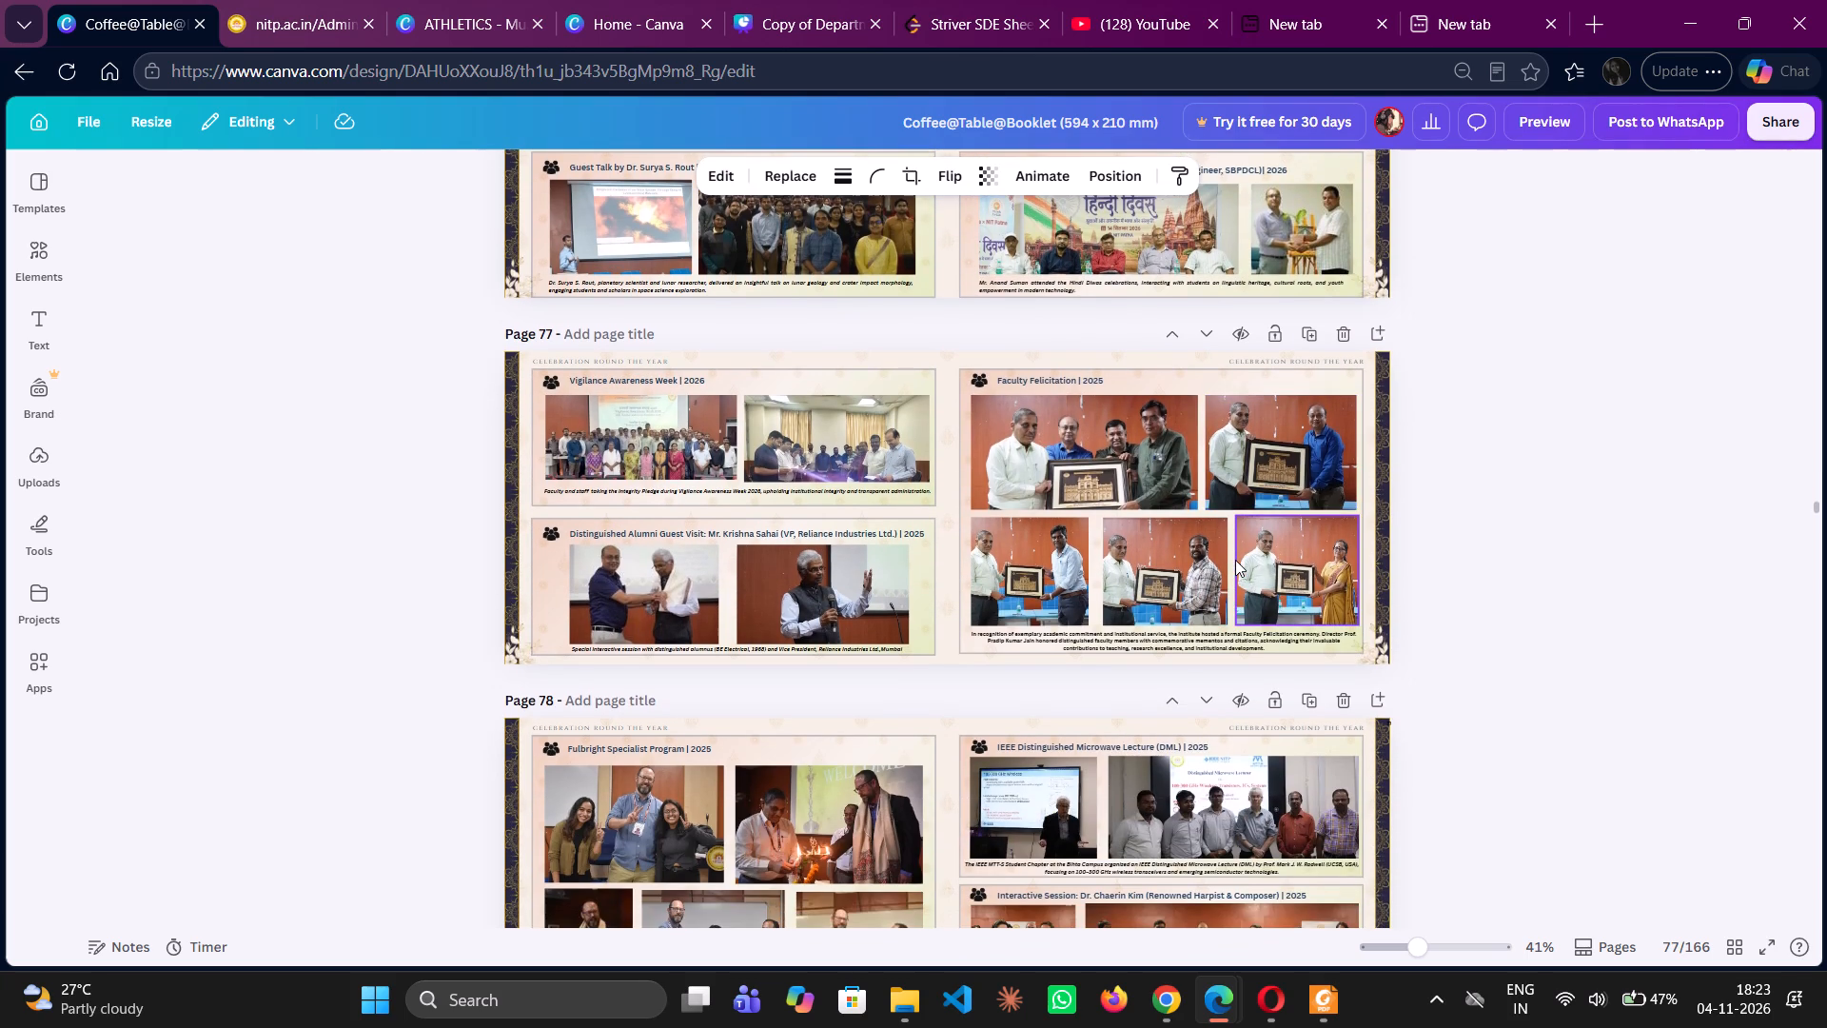
Examine the celebration spreads on pages 78 to 82, from the Fulbright Specialist Program through National Youth Day.
scroll(1235, 560, "down", 2)
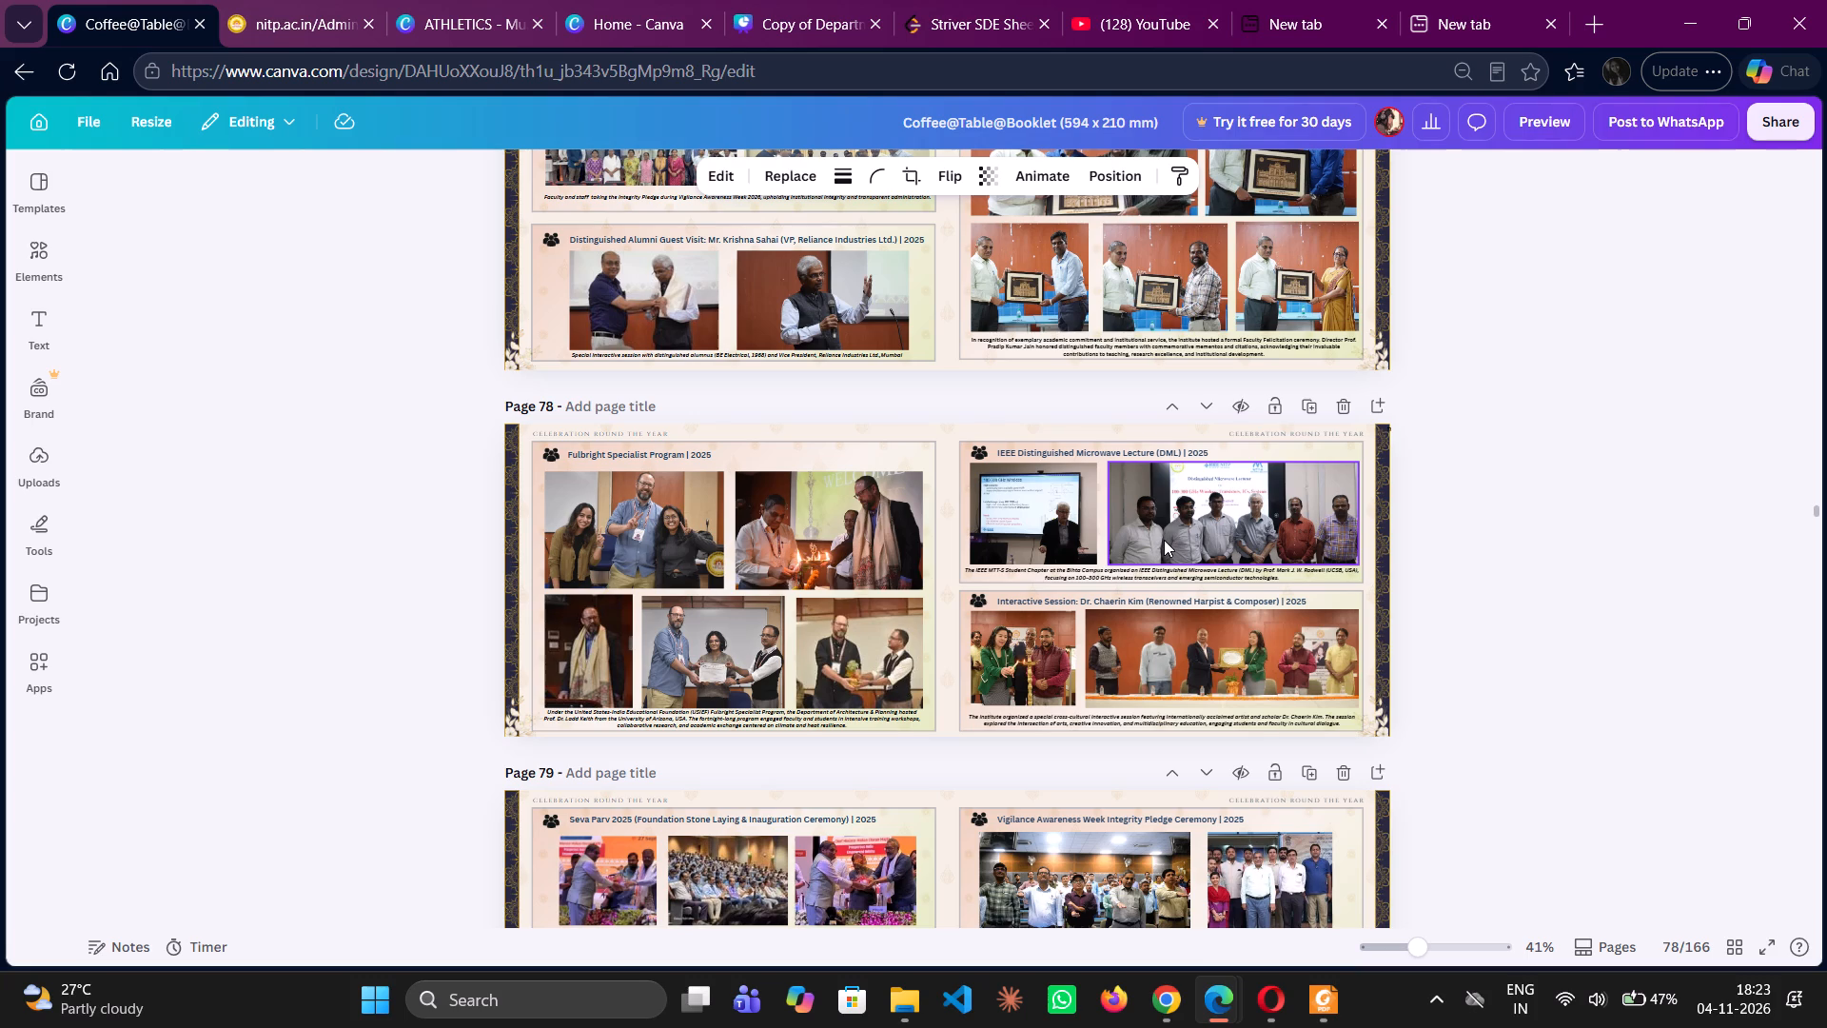
scroll(1164, 540, "down", 2)
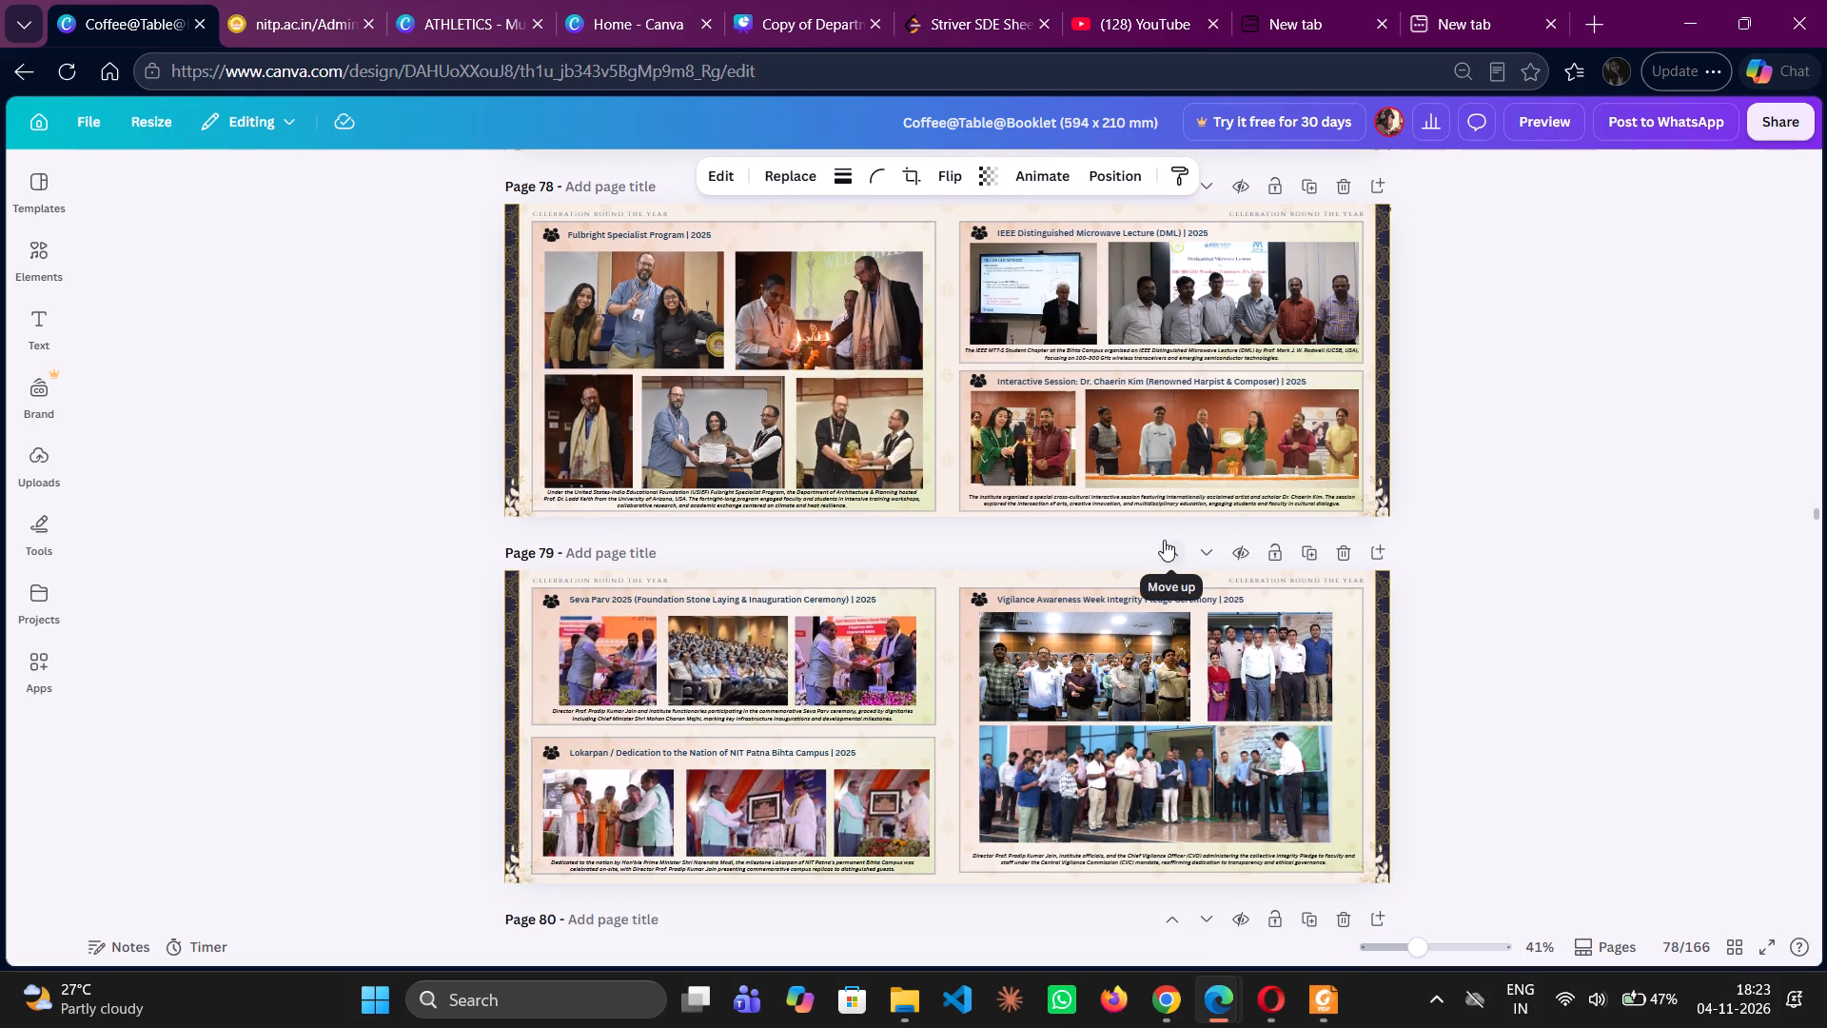
scroll(1164, 540, "down", 1)
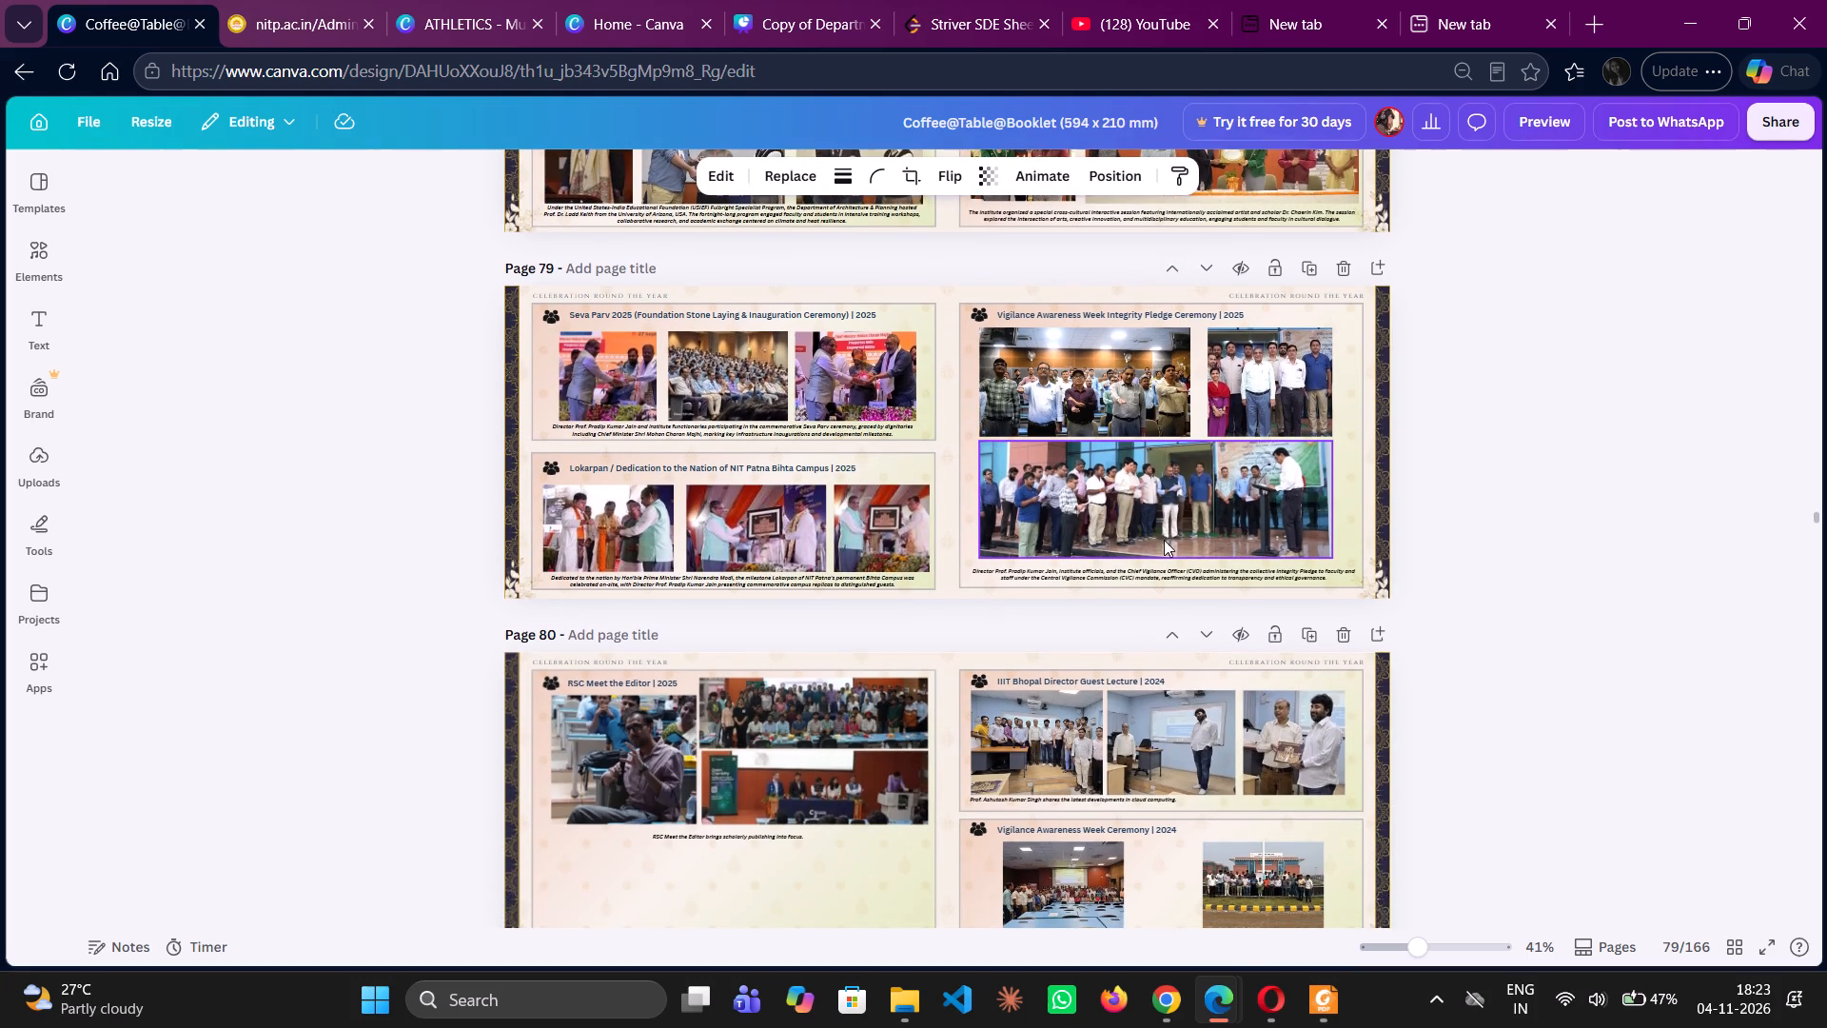
scroll(1164, 540, "down", 2)
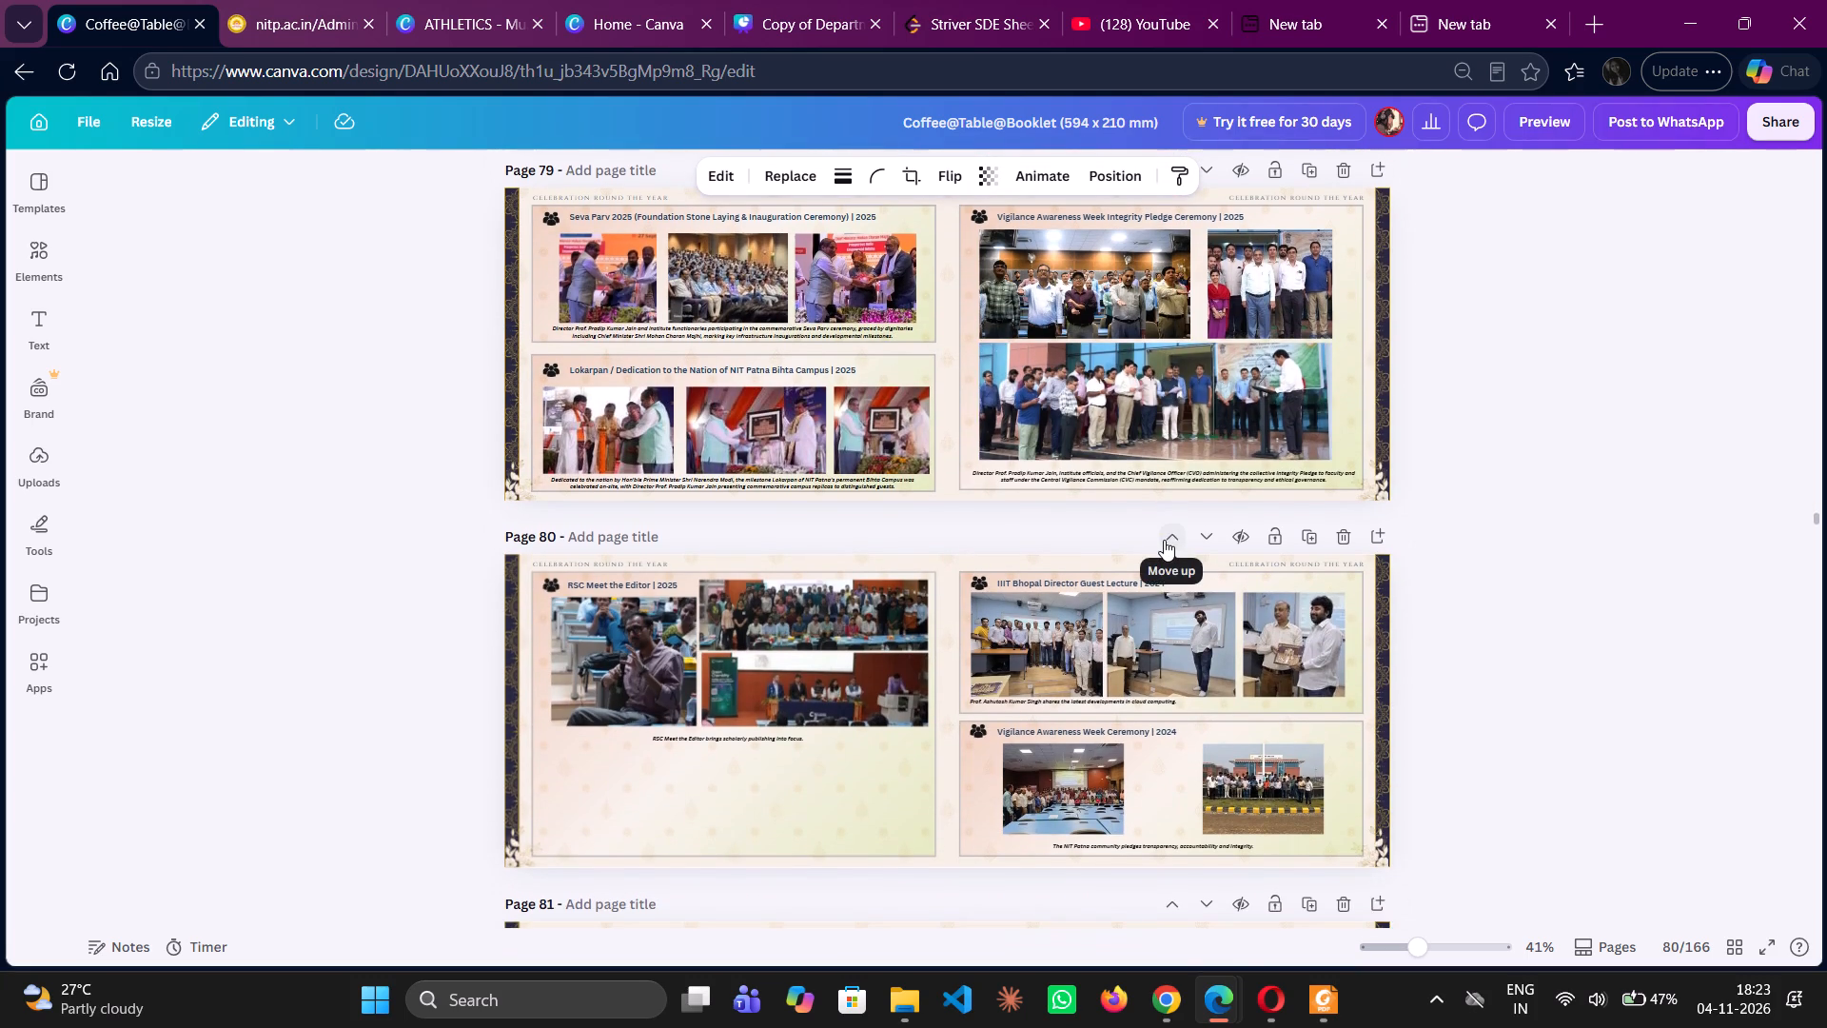
scroll(1164, 540, "down", 3)
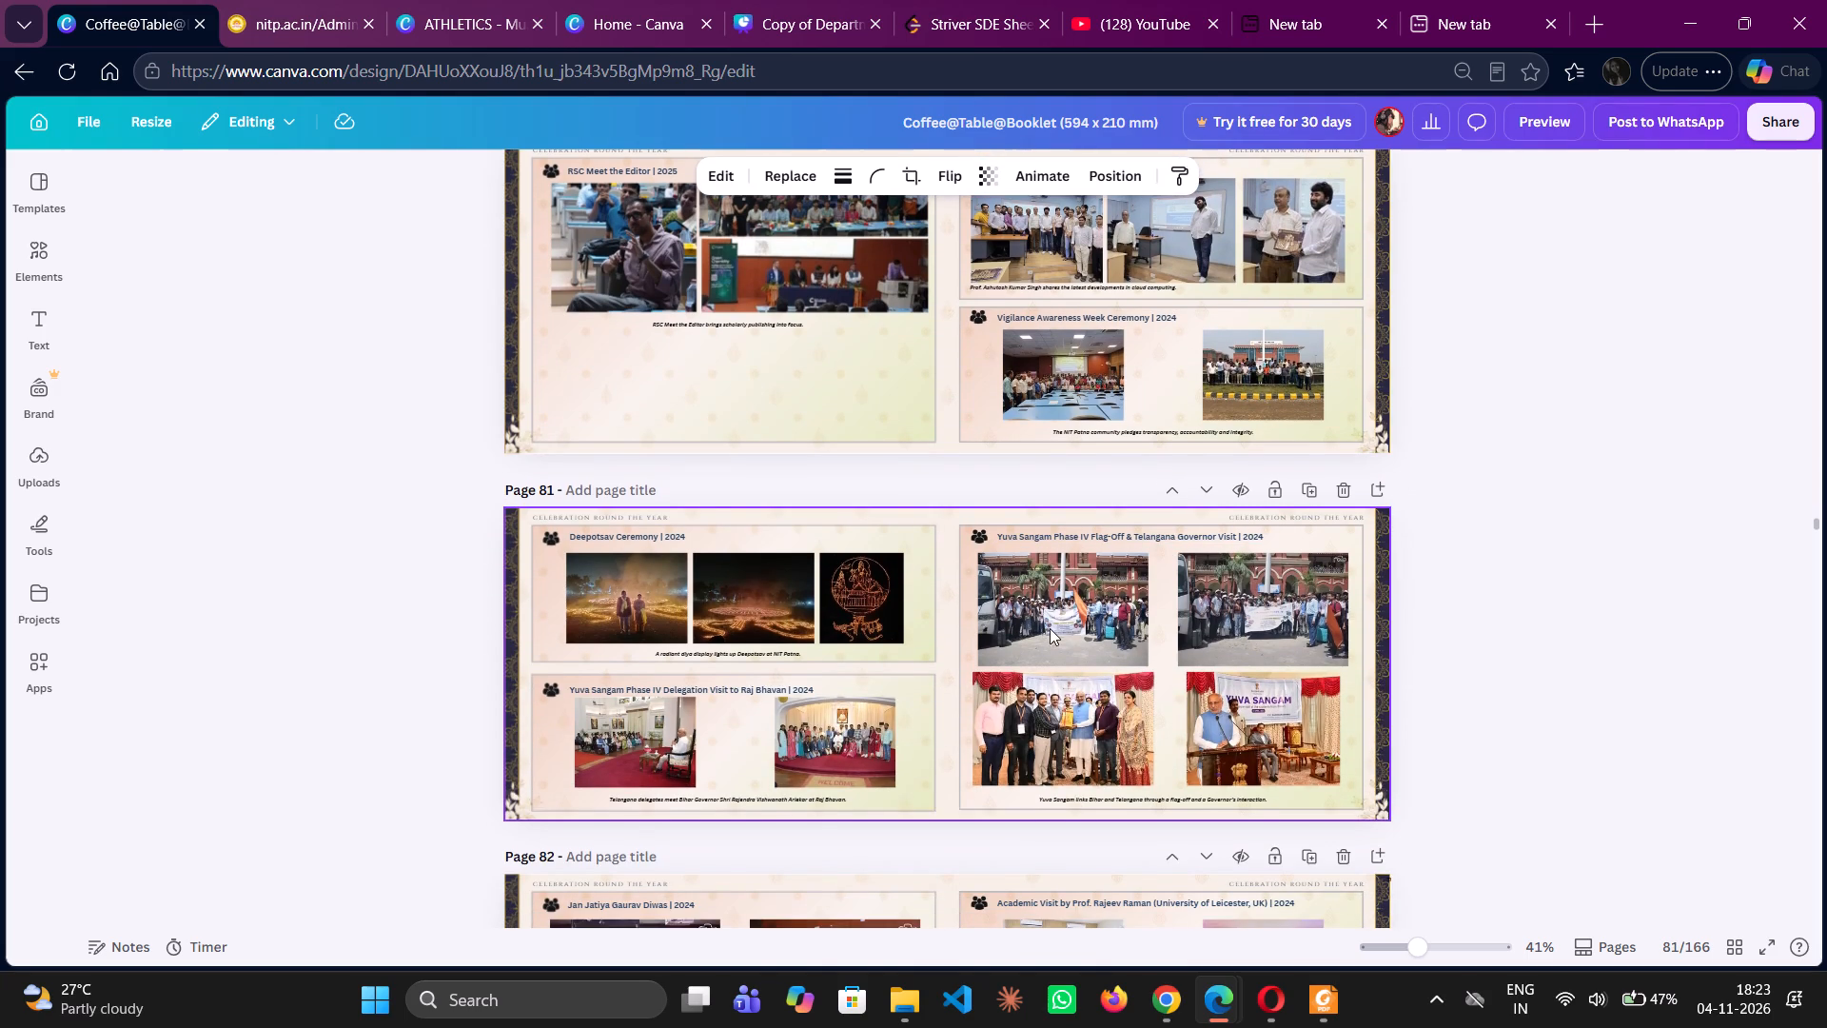
scroll(1050, 628, "down", 3)
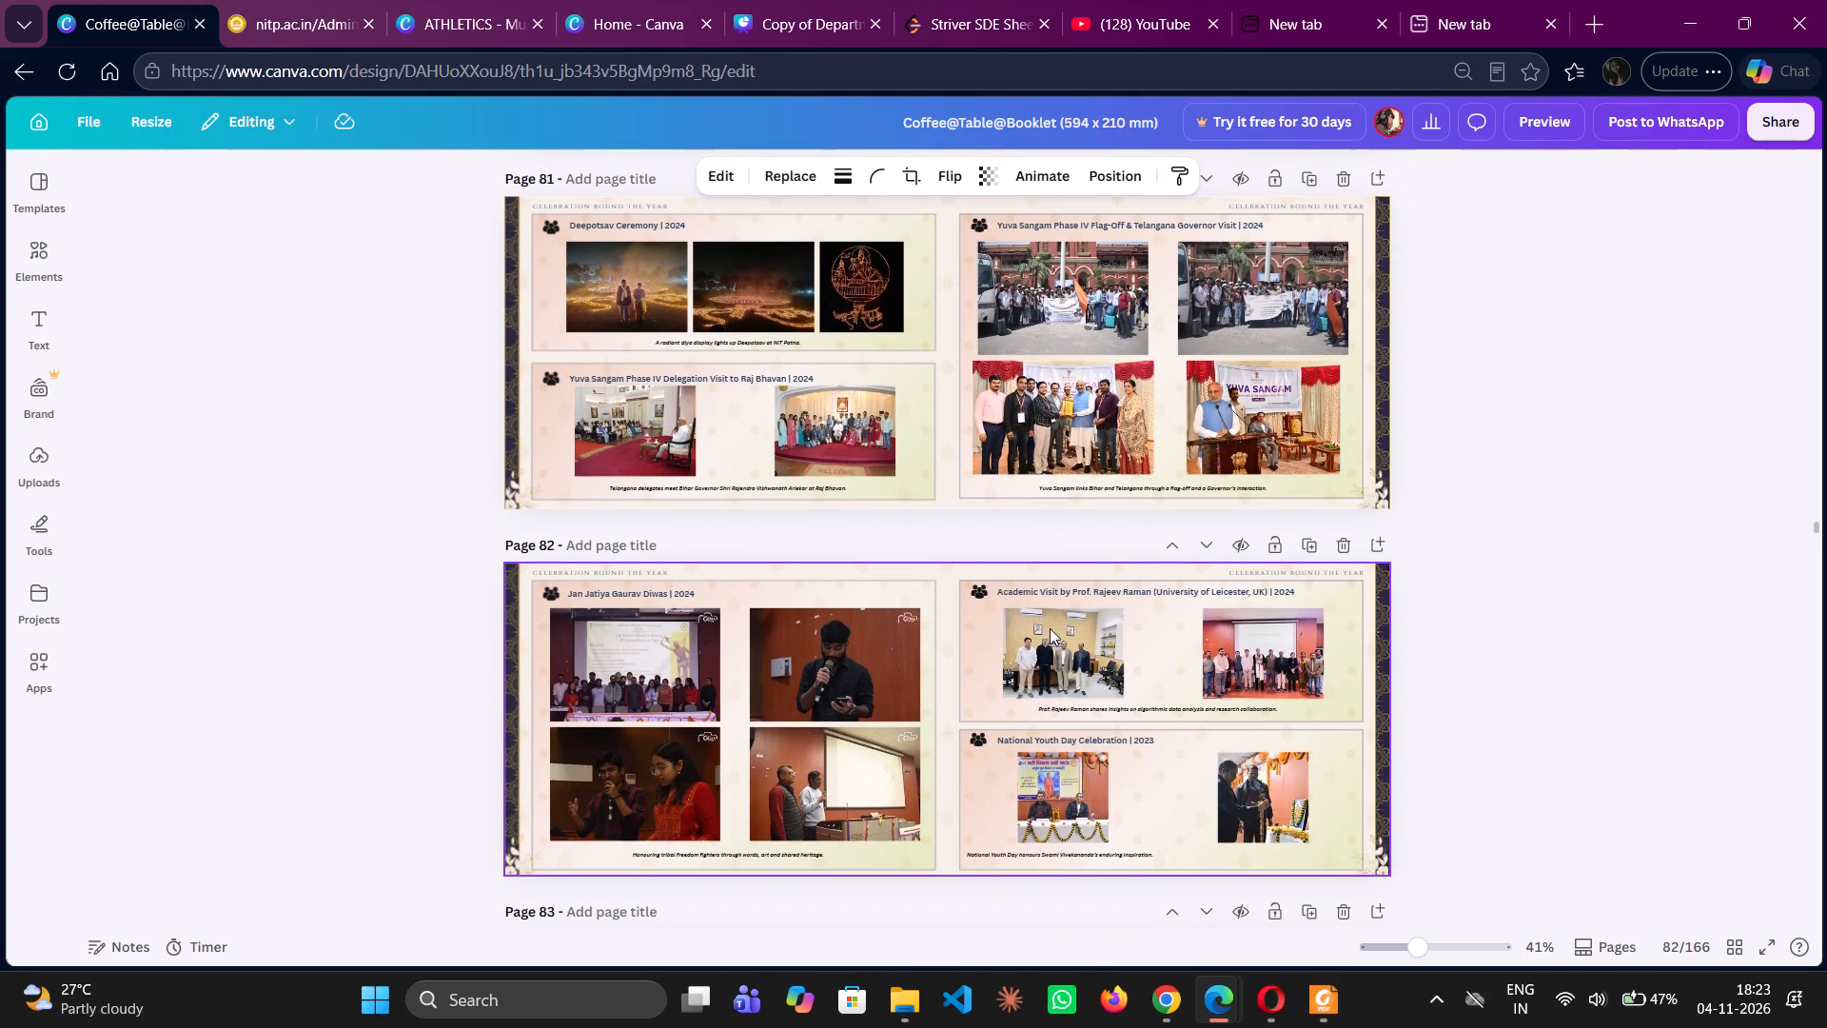
scroll(1050, 628, "down", 2)
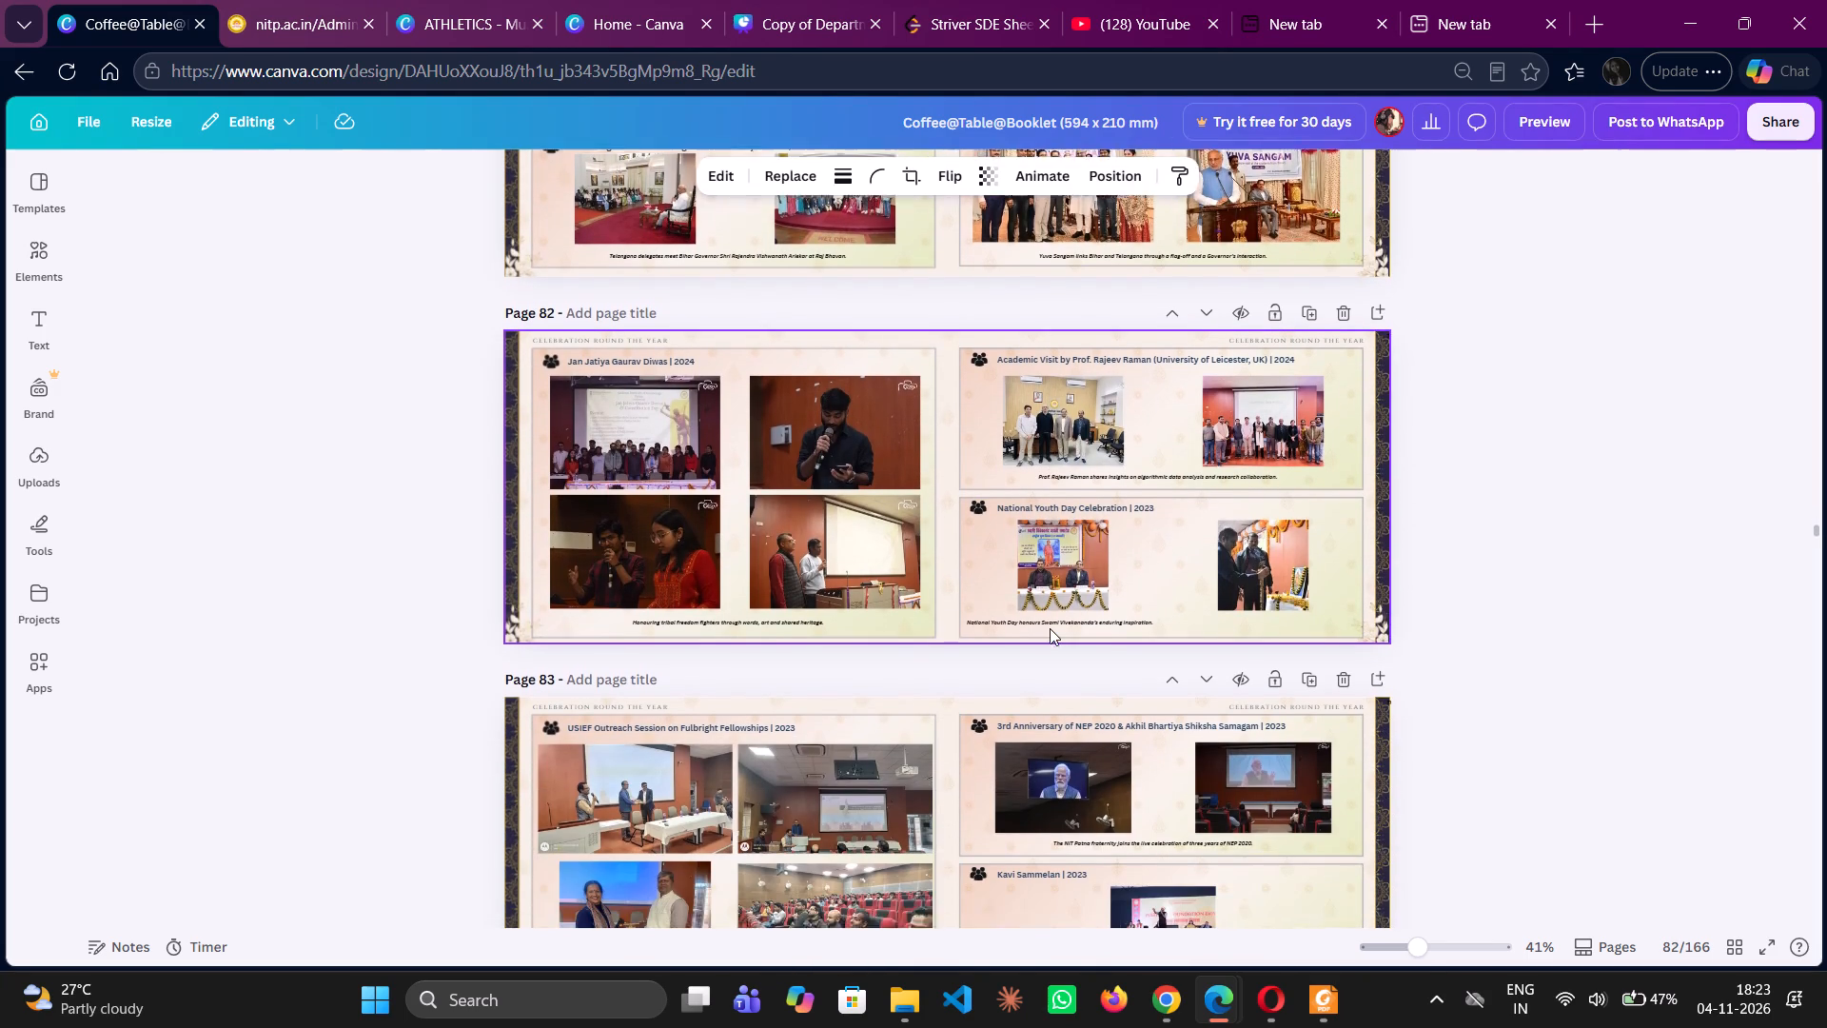
Examine pages 83 to 86, from the USIEF outreach session to the covid sanitisation 2020 photo page.
scroll(1050, 628, "down", 4)
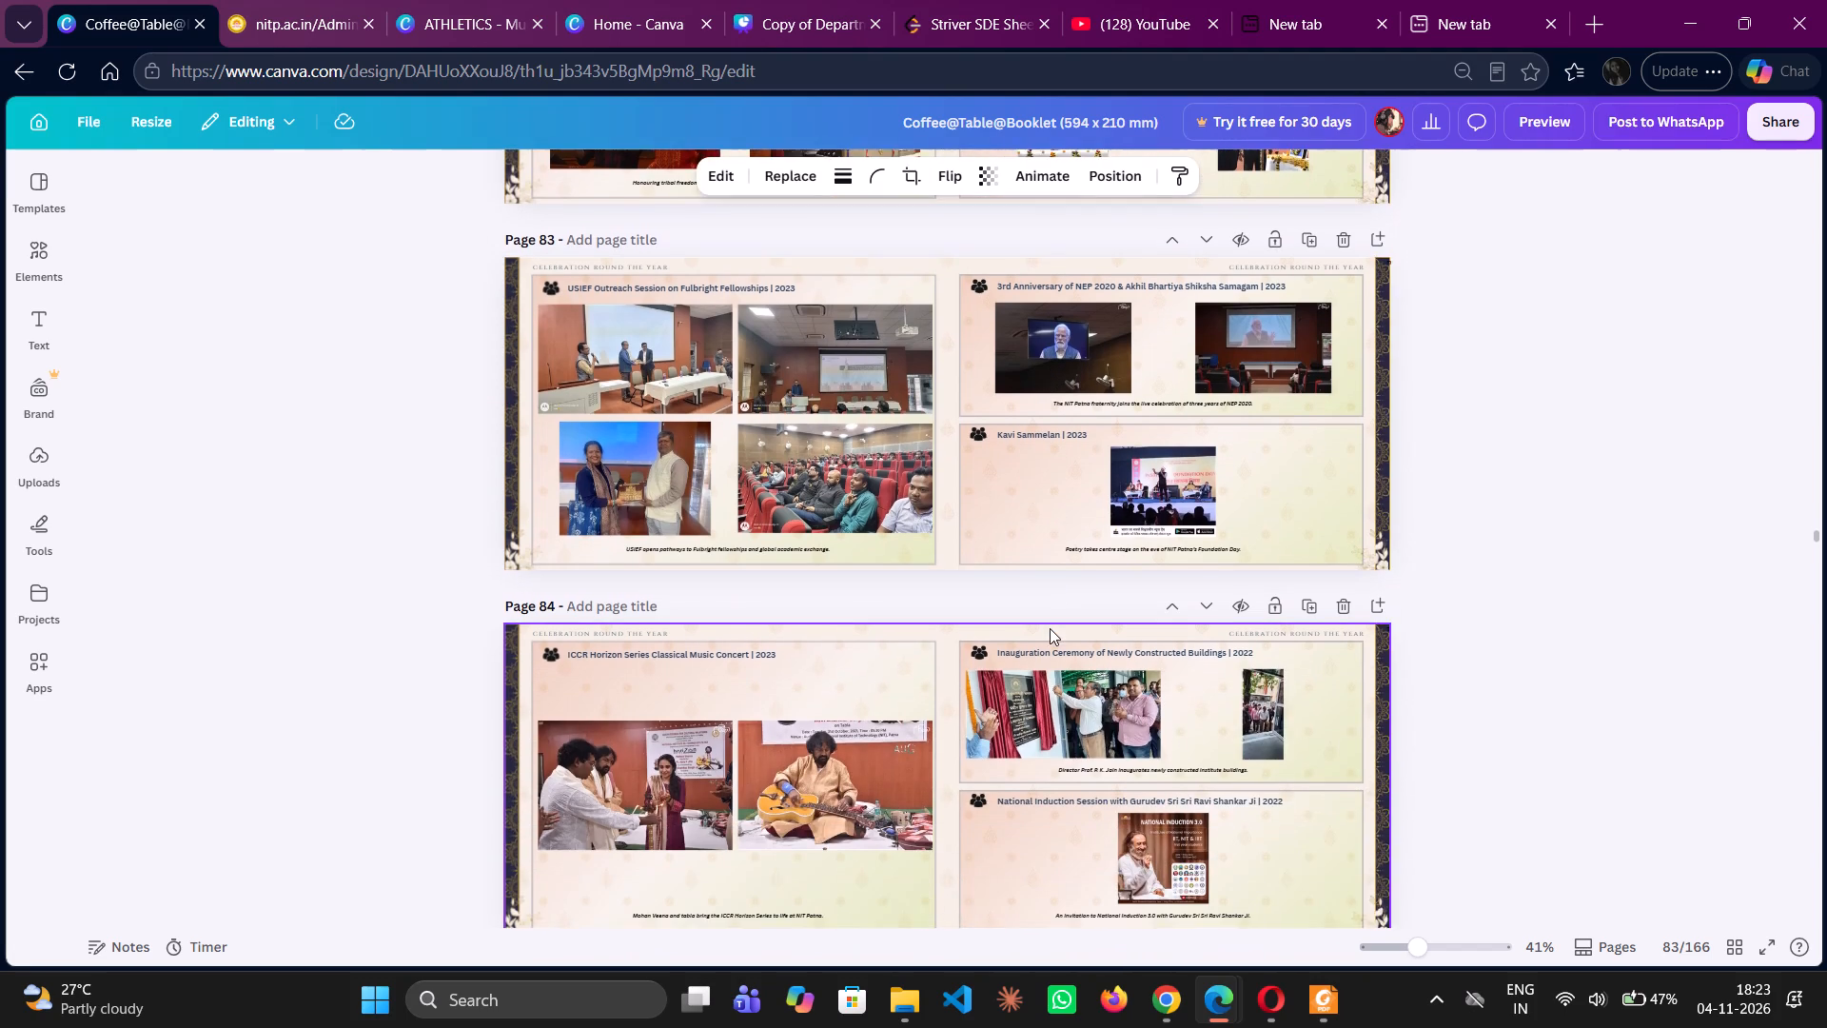
scroll(1050, 628, "down", 2)
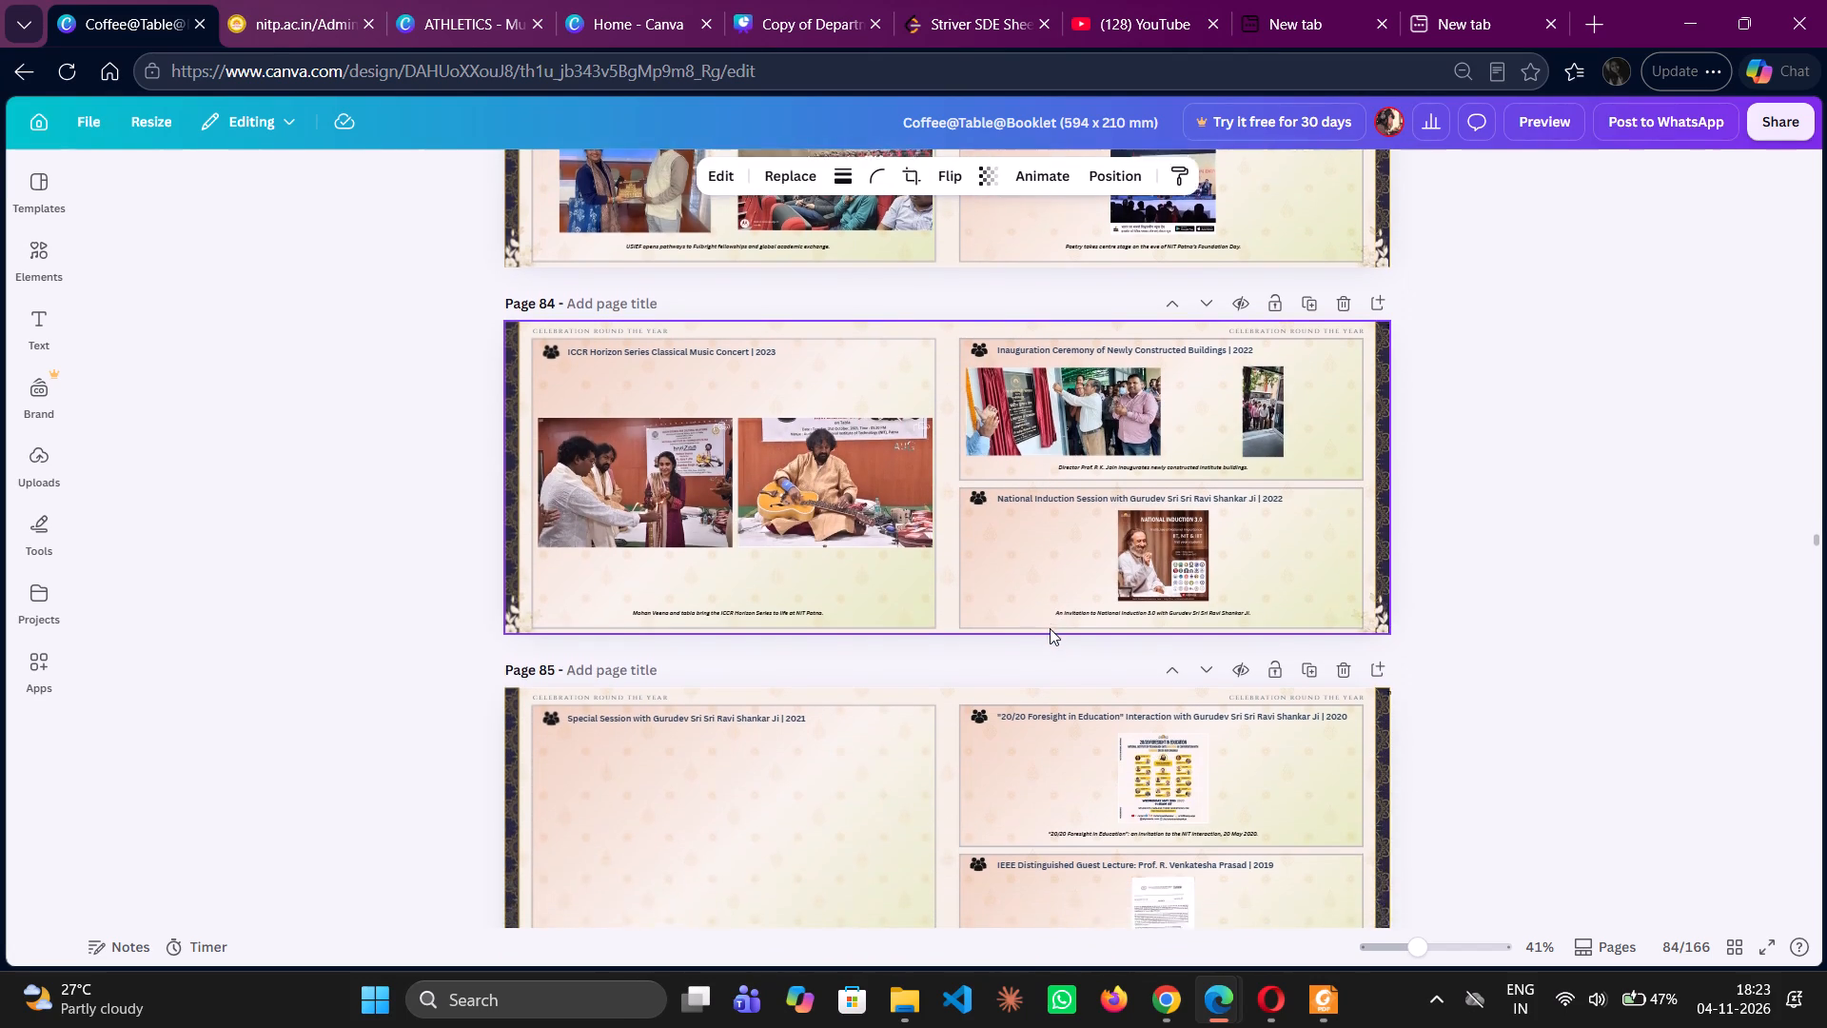
scroll(1050, 628, "down", 4)
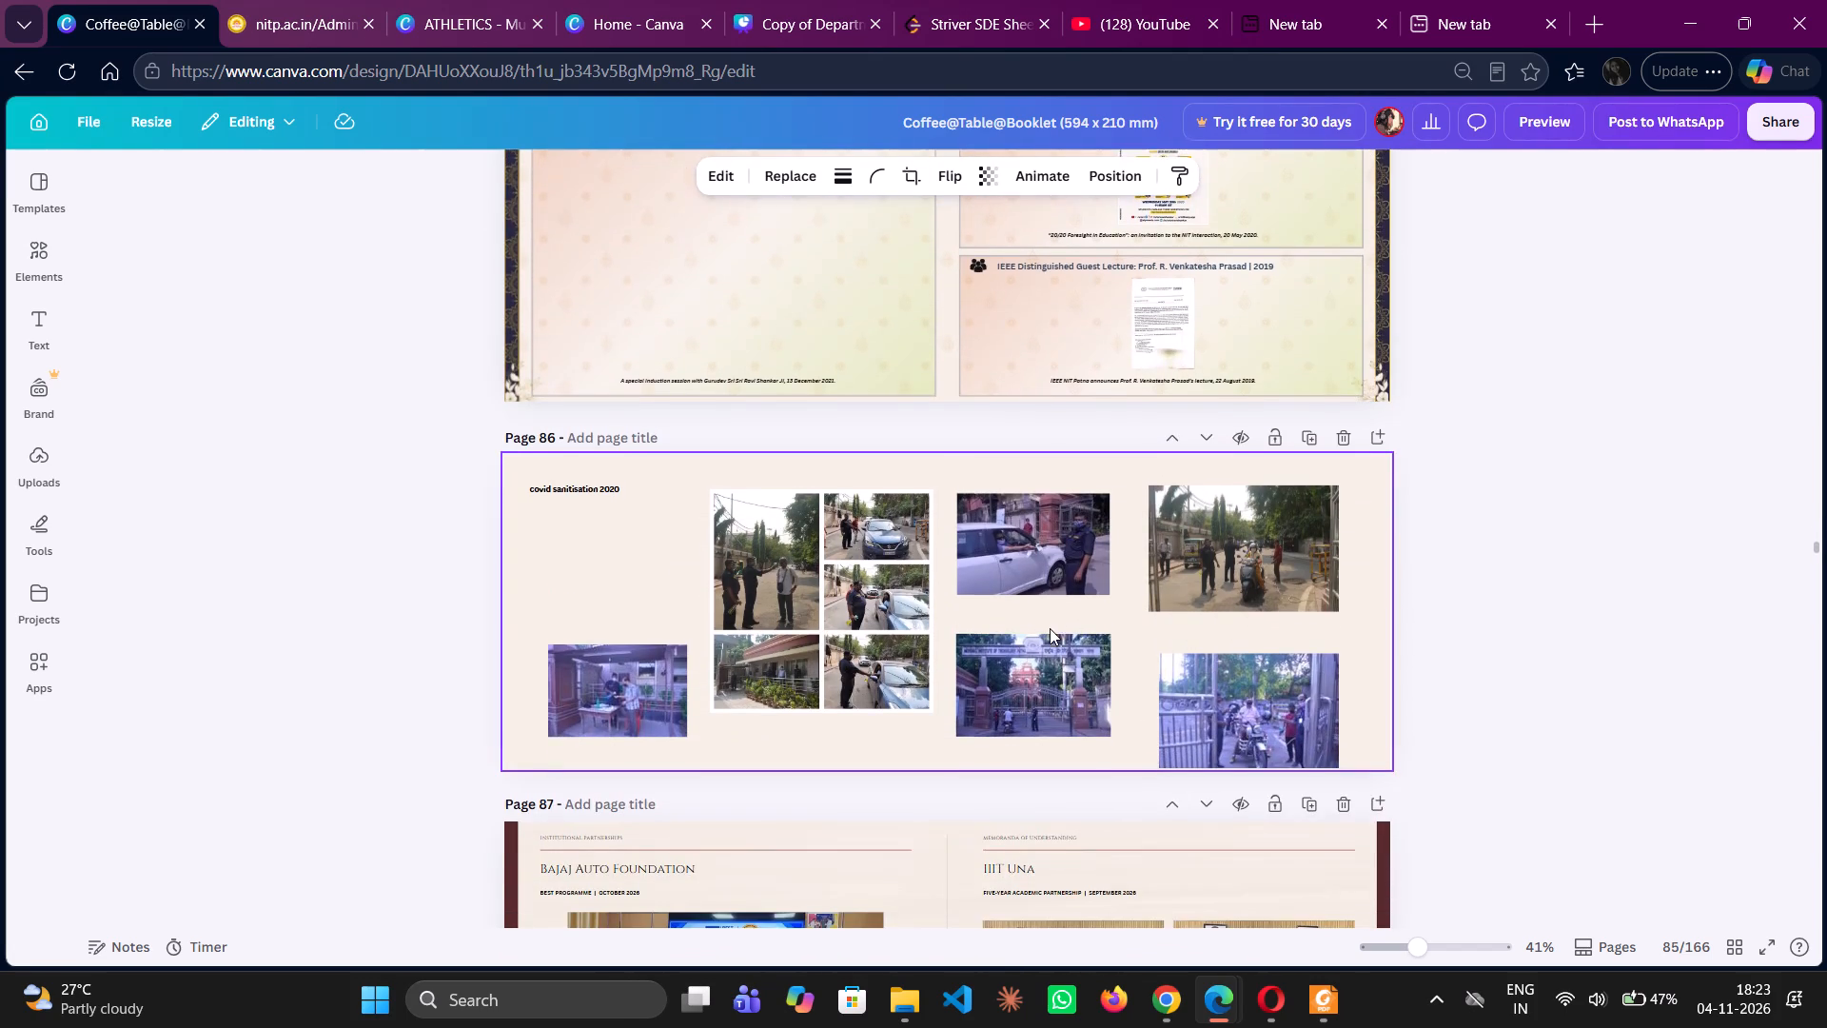
scroll(1050, 628, "down", 3)
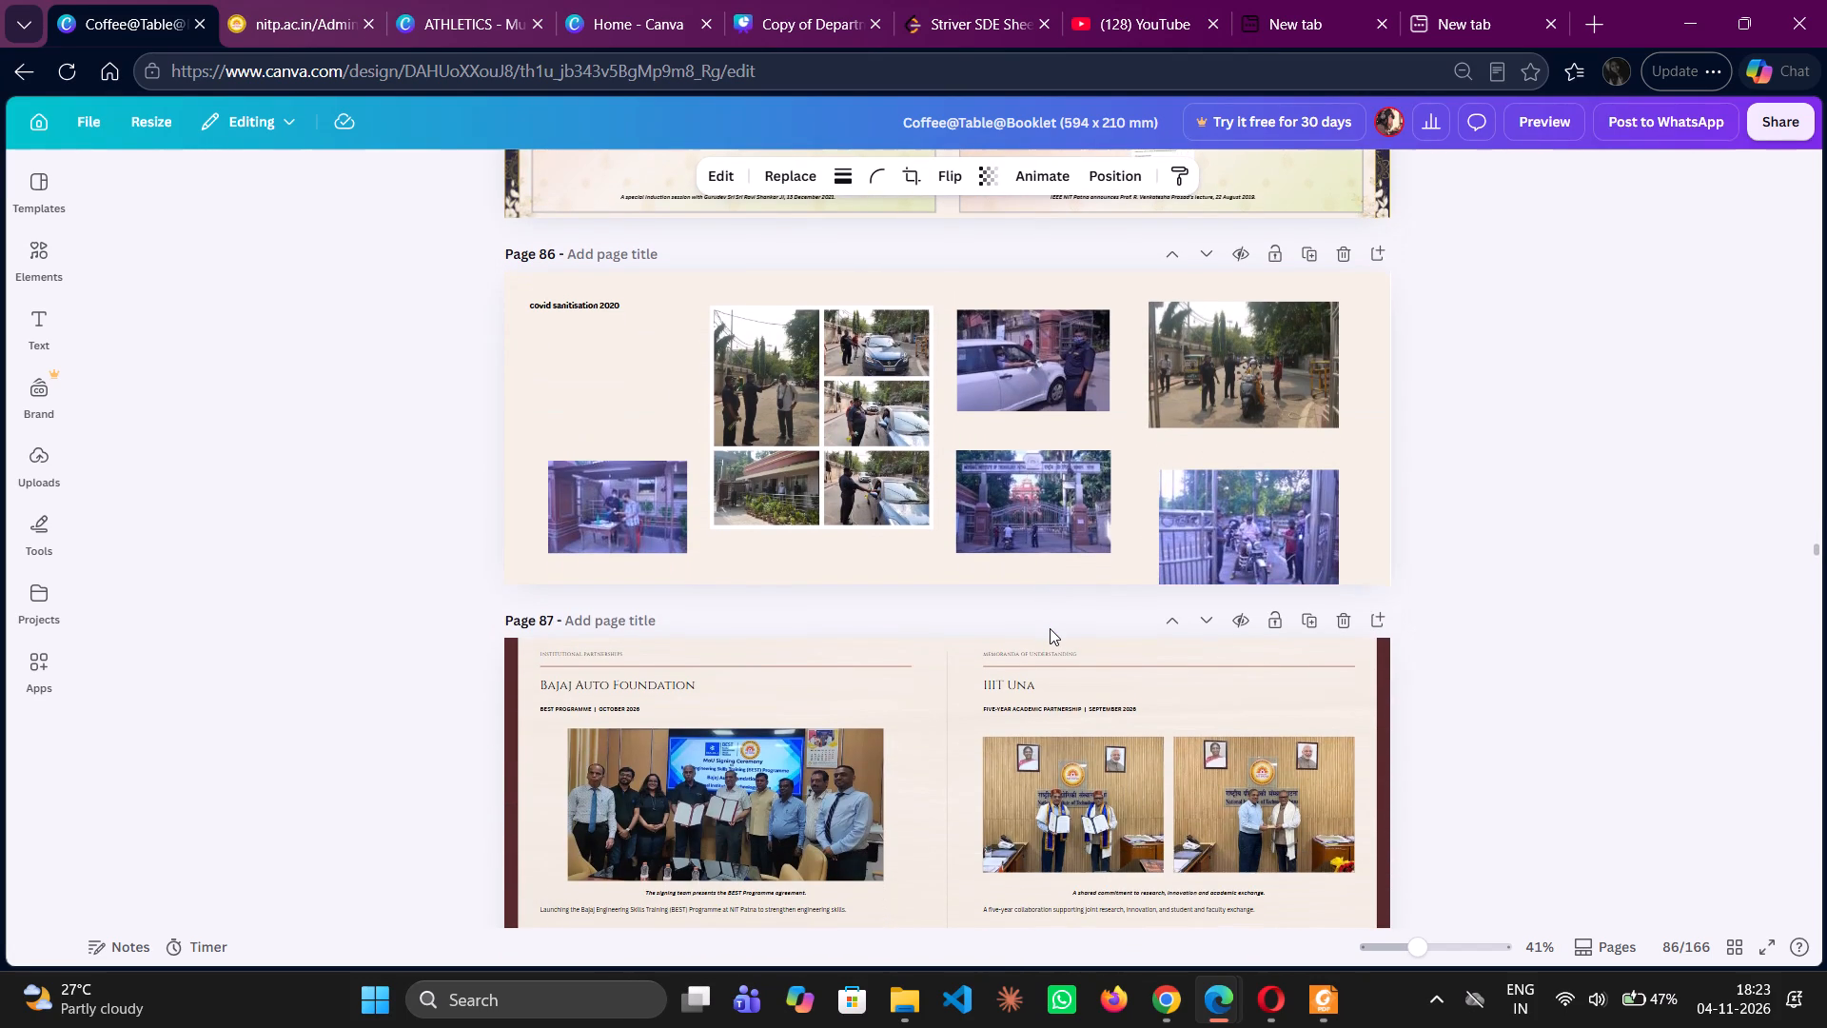
Review the institutional partnership spreads on pages 87 to 90, reading the Seven Partnerships list on page 90 up close.
scroll(1050, 628, "down", 3)
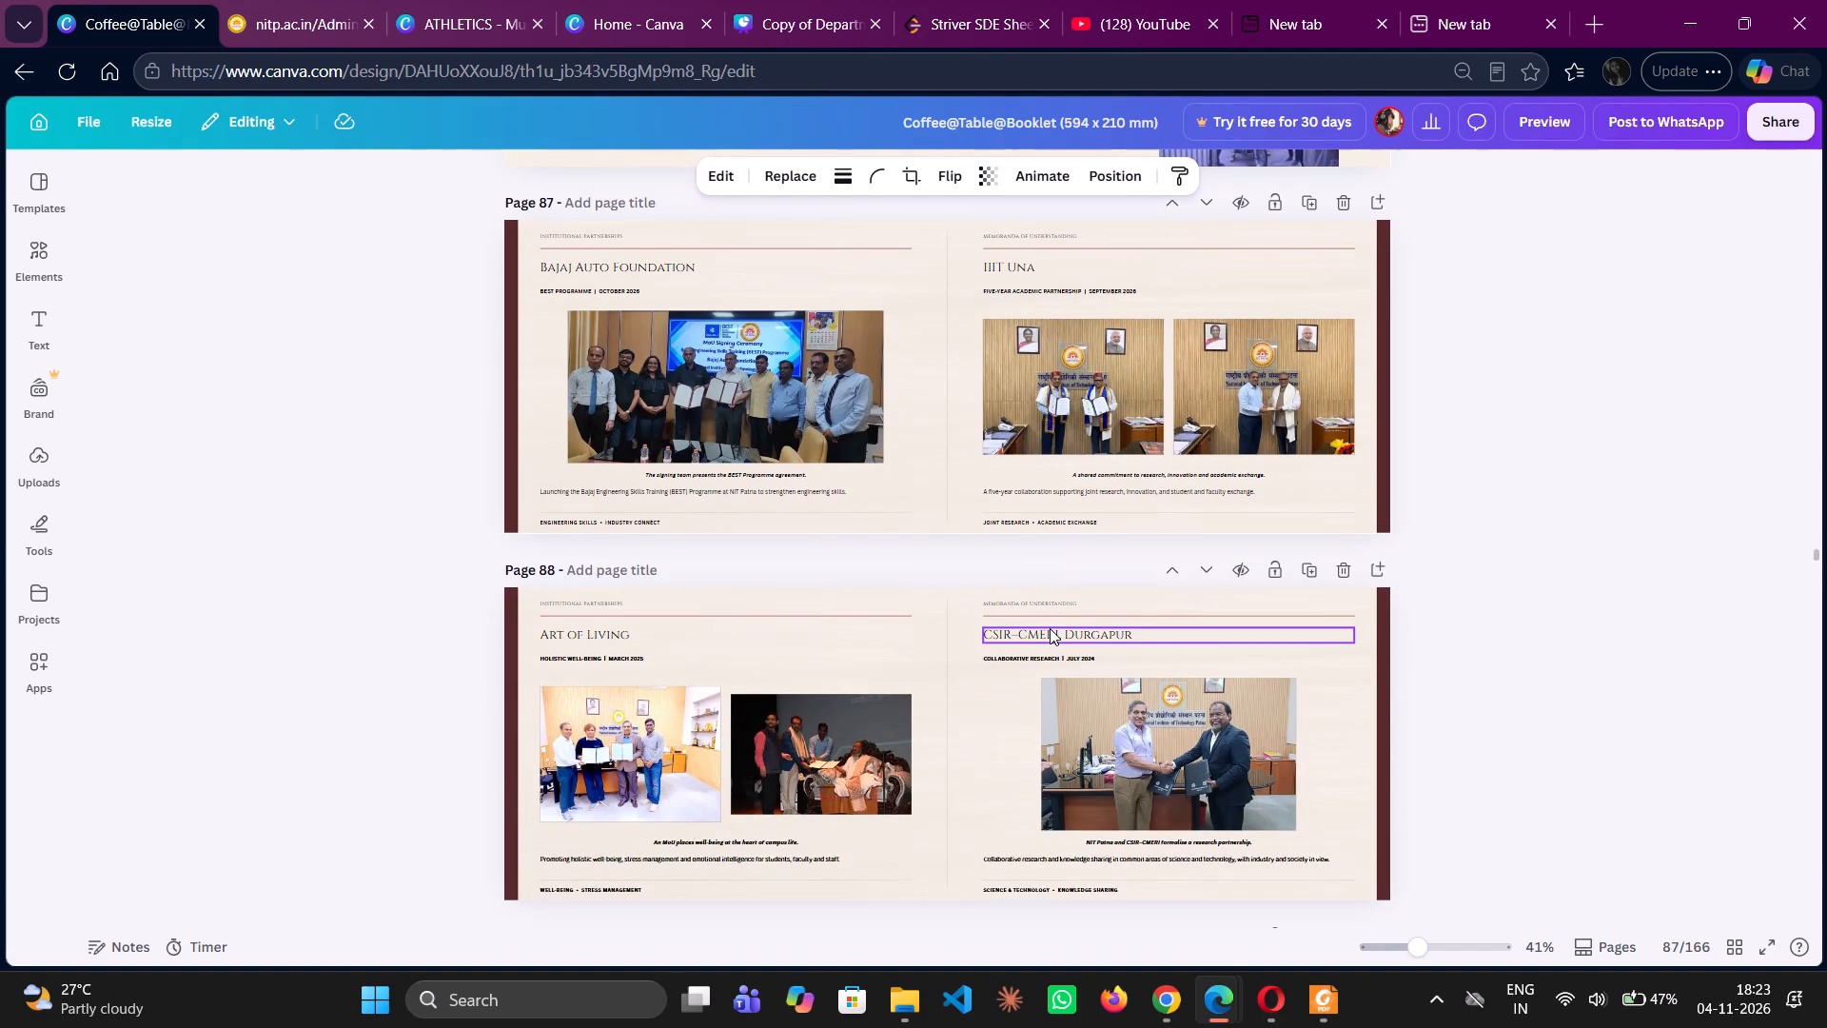
scroll(1050, 628, "up", 1)
scroll(1050, 628, "down", 1)
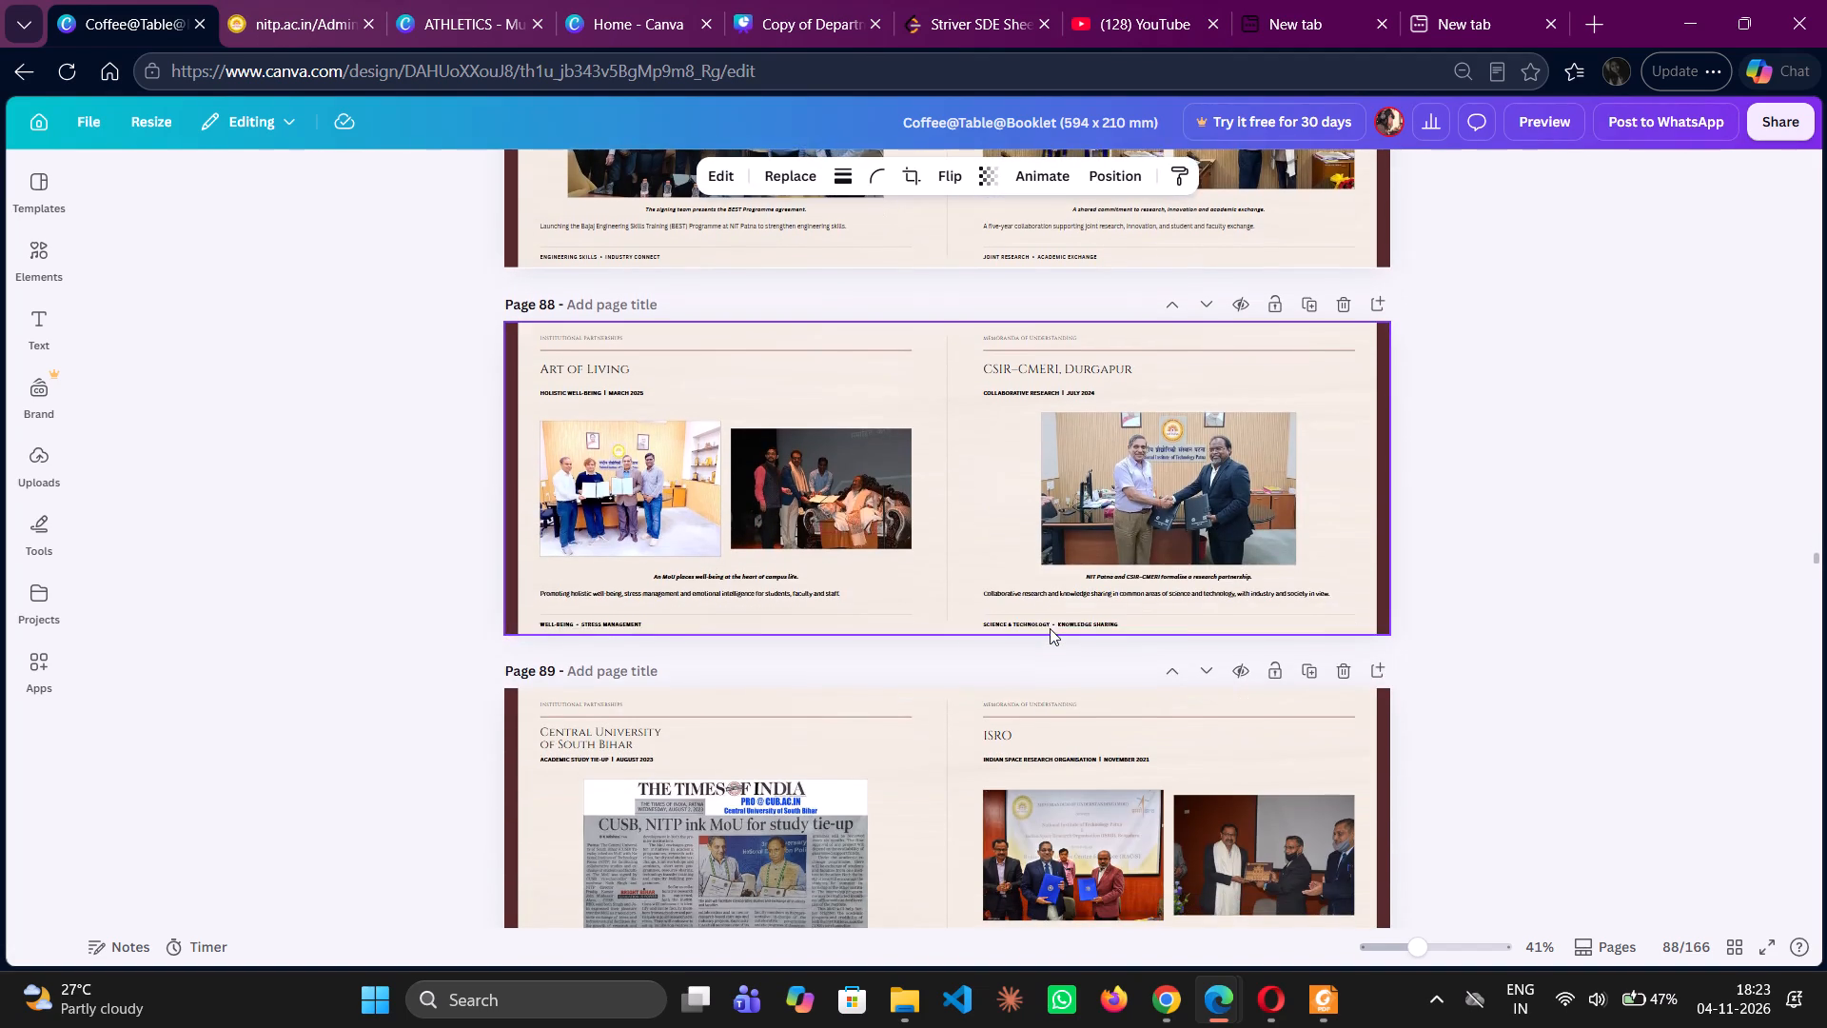
scroll(1050, 628, "down", 2)
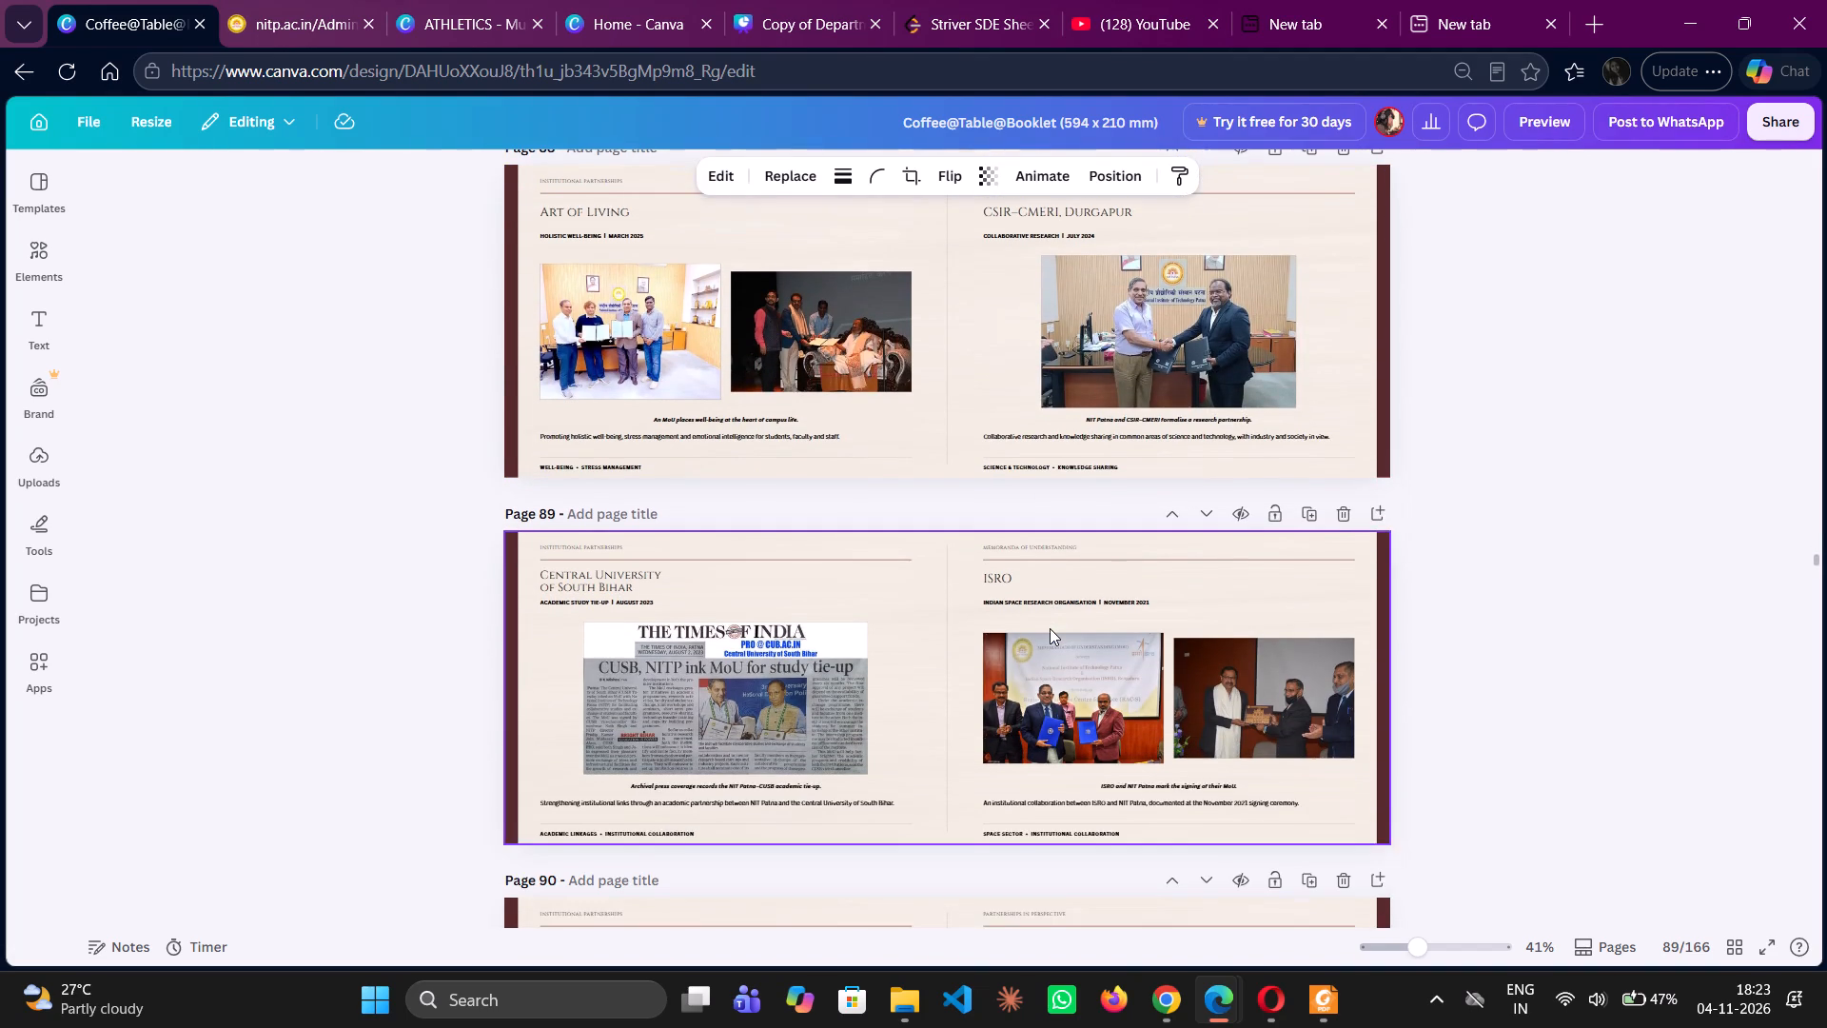
scroll(1050, 628, "down", 3)
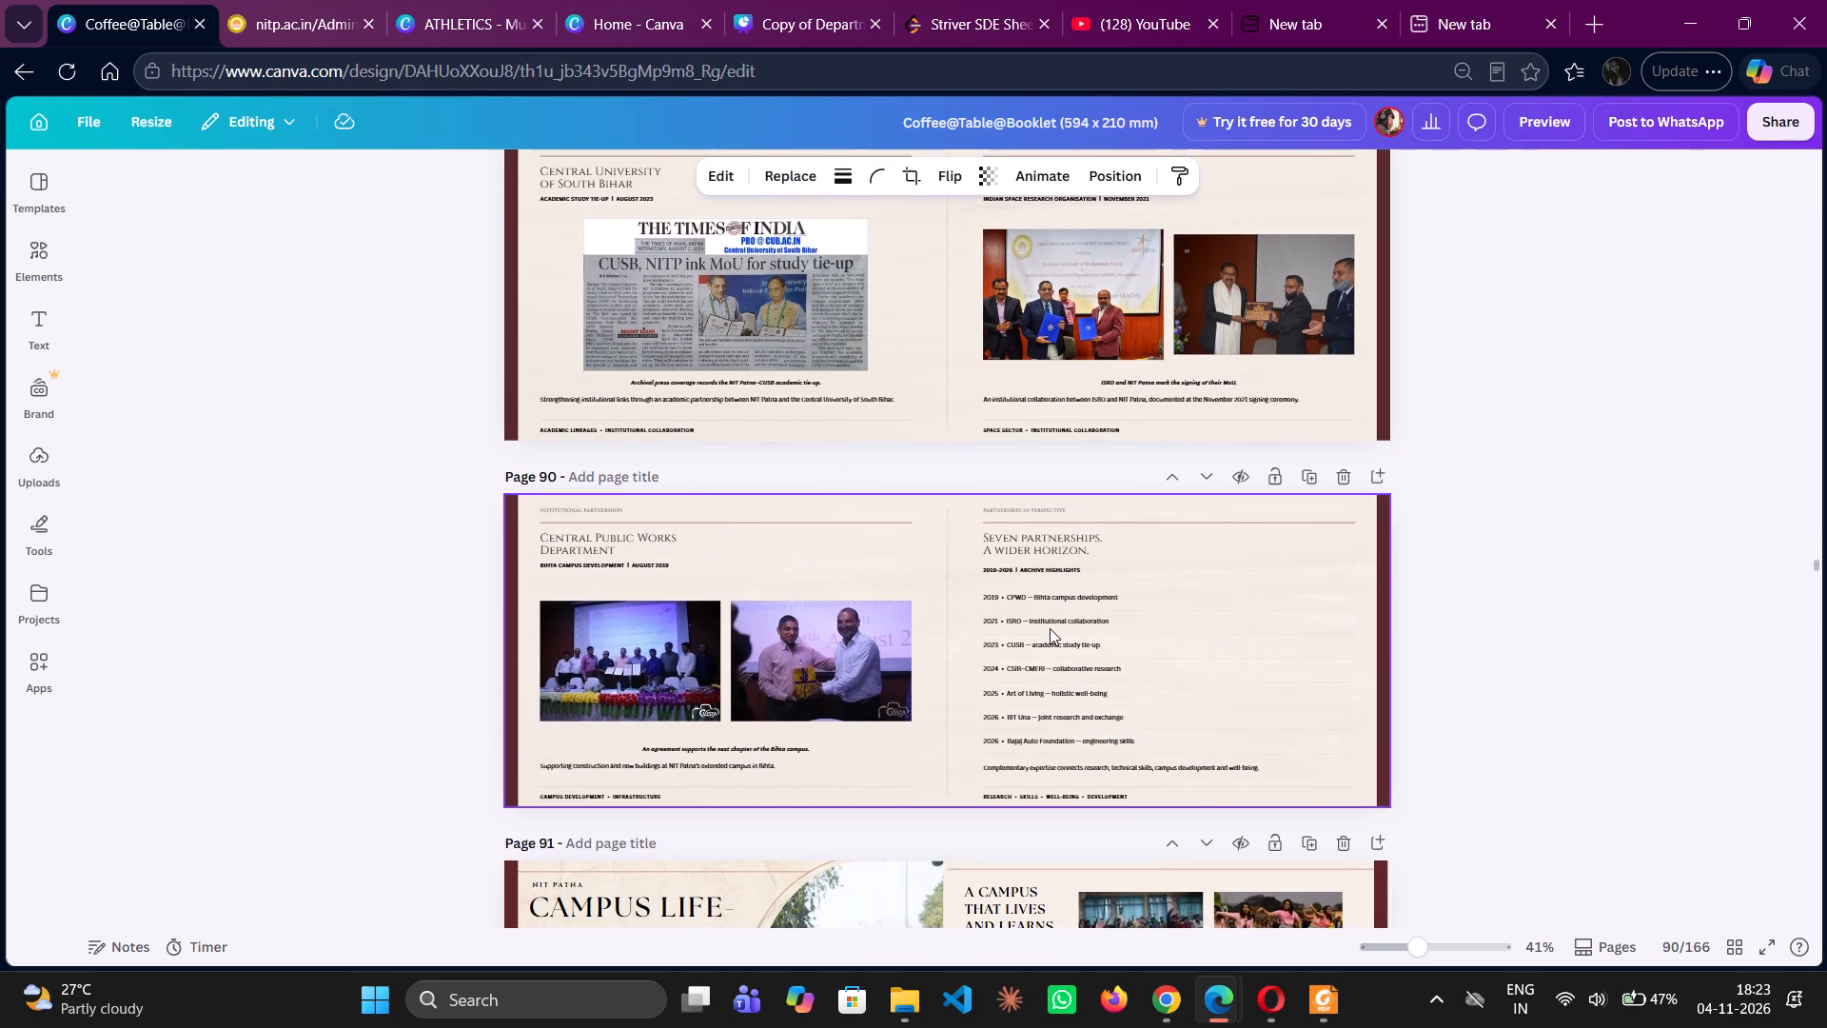
scroll(1050, 628, "down", 1)
left_click(1050, 628)
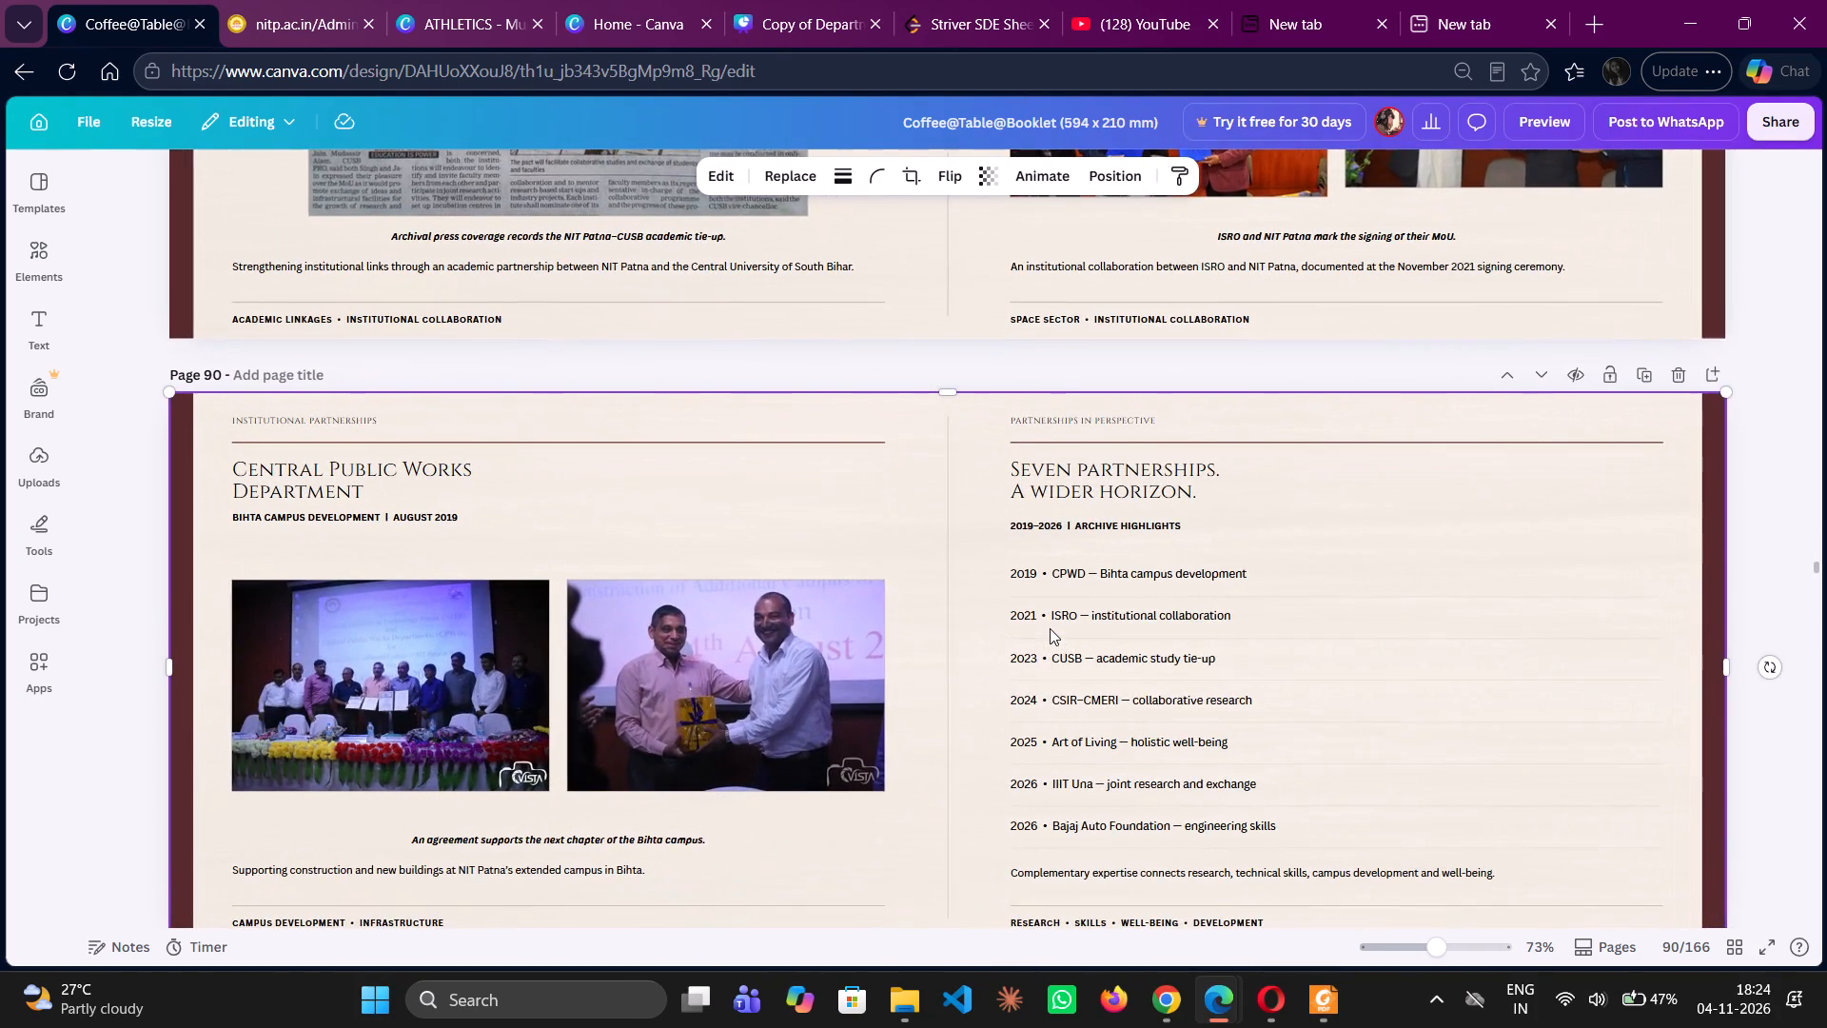
scroll(1050, 628, "down", 1)
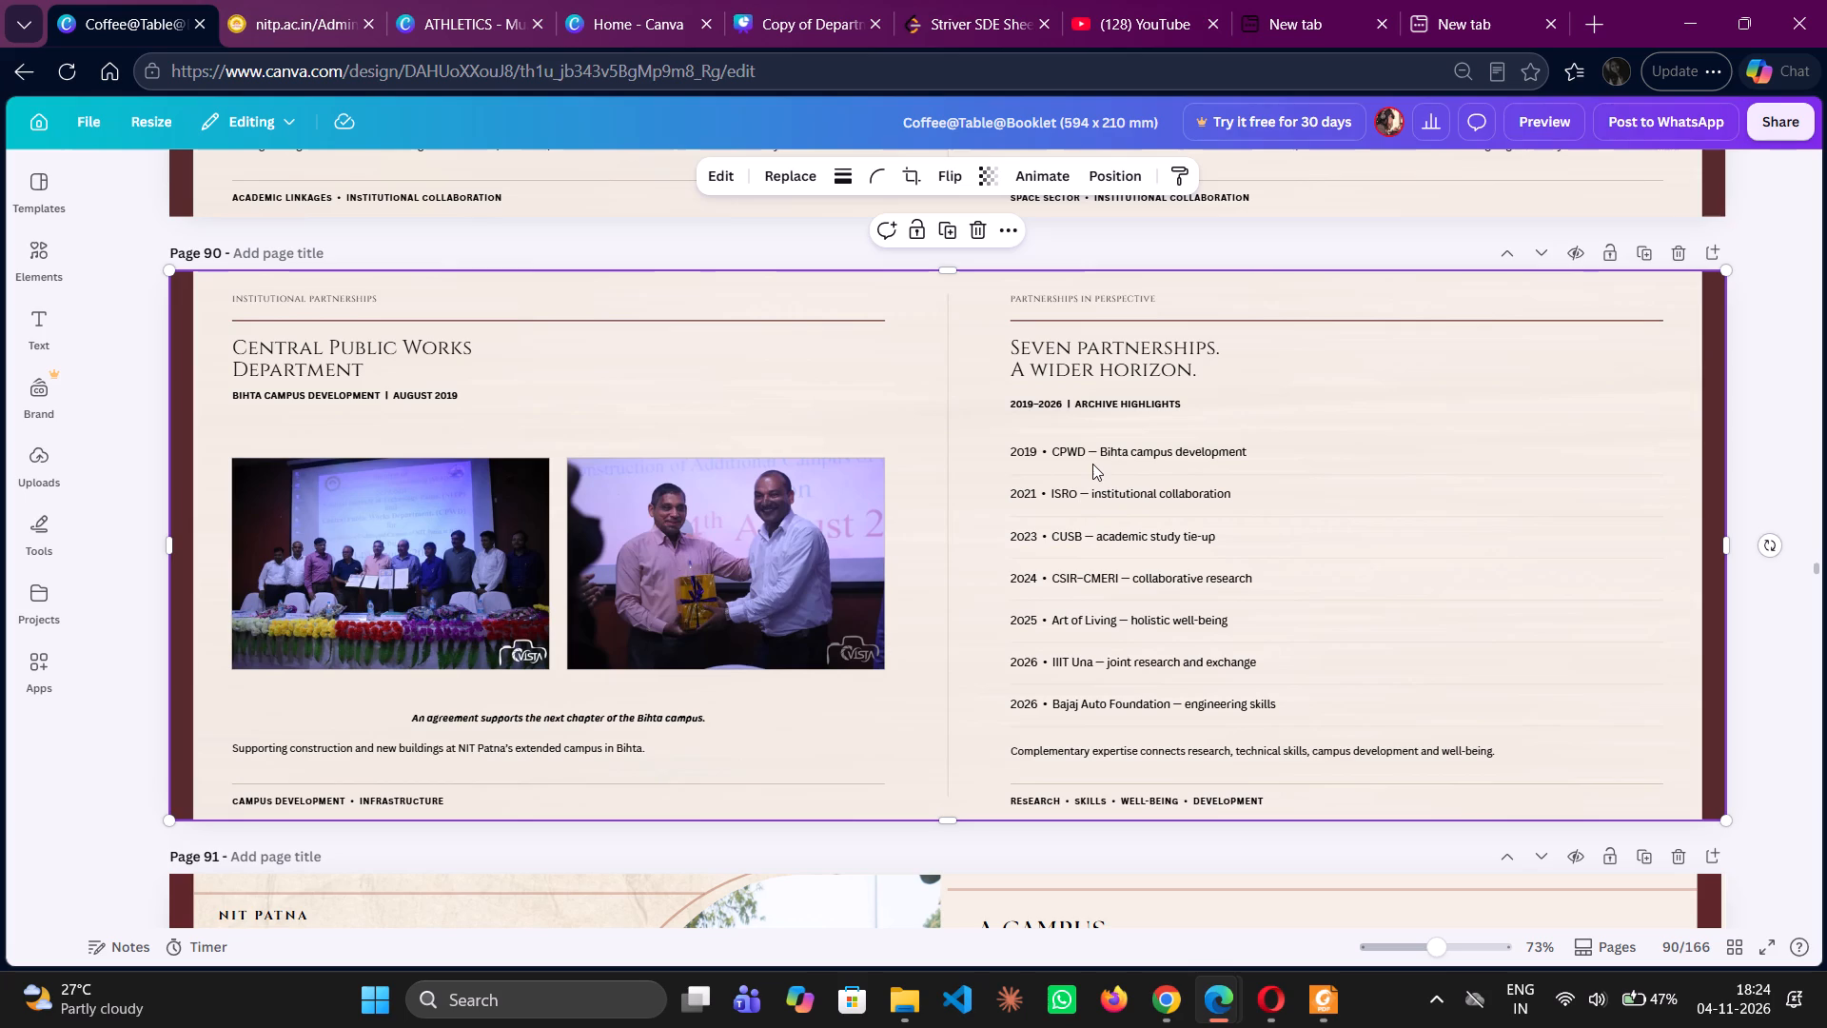
left_click(1118, 448)
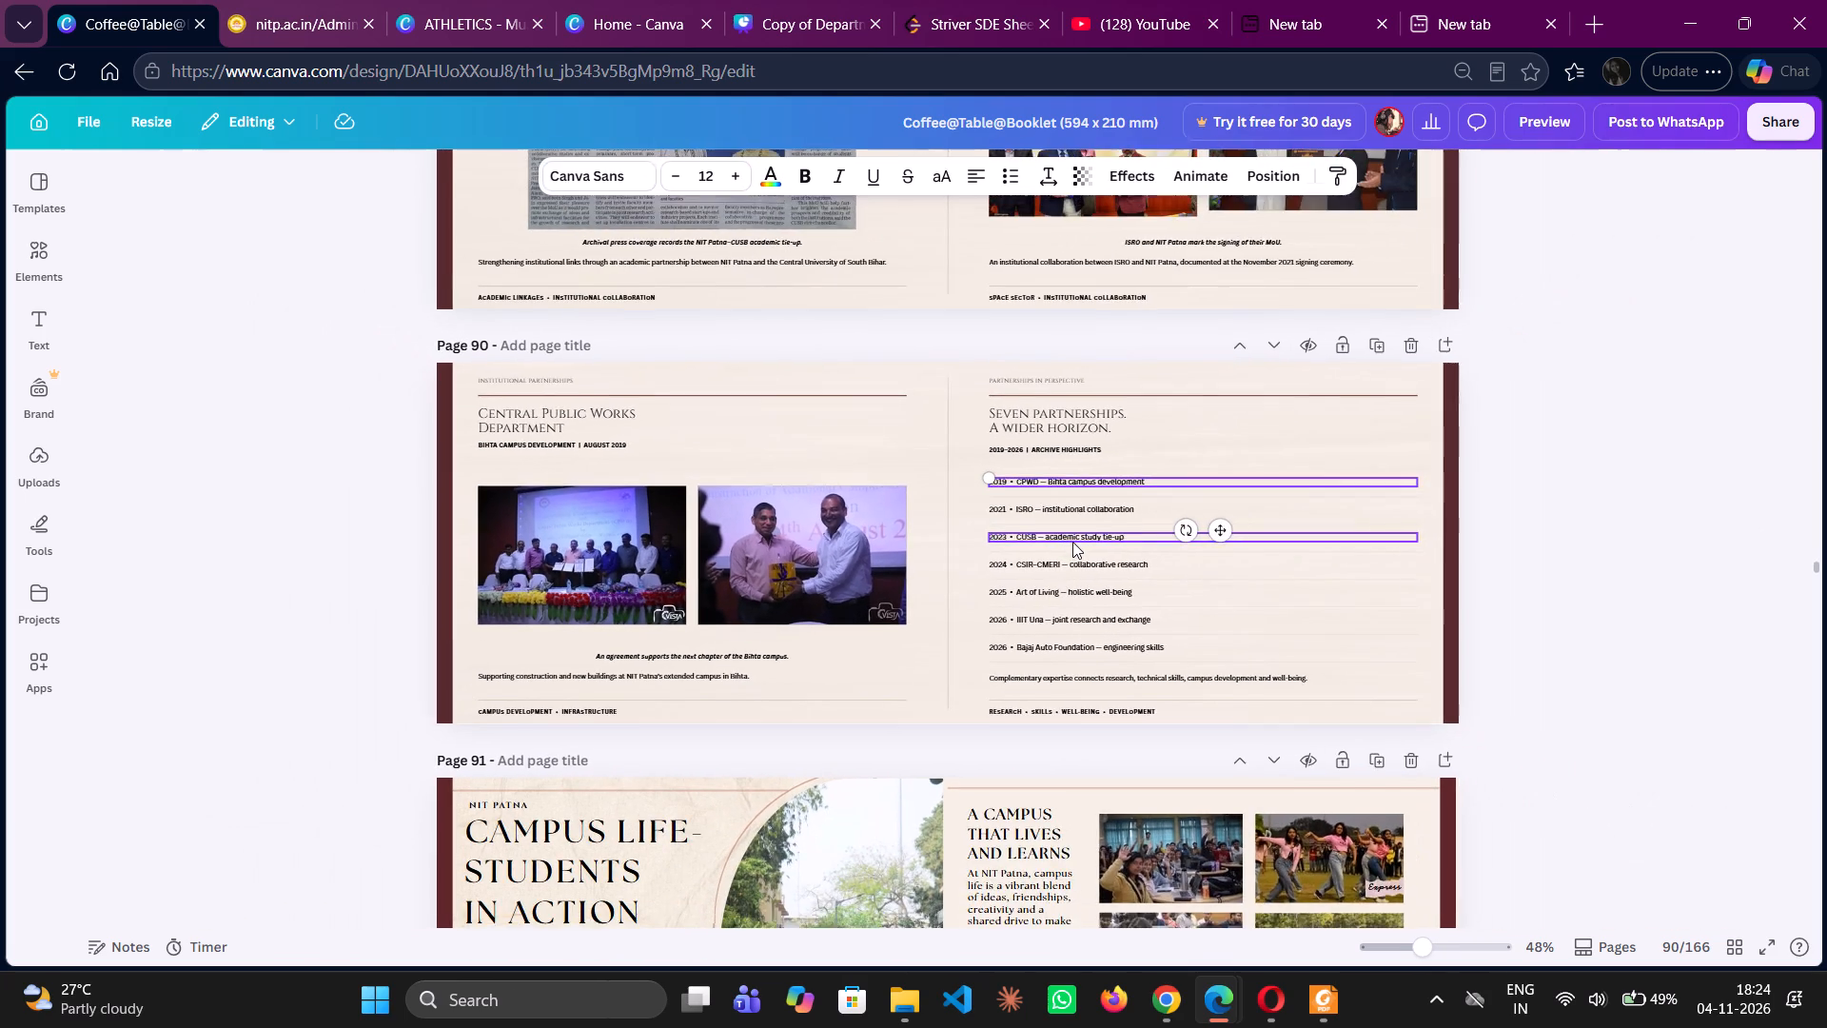
scroll(1072, 542, "up", 3)
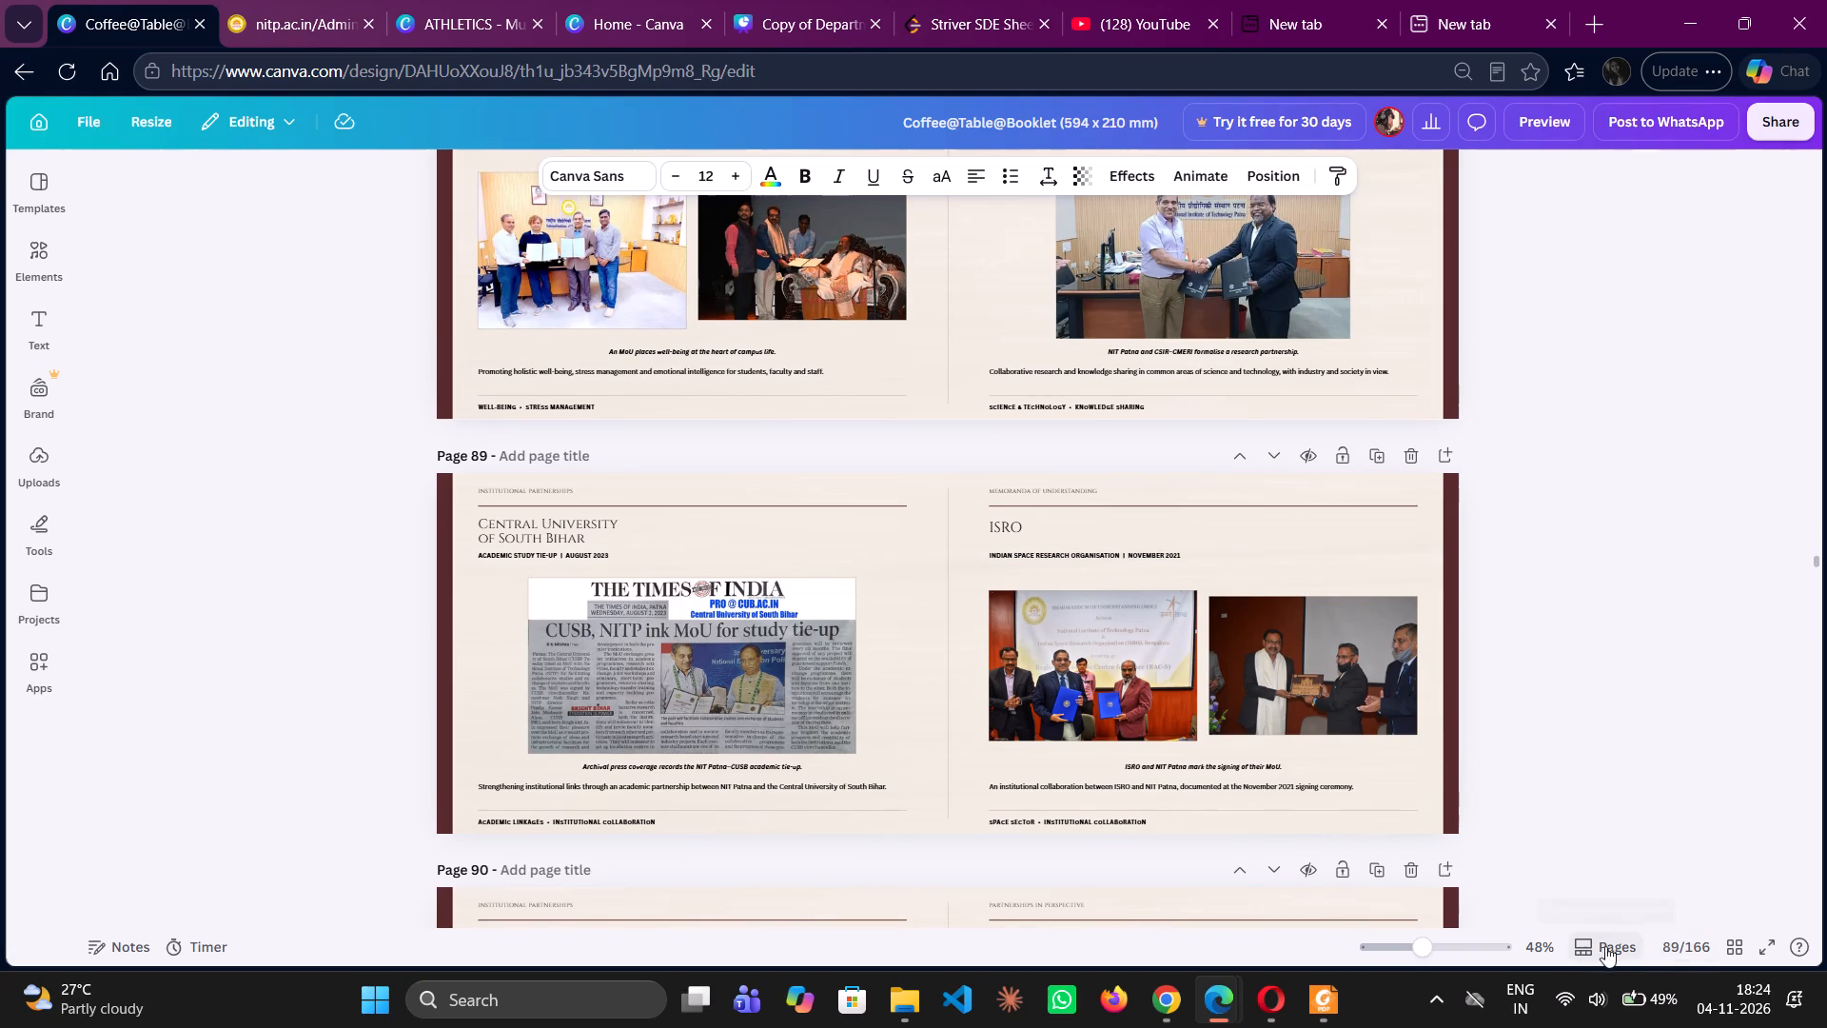
In the grid view of all pages, move partnership pages 87 to 90 directly after the Centre of Excellence page 24.
left_click(1726, 940)
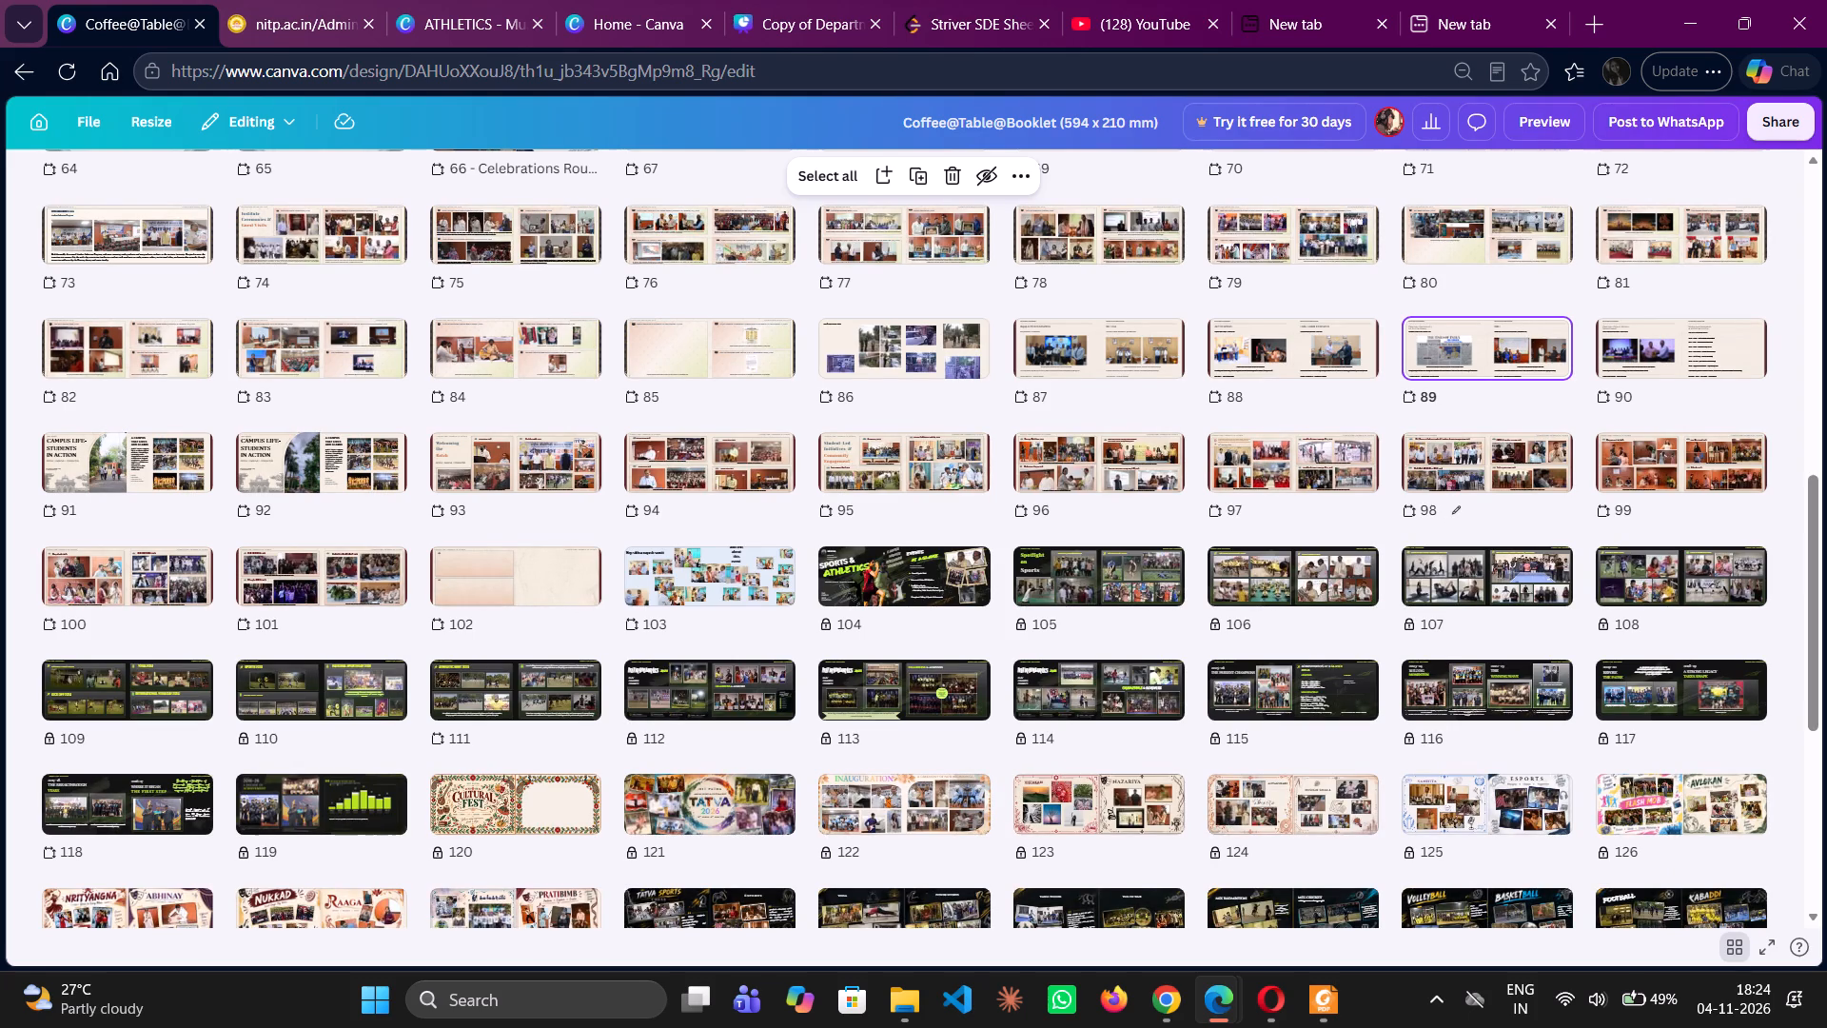
left_click(1066, 336)
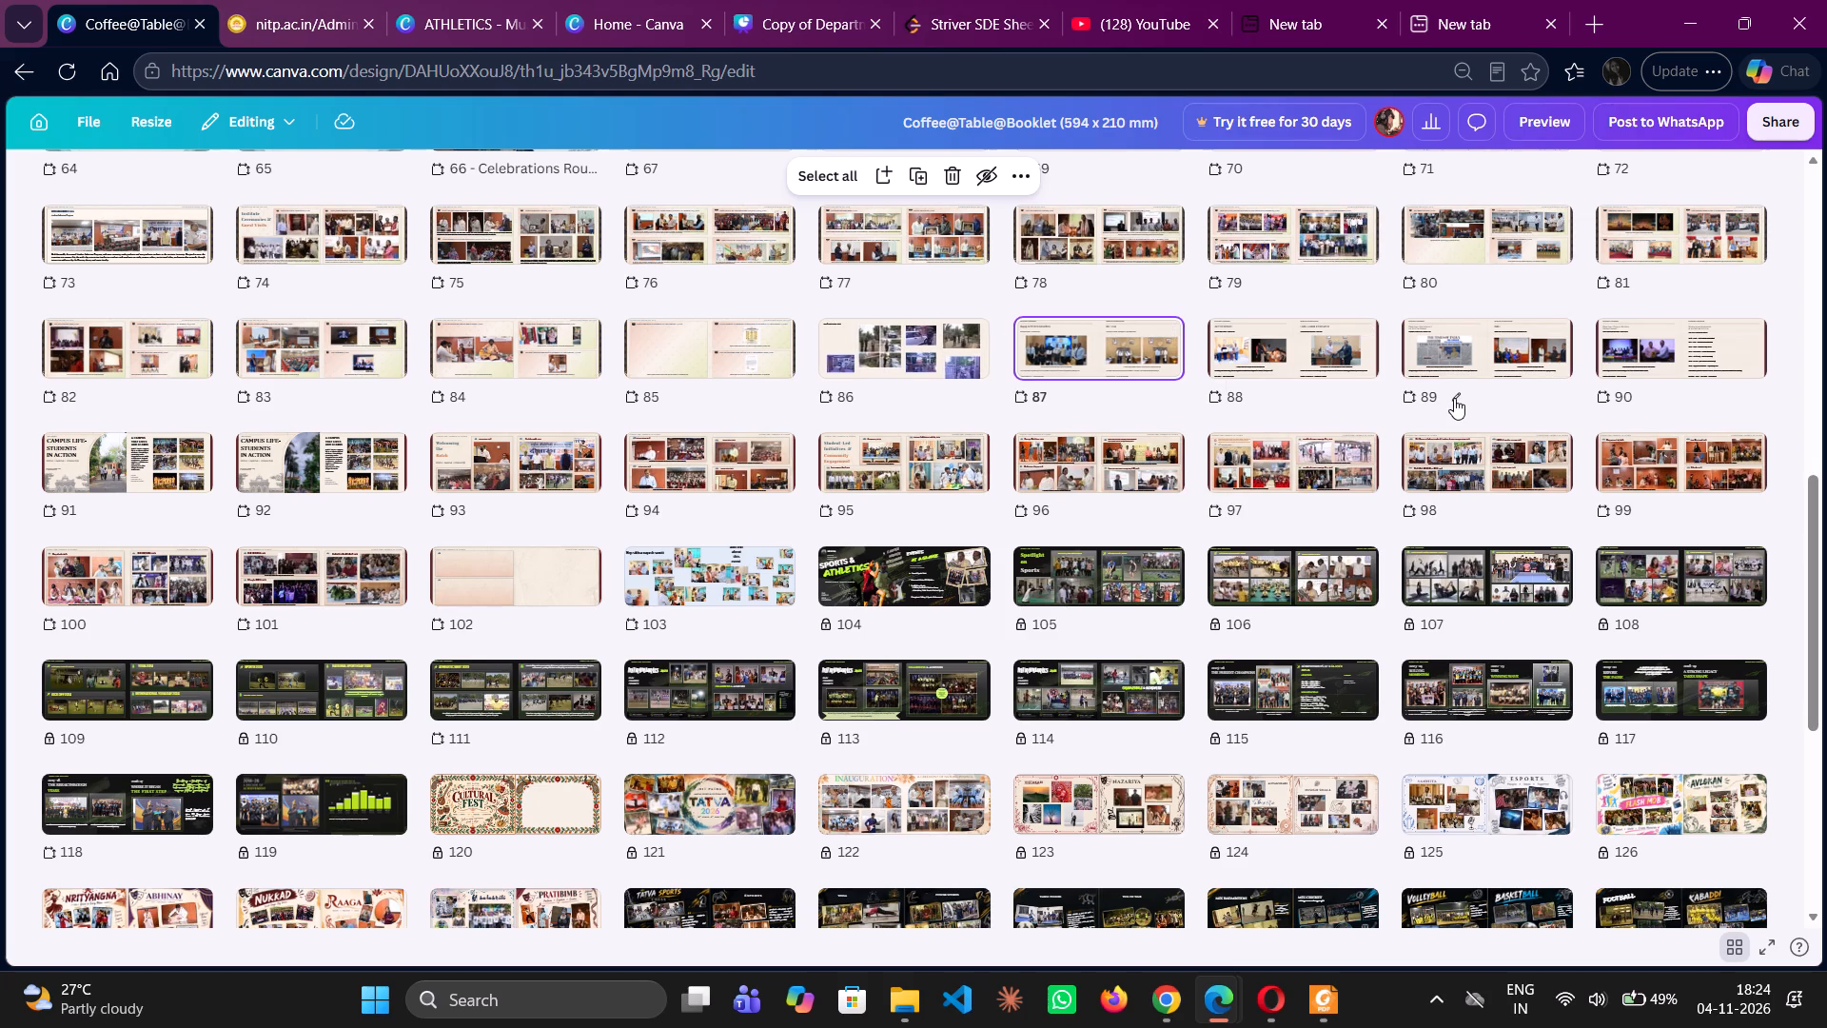
left_click(1702, 361, "shift")
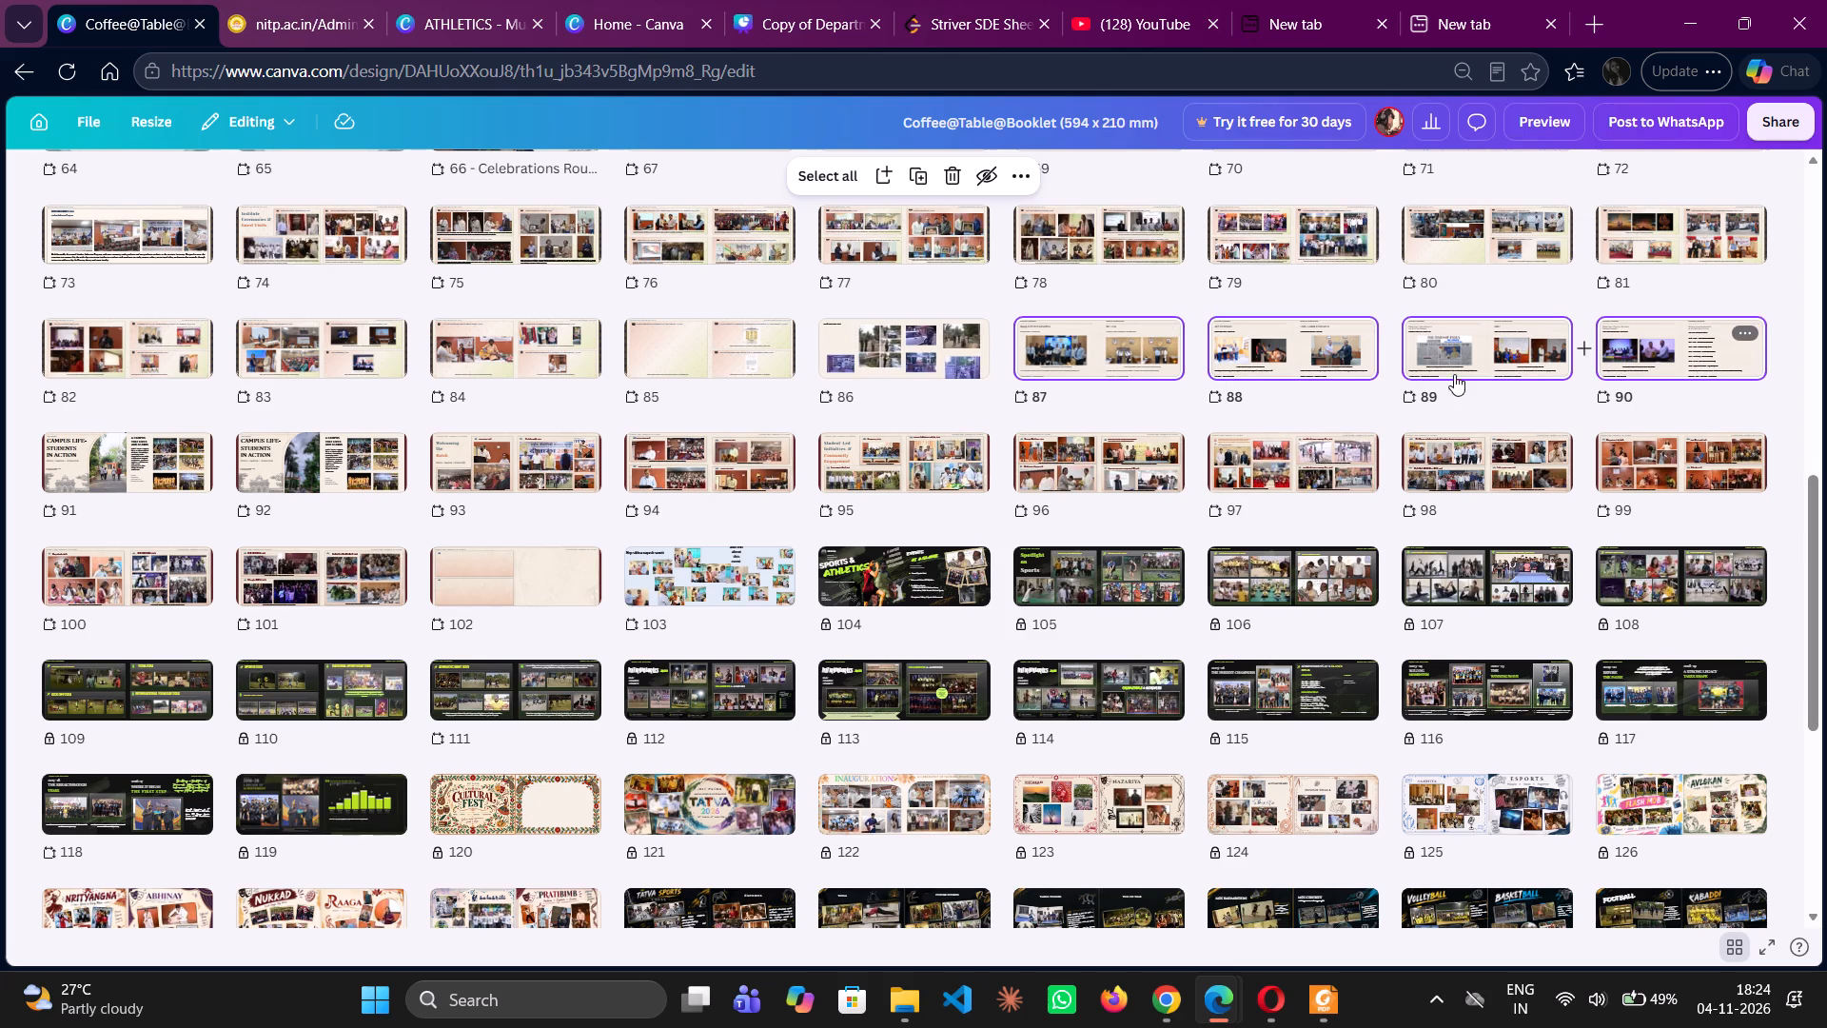
scroll(1467, 667, "up", 2)
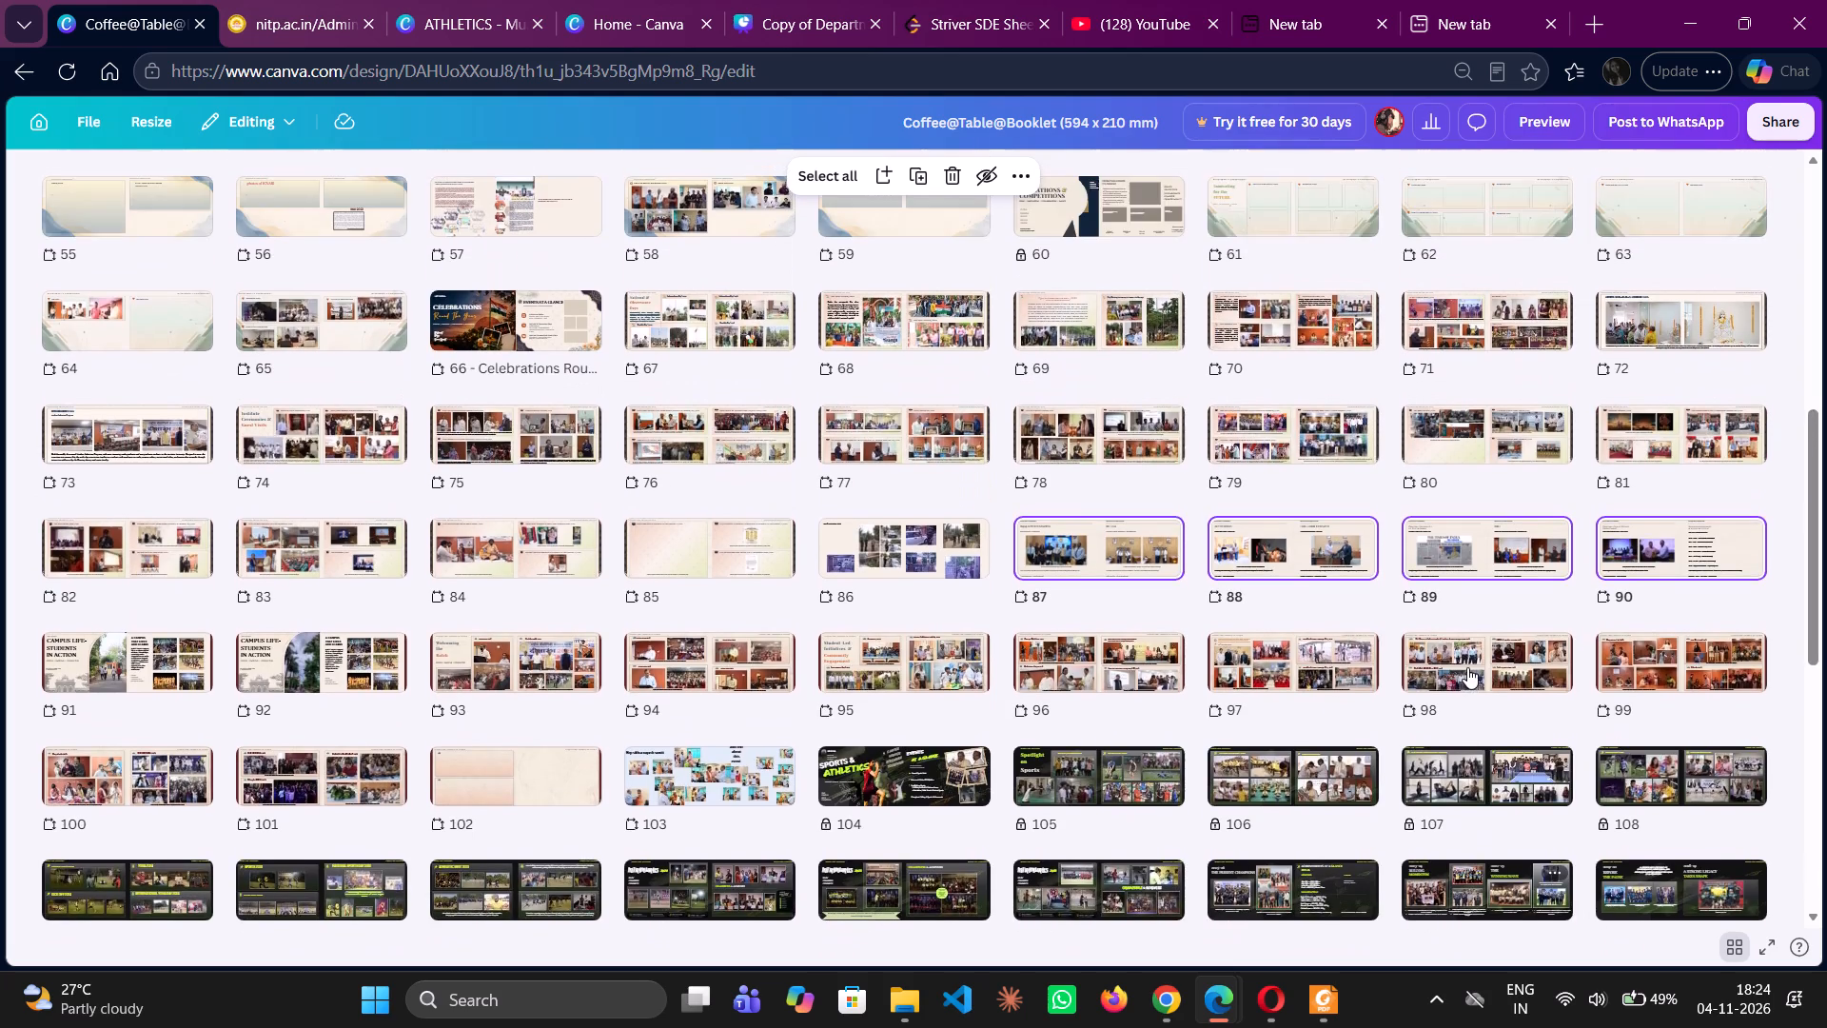
scroll(1467, 667, "up", 1)
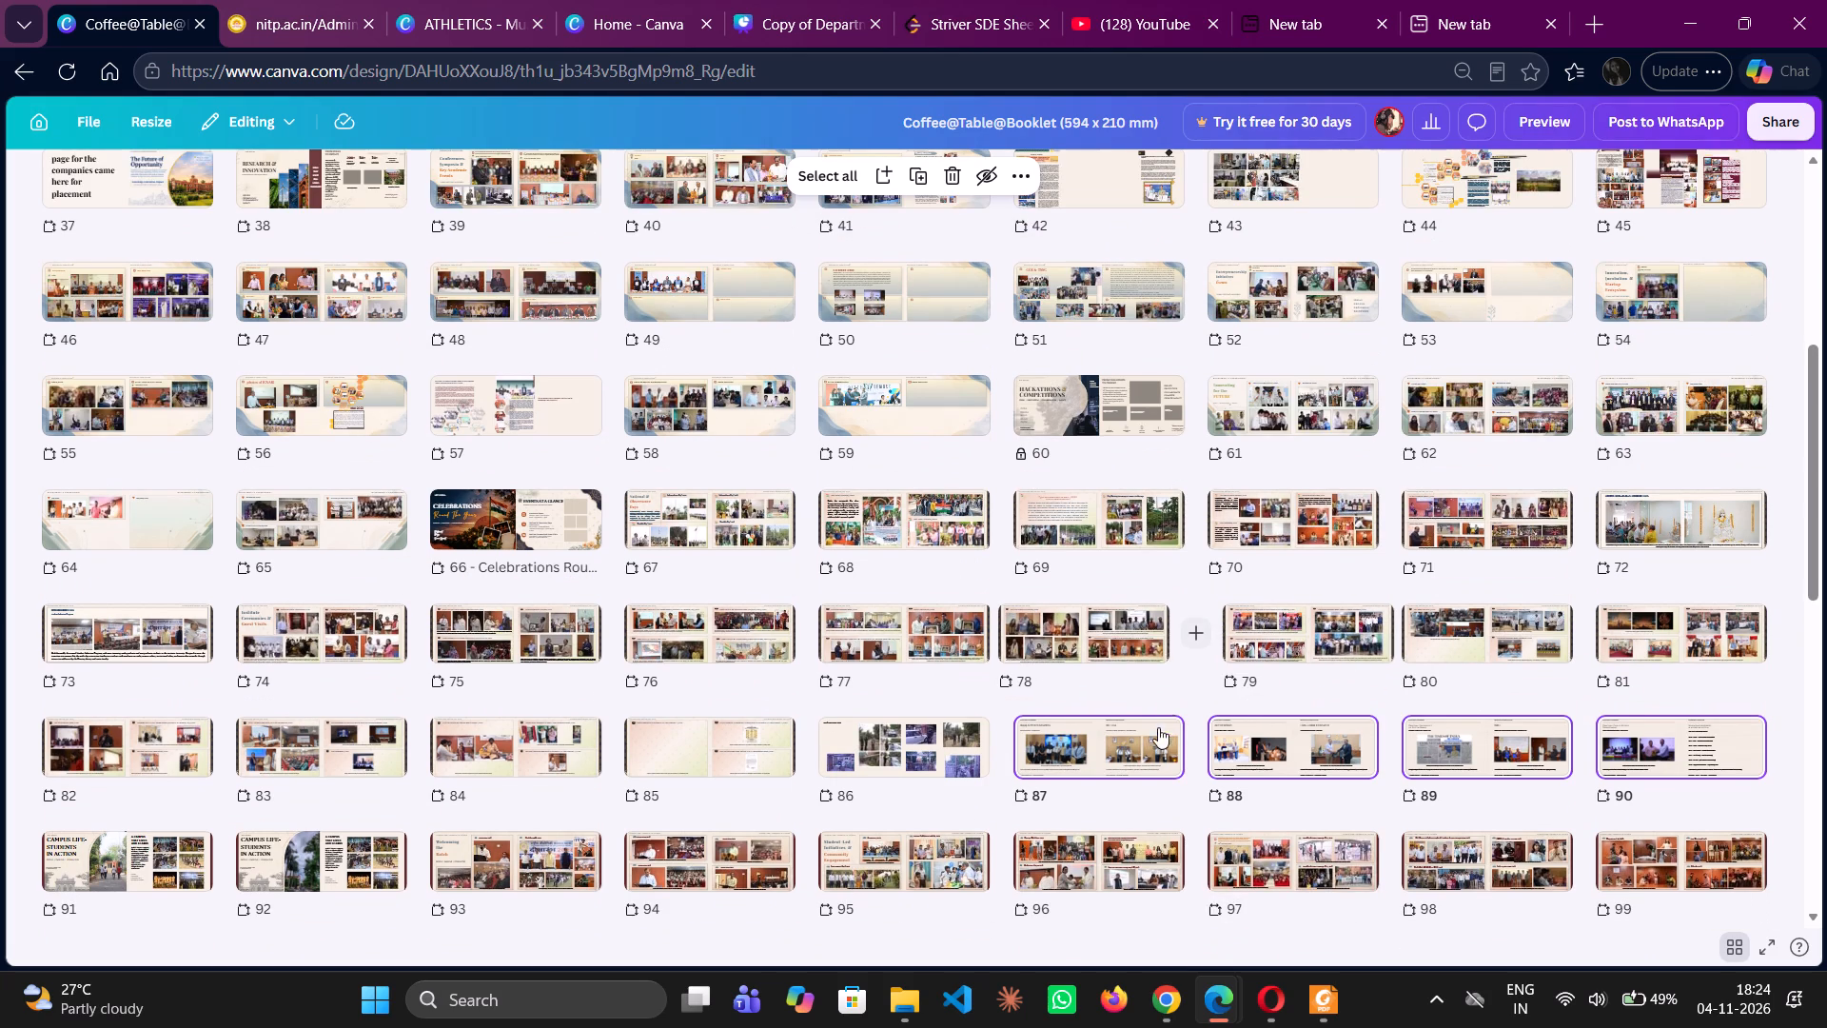
left_click_drag(1143, 755, 1110, 402)
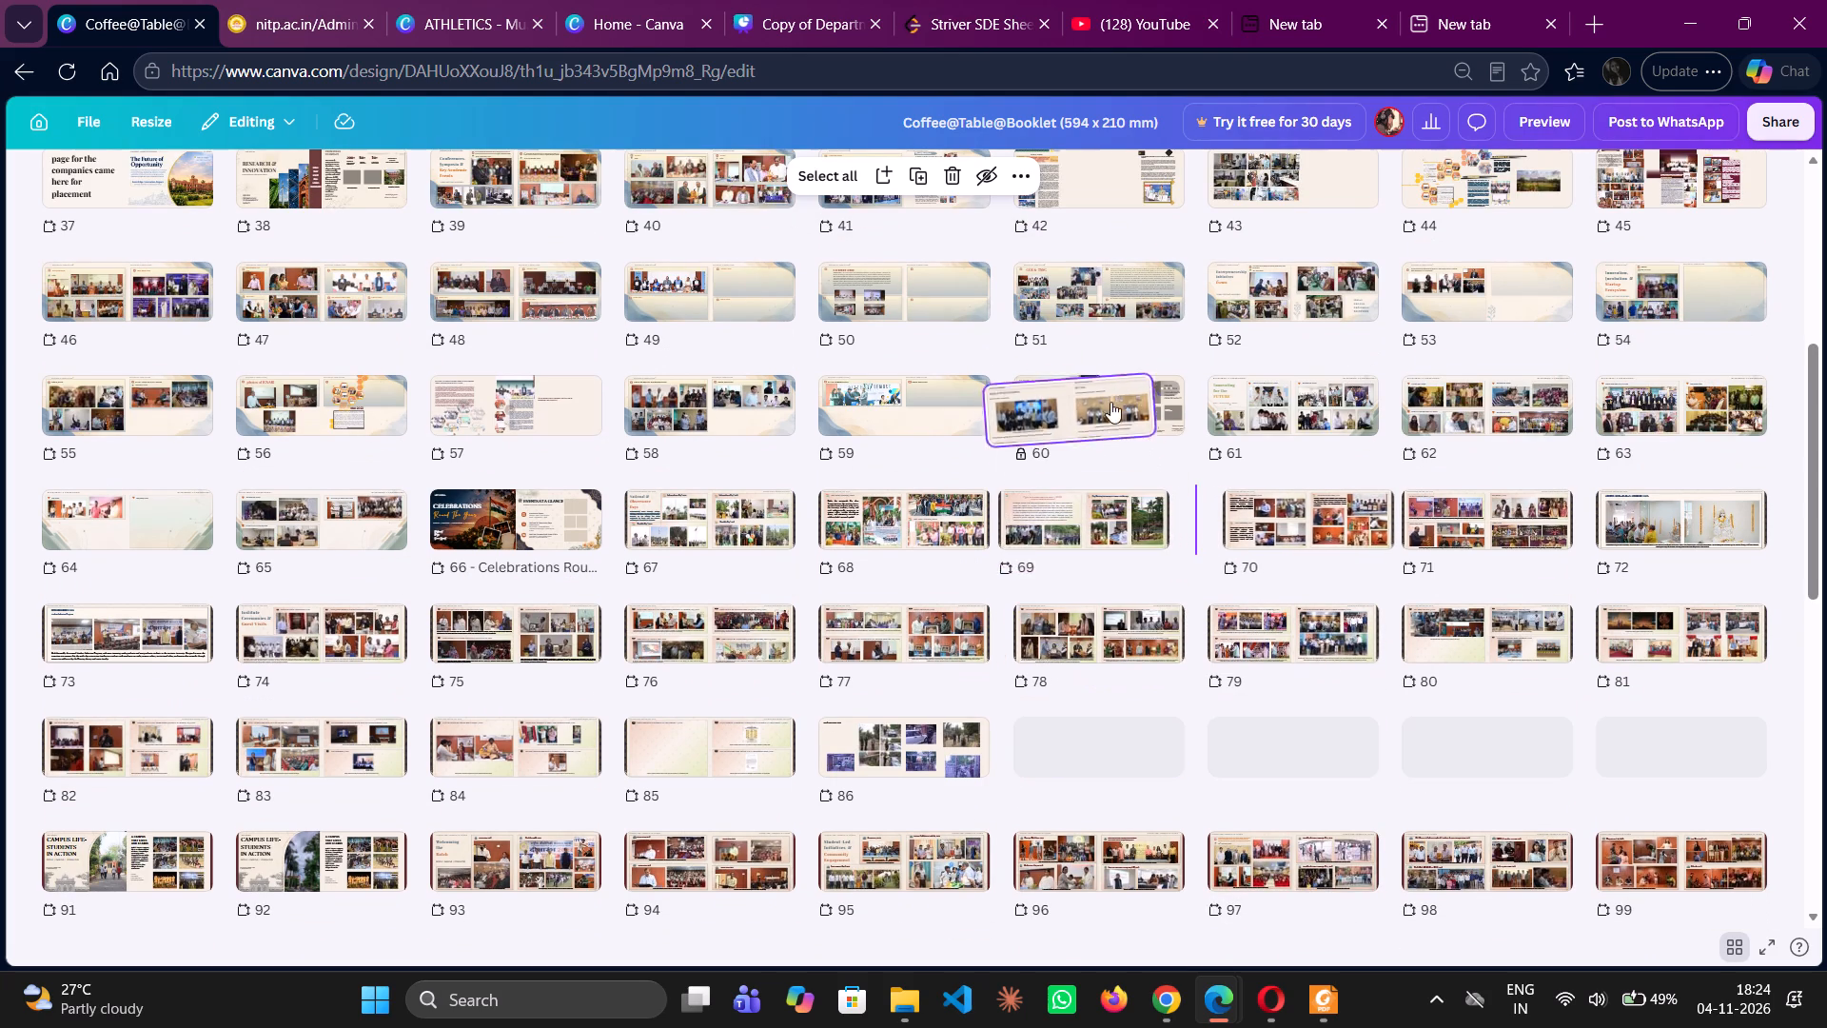
left_click_drag(1110, 402, 1119, 98)
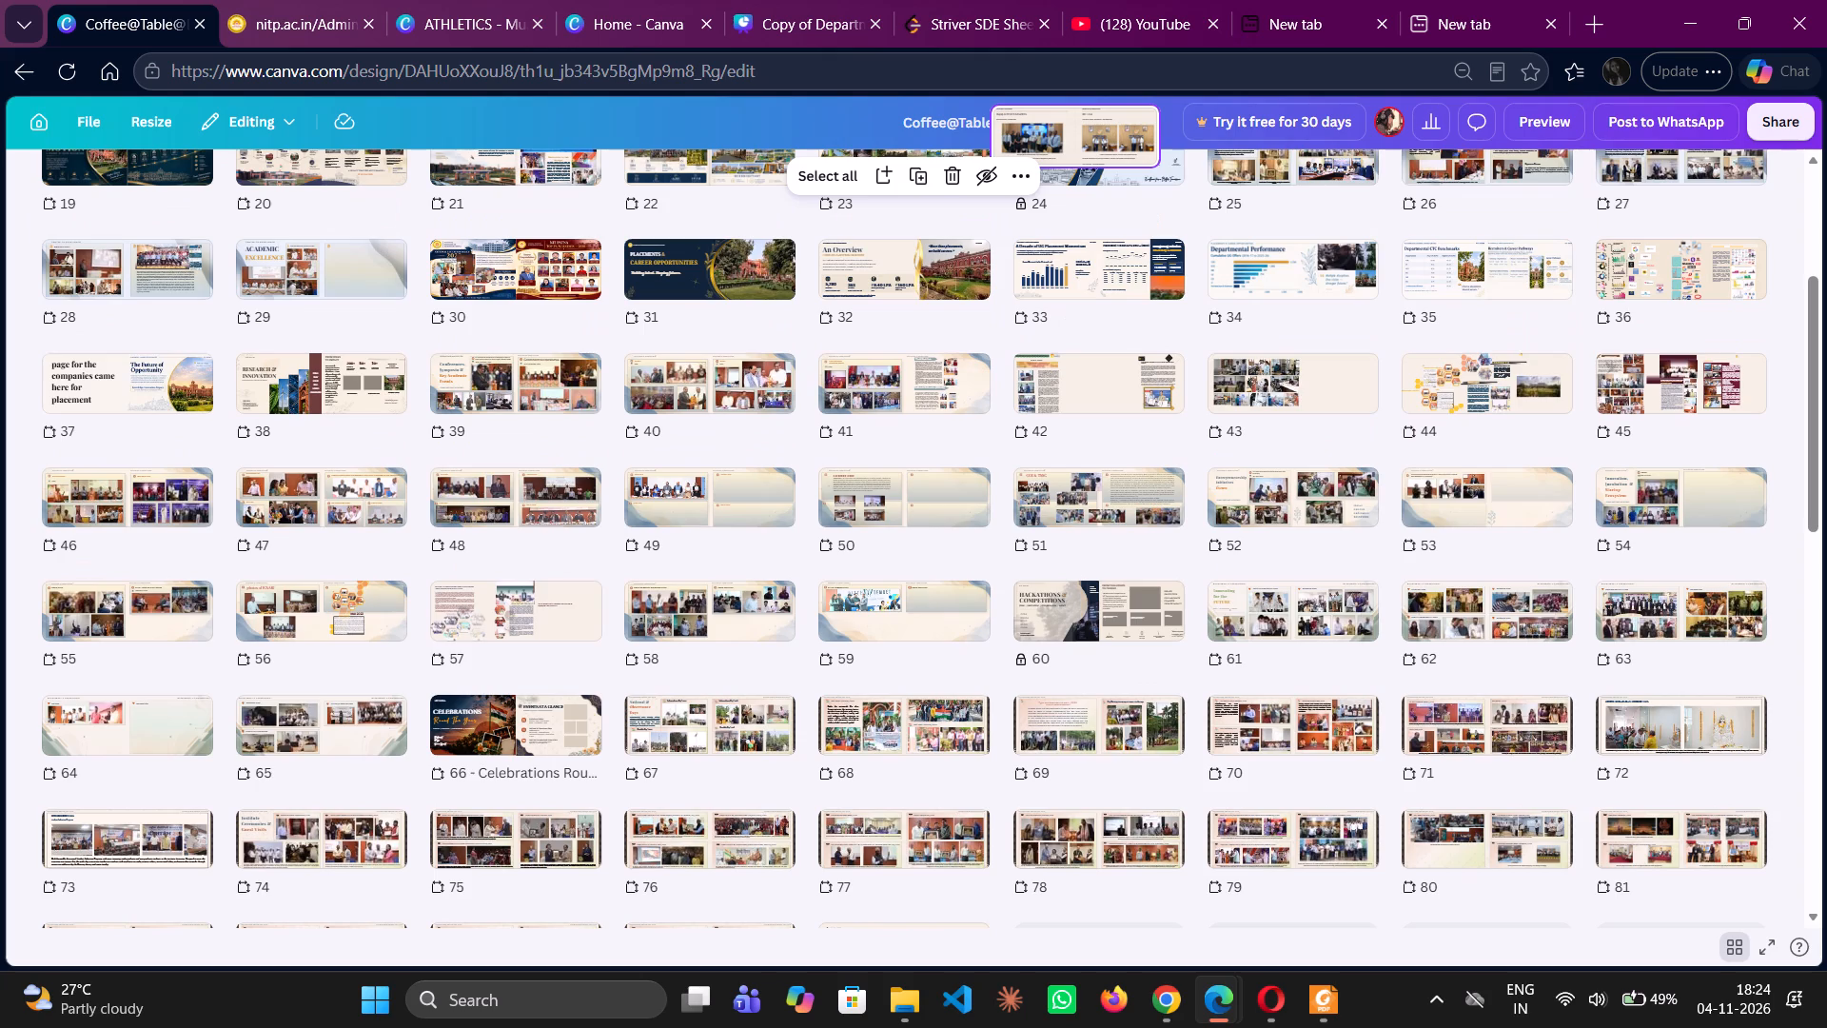
left_click_drag(1119, 98, 1177, 348)
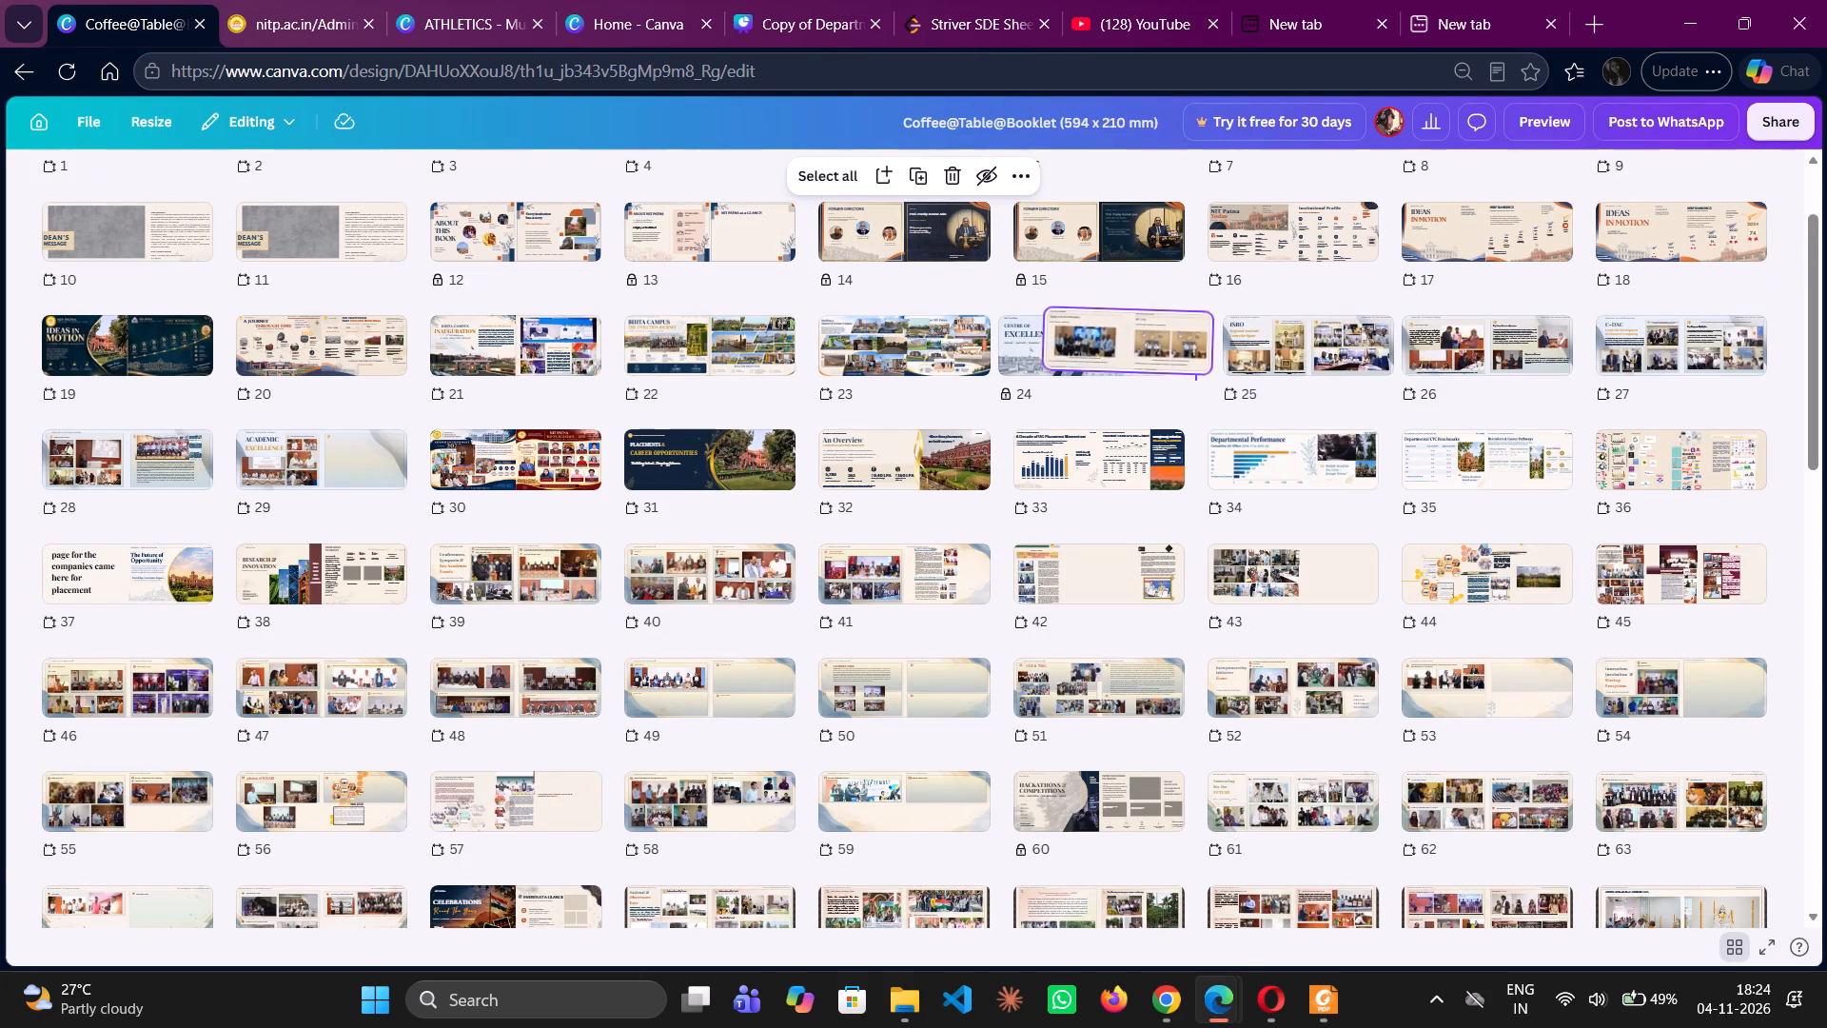
left_click_drag(1177, 348, 1234, 351)
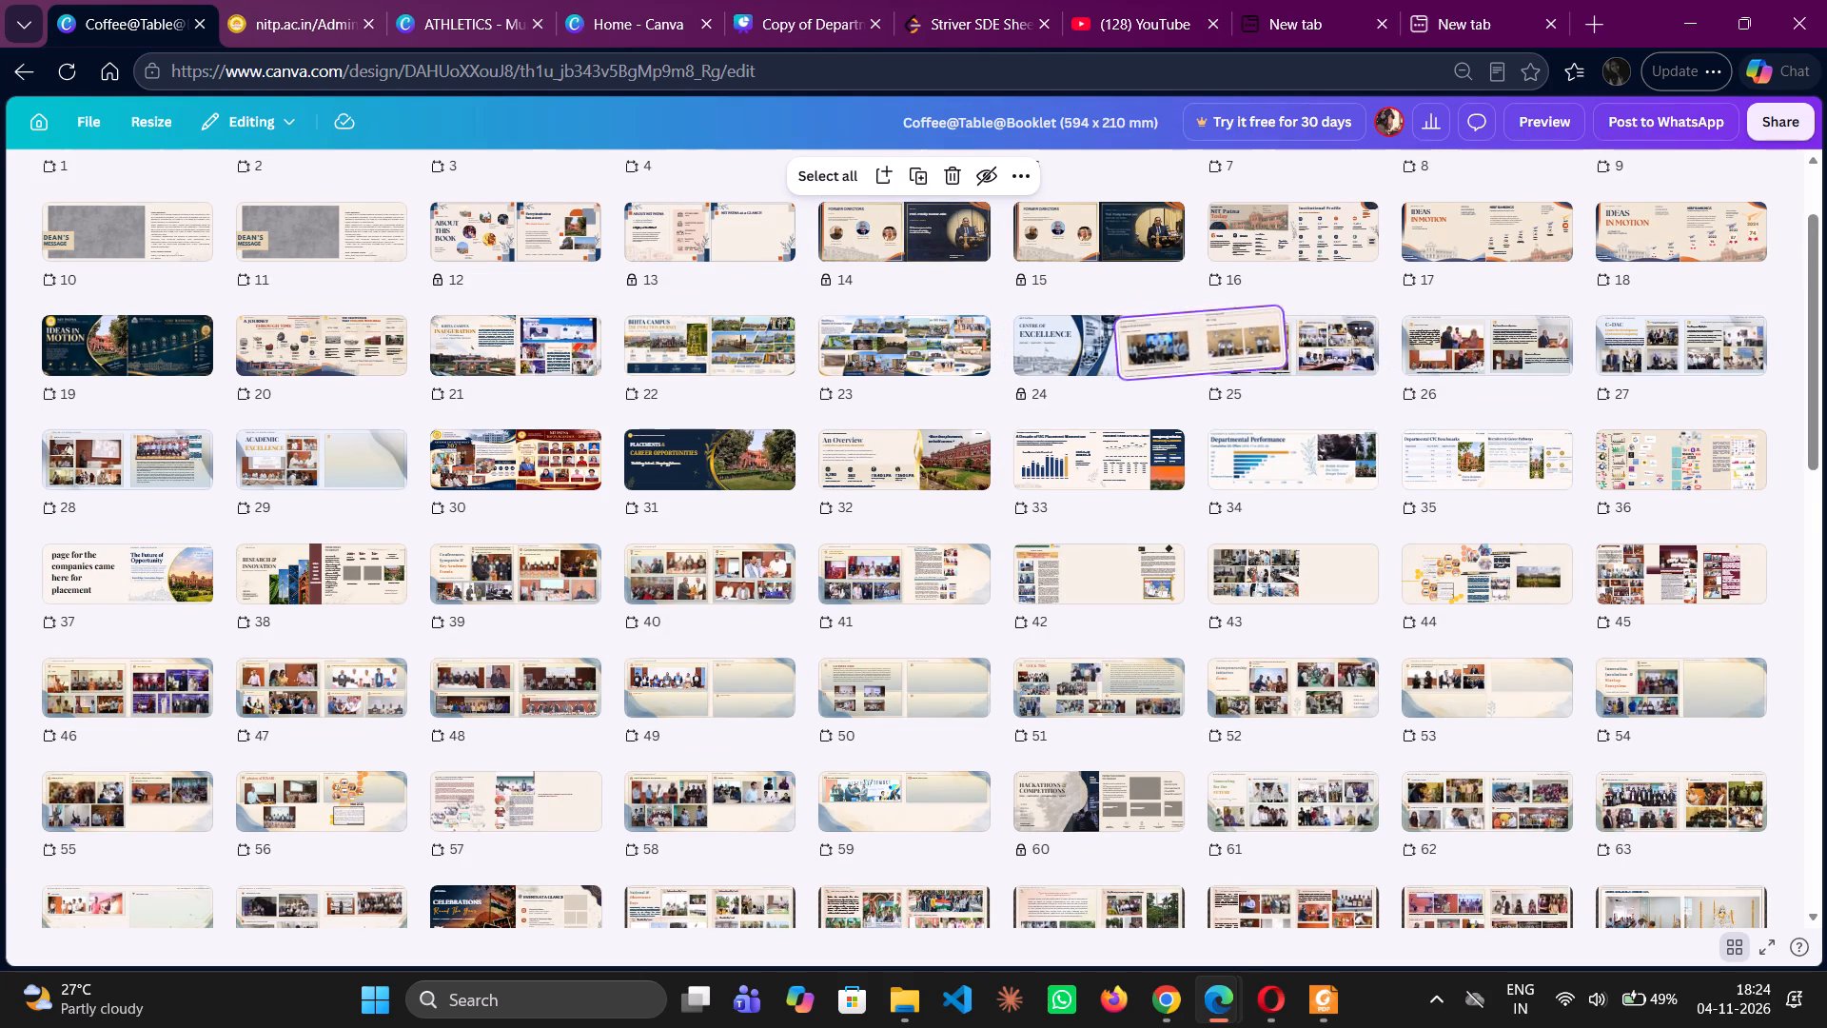
left_click_drag(1234, 351, 1234, 366)
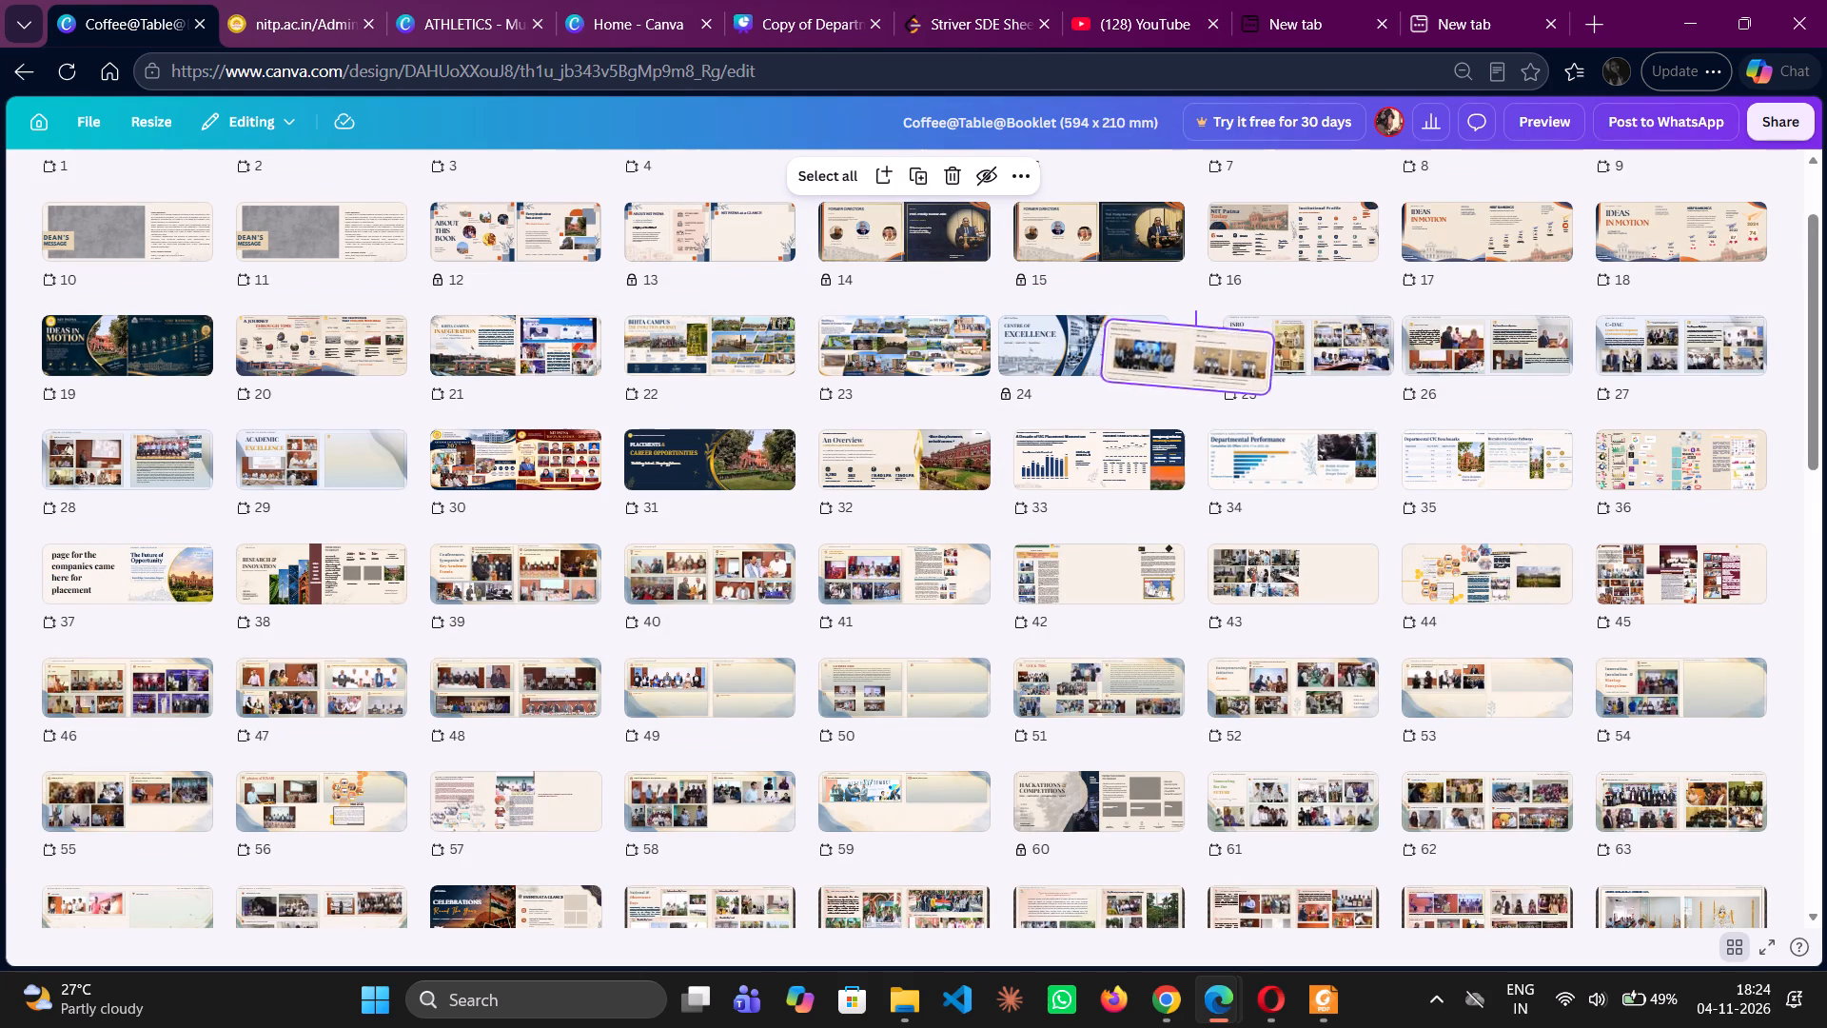
left_click_drag(1234, 366, 1250, 353)
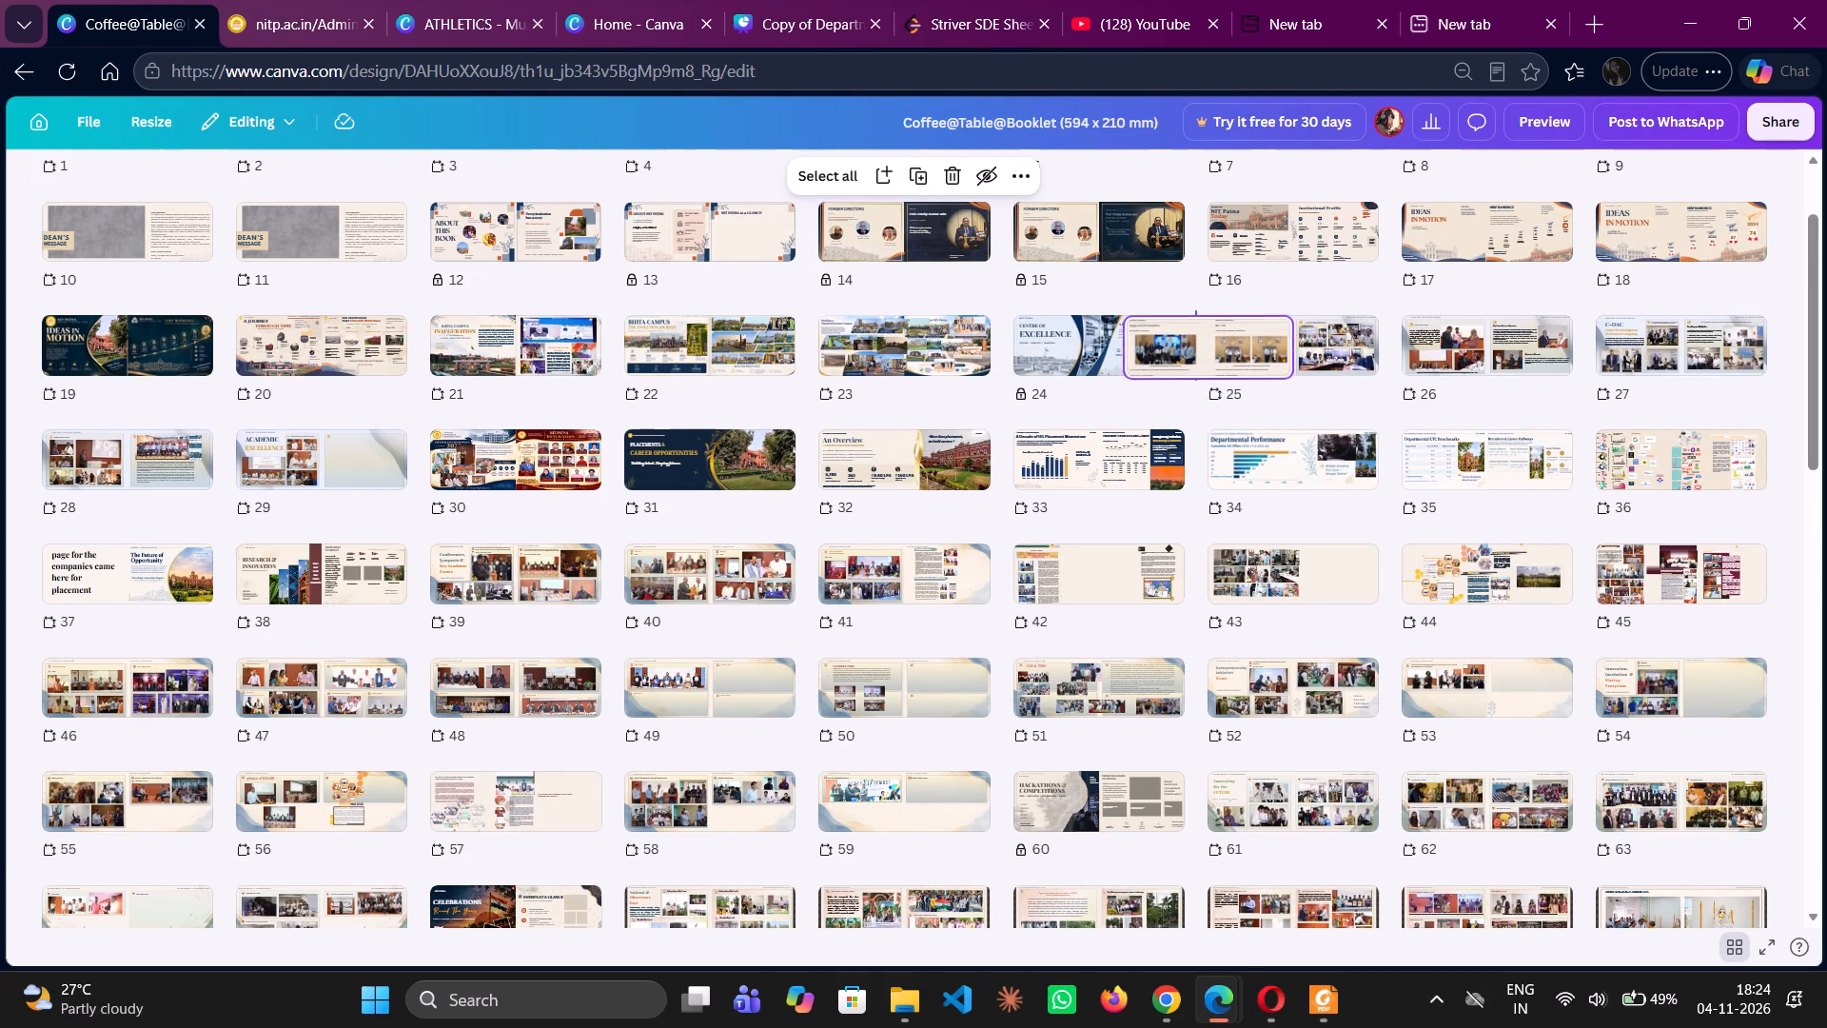
left_click_drag(1250, 353, 1243, 350)
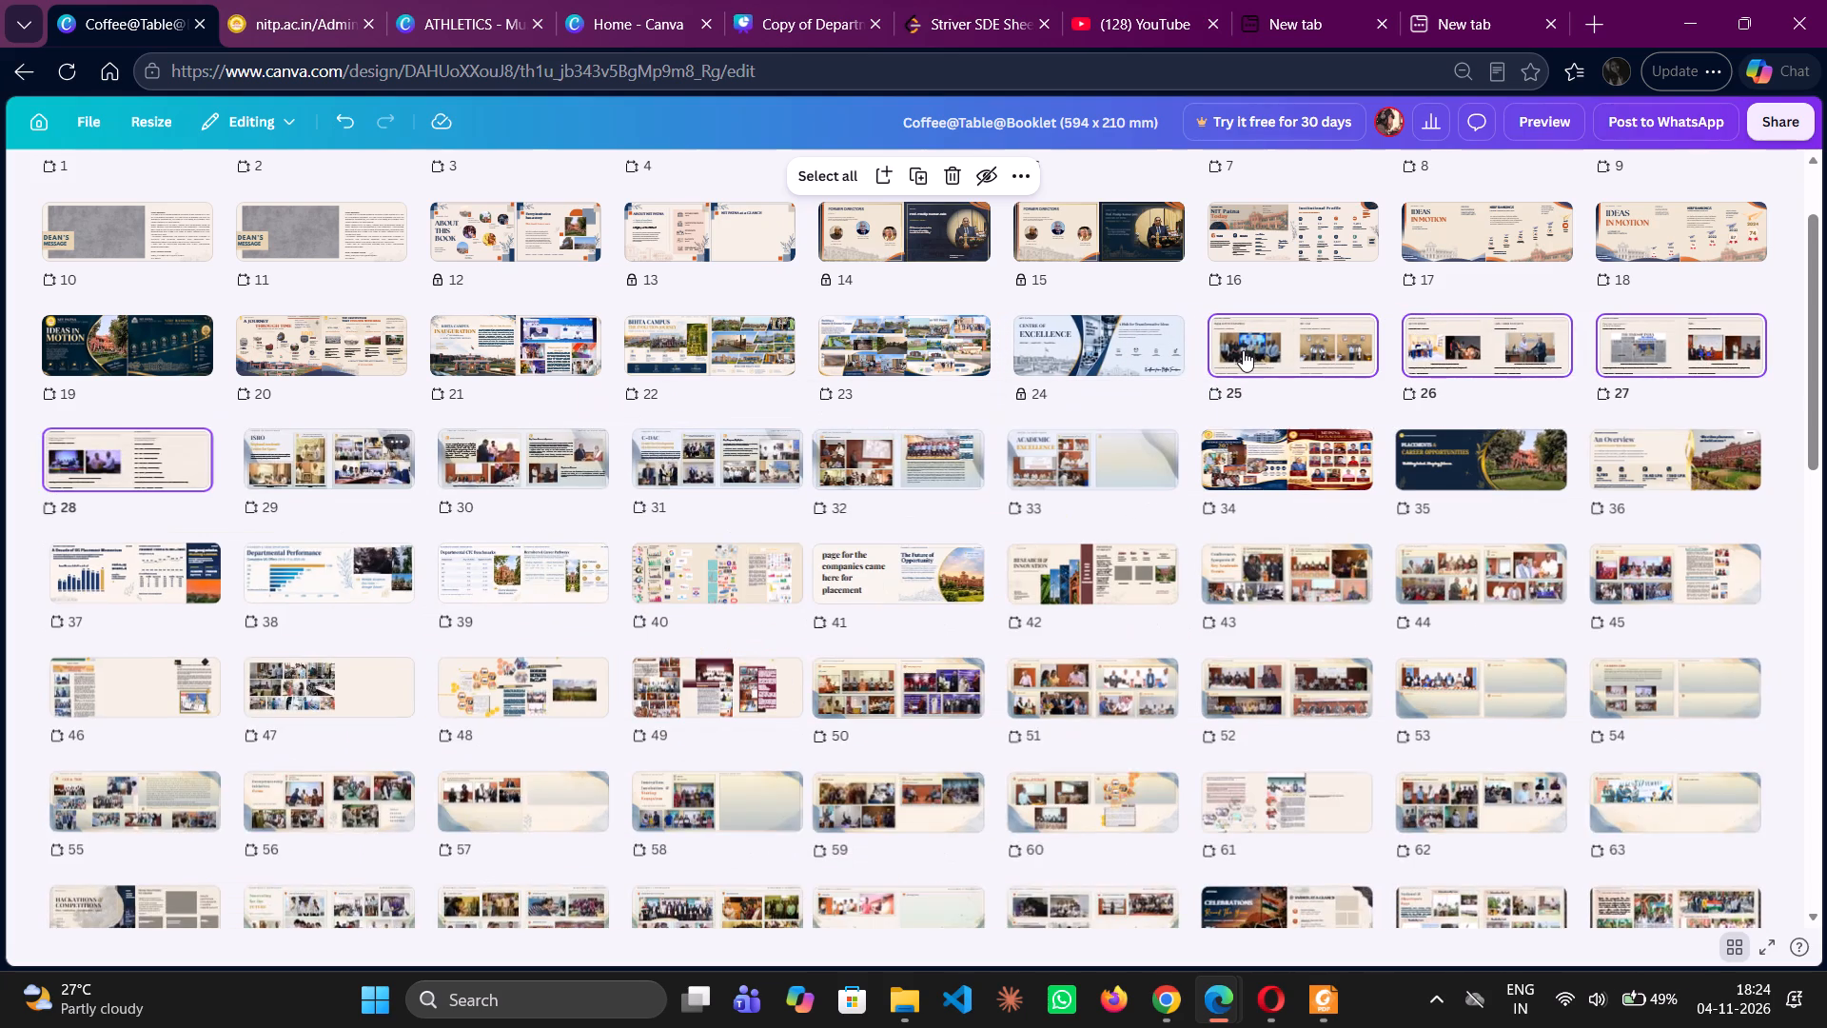
left_click(1304, 341)
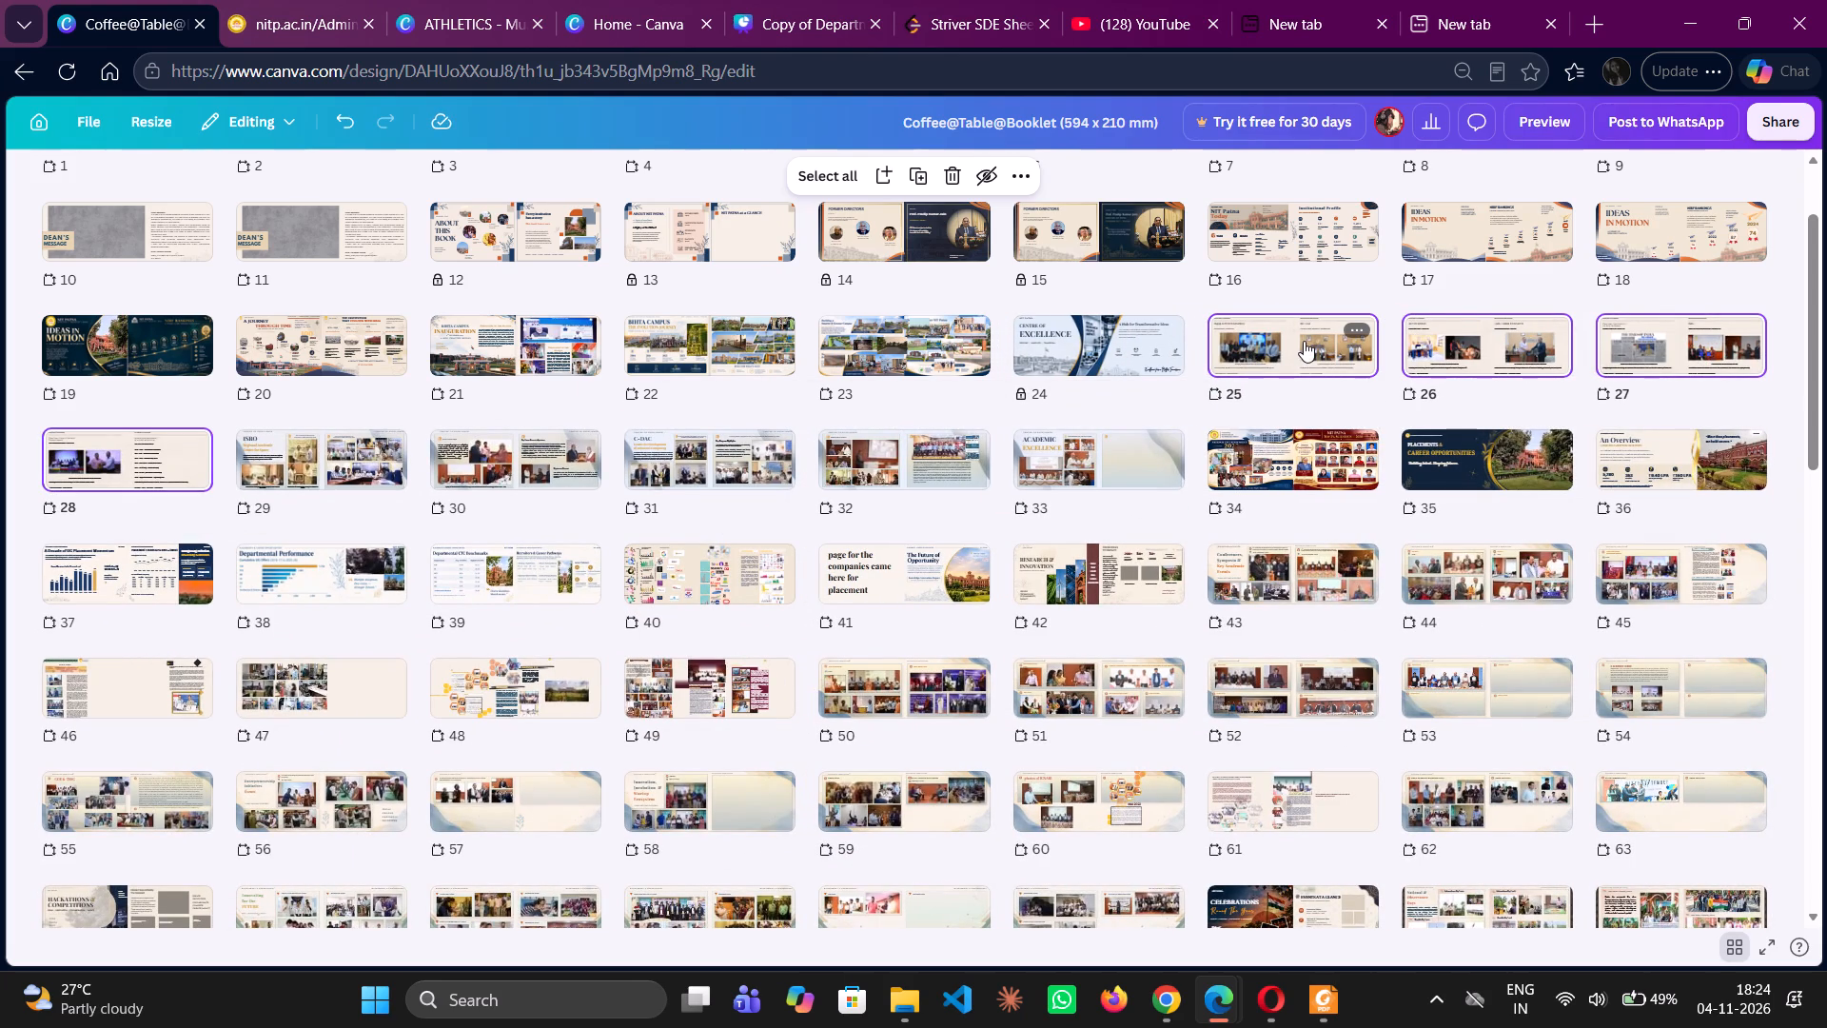
Return to the full-size page view at the Centre of Excellence page and check the Bajaj Auto Foundation spread following it.
left_click(1146, 331)
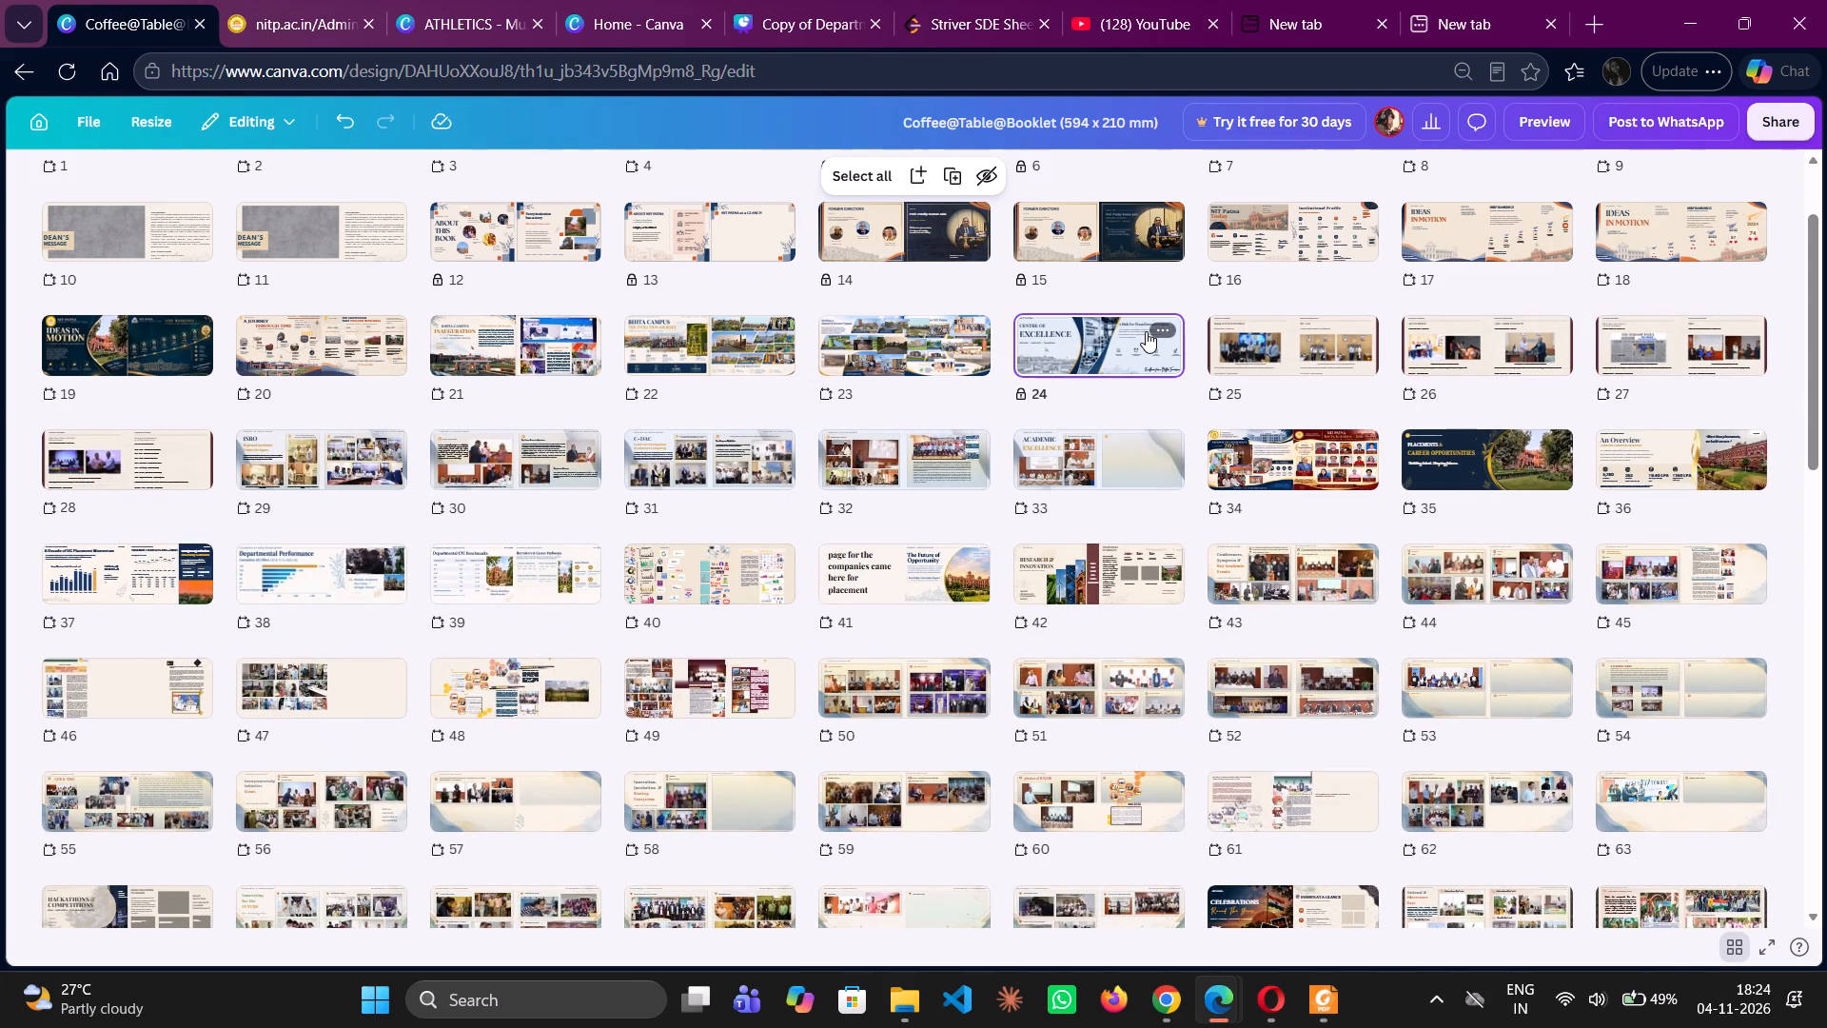
left_click(1732, 956)
scroll(1666, 875, "down", 1)
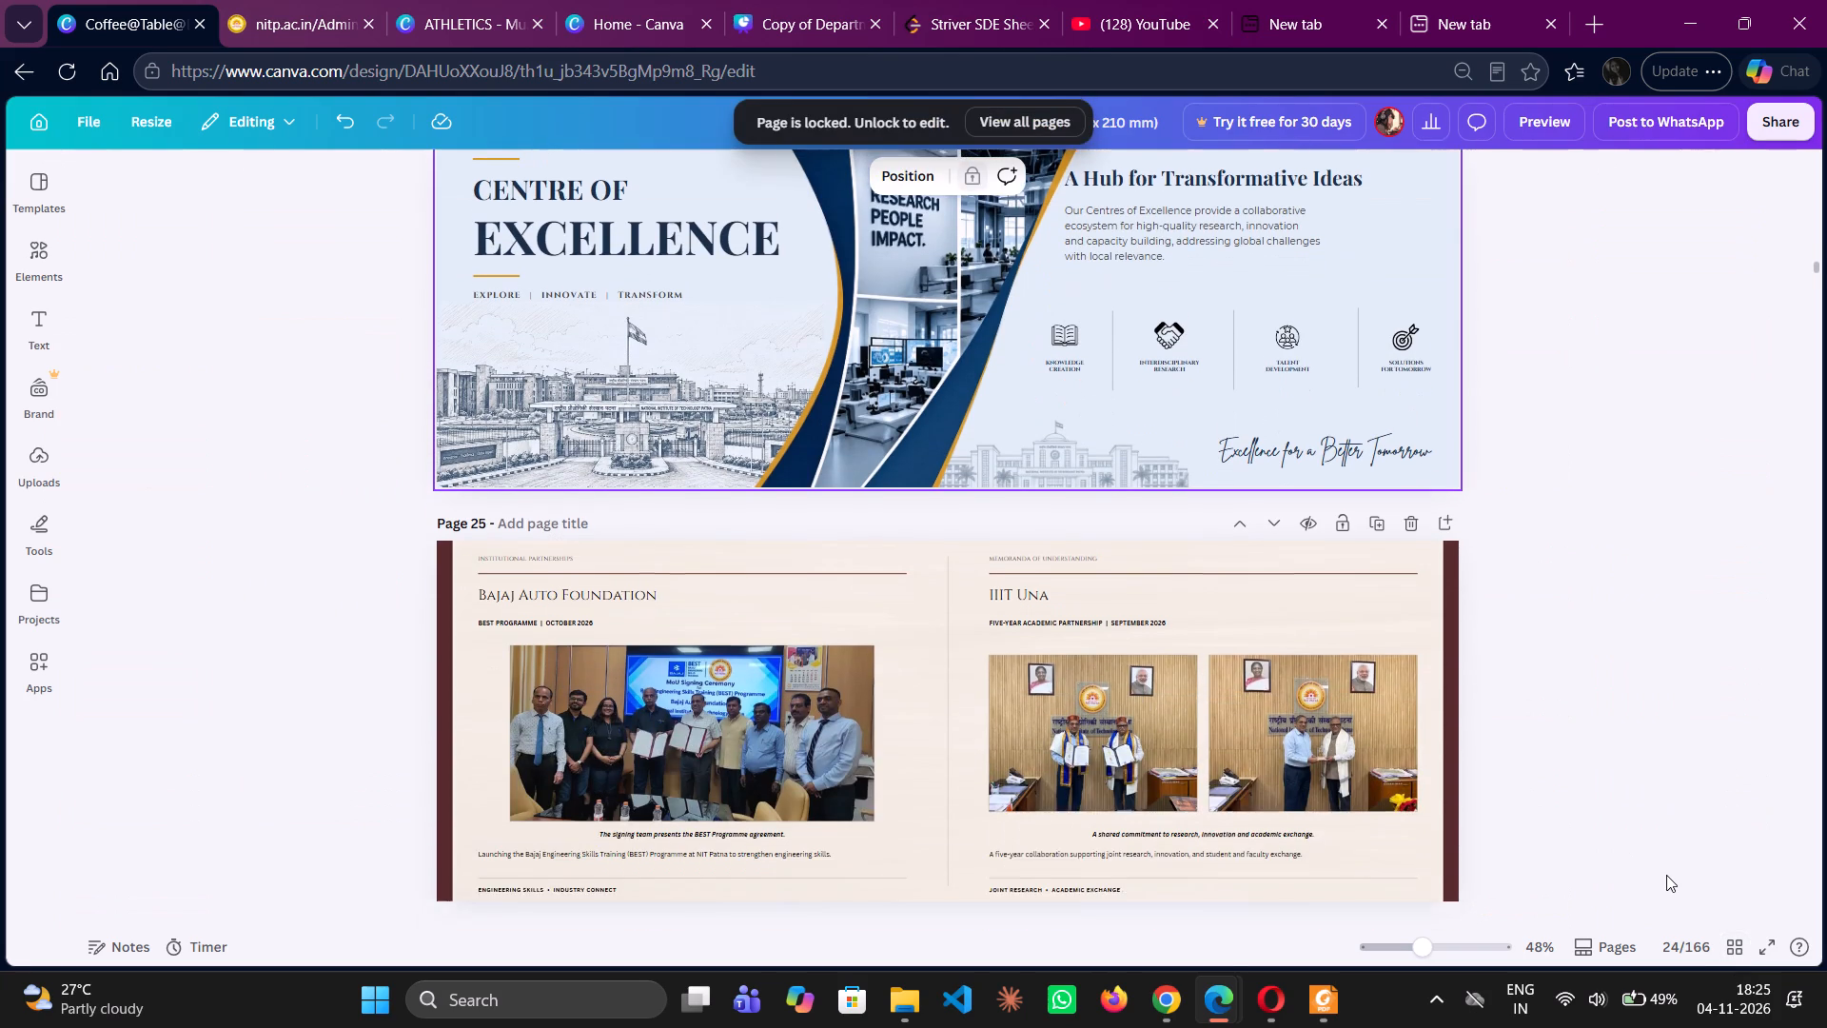
Review the relocated partnership spreads on pages 25 to 28, from Bajaj Auto Foundation to the Seven Partnerships list.
scroll(1666, 875, "down", 3)
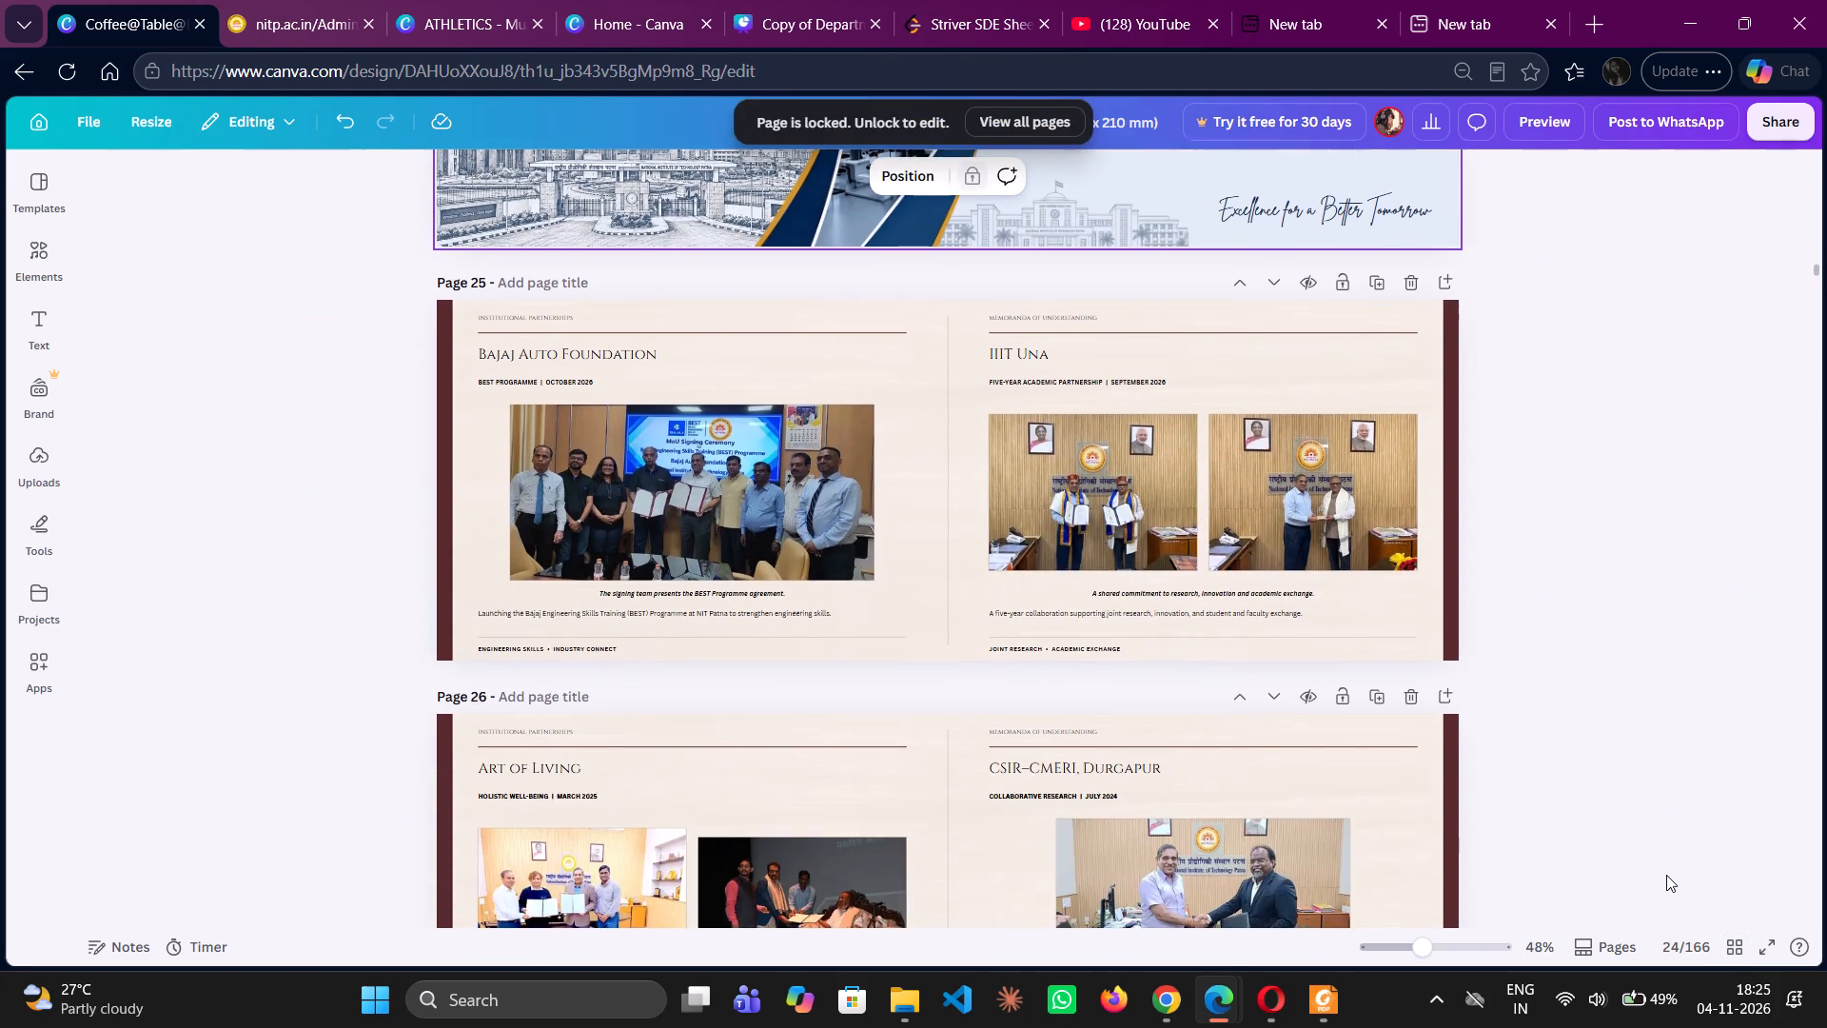
scroll(1666, 875, "down", 1)
scroll(1666, 875, "up", 1)
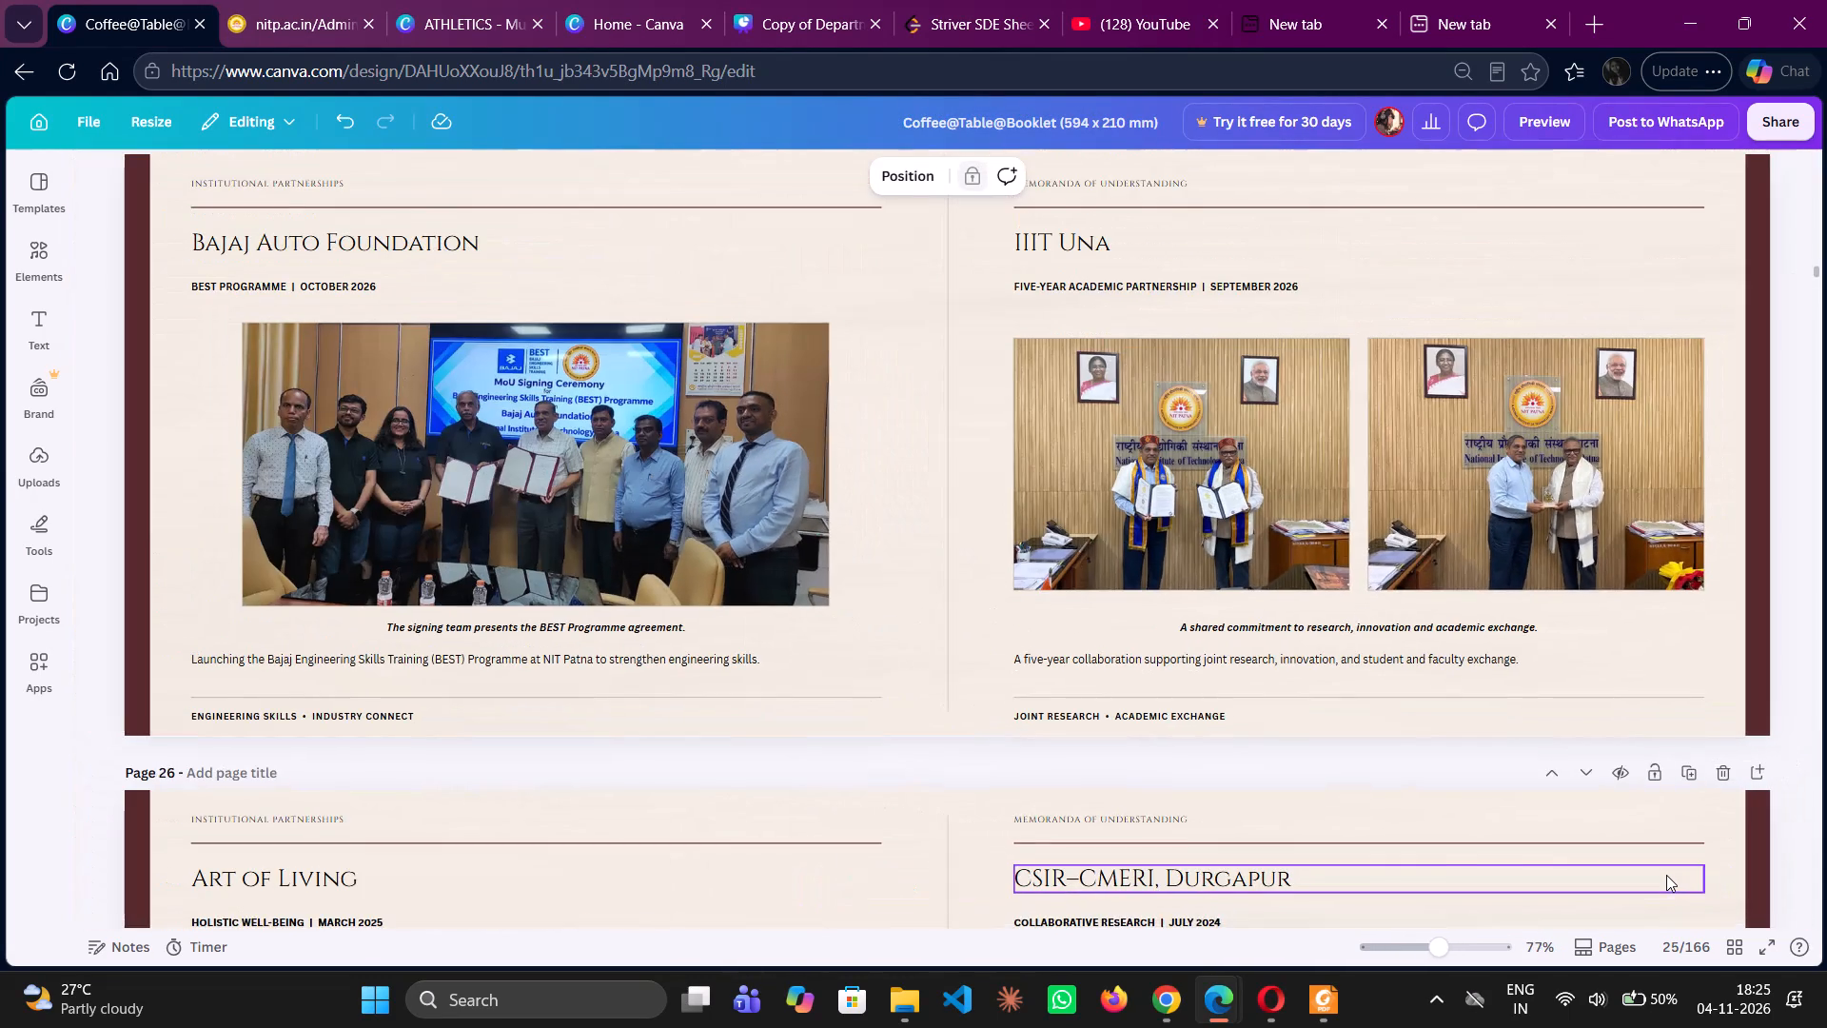
scroll(1666, 875, "down", 2)
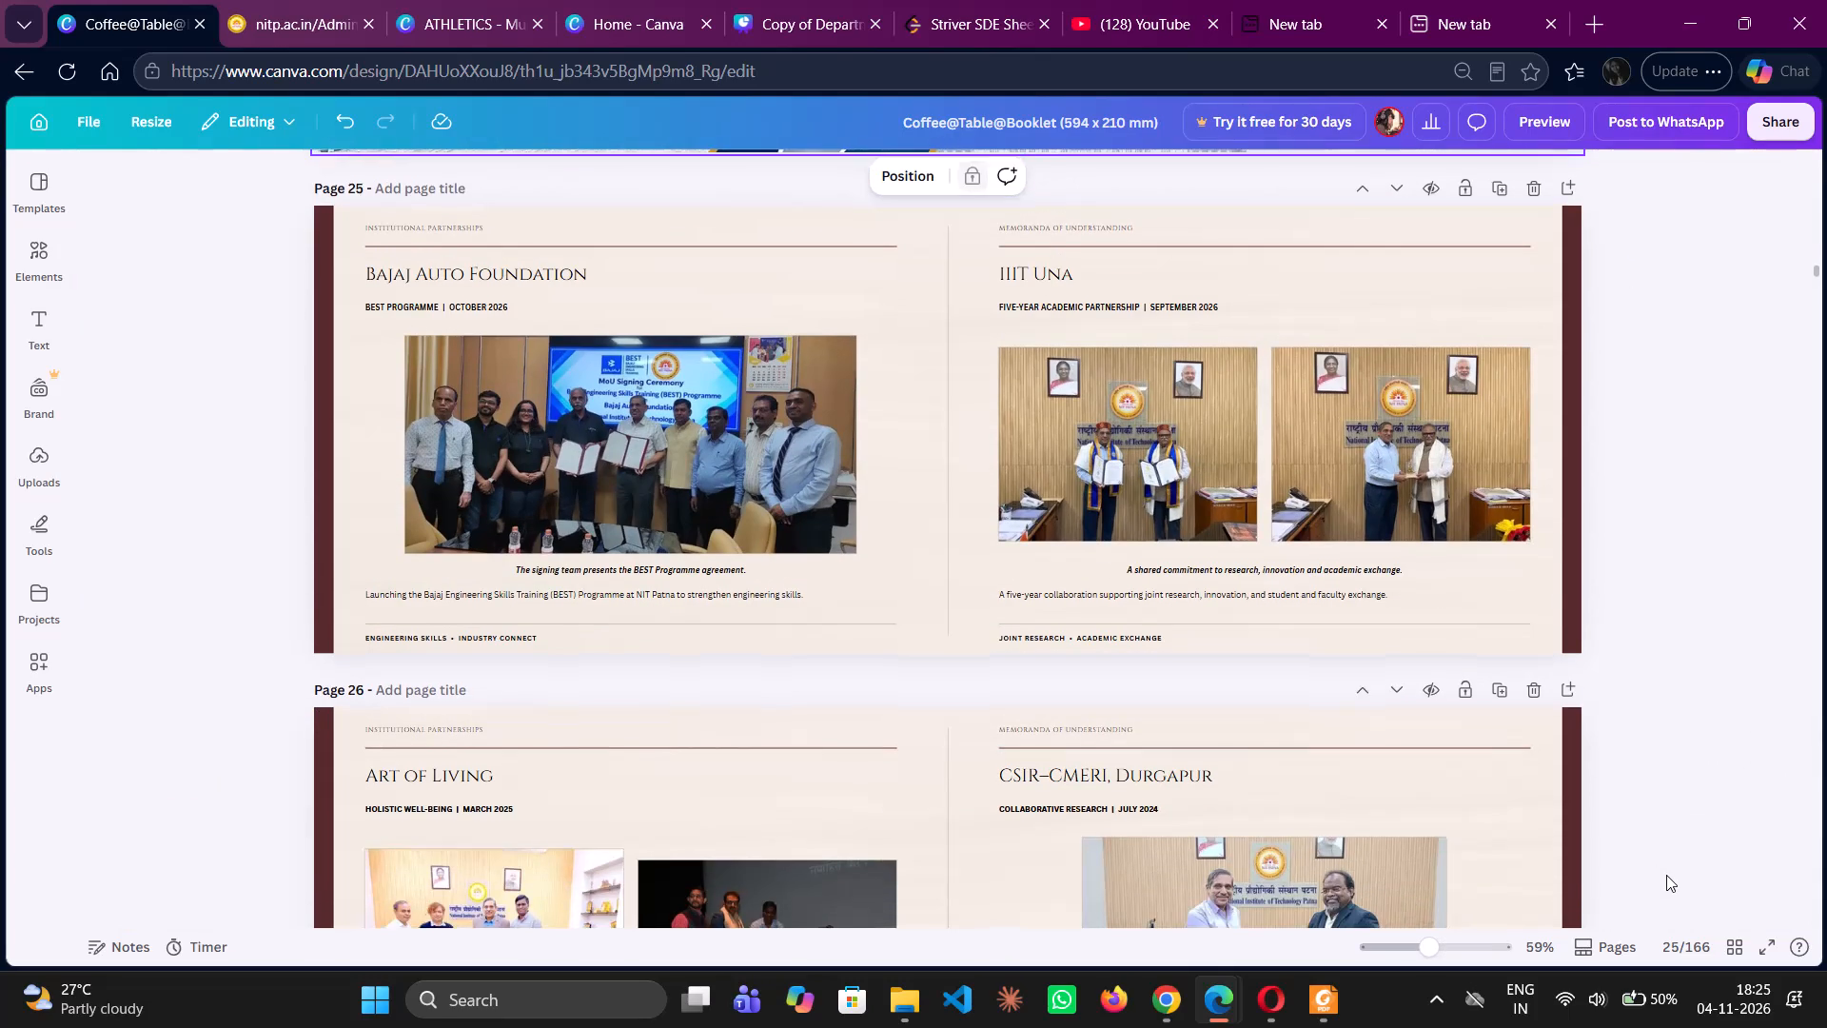
scroll(1666, 875, "down", 3)
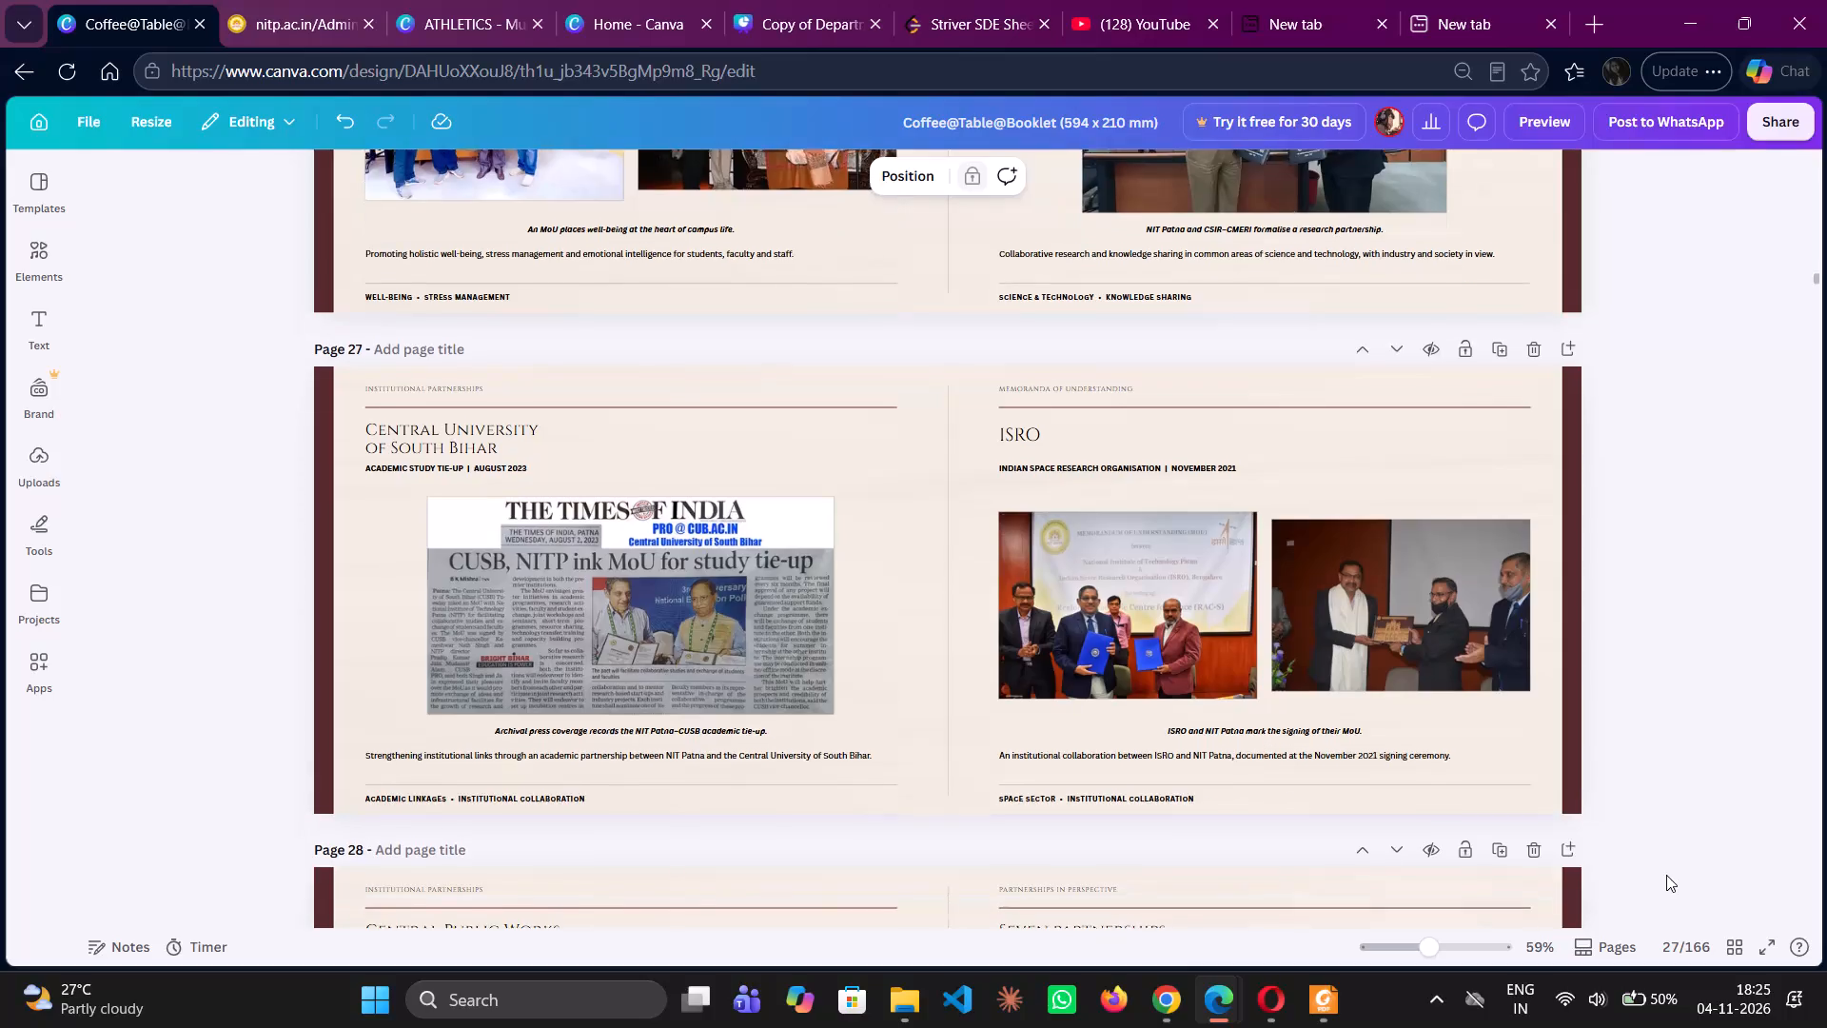
scroll(1666, 875, "down", 3)
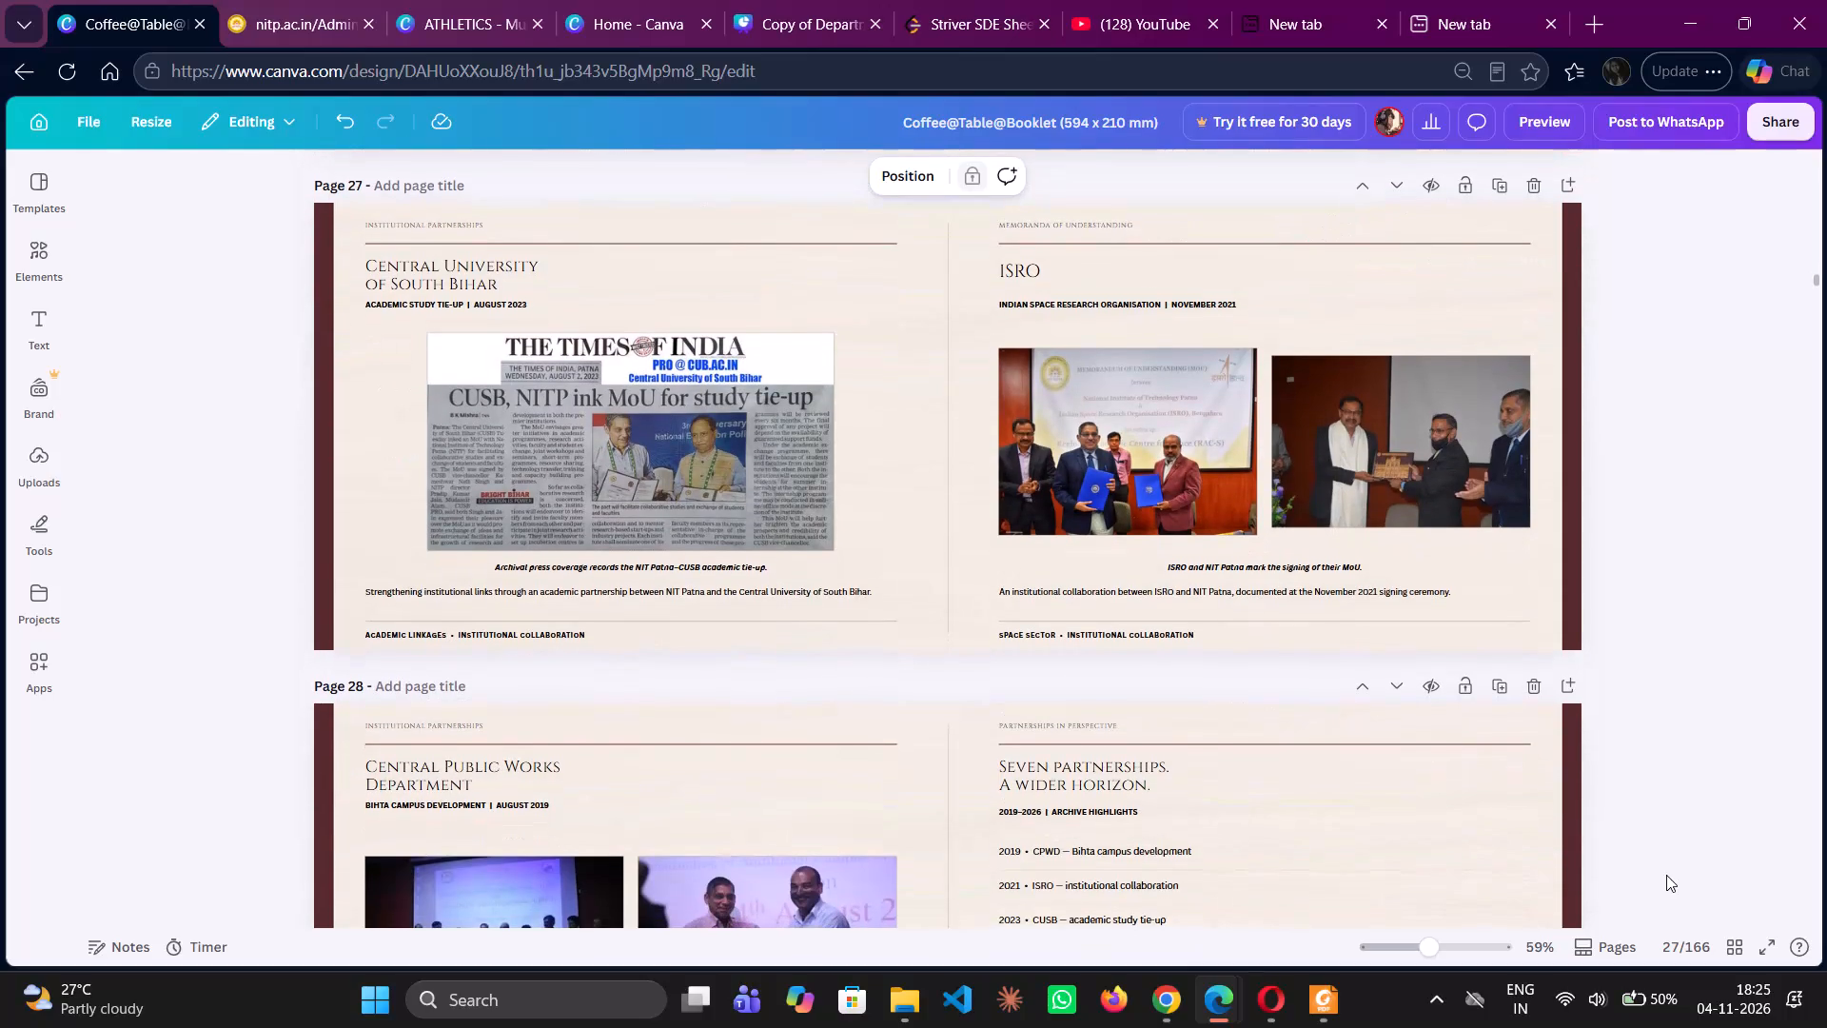
scroll(1666, 875, "down", 3)
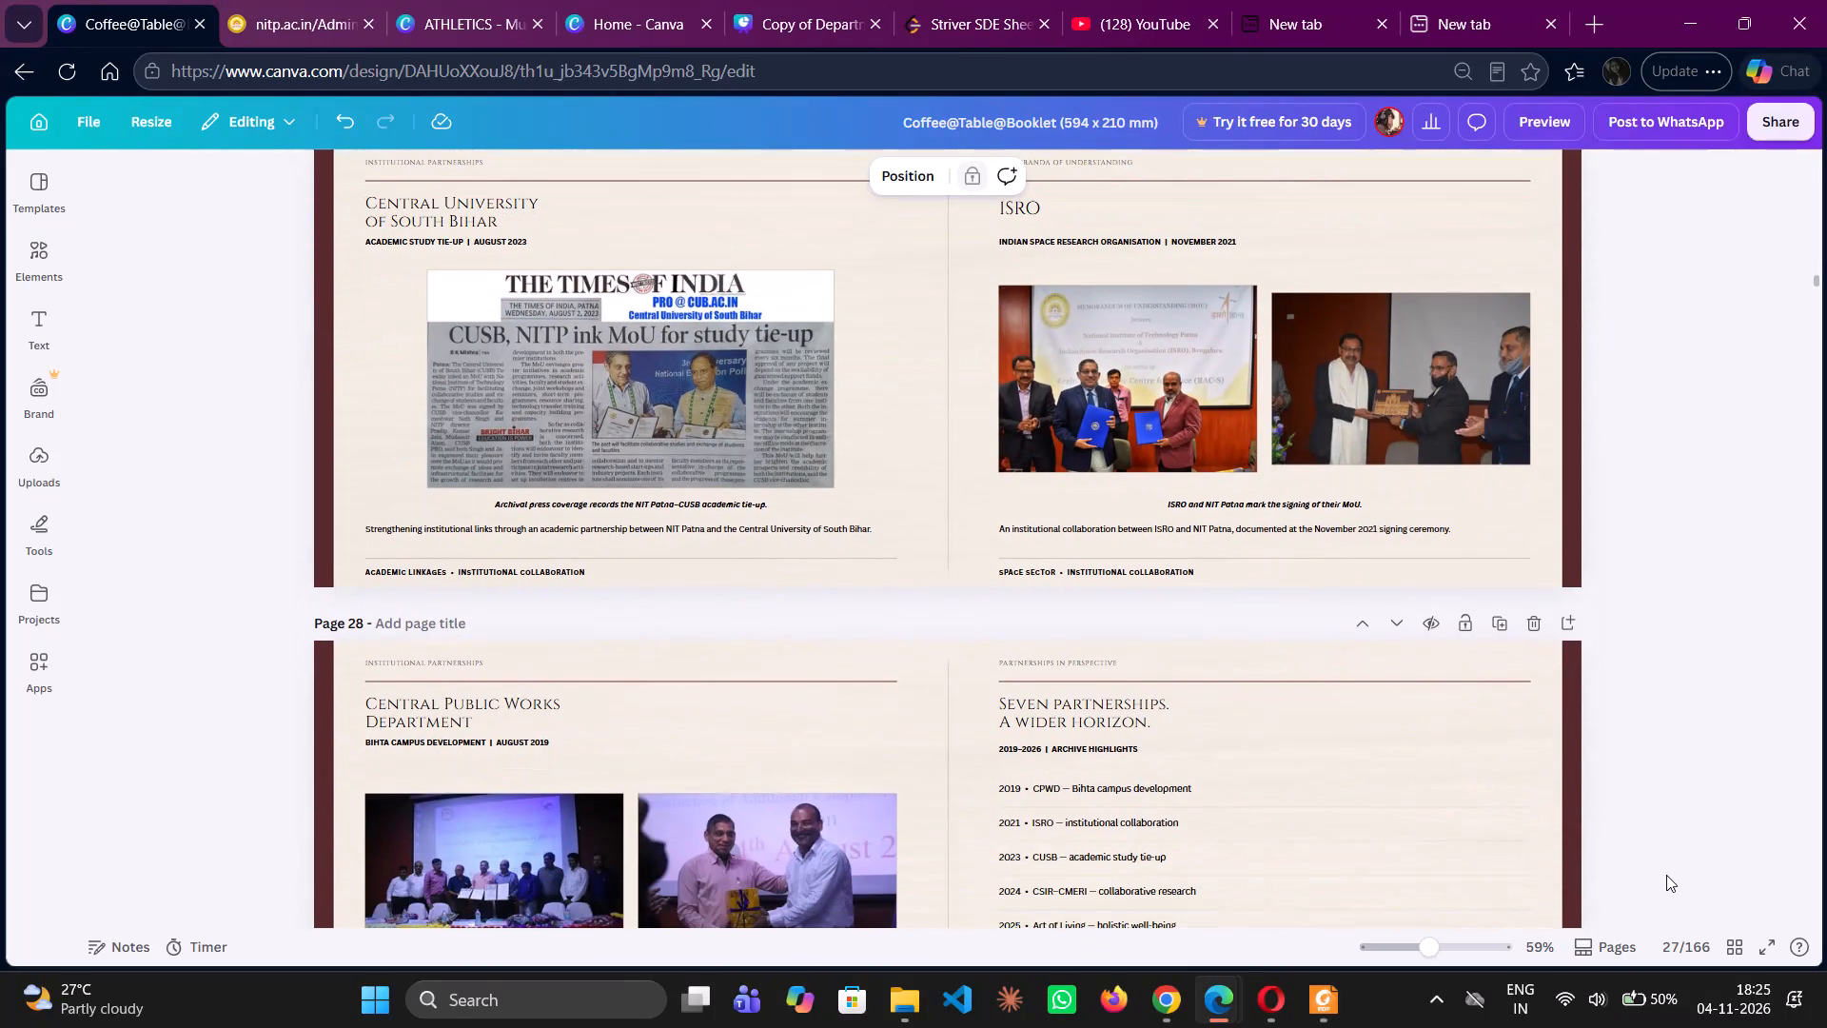
scroll(1666, 875, "down", 2)
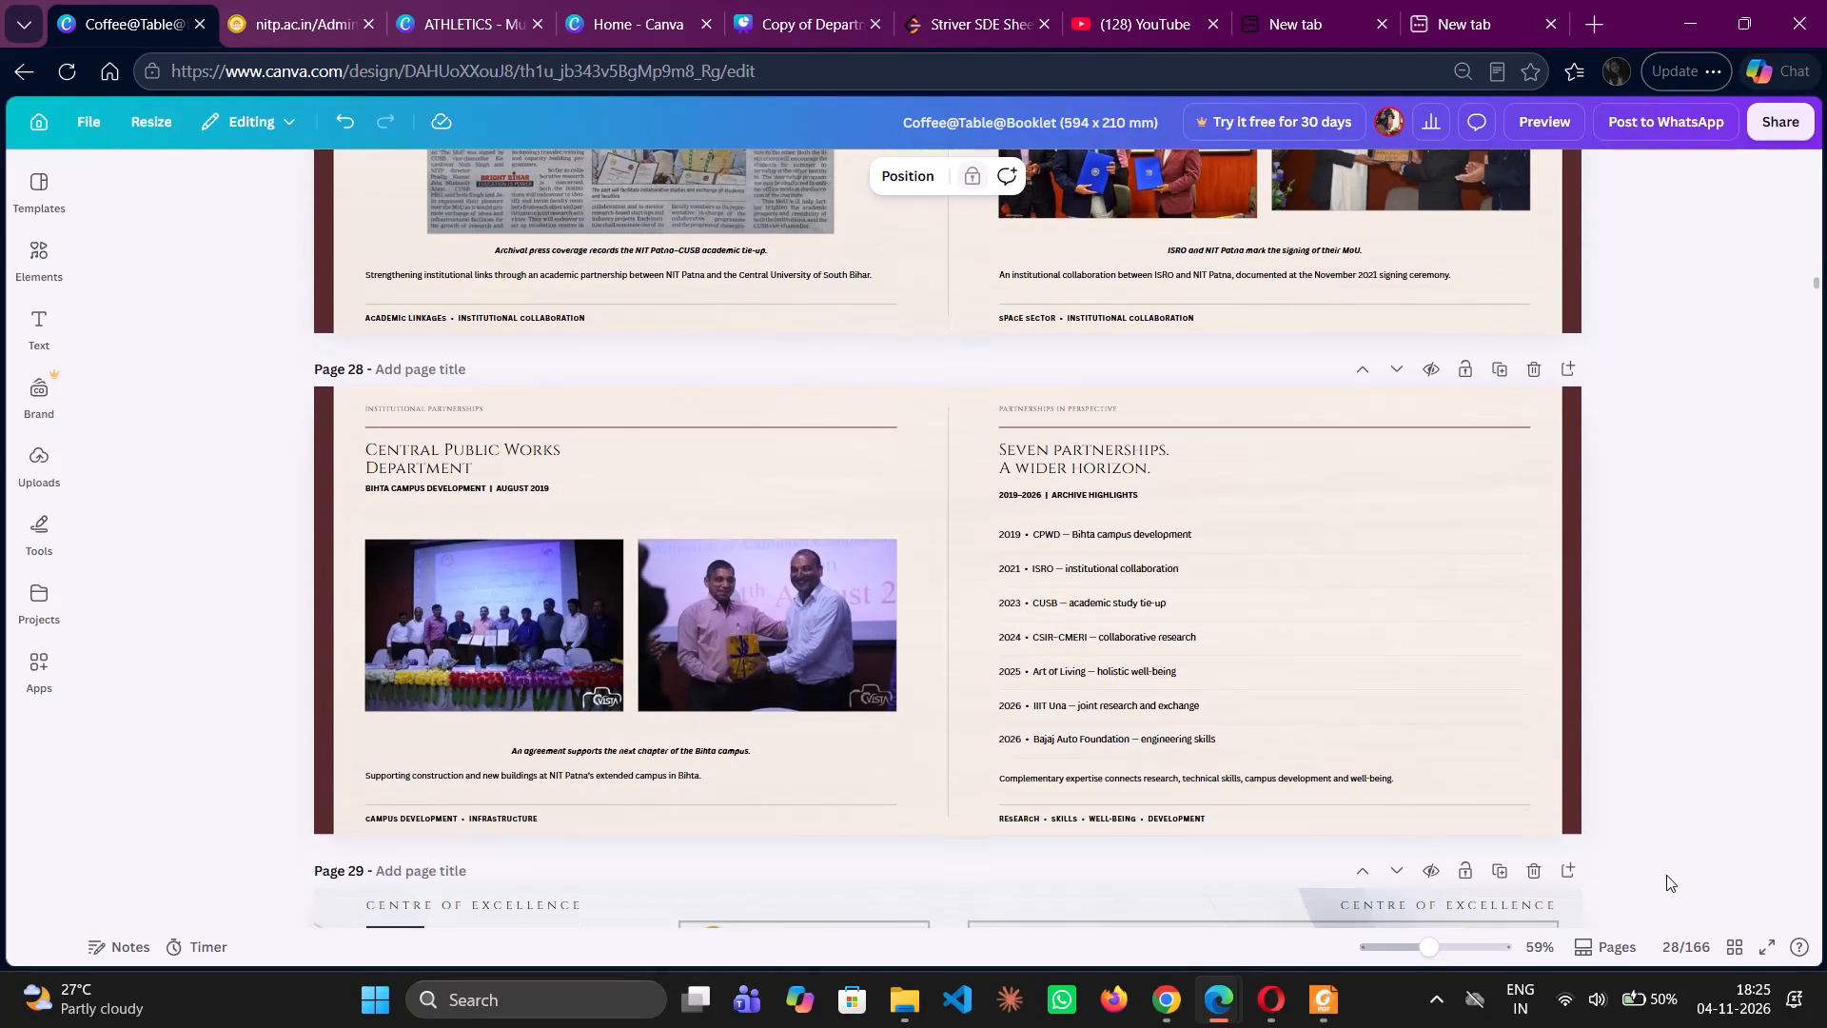
scroll(1666, 875, "down", 1)
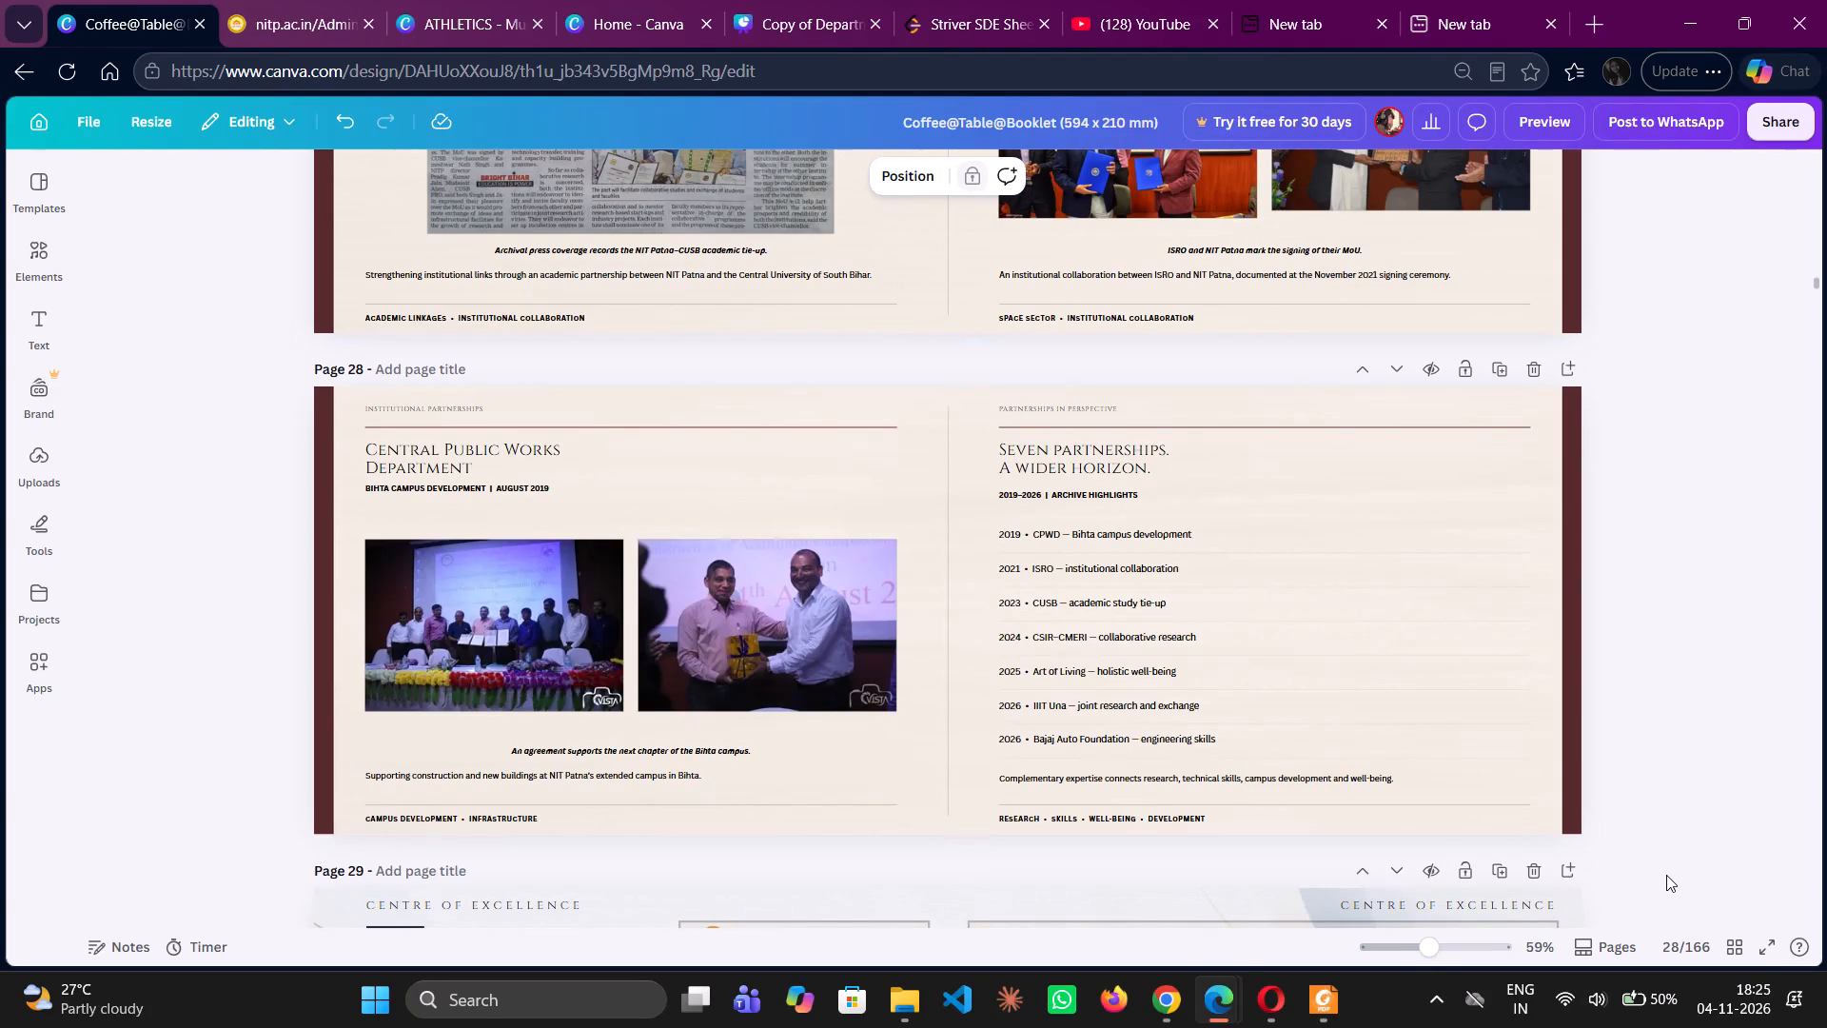
Examine the Centre of Excellence pages 29 to 33 and the NEP, top scientists and placement pages 34 to 39.
scroll(1666, 875, "down", 1)
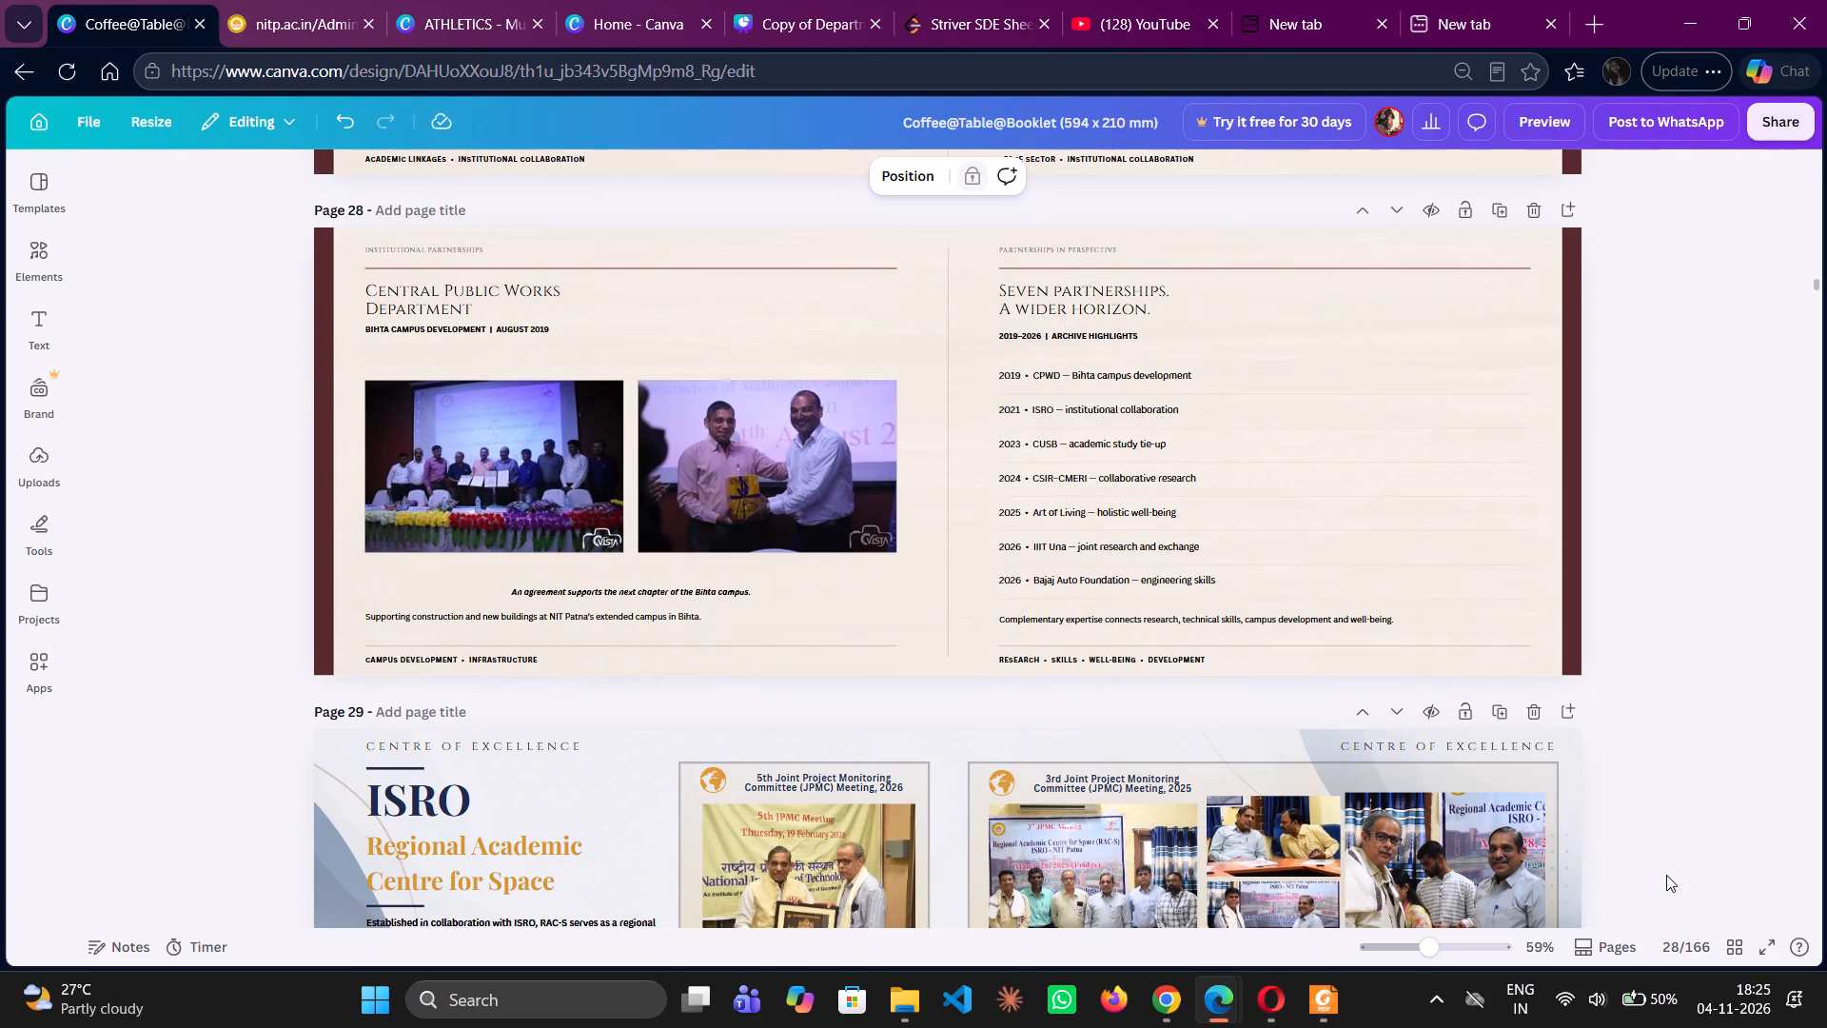
scroll(1666, 875, "down", 4)
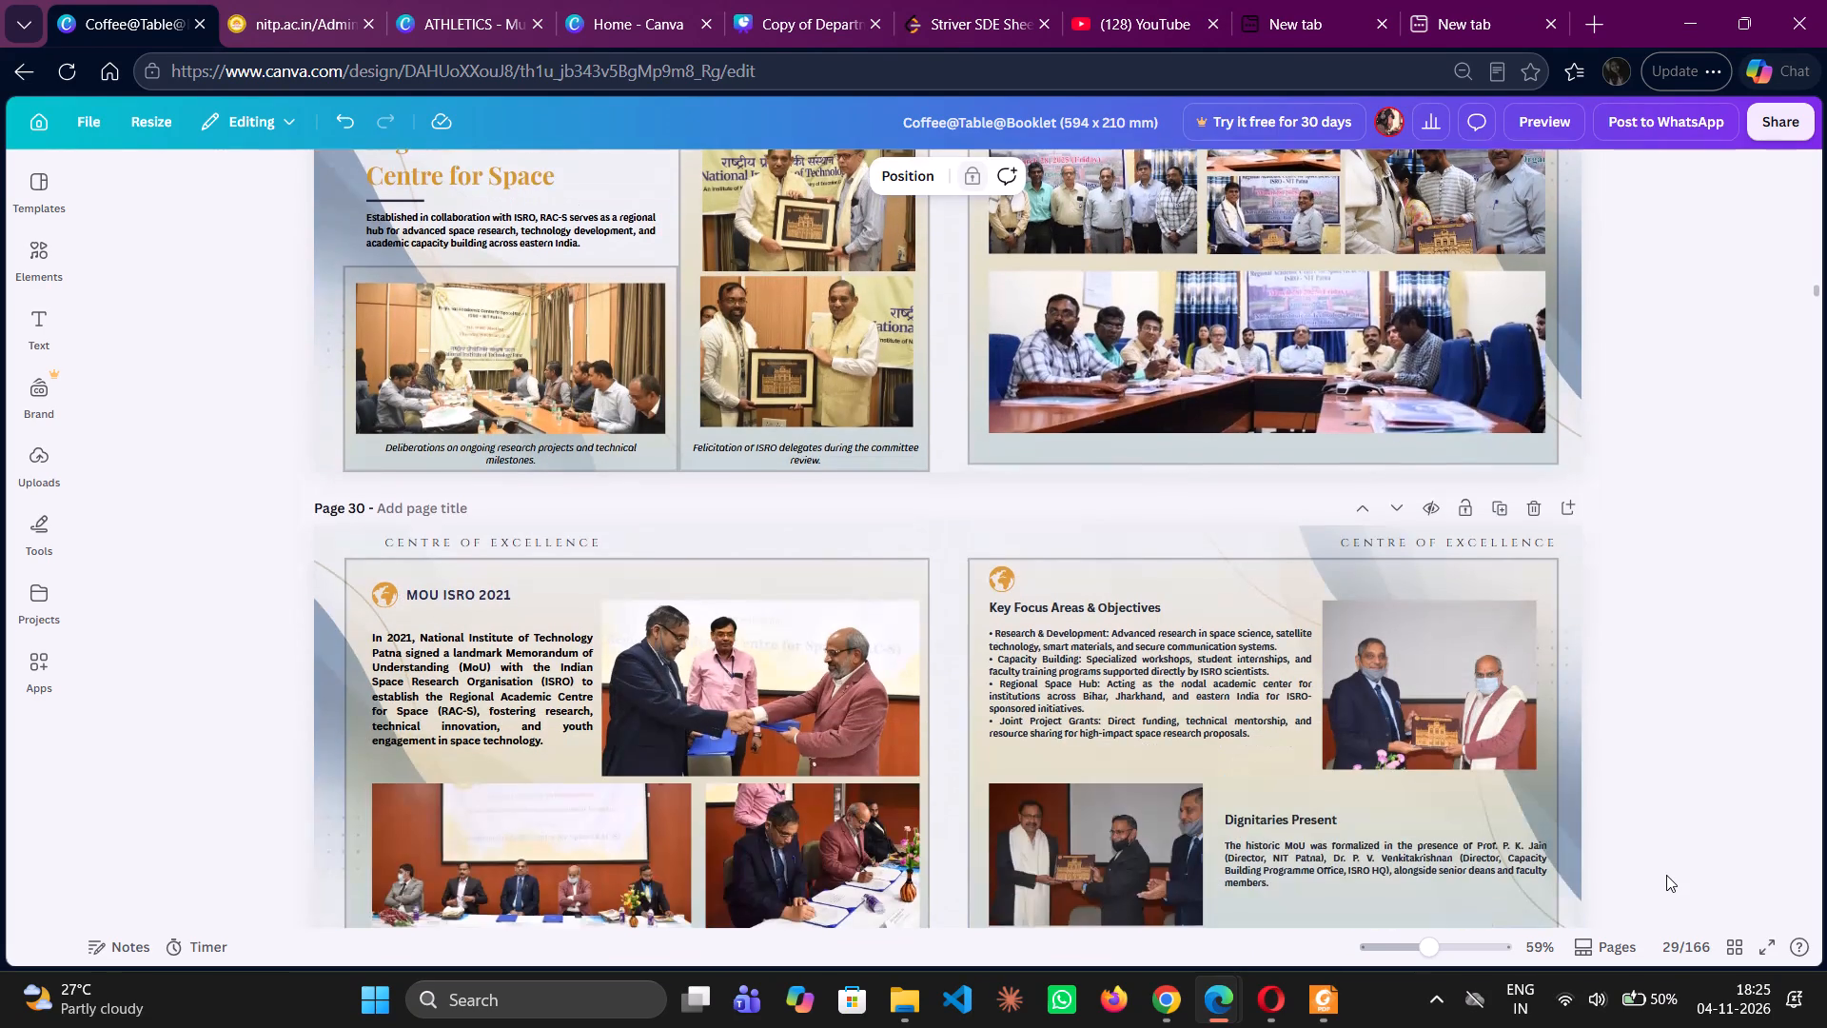
scroll(1666, 875, "down", 4)
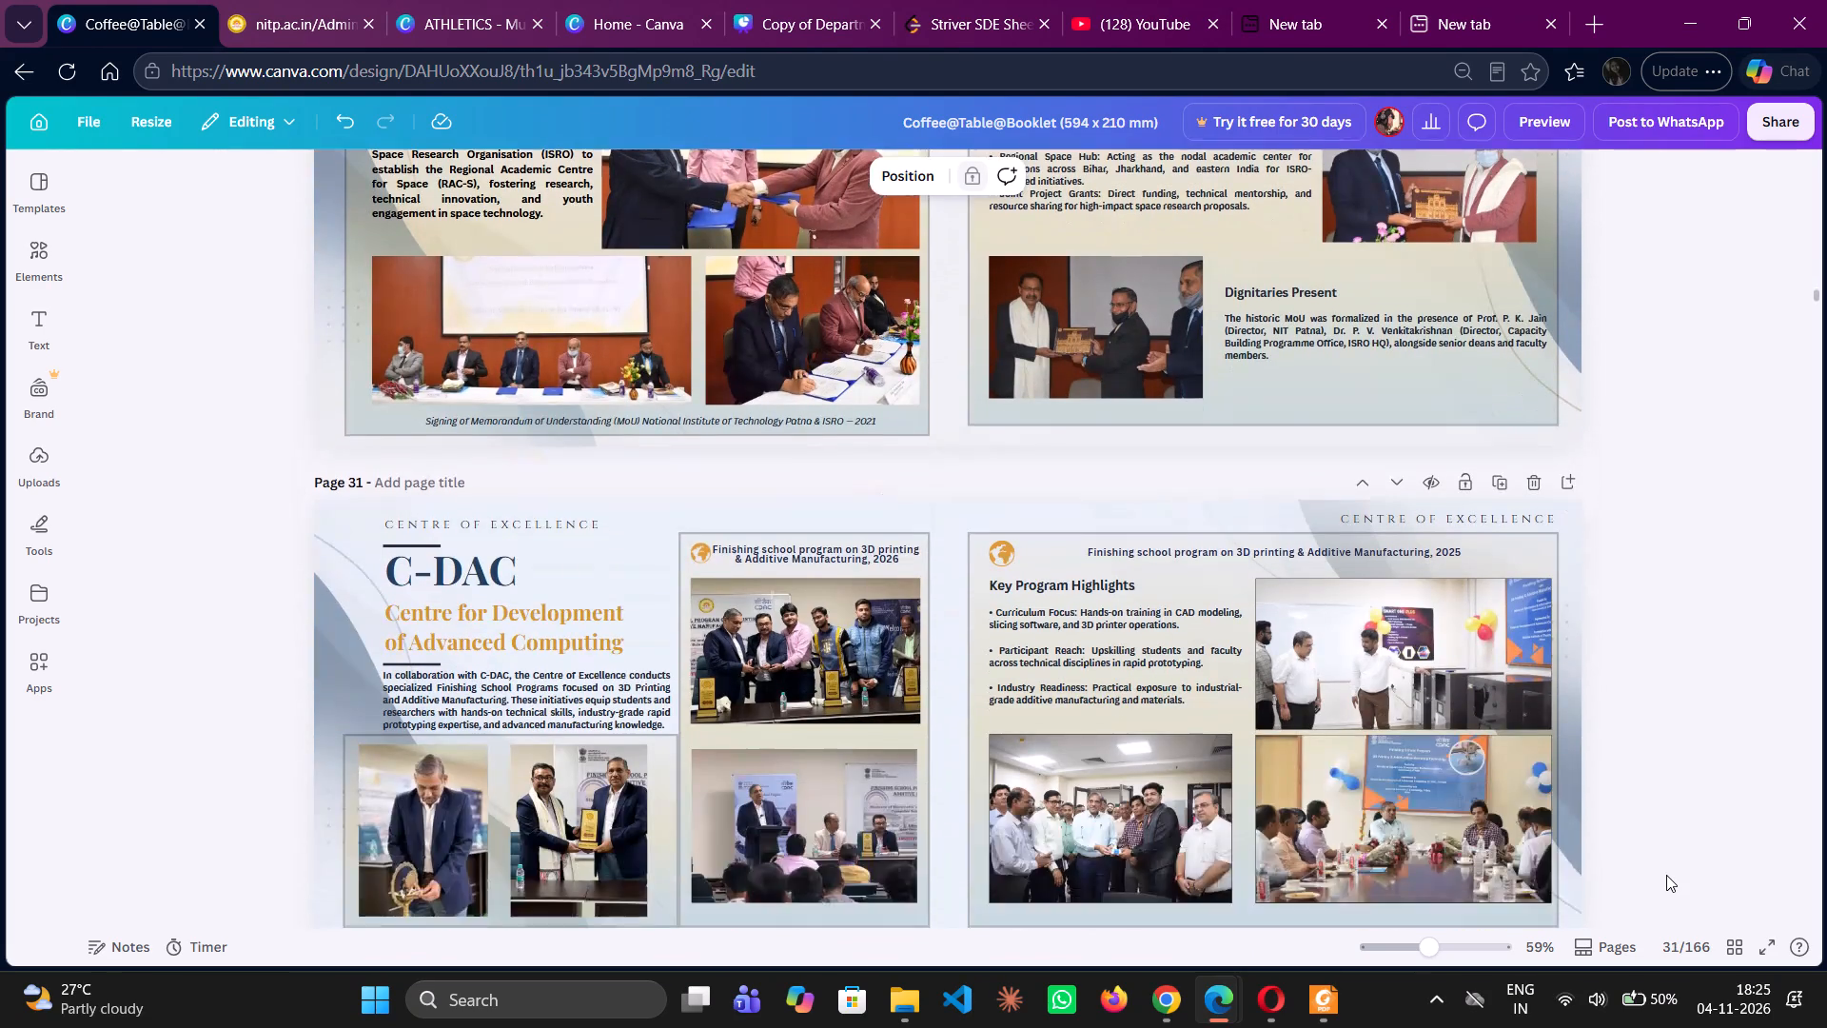
scroll(1666, 875, "down", 2)
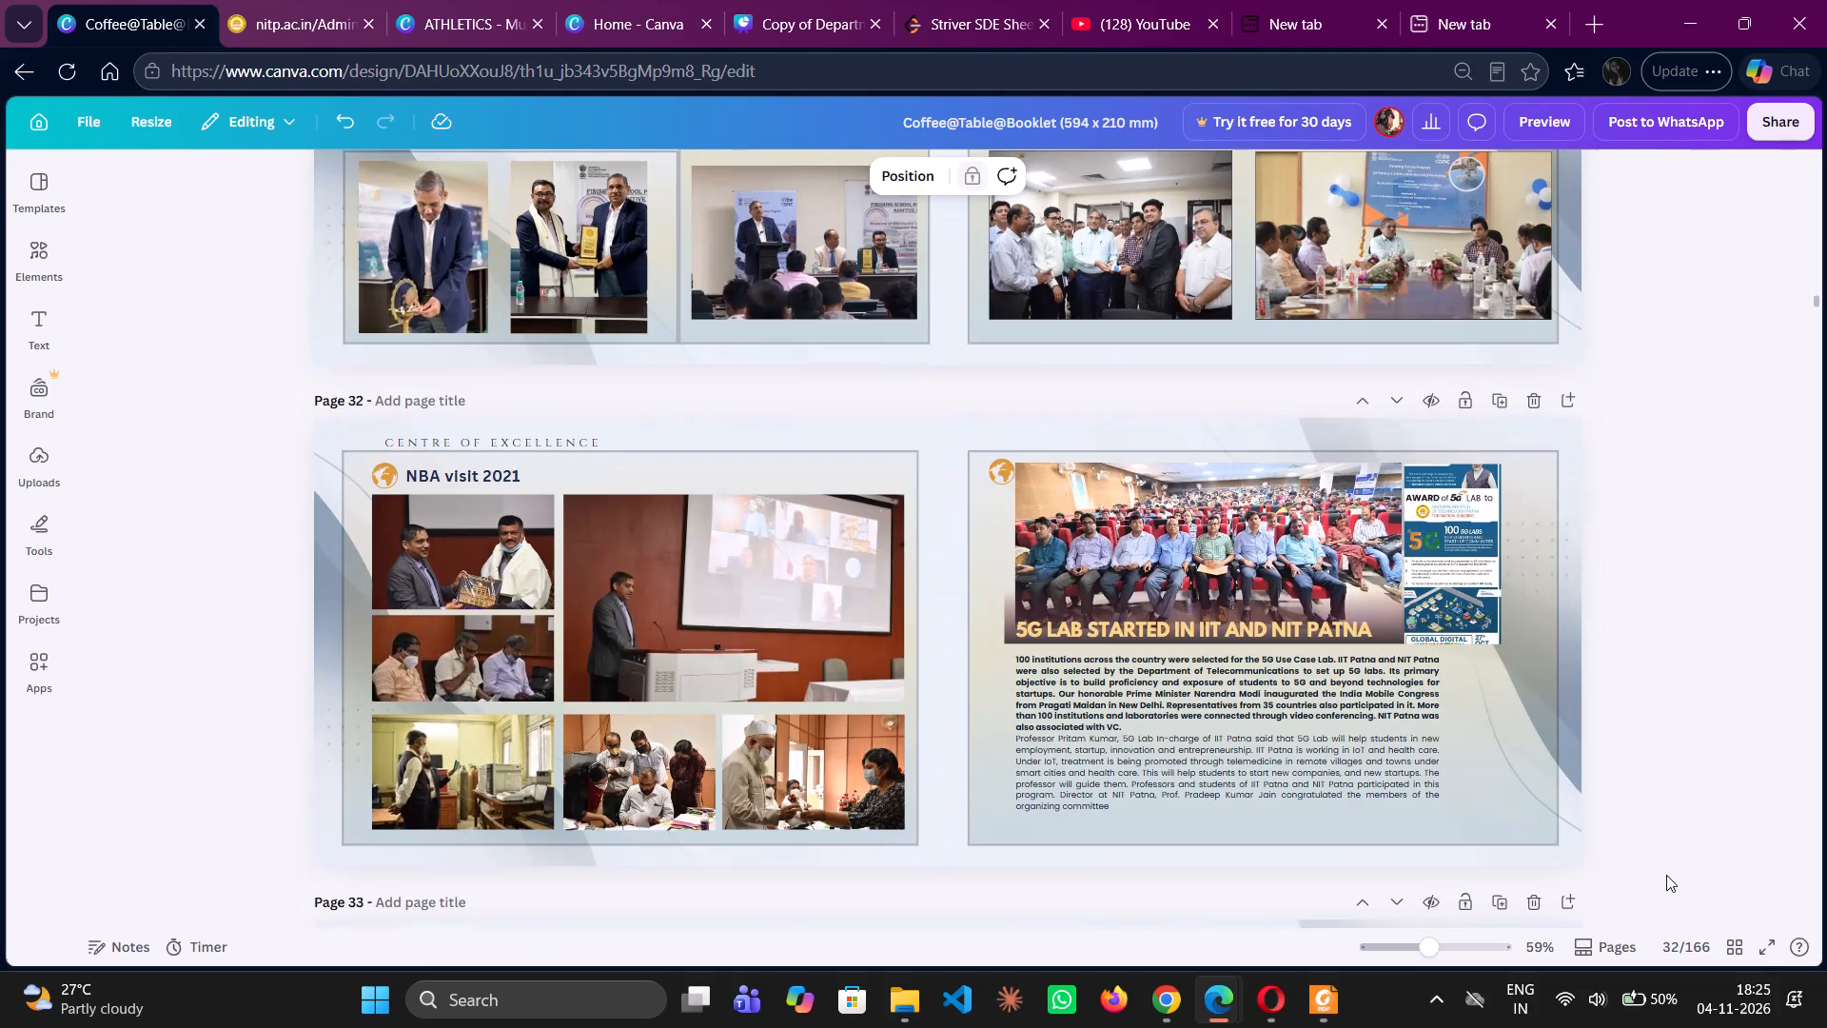
scroll(1482, 608, "down", 2)
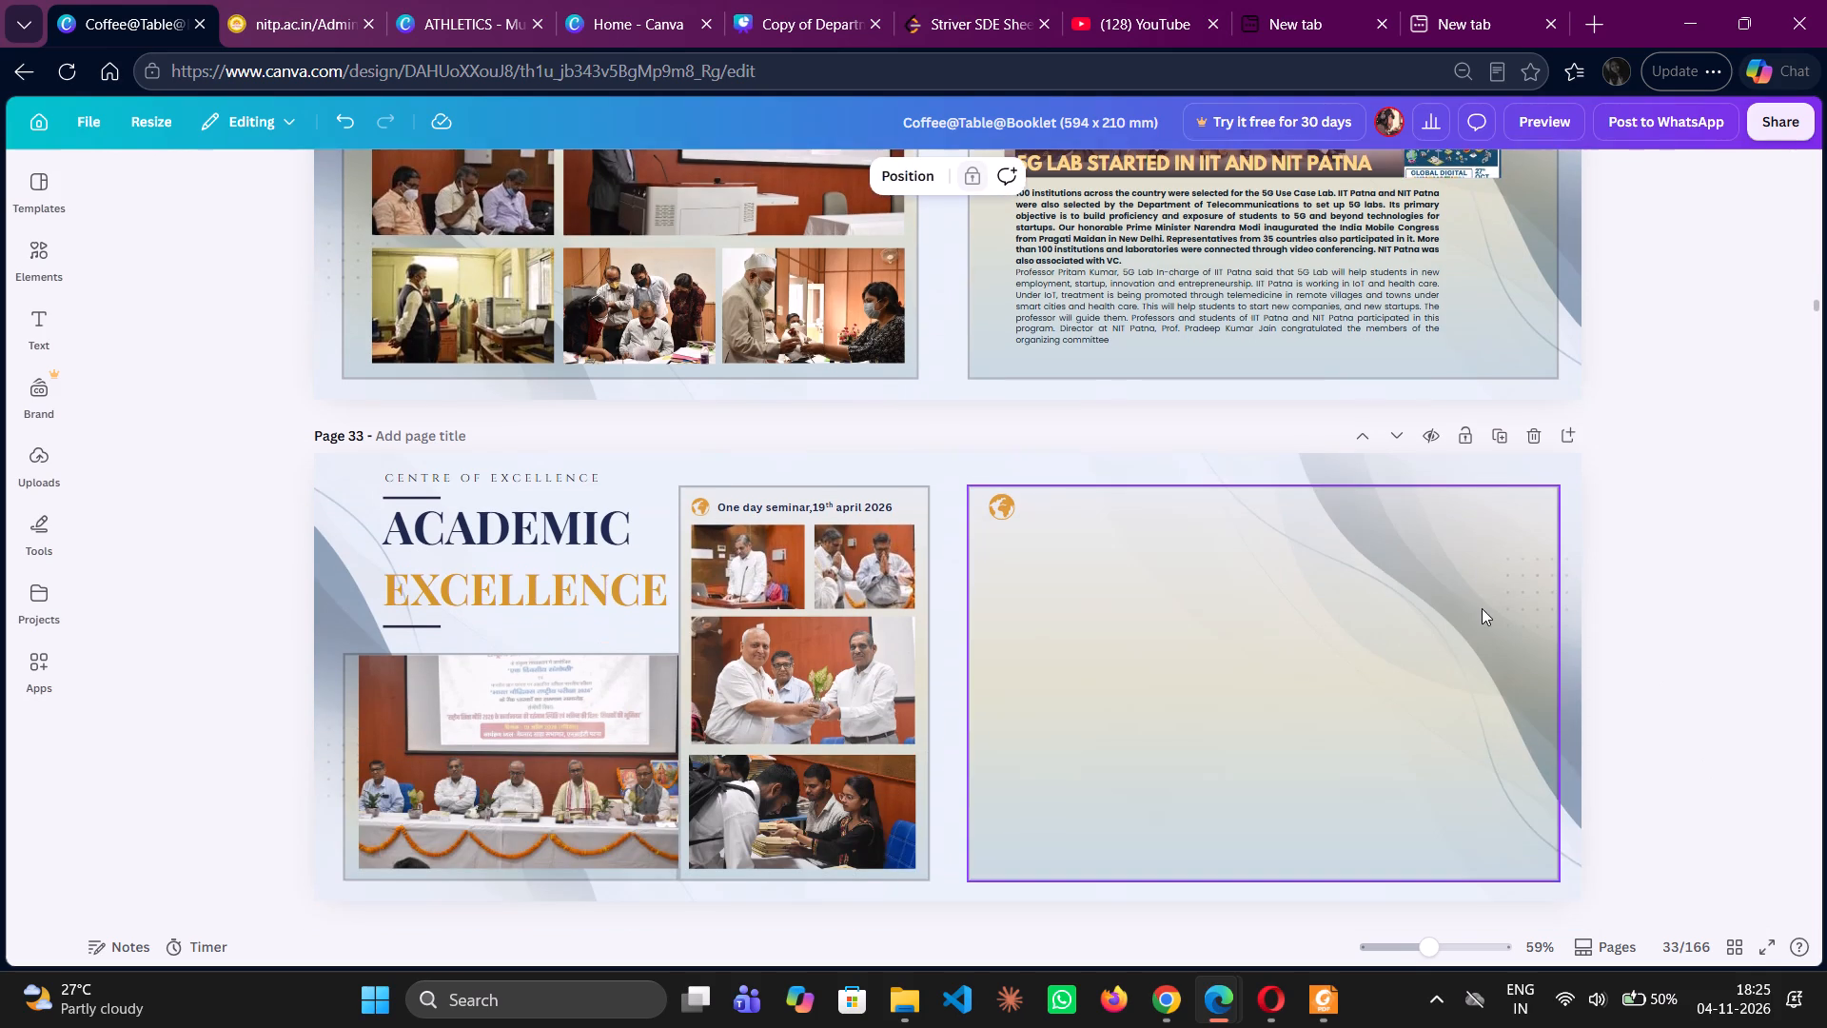
scroll(1482, 608, "down", 3)
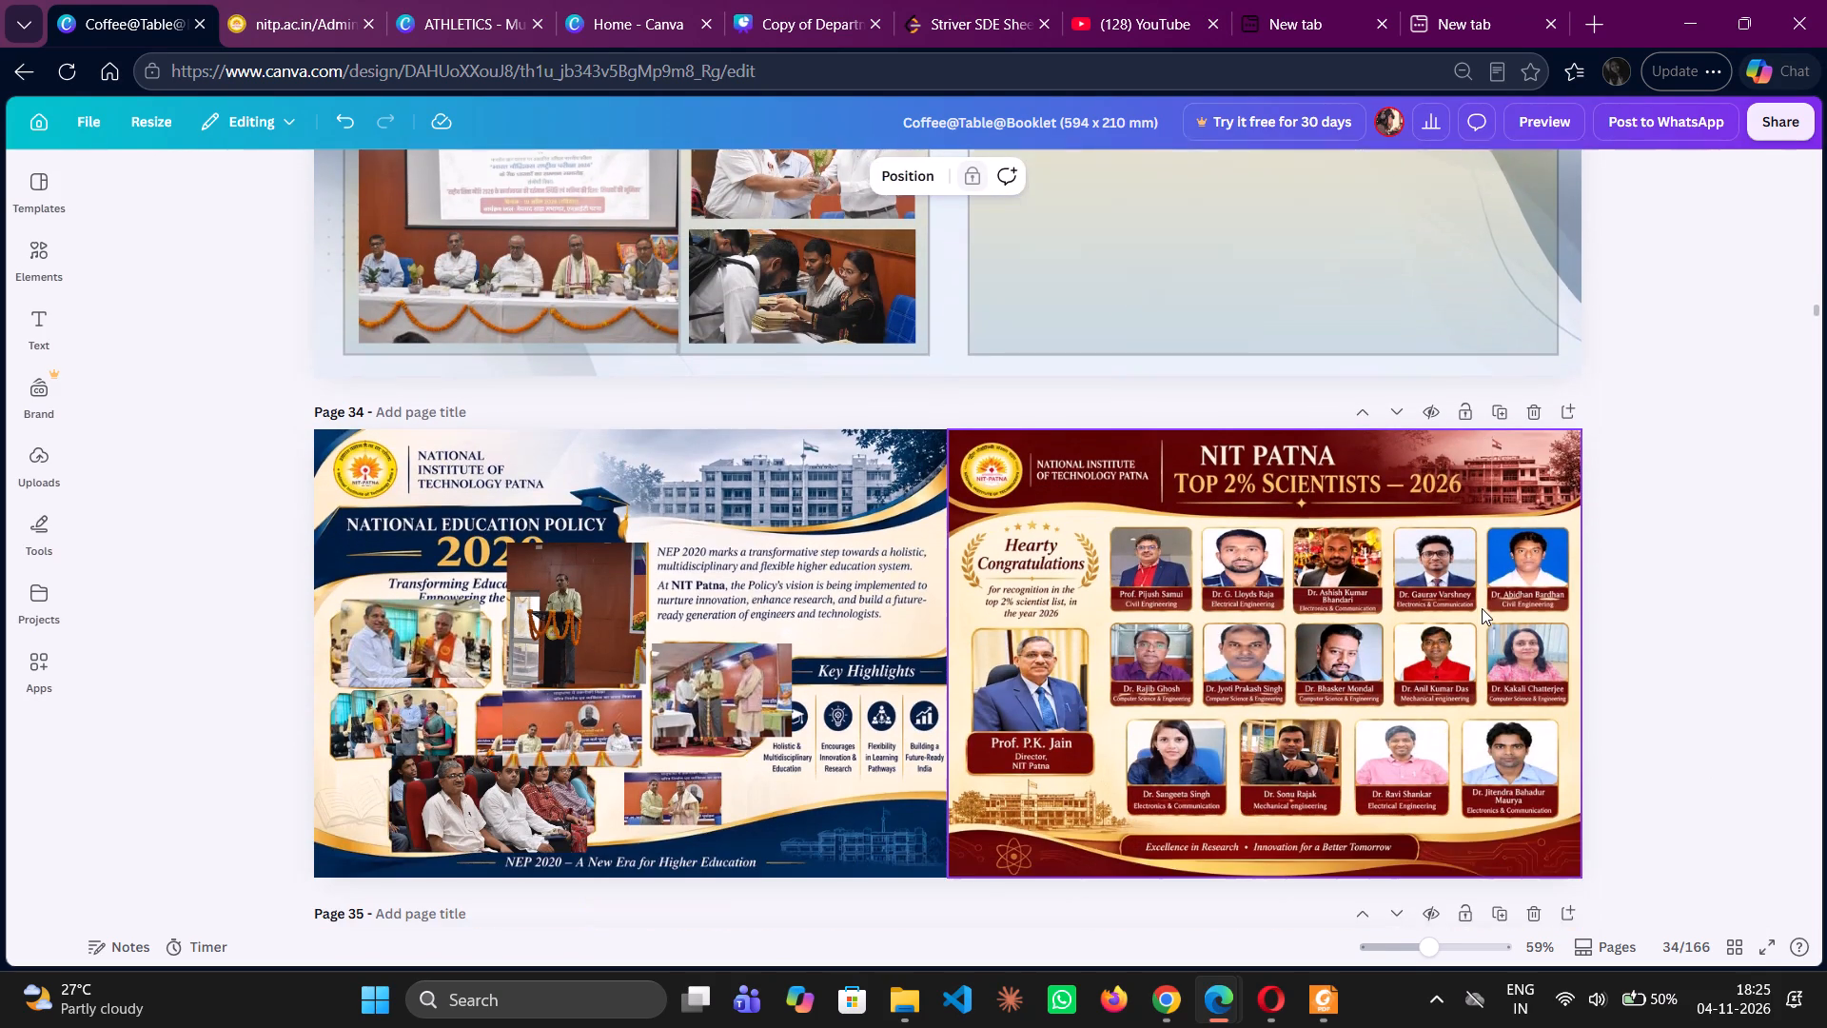
scroll(1482, 608, "down", 3)
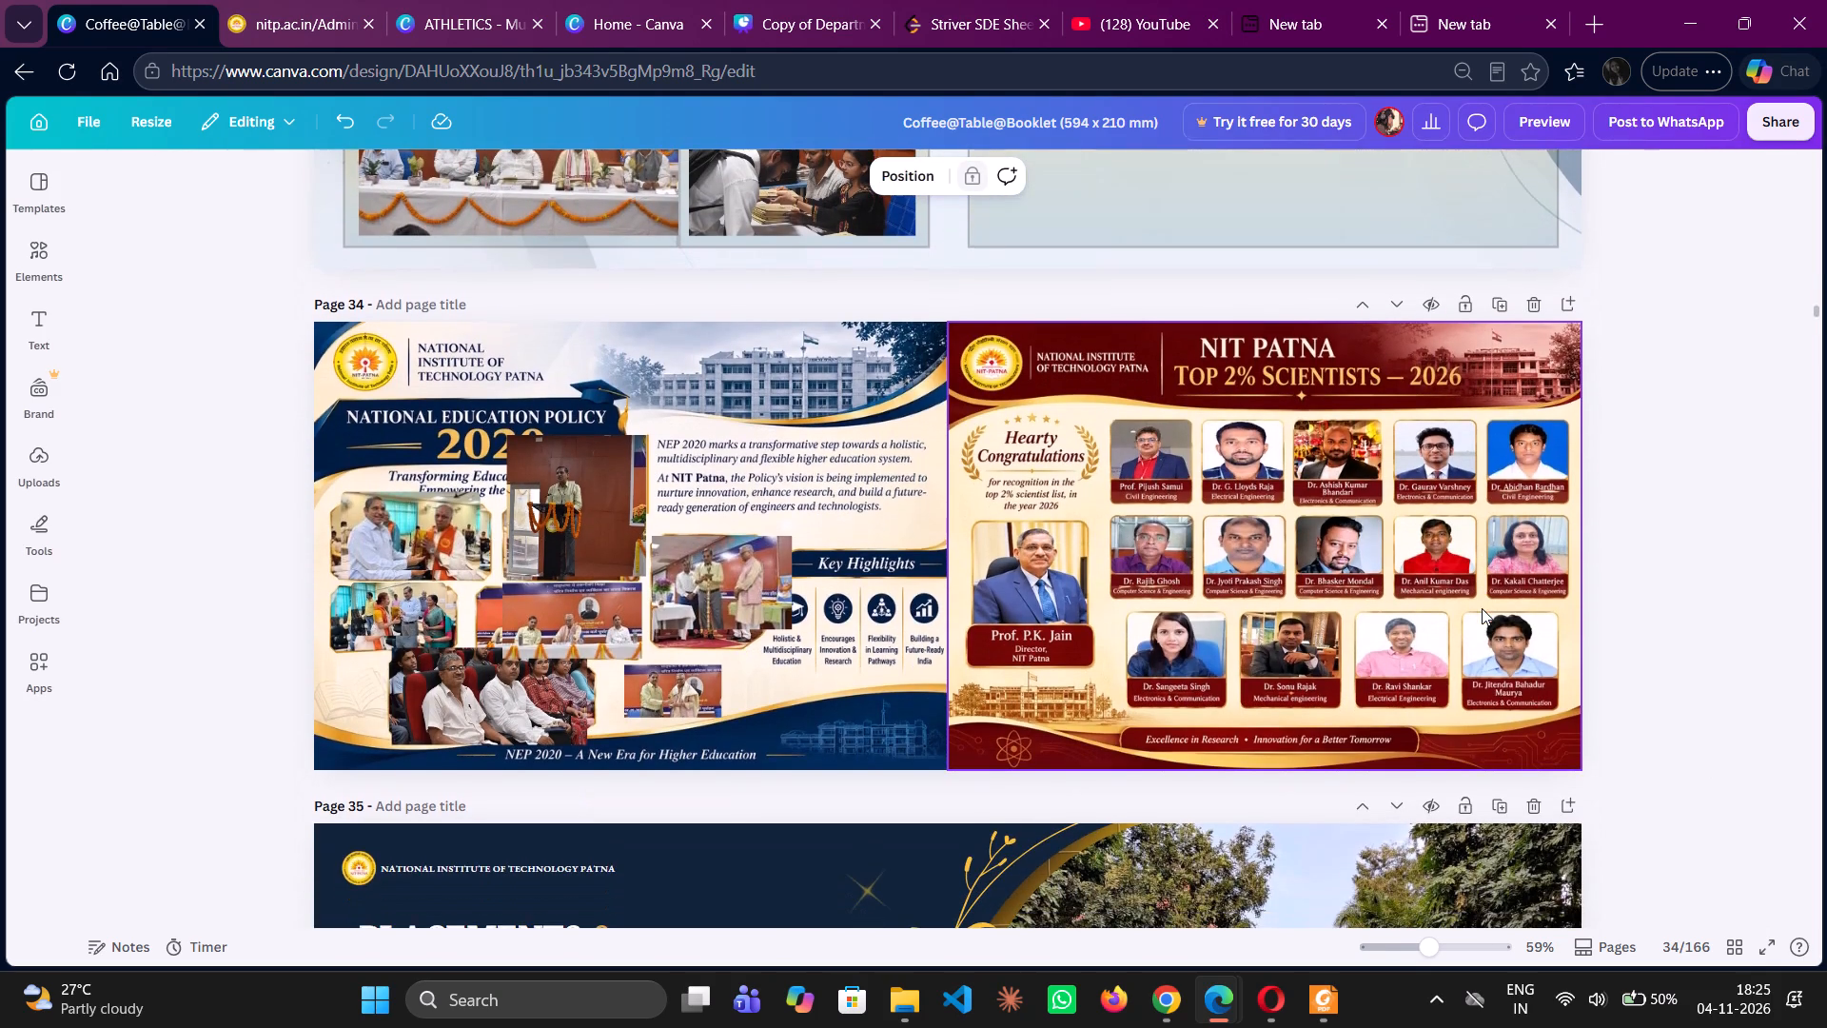
scroll(1482, 608, "down", 6)
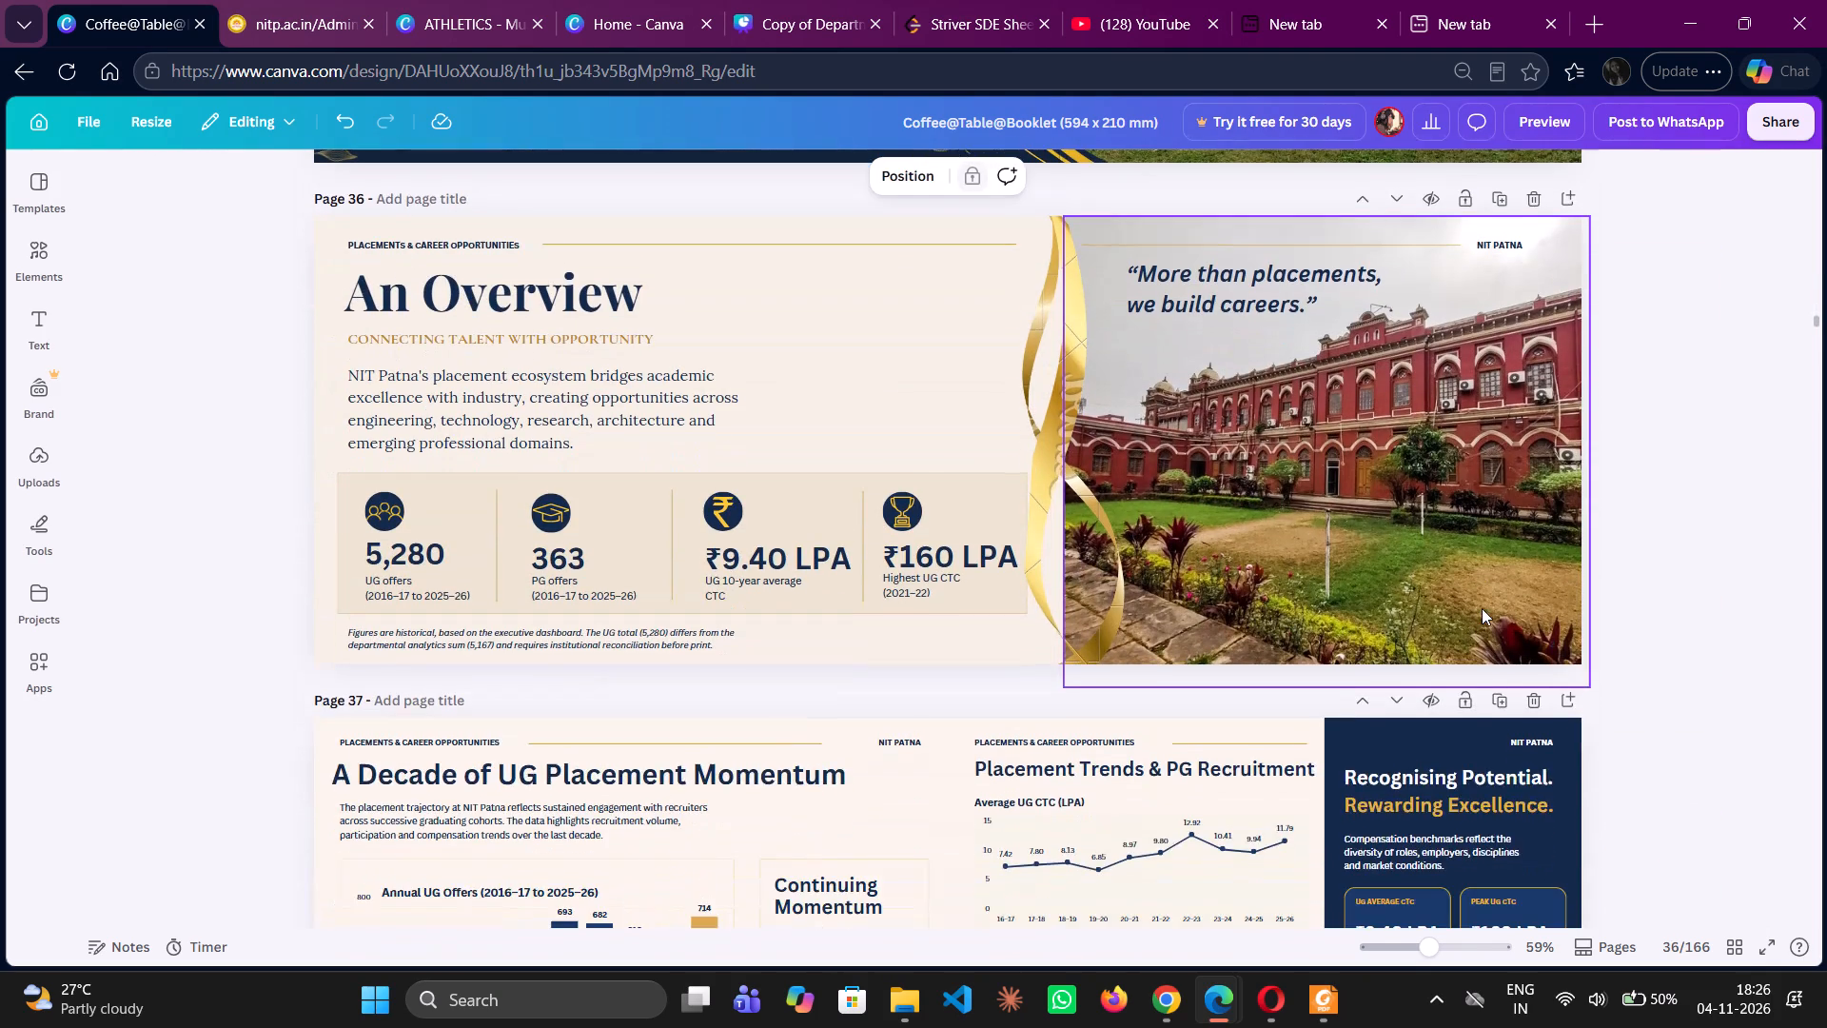
scroll(1482, 608, "down", 6)
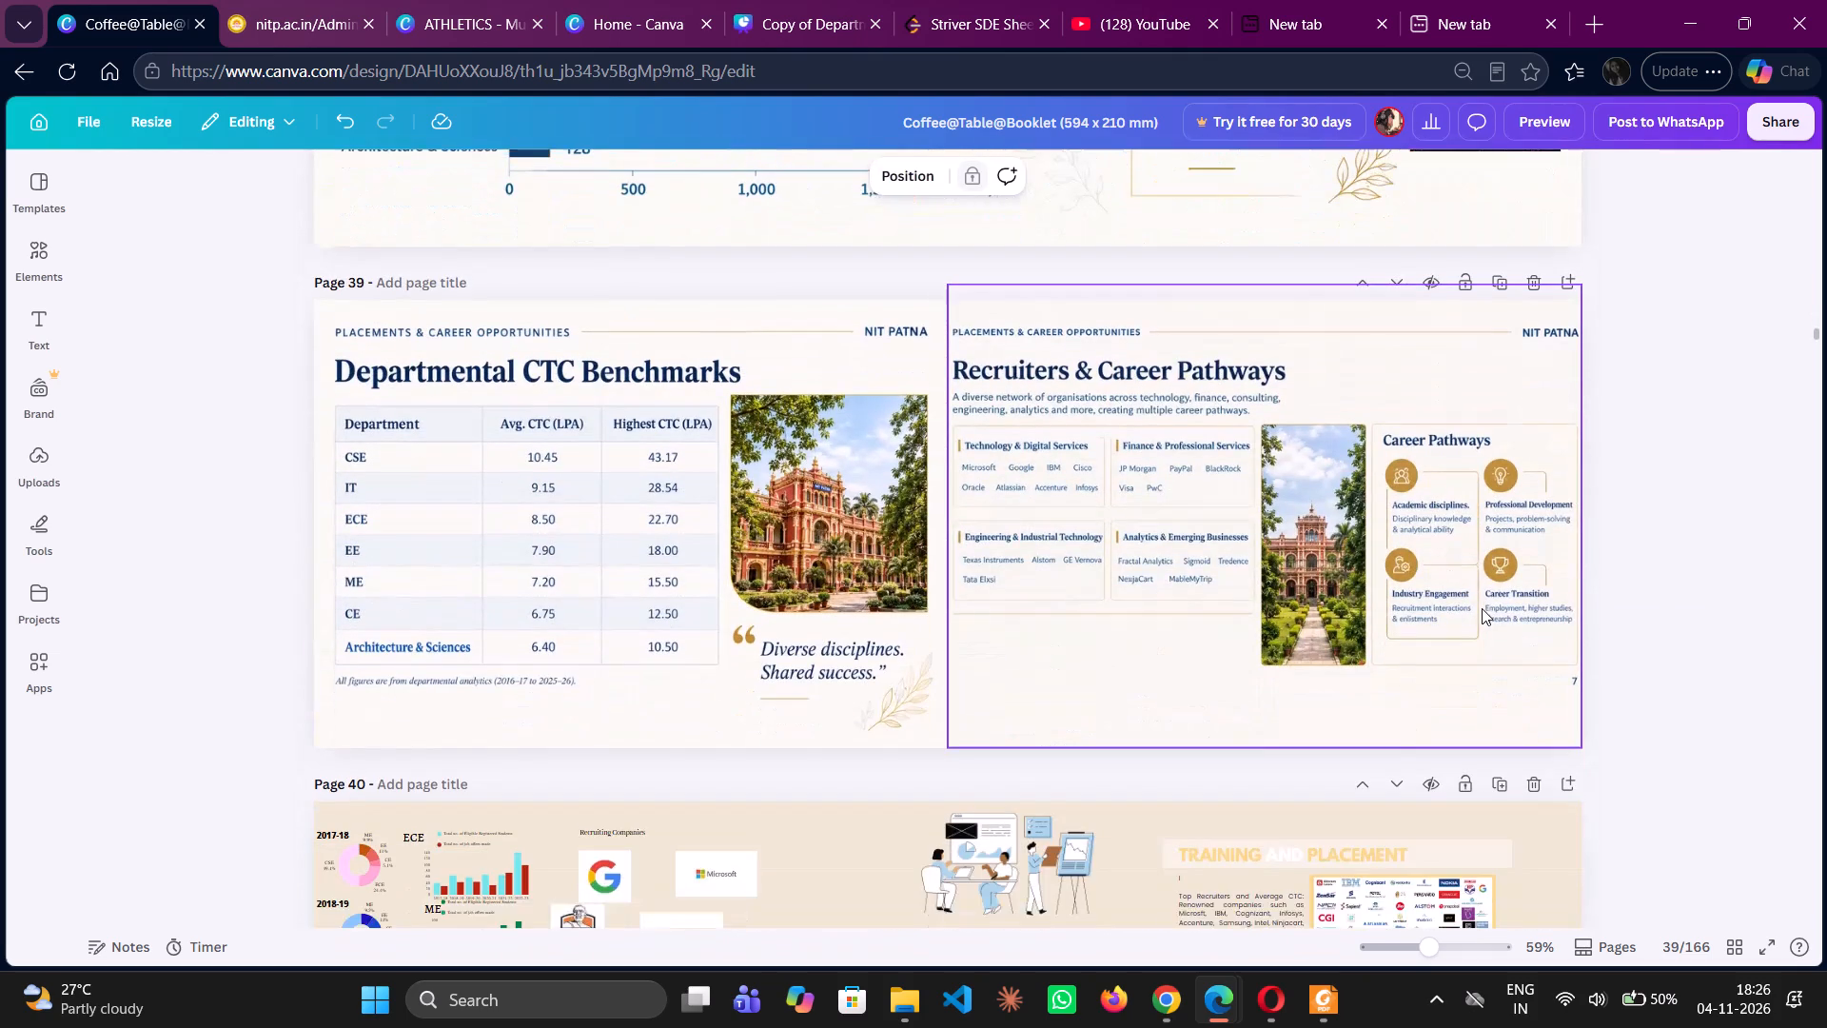
scroll(1066, 537, "down", 1)
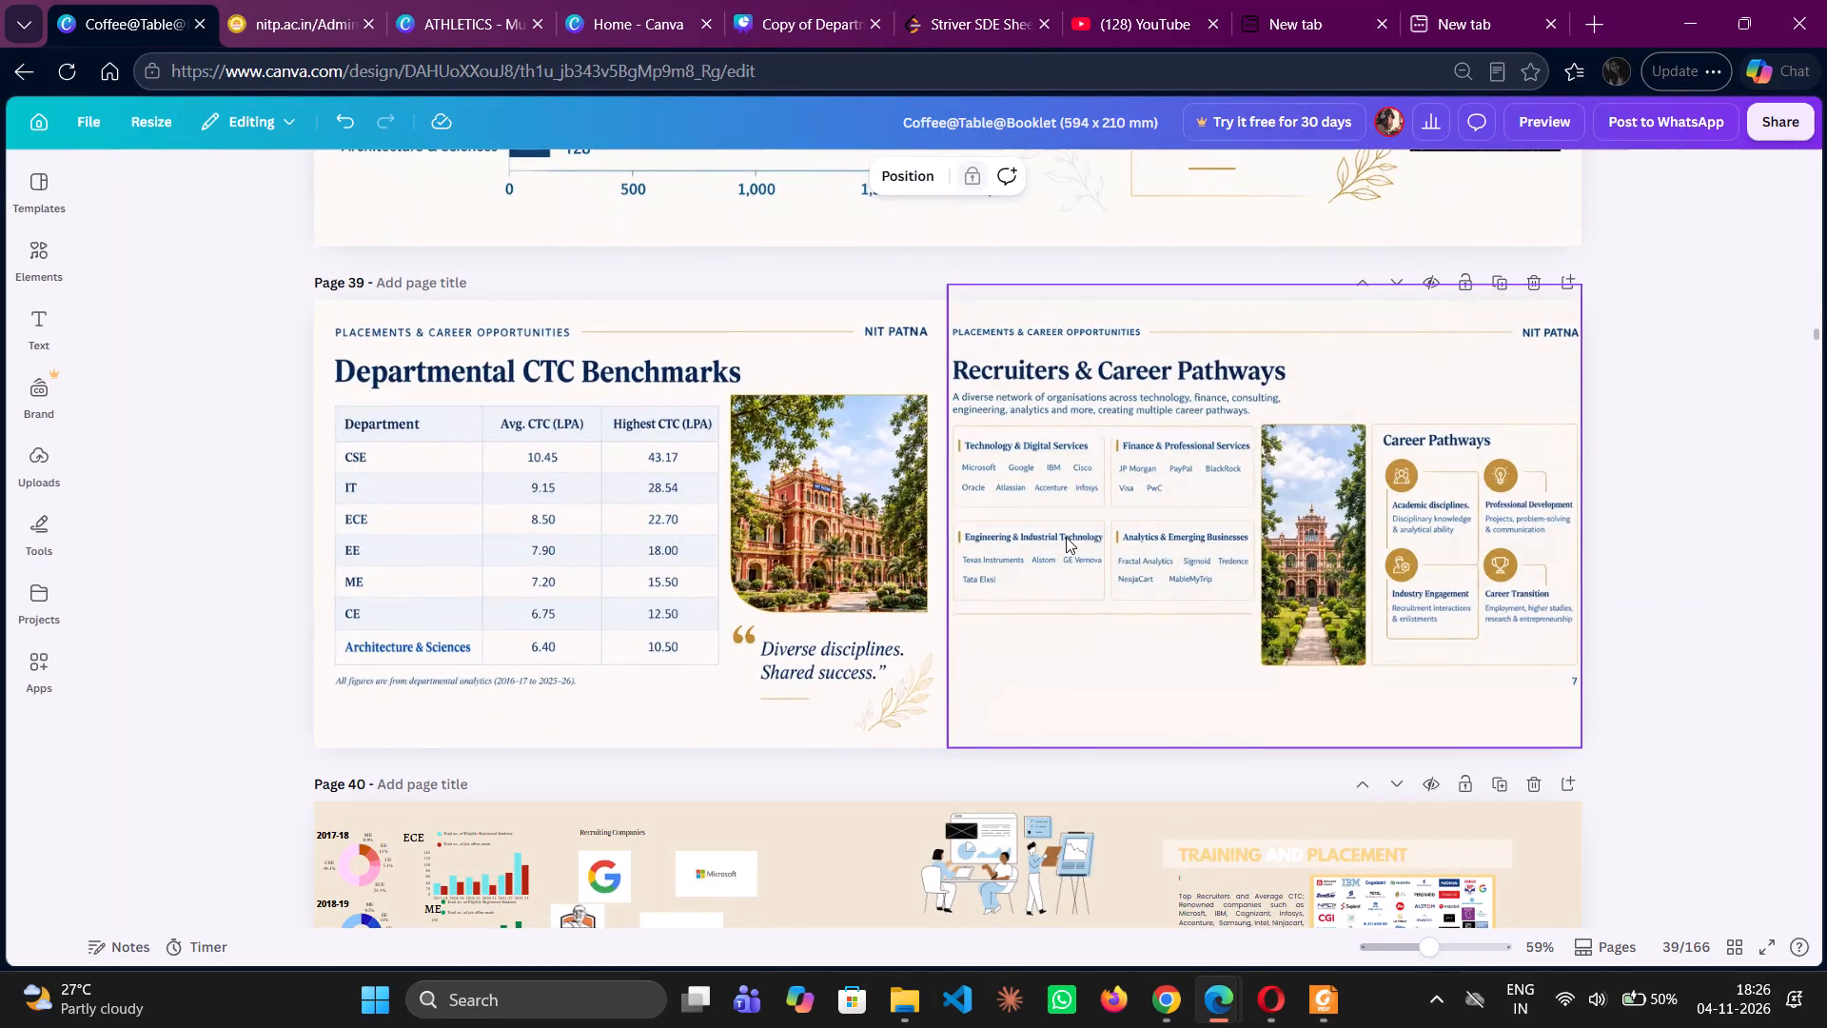
Examine the Research & Innovation pages 42 to 48, from the conference spreads to the Indian Mobile Congress and Rachna 2.0 page.
scroll(1066, 537, "down", 5)
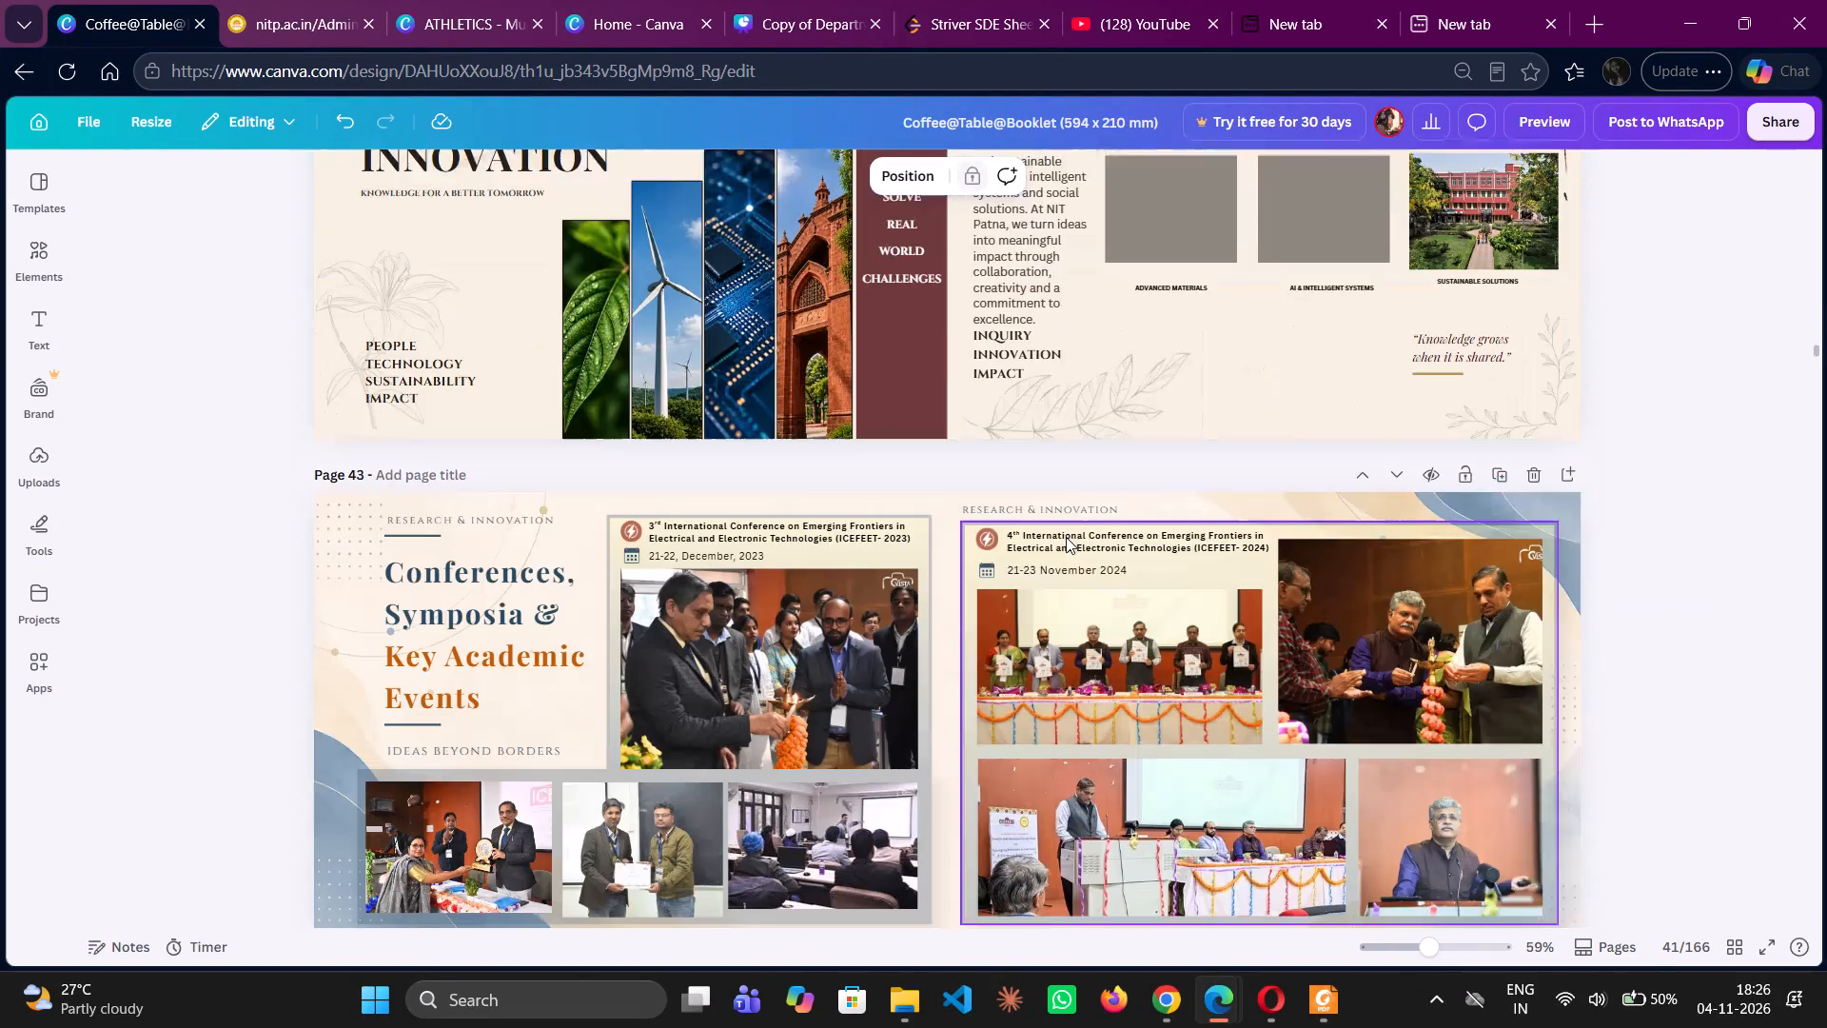
scroll(1066, 537, "down", 4)
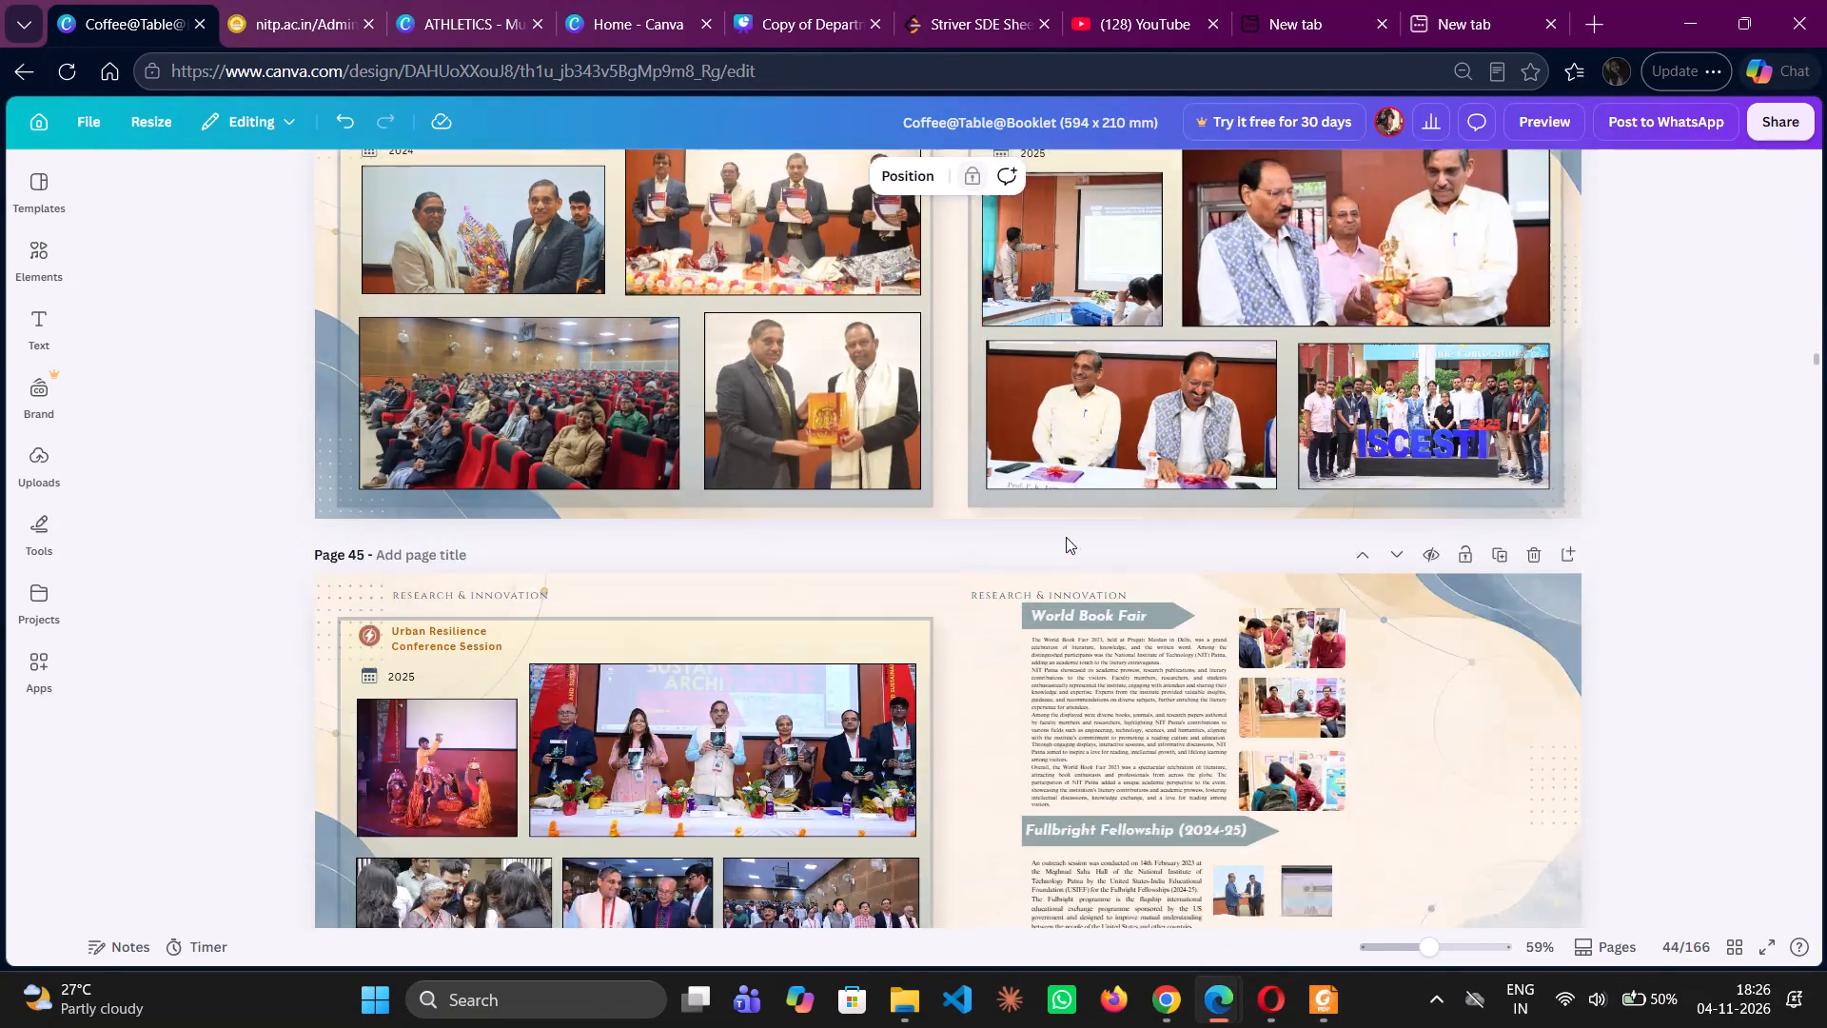
scroll(1066, 537, "down", 2)
scroll(965, 571, "up", 1)
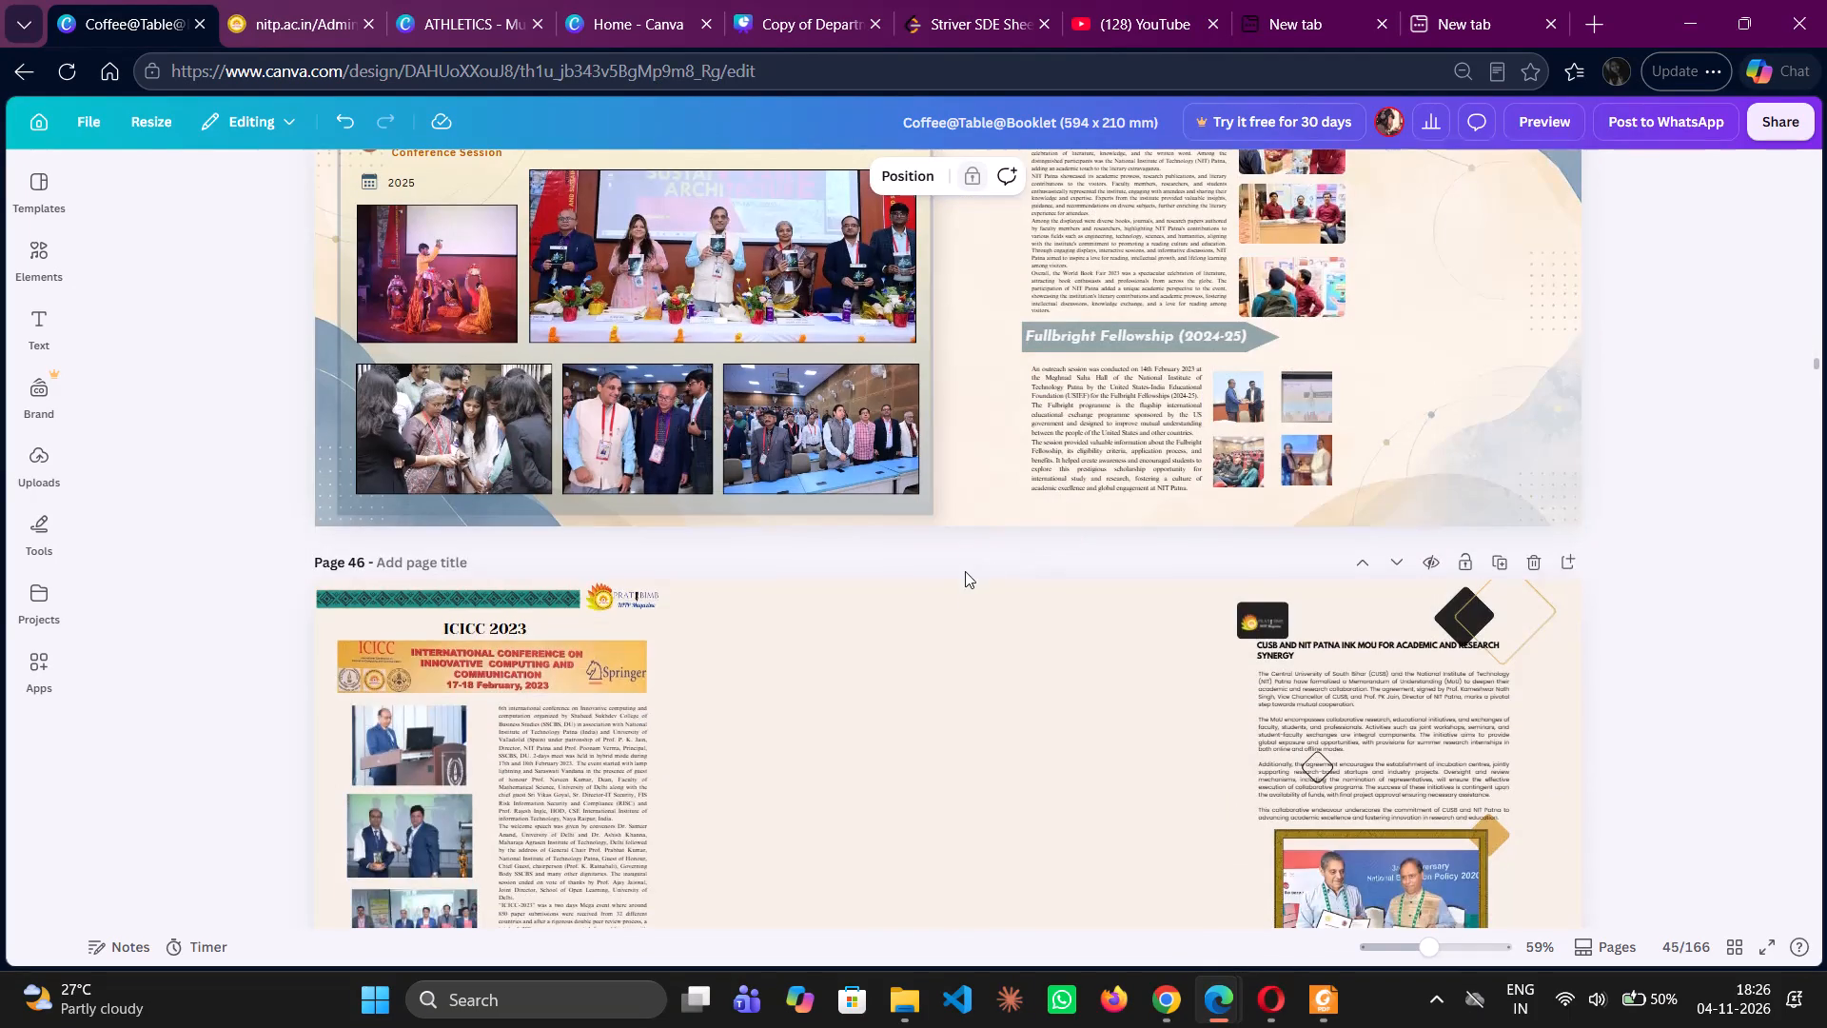
scroll(965, 571, "up", 1)
scroll(965, 571, "down", 4)
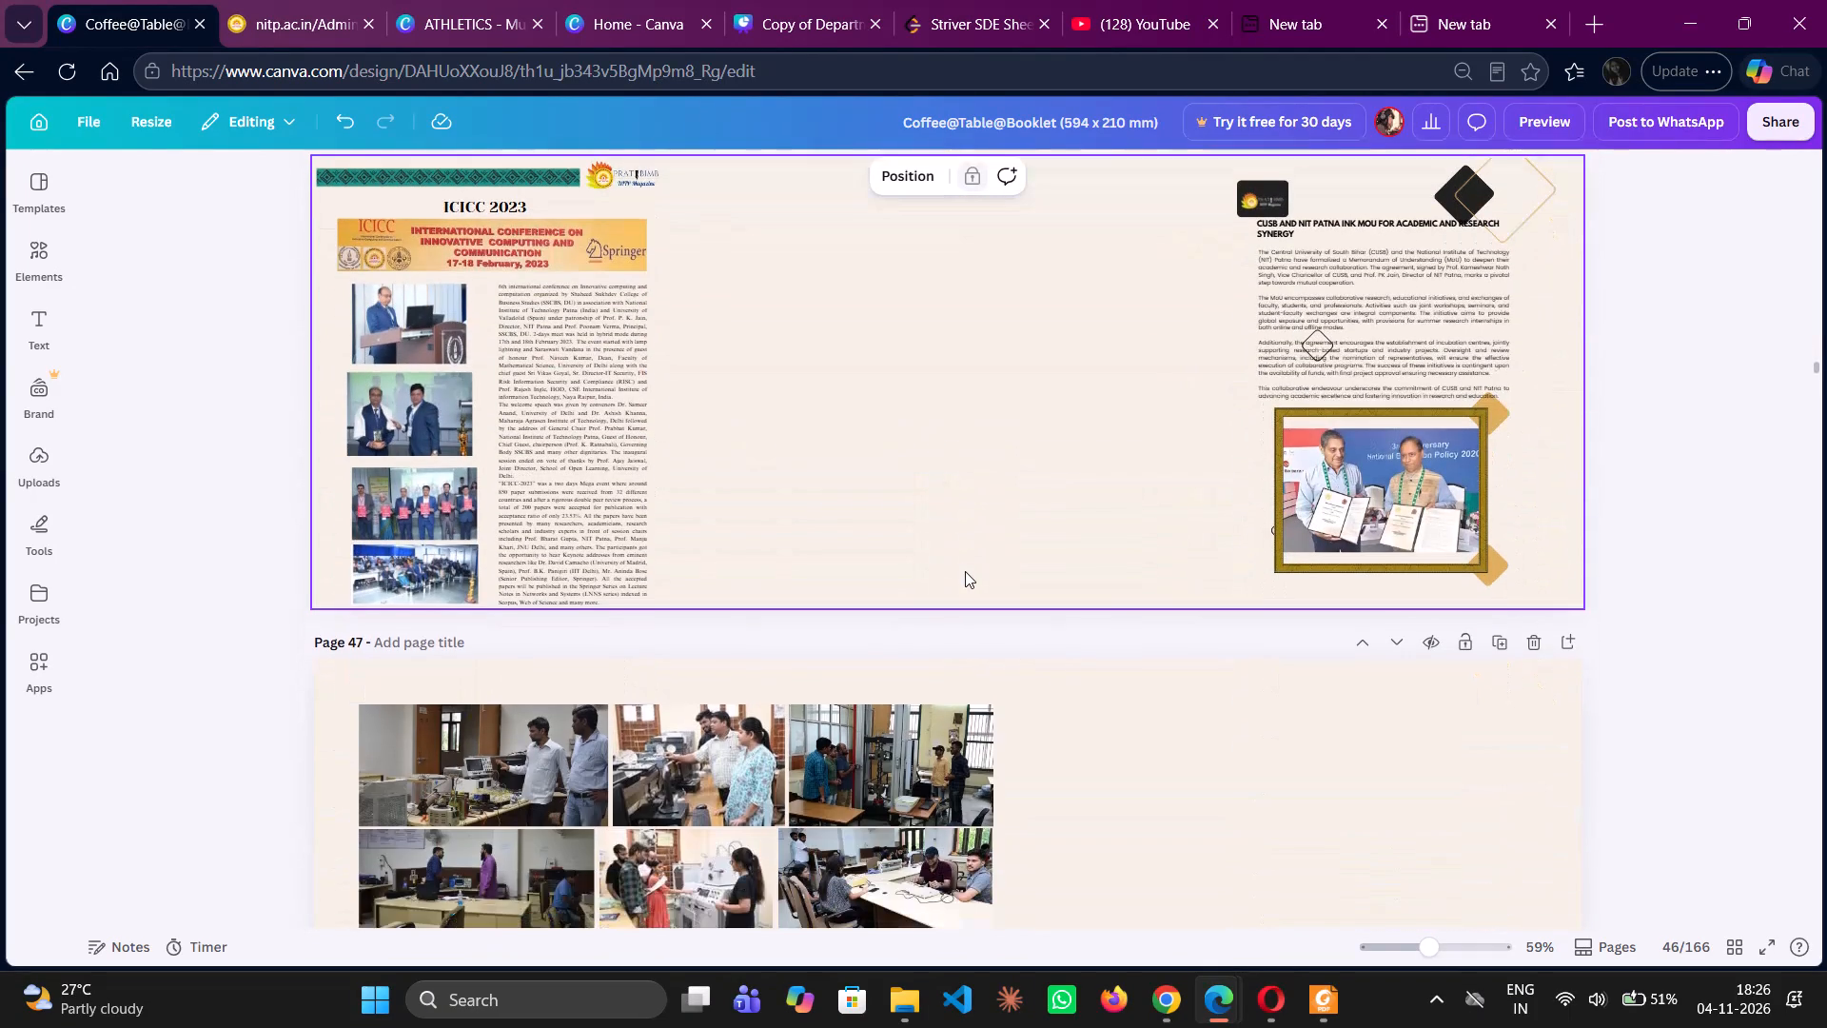
scroll(1105, 600, "down", 4)
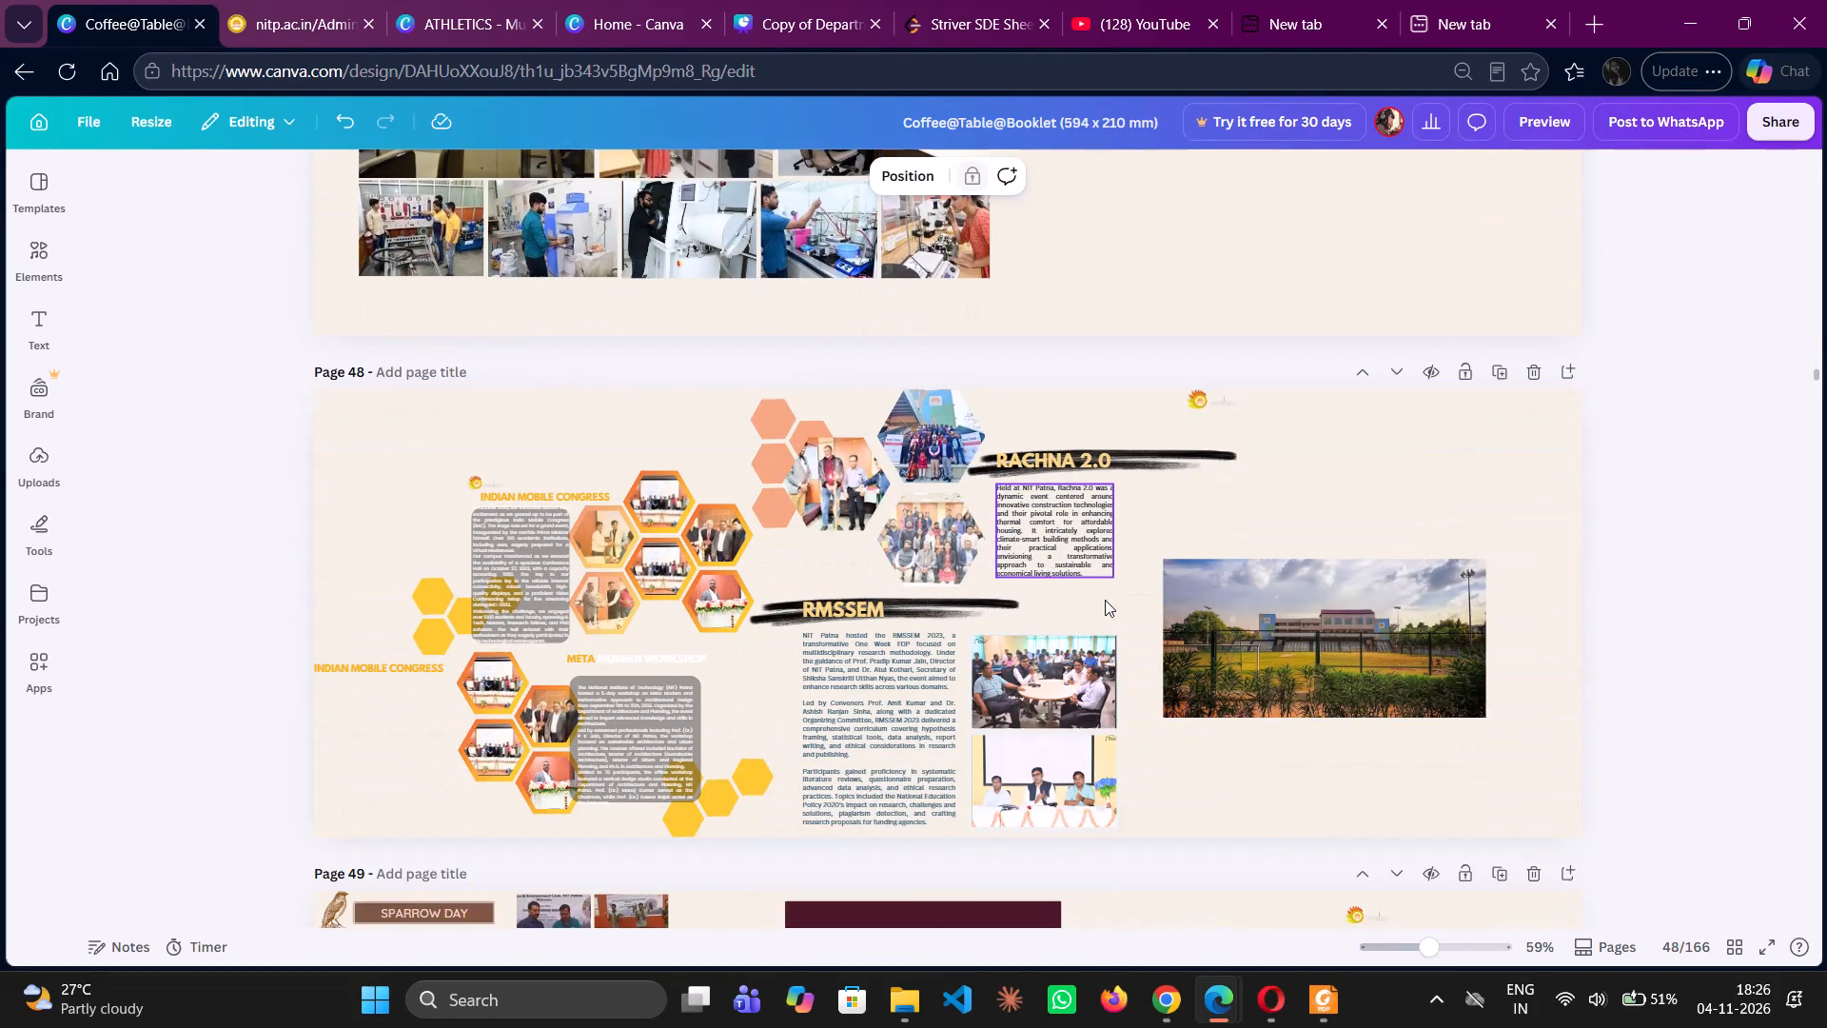
Examine pages 49 to 55, from the Sparrow Day page through the symposium spreads to the COE & TSSC page.
scroll(1105, 600, "down", 3)
scroll(1105, 600, "up", 1)
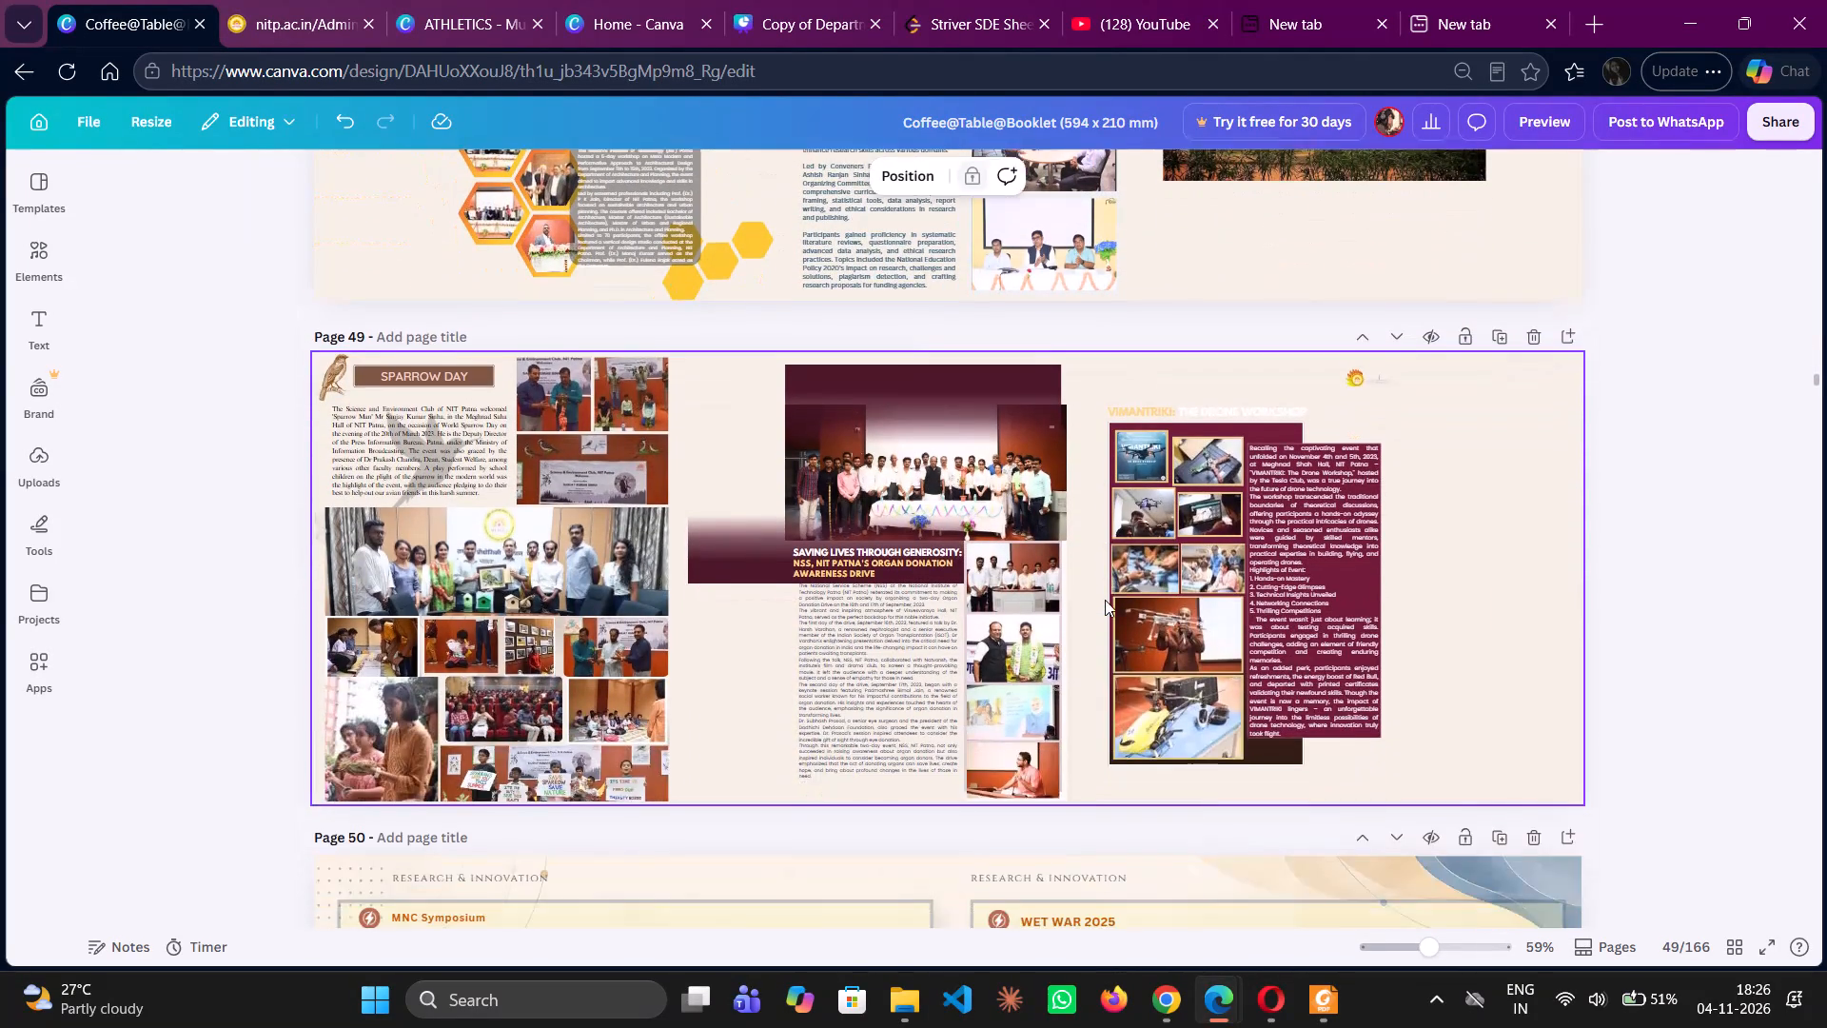
scroll(1105, 600, "up", 1)
scroll(1105, 600, "down", 4)
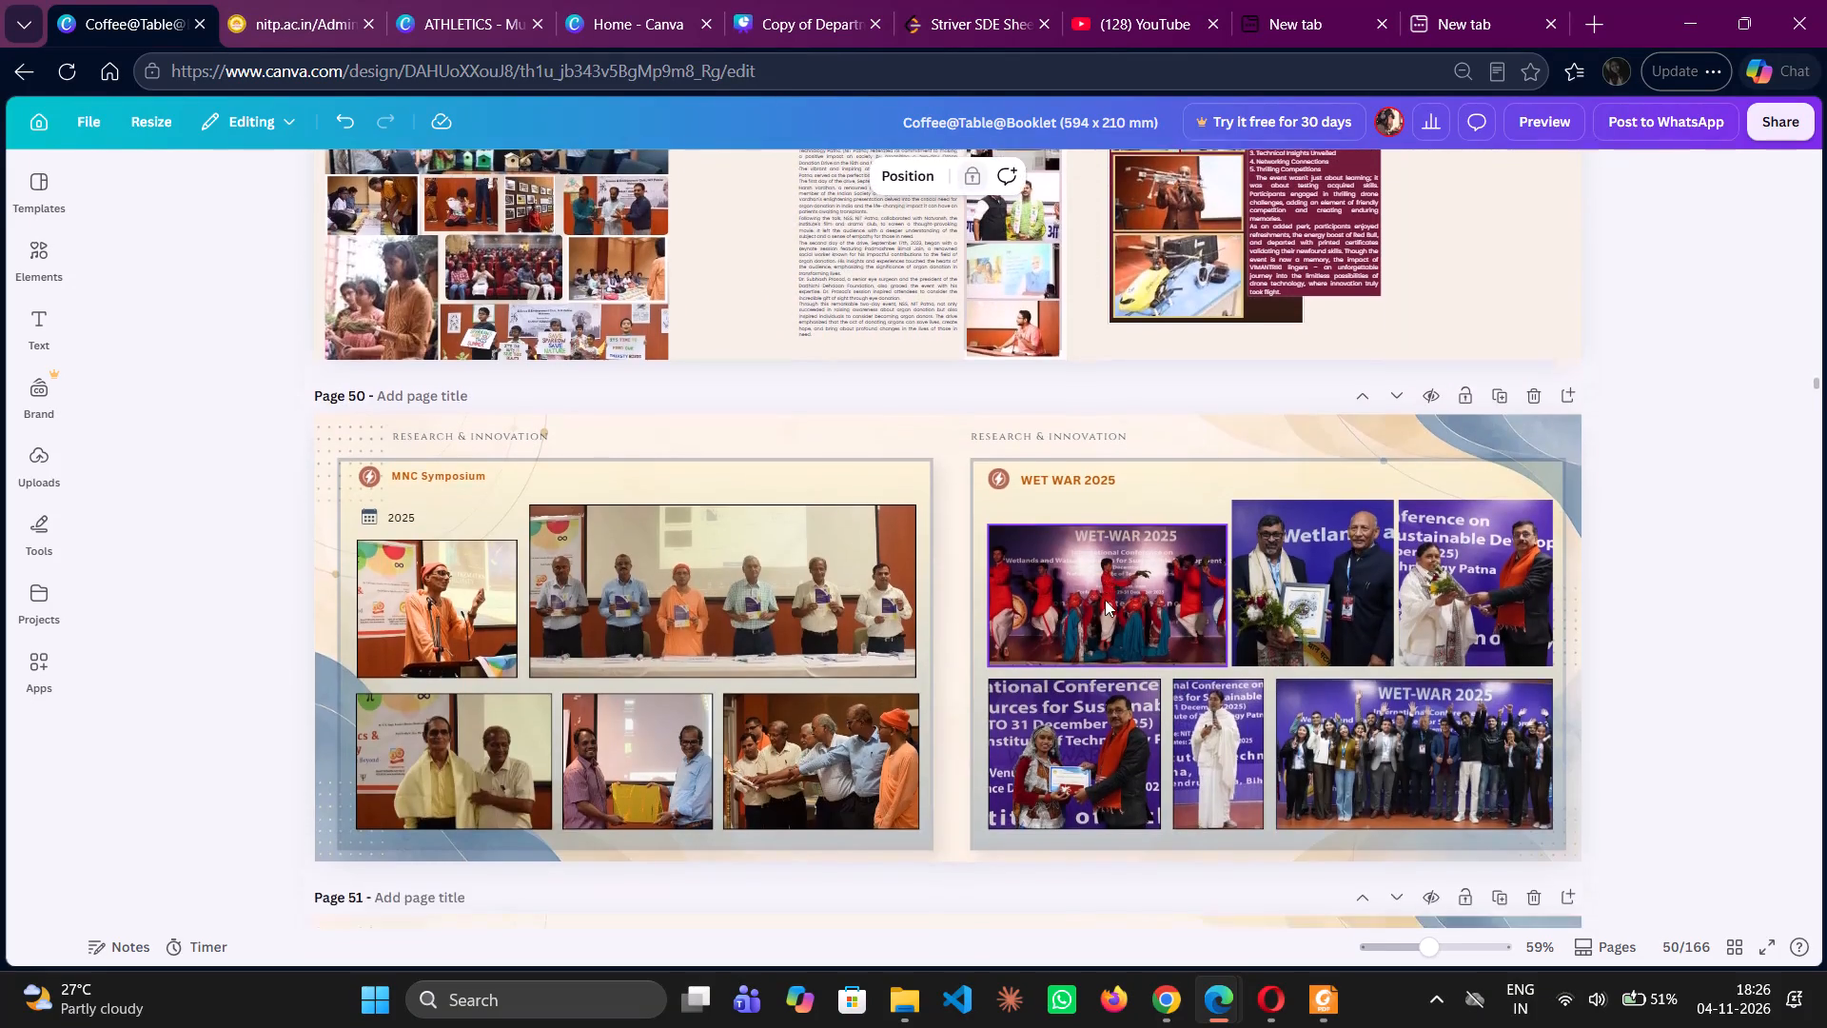
scroll(1105, 600, "down", 4)
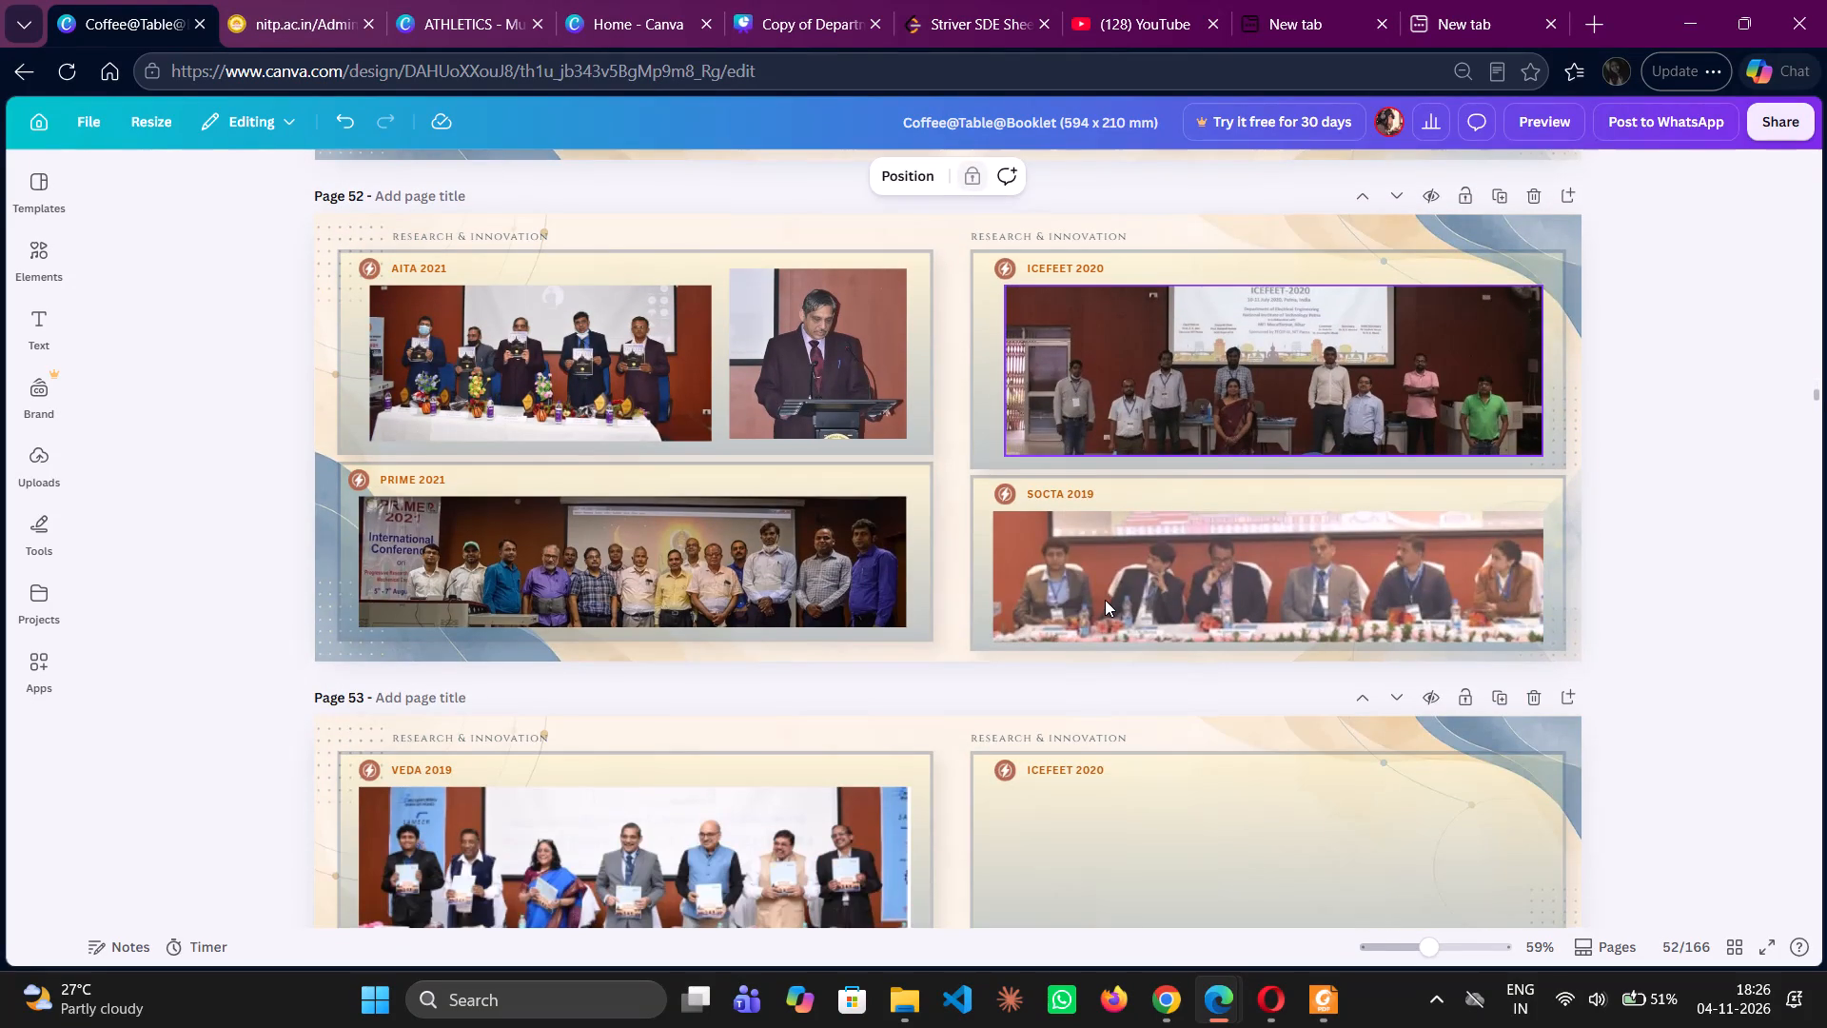
scroll(1105, 600, "down", 3)
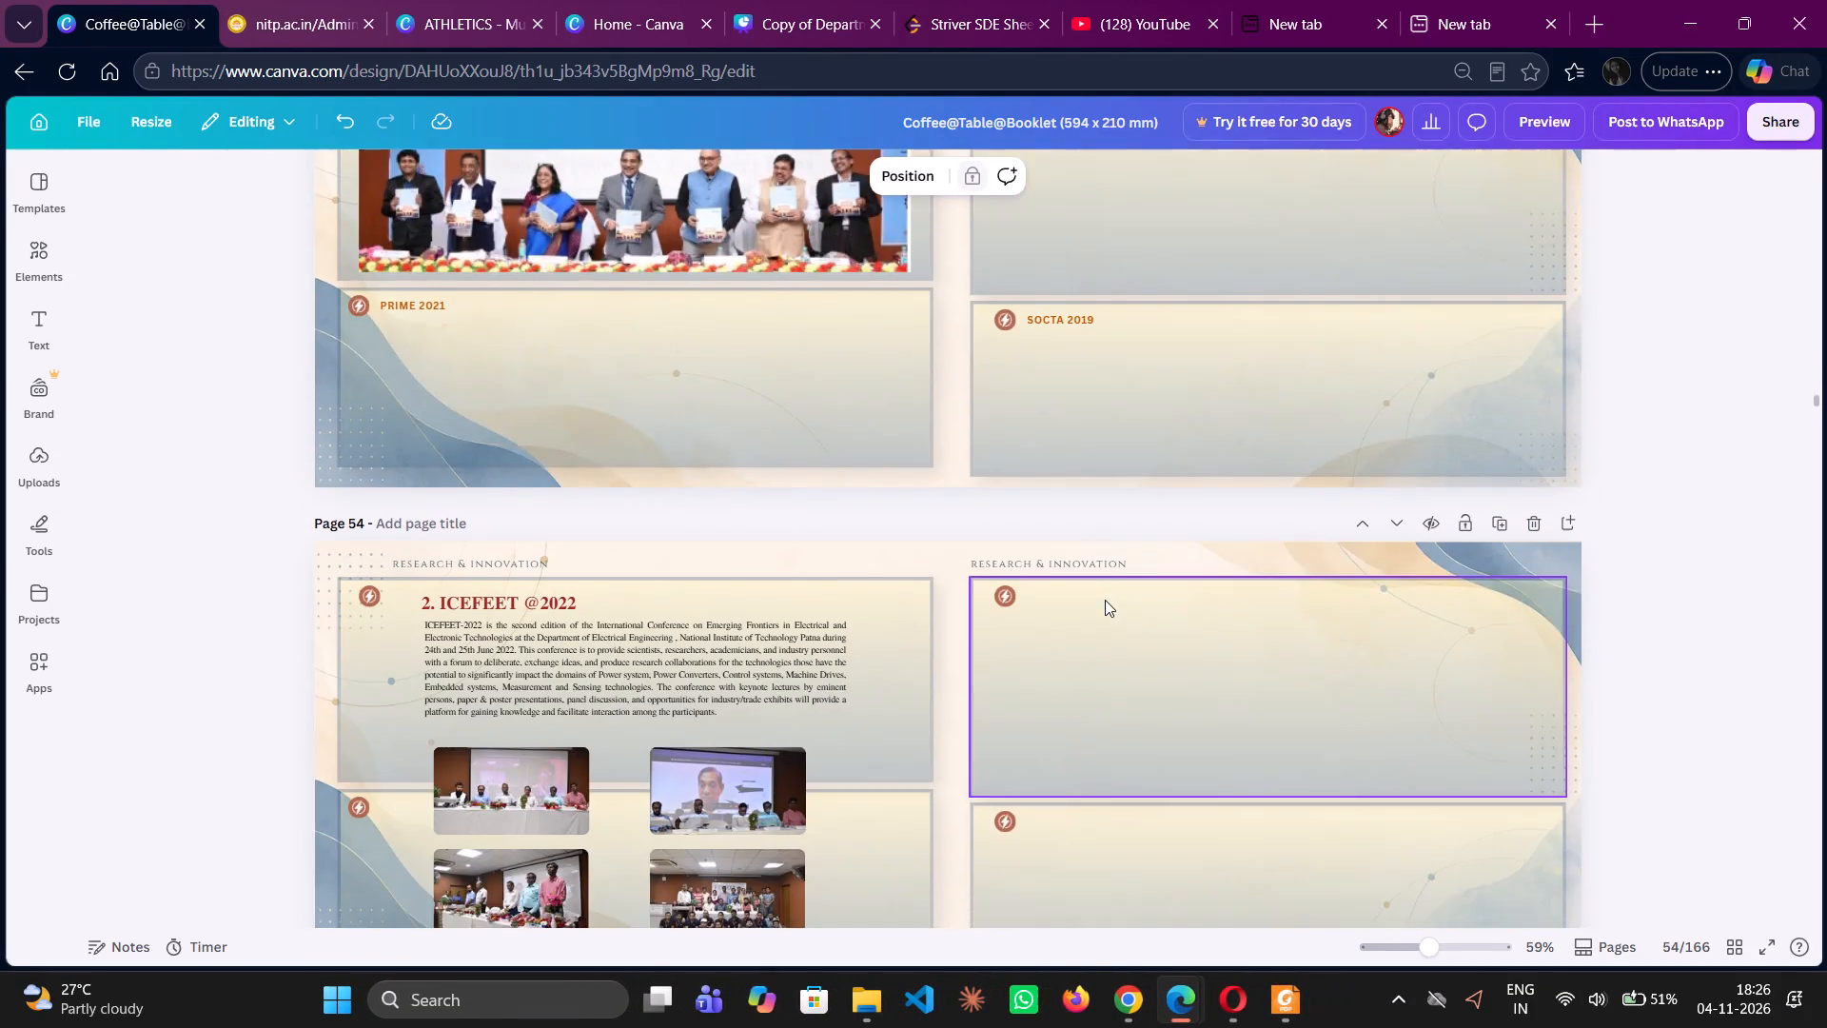
scroll(1105, 600, "down", 3)
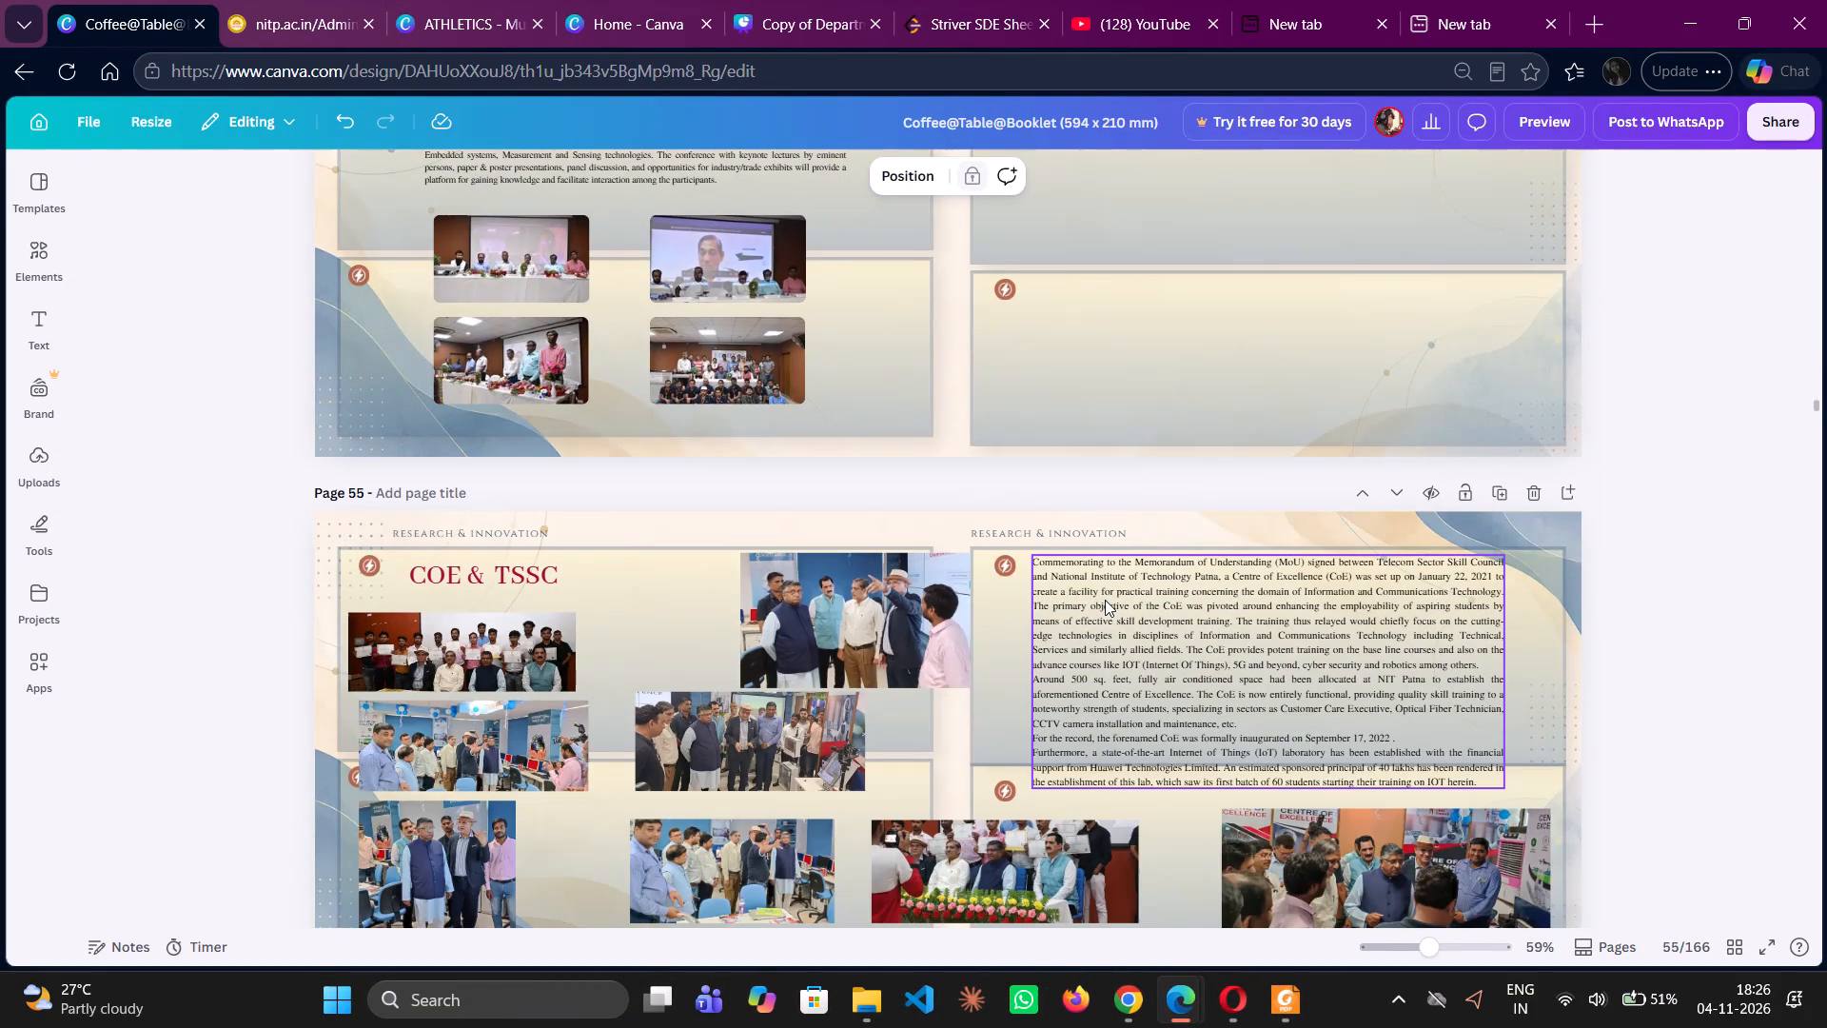
scroll(1105, 600, "down", 1)
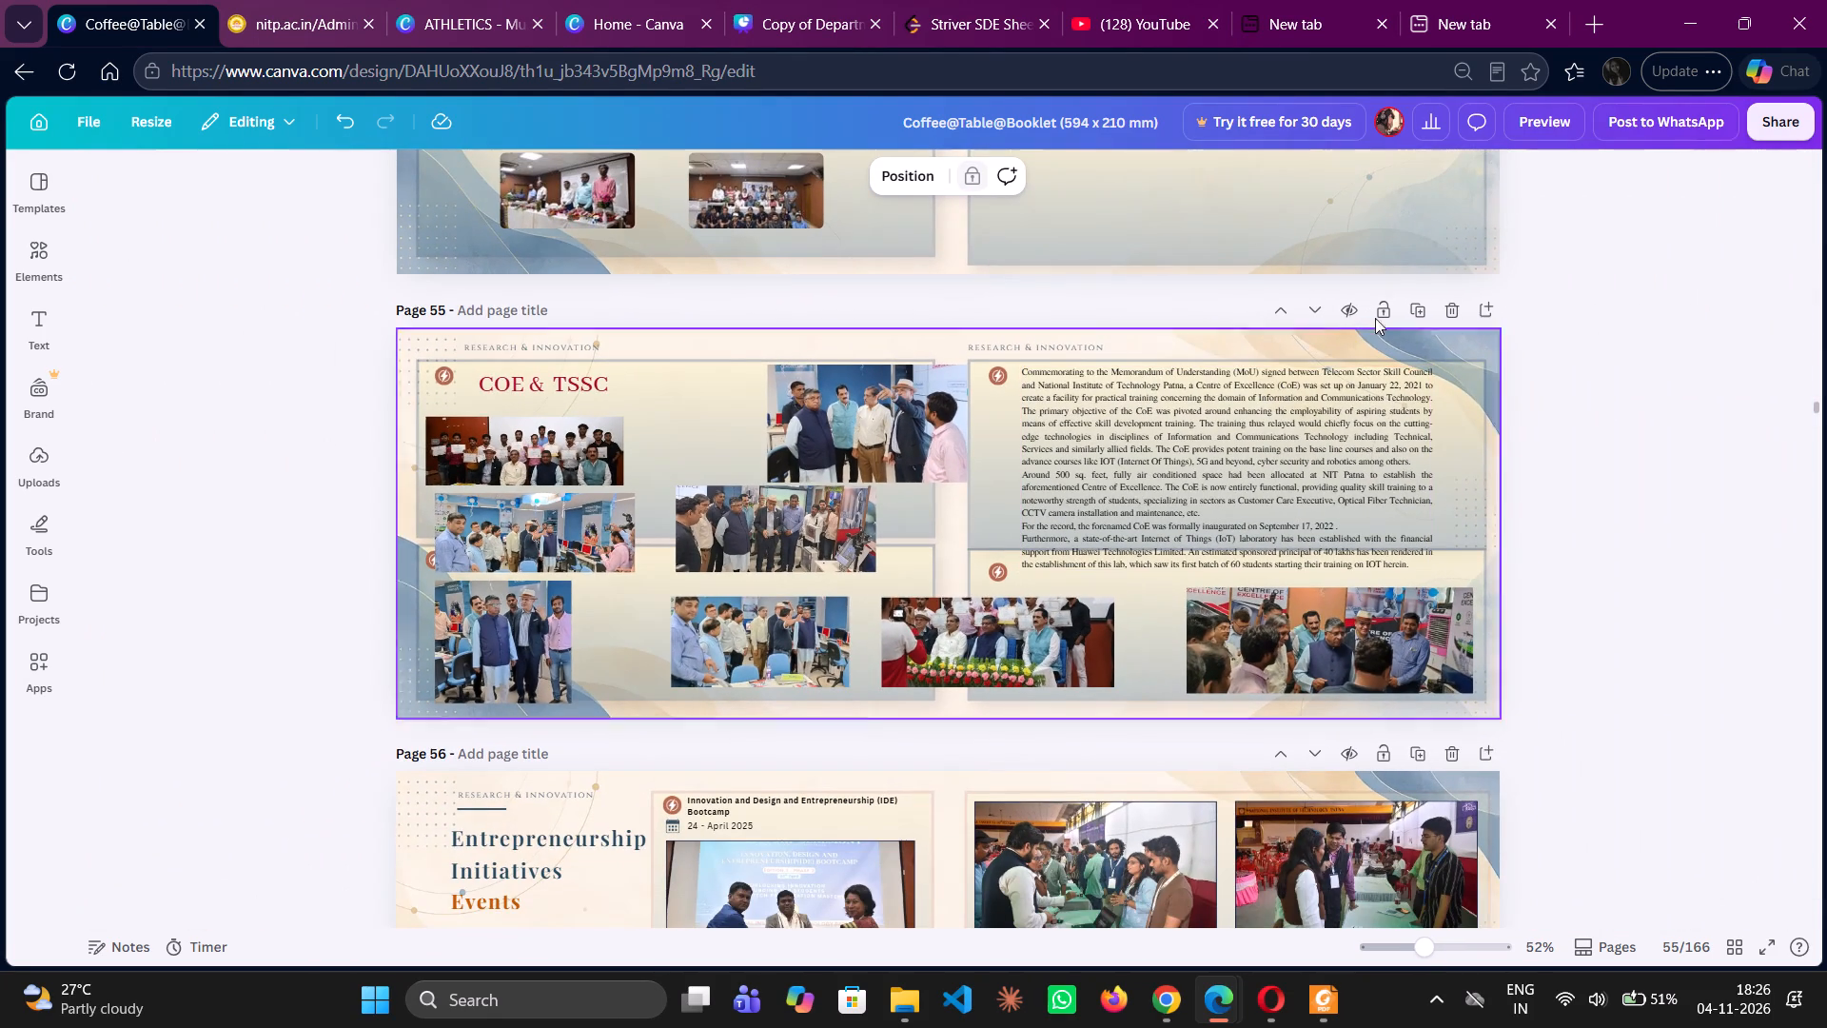
Move the COE & TSSC page up five places, from page 55 to page 50.
left_click(1283, 314)
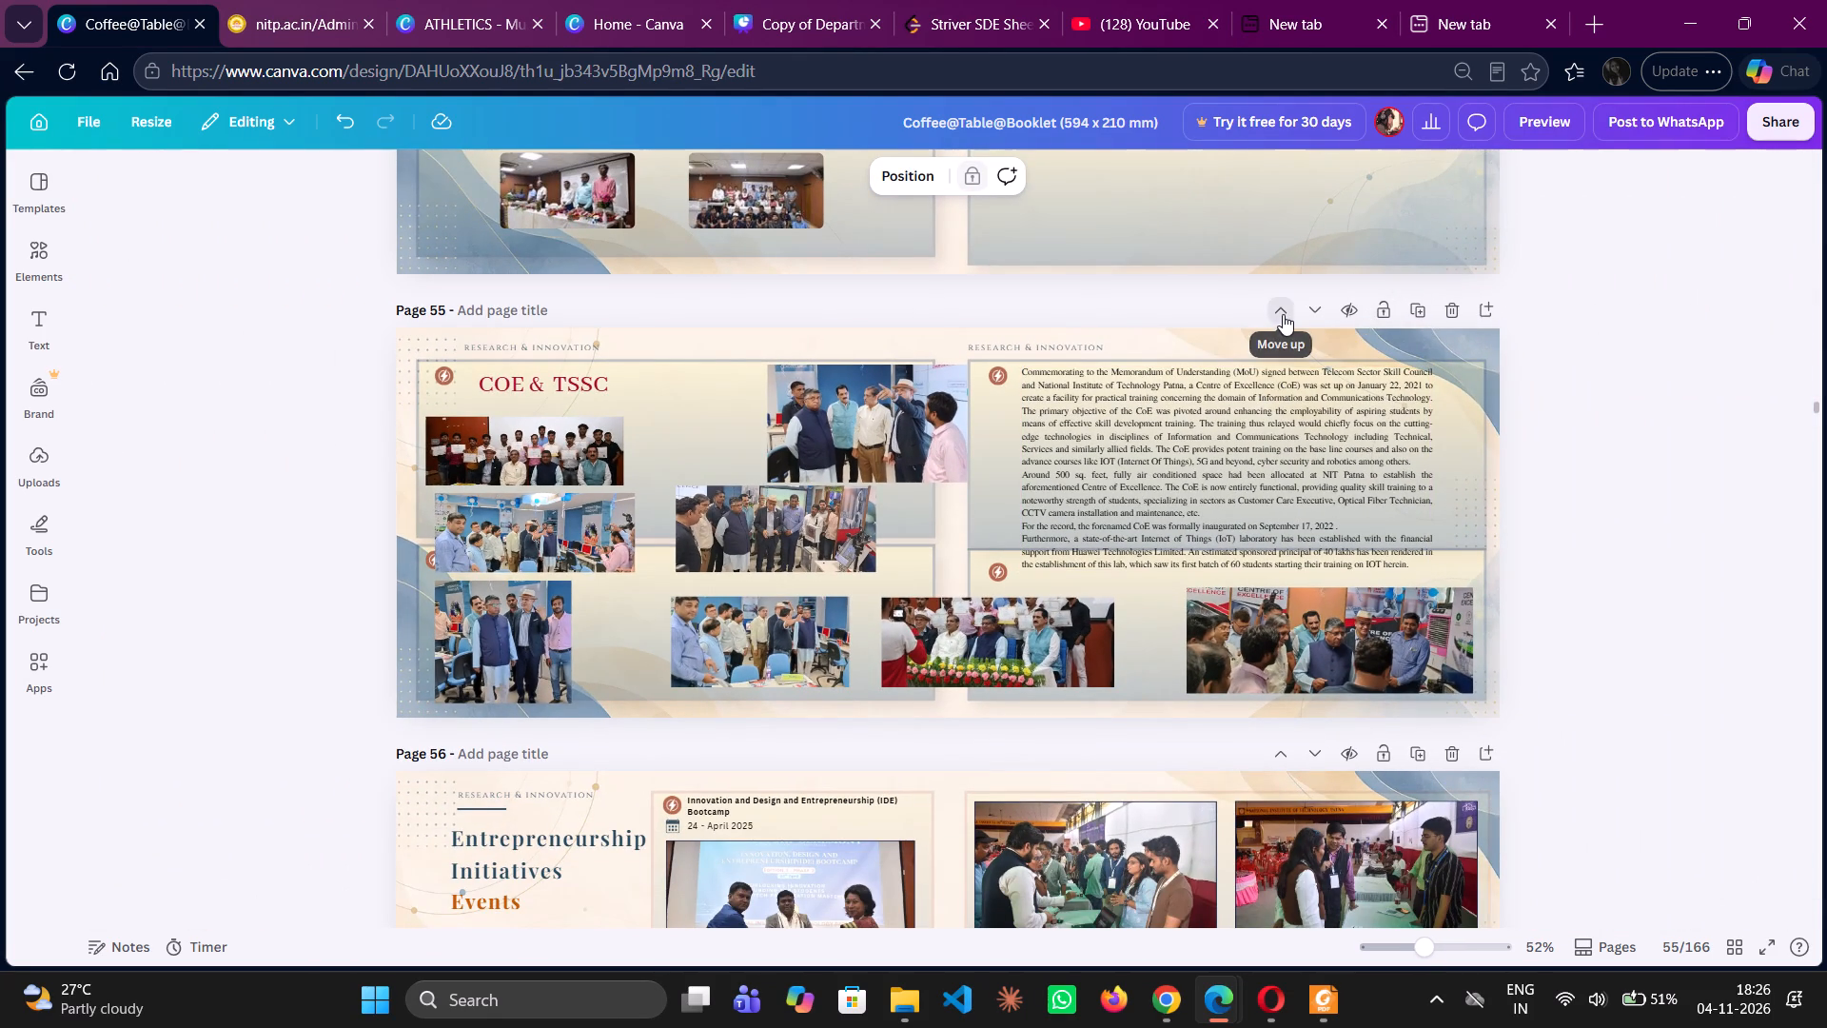
left_click(1283, 314)
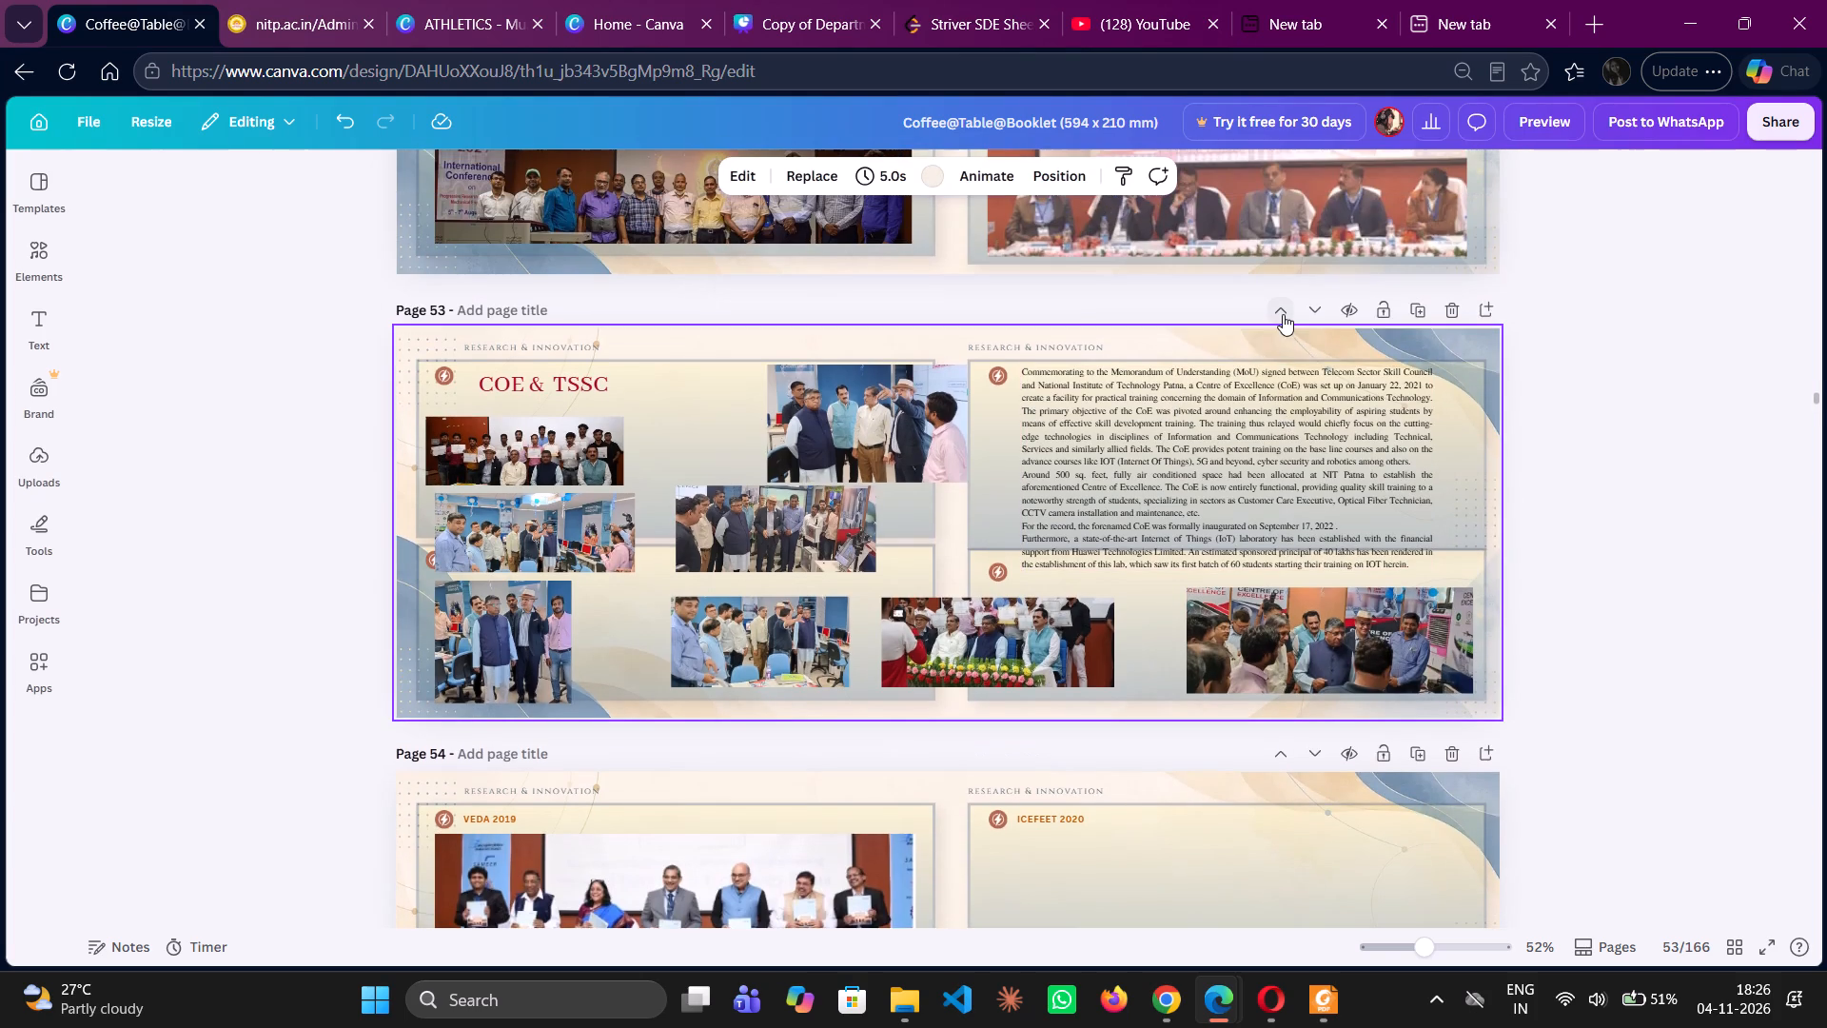
left_click(1283, 314)
left_click(1283, 314)
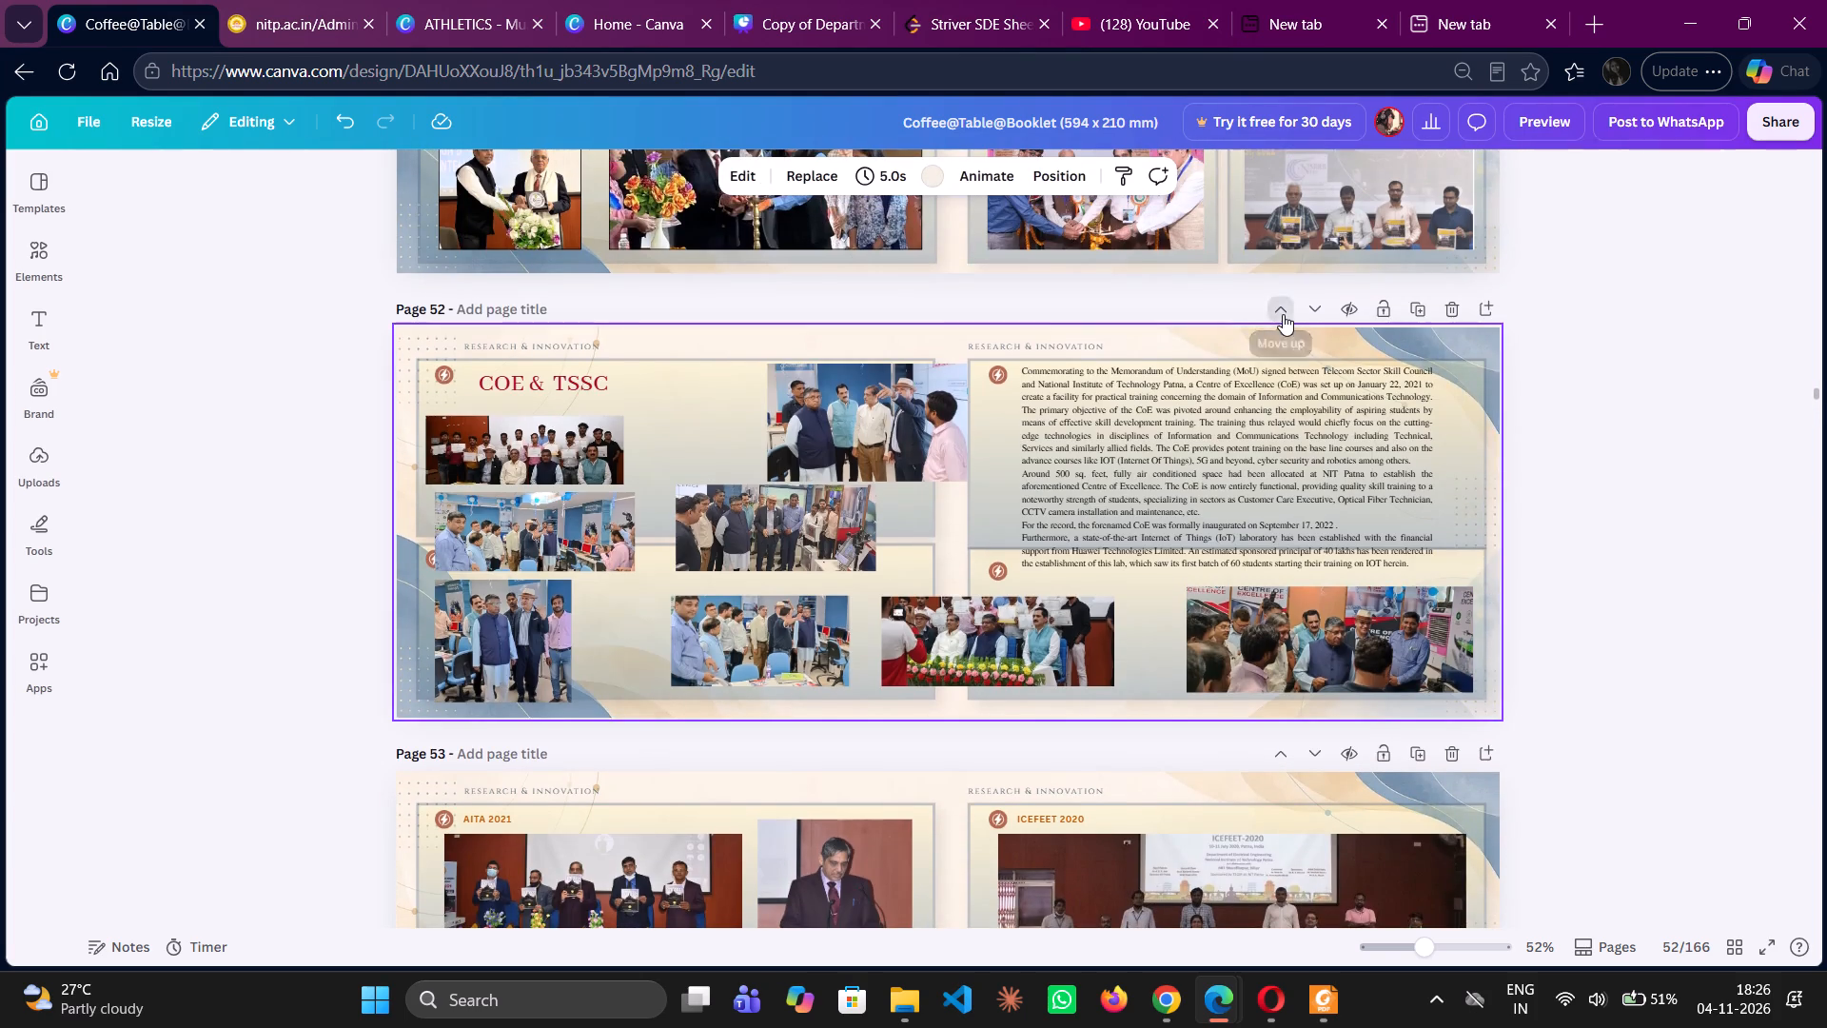
left_click(1283, 314)
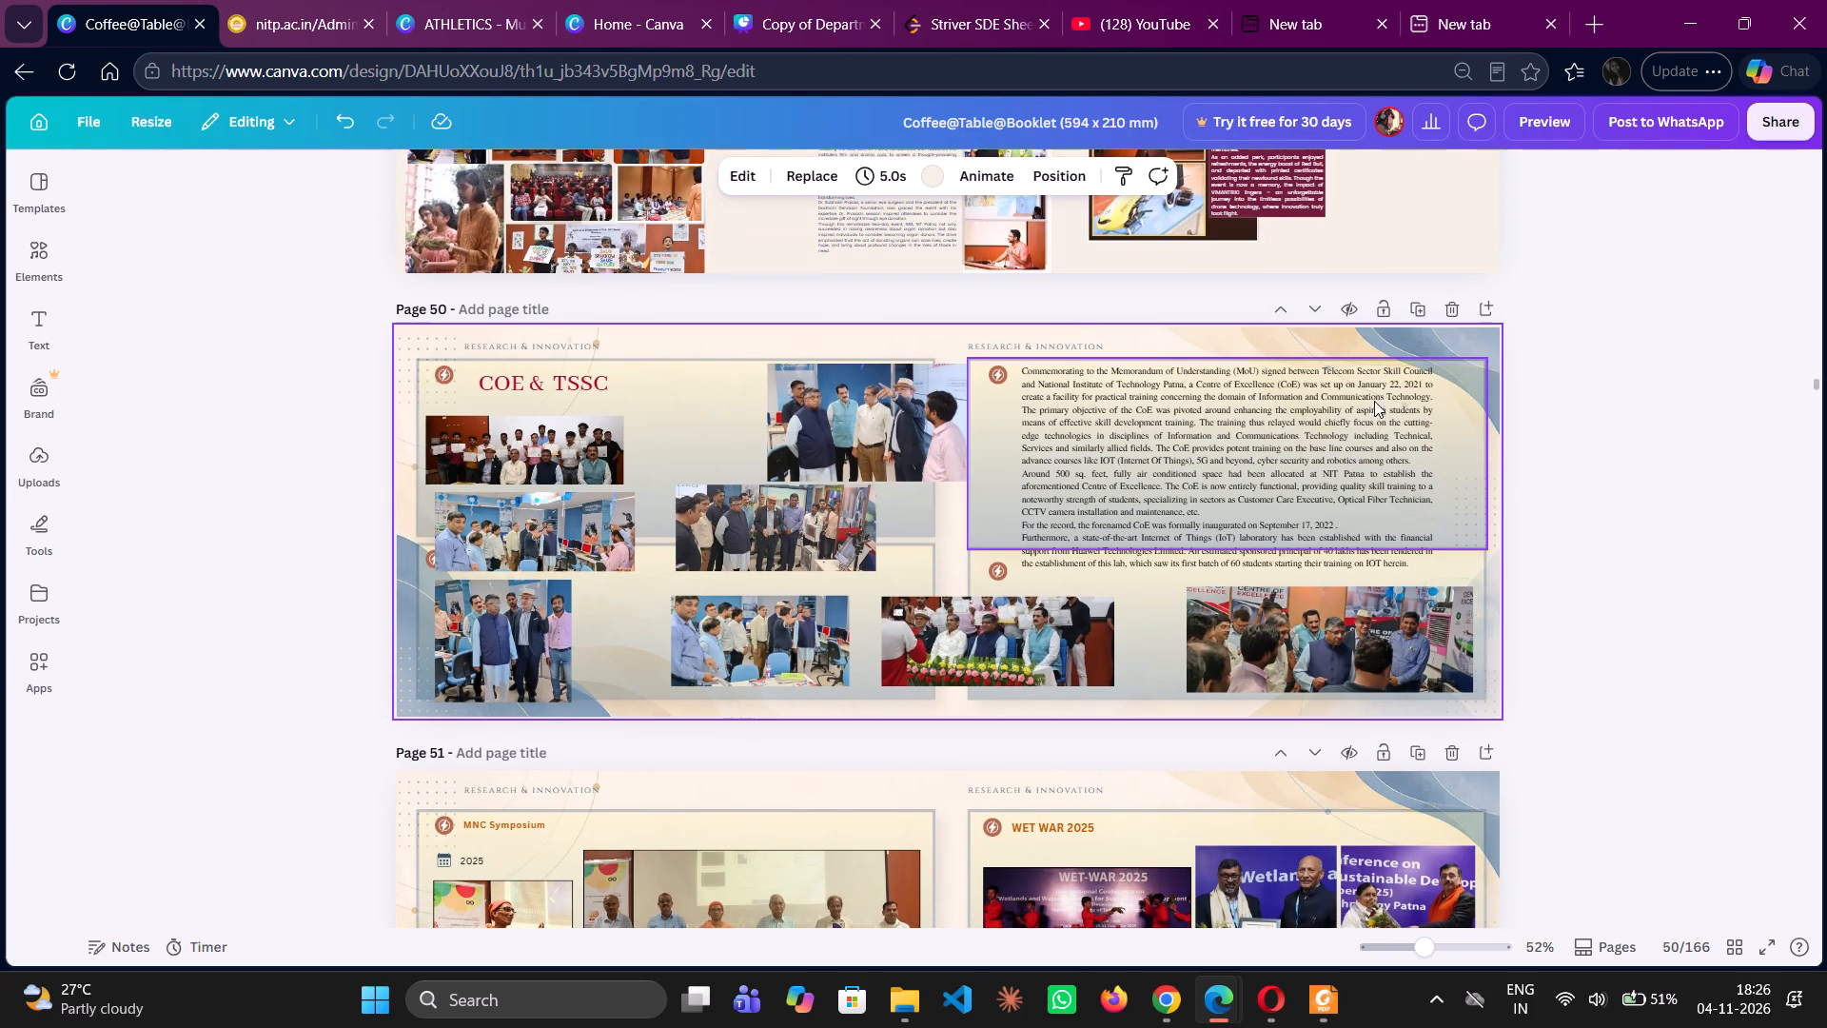
Move the COE & TSSC page from page 50 to page 29, directly after page 28 in the Centre of Excellence section.
left_click(1744, 954)
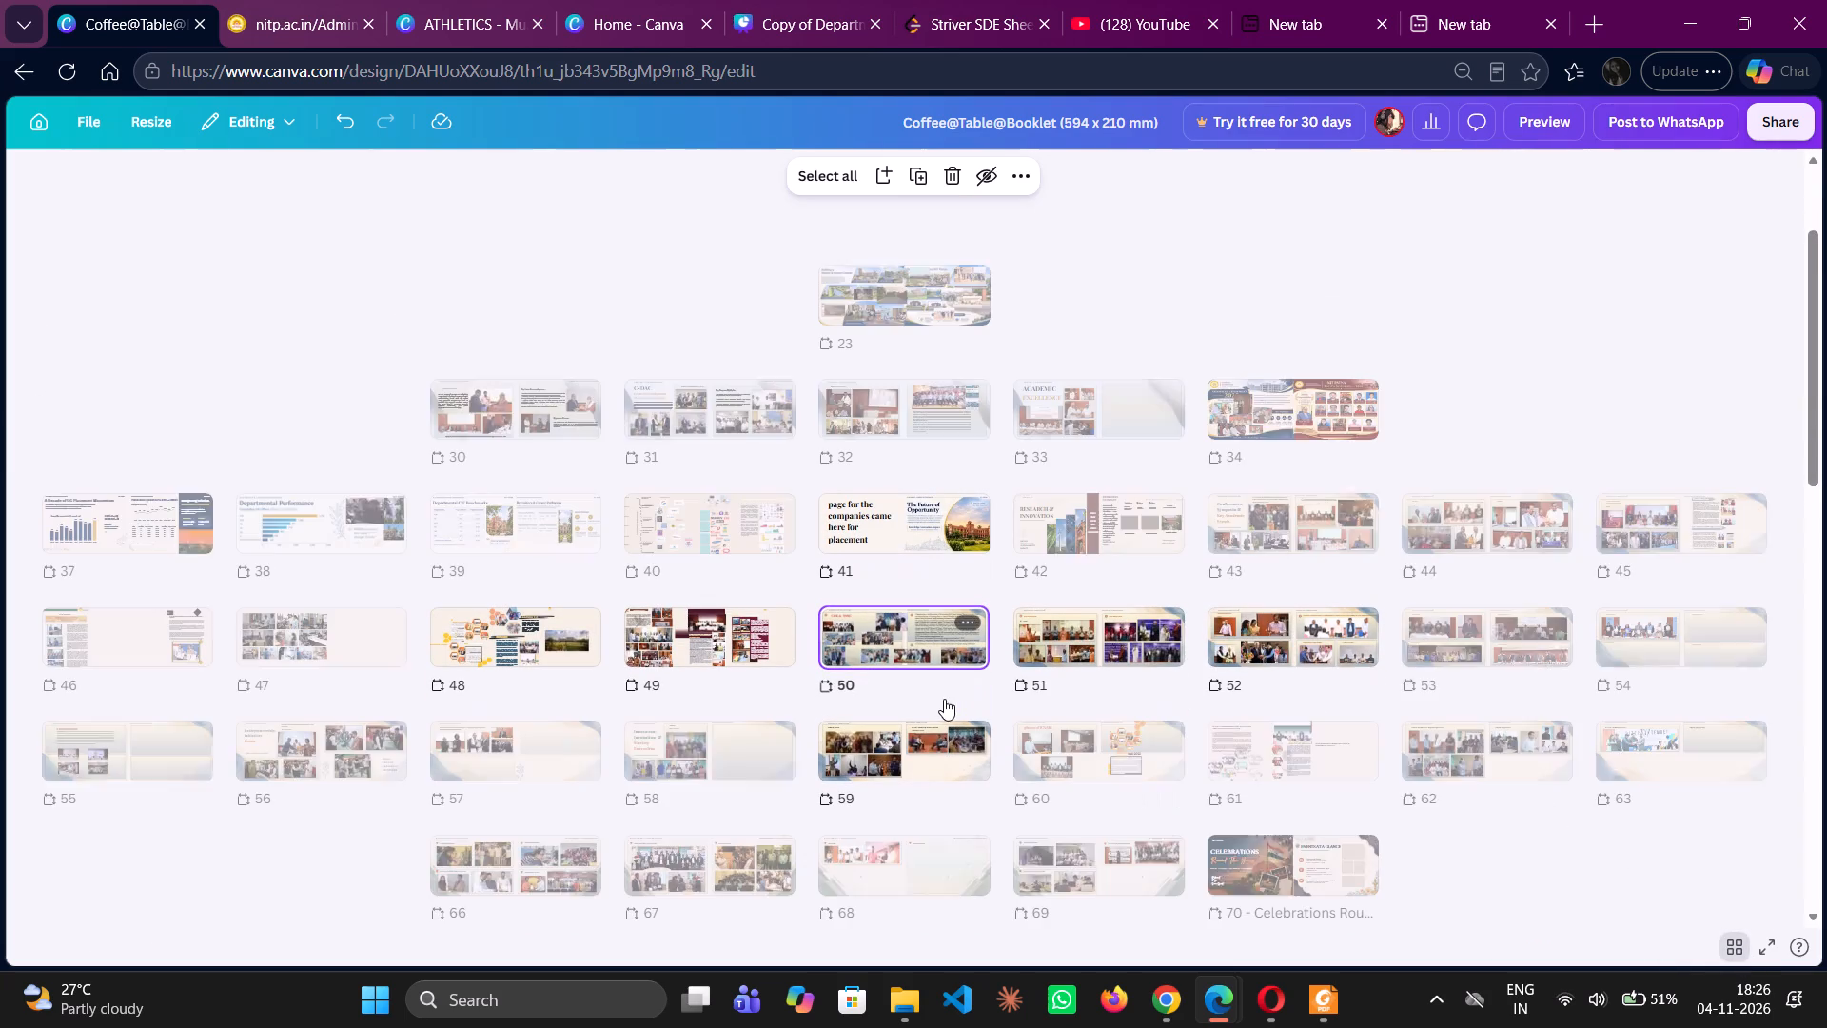
left_click_drag(891, 630, 936, 552)
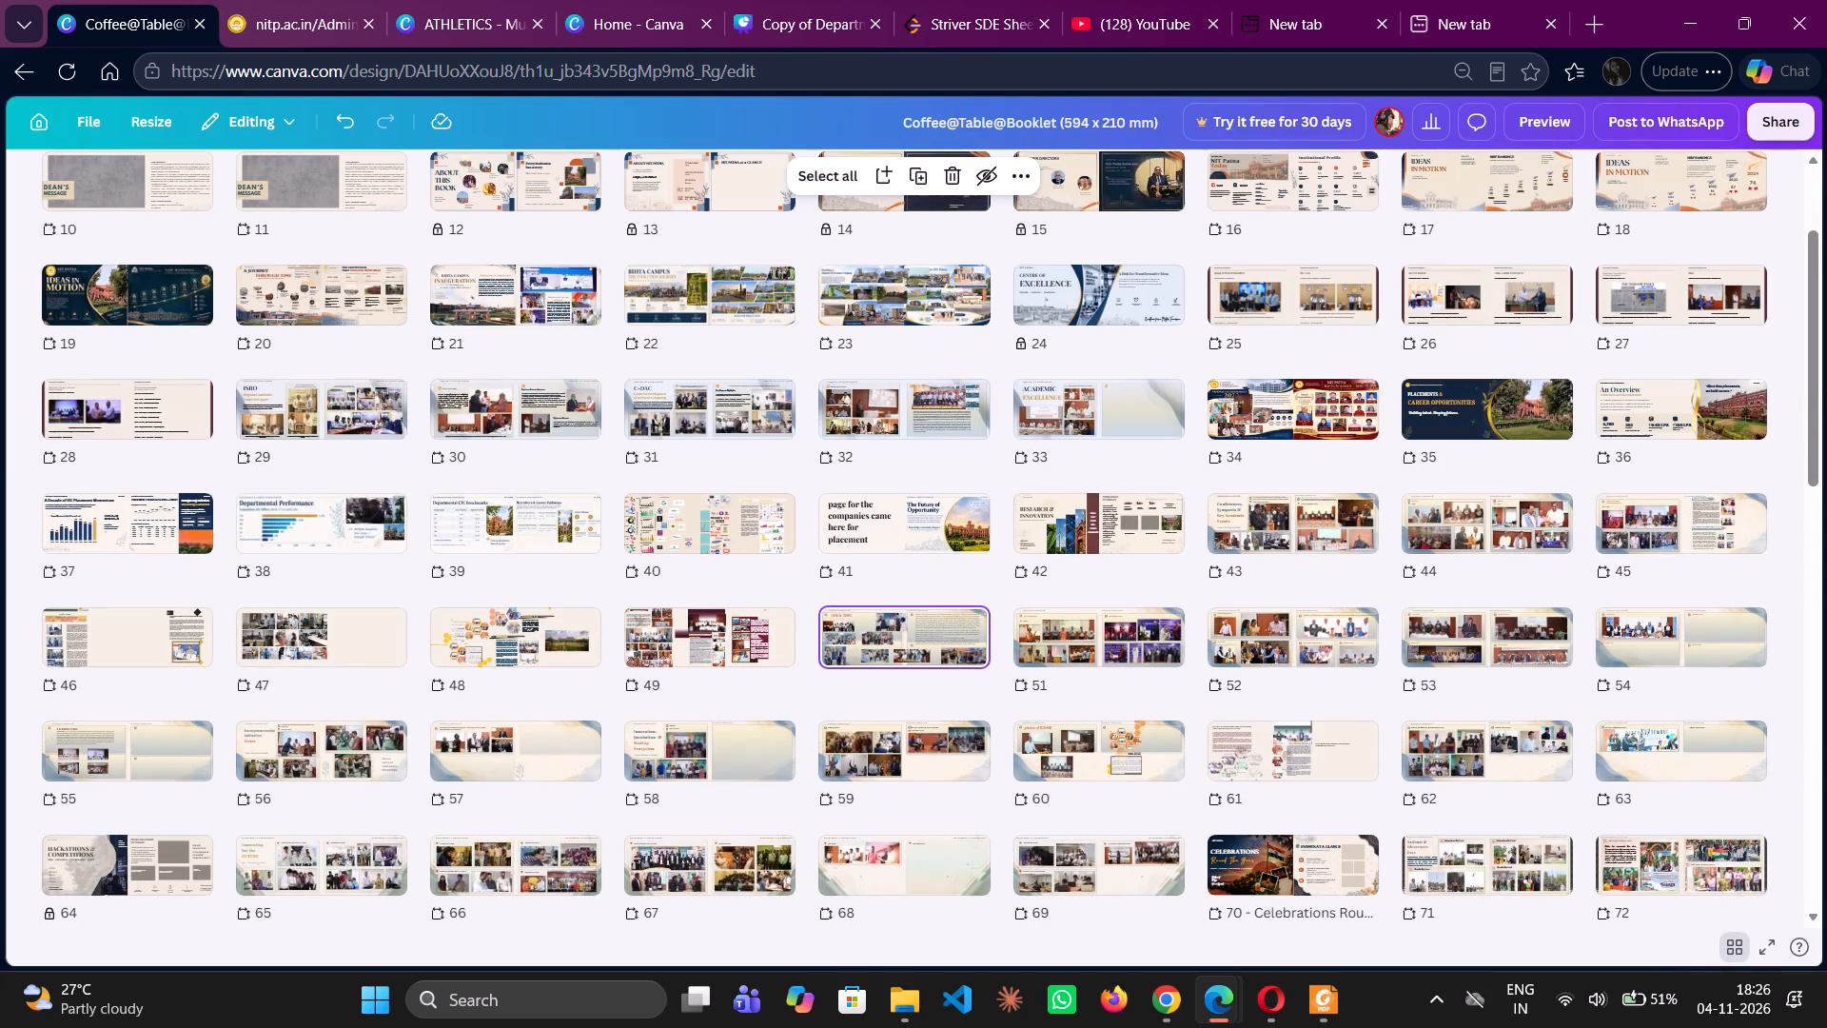
left_click_drag(936, 552, 1034, 490)
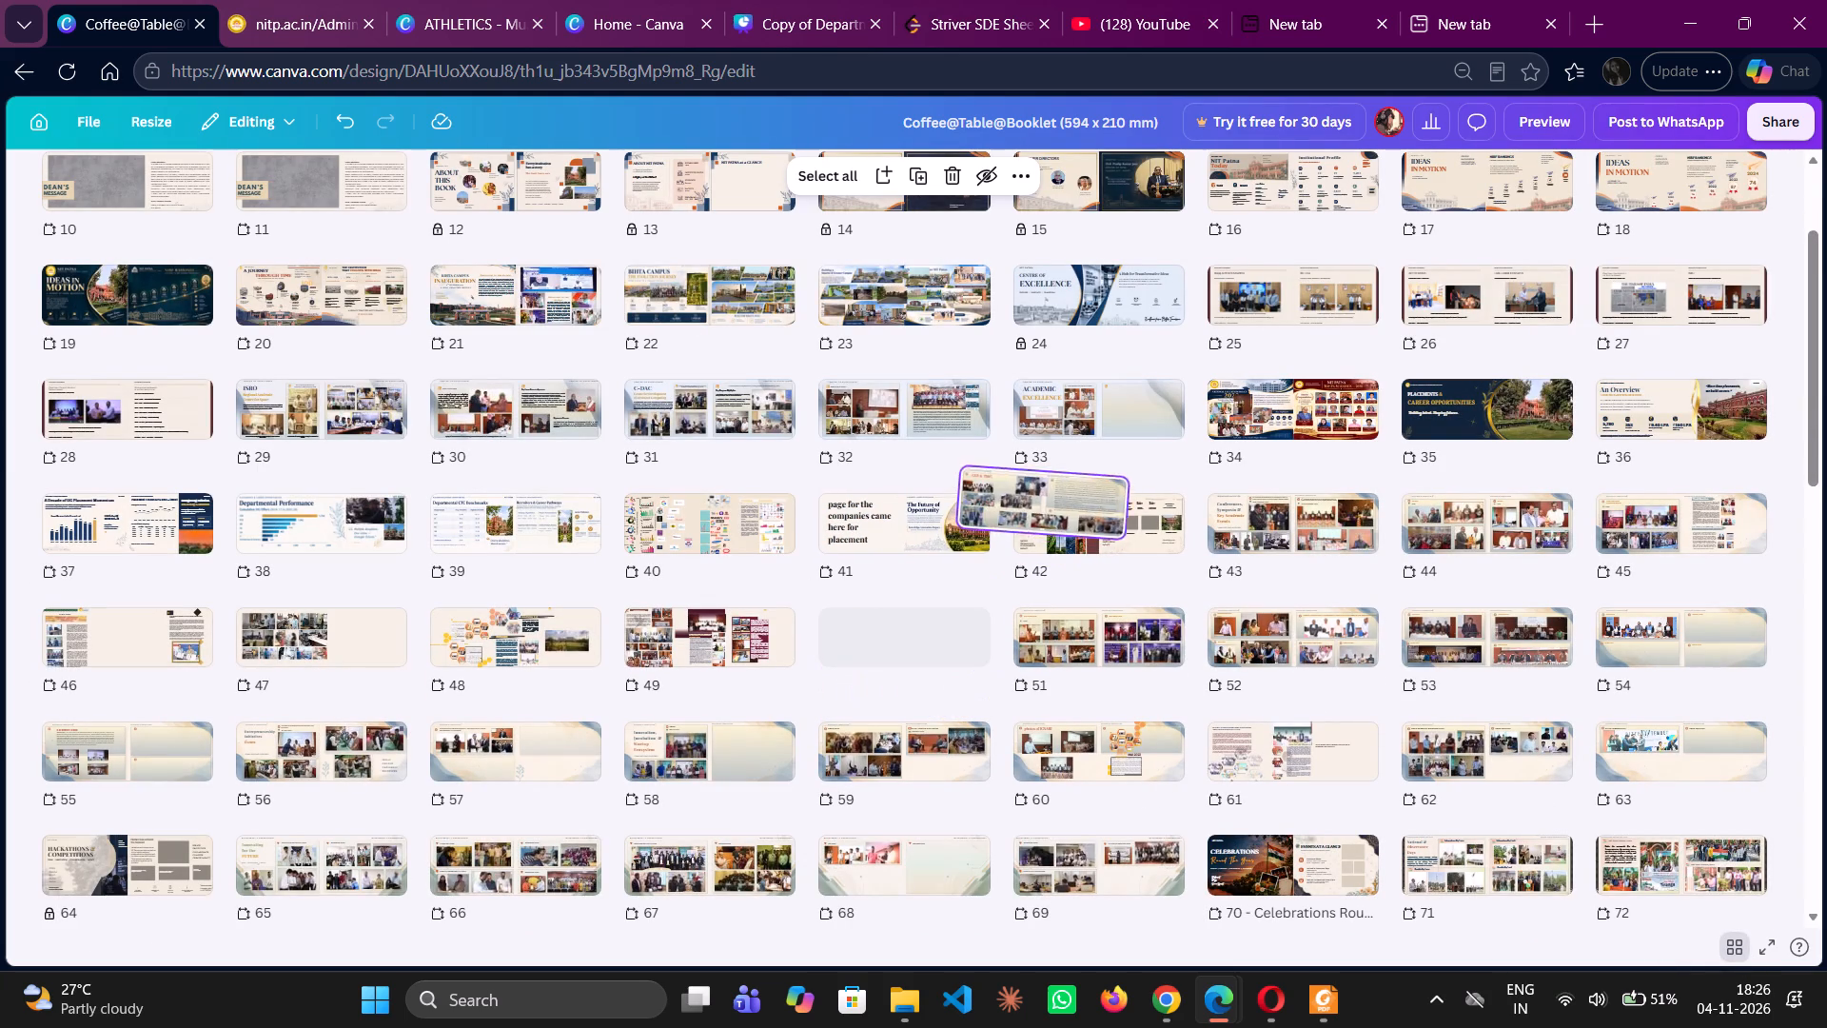
left_click_drag(1034, 490, 1168, 434)
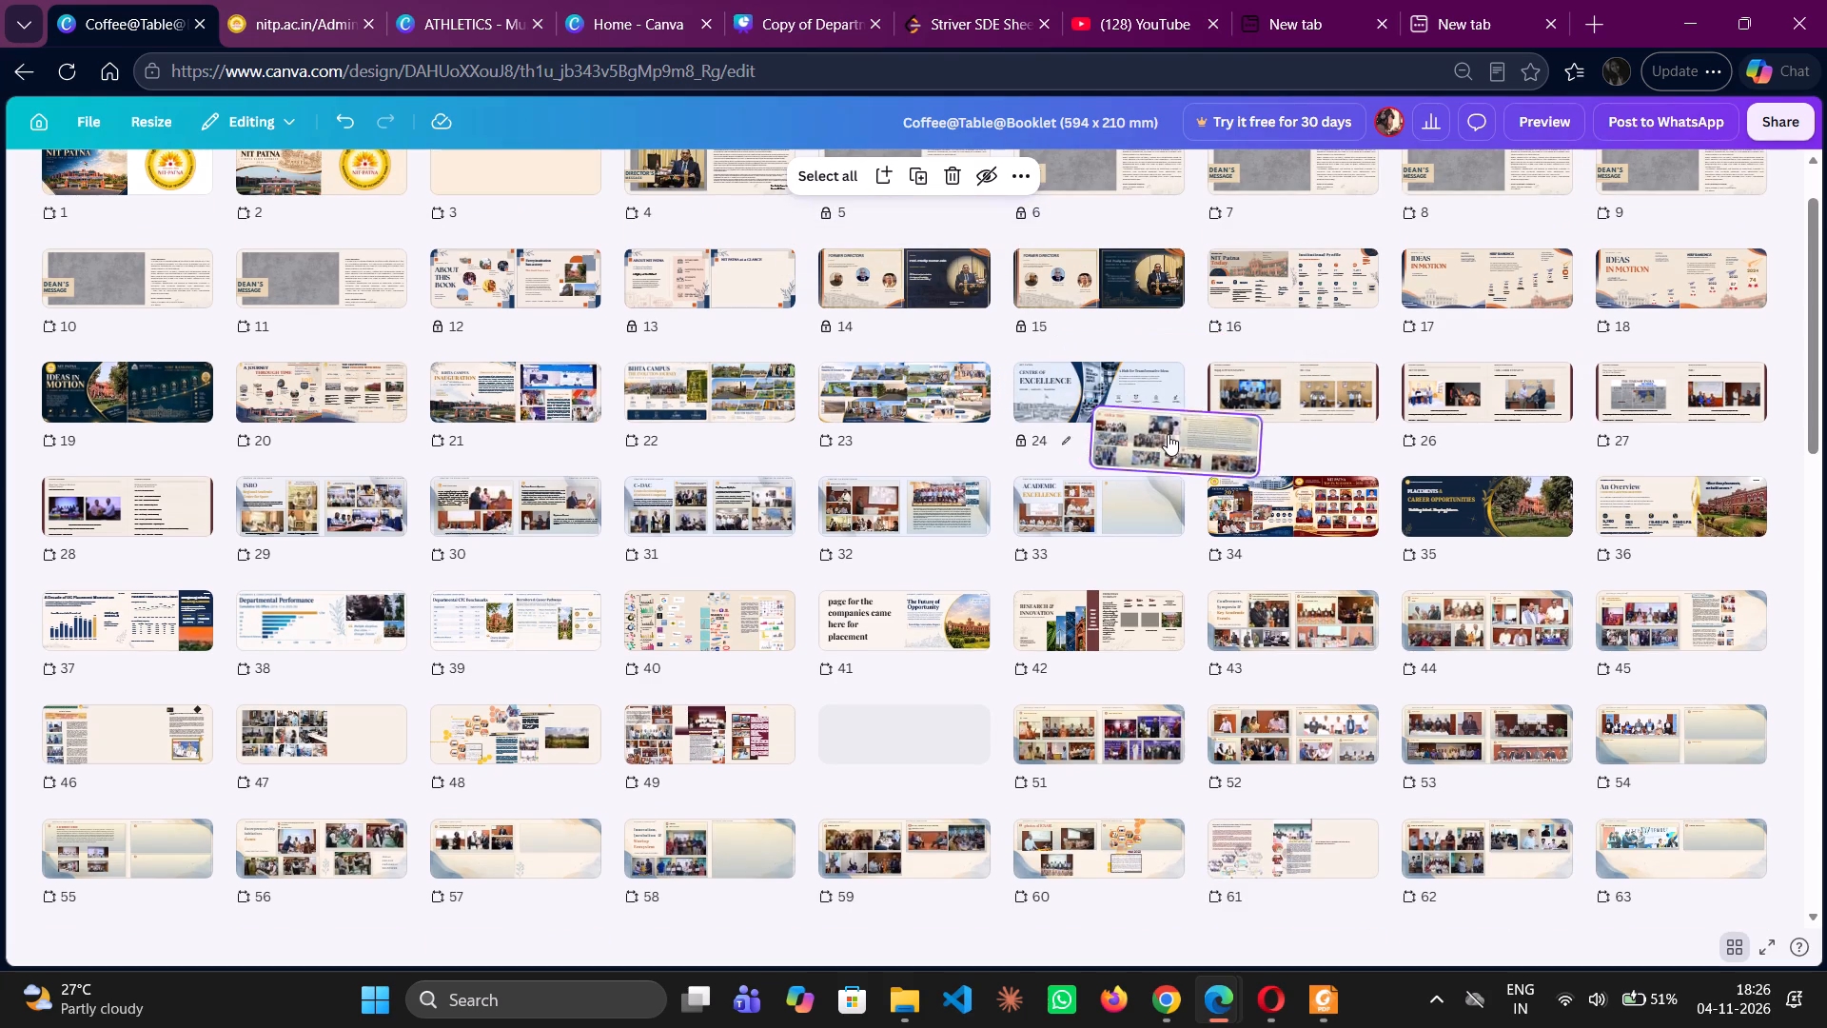
left_click_drag(1168, 434, 1025, 412)
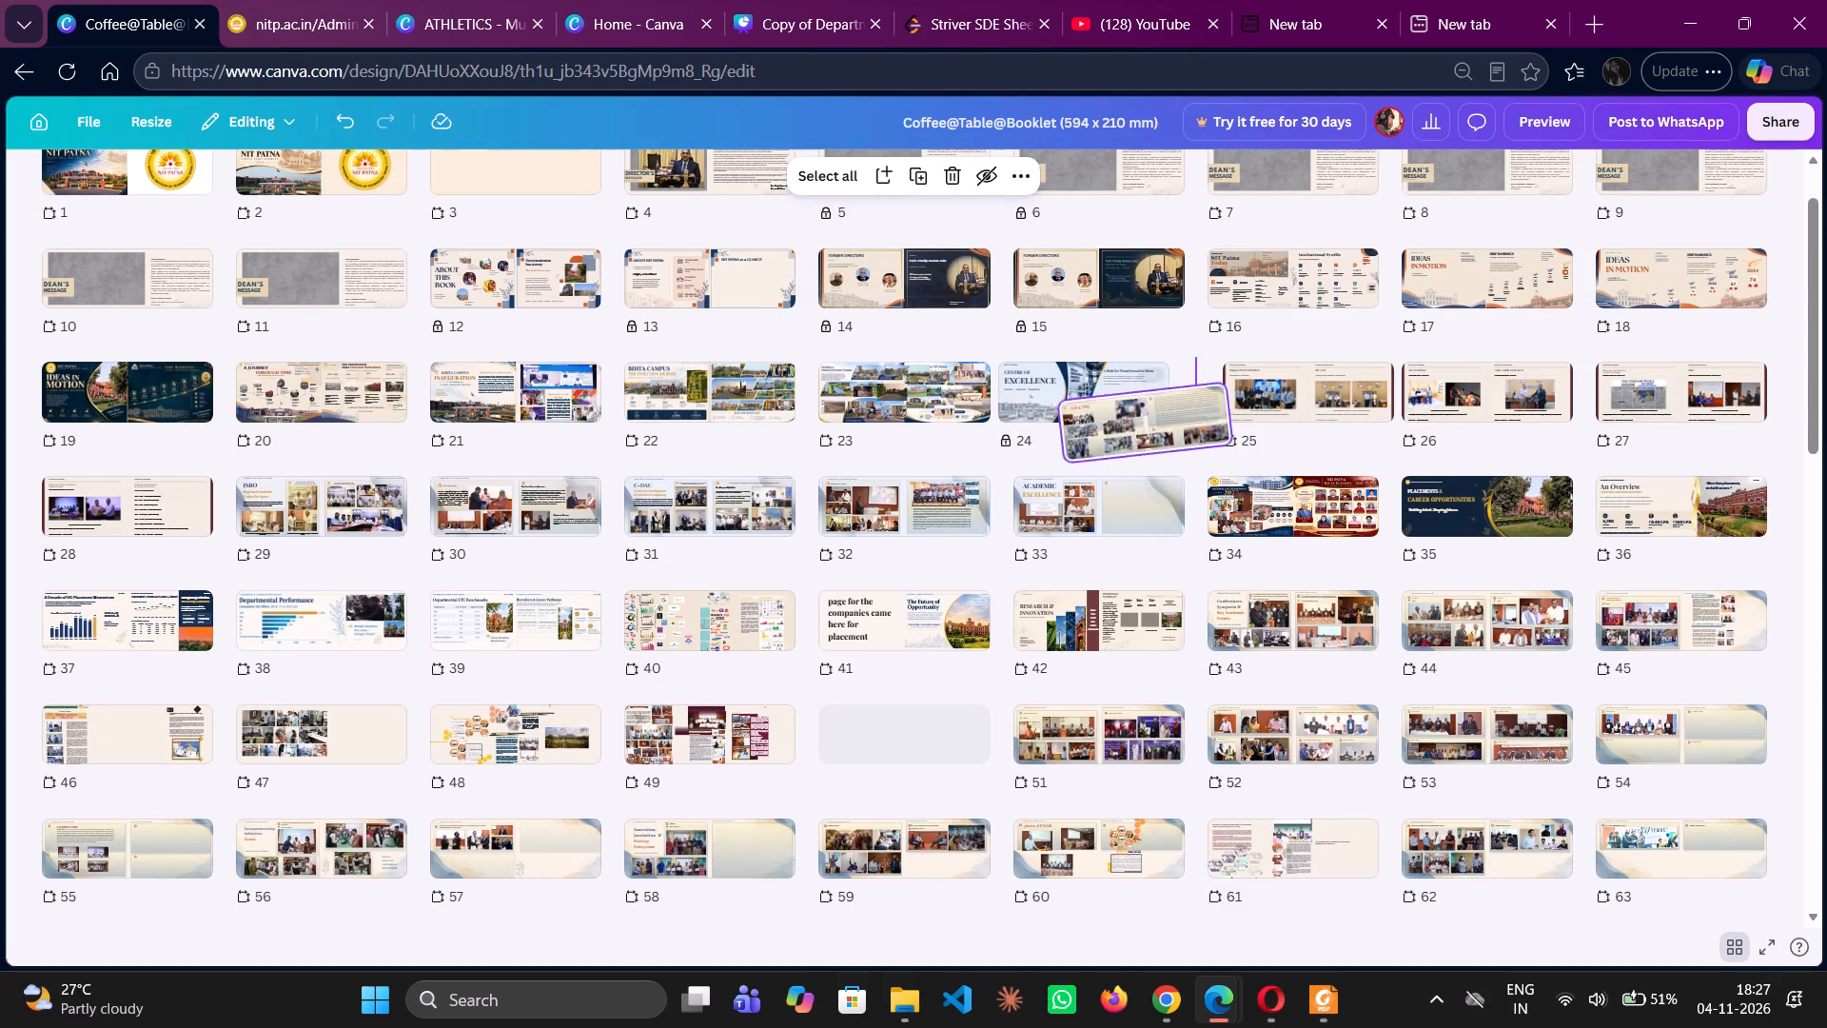
left_click_drag(1025, 412, 300, 504)
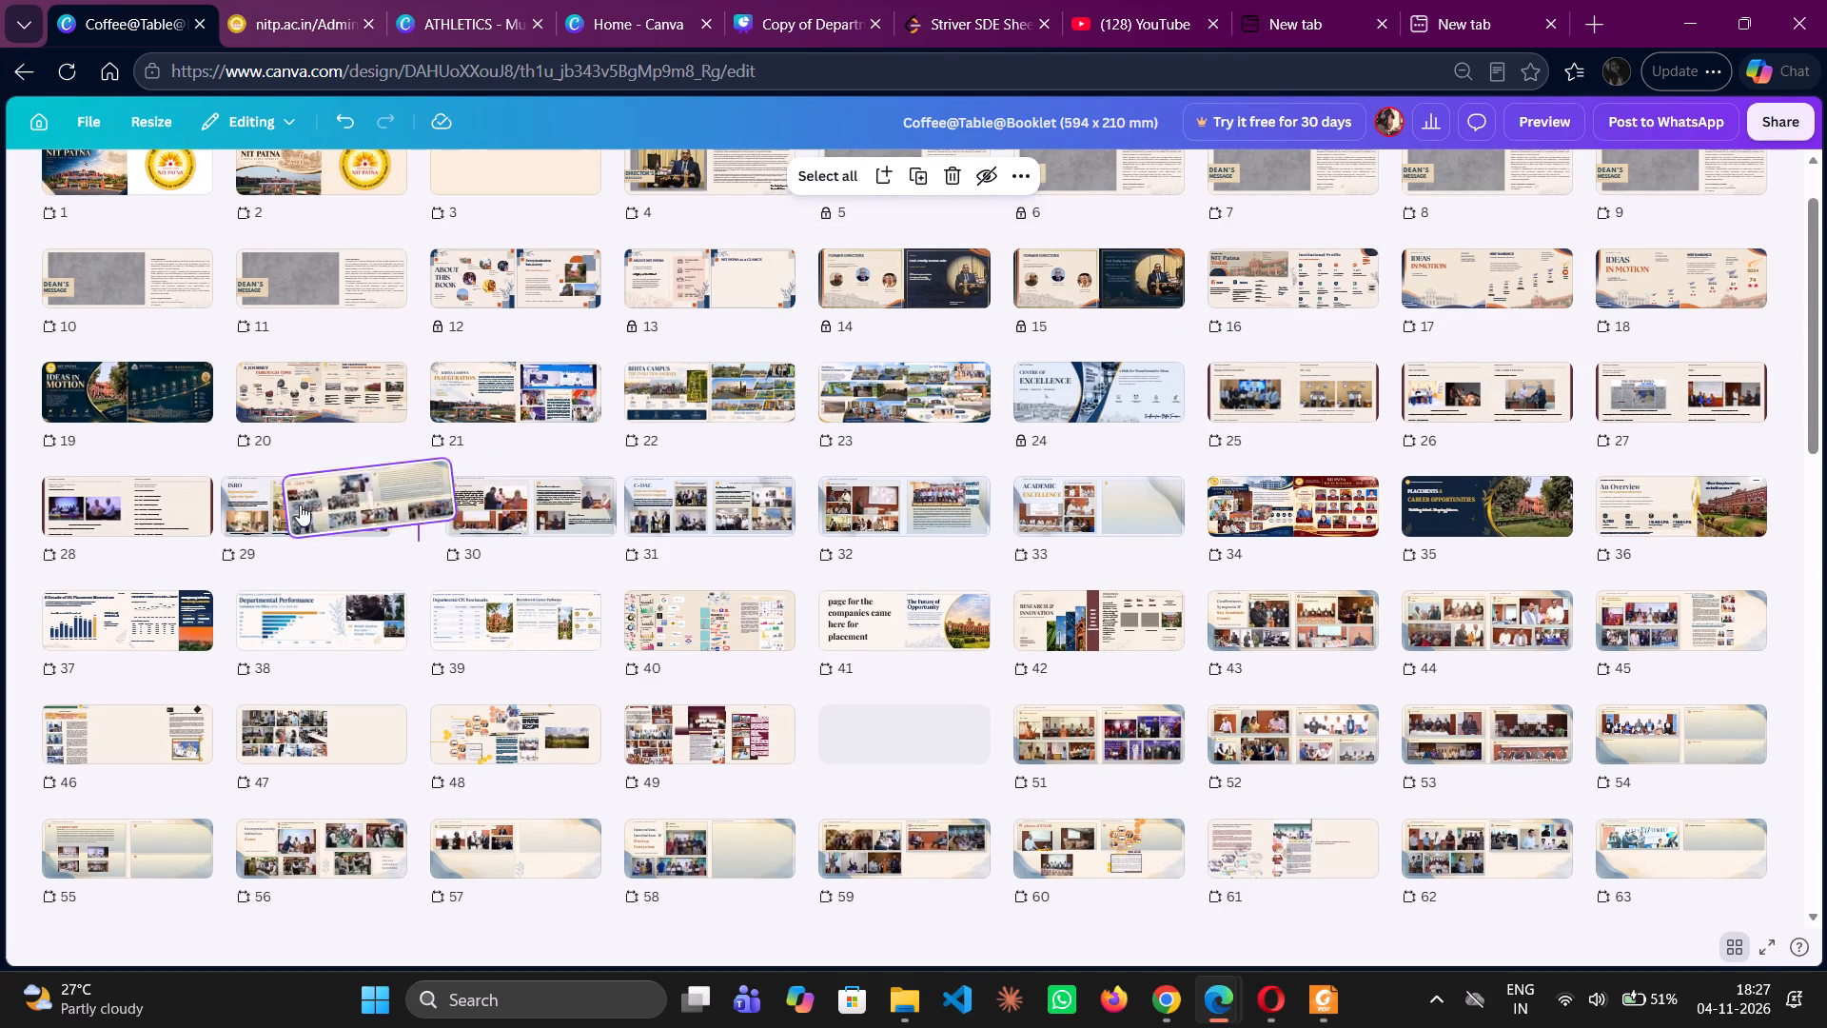
left_click_drag(300, 504, 249, 508)
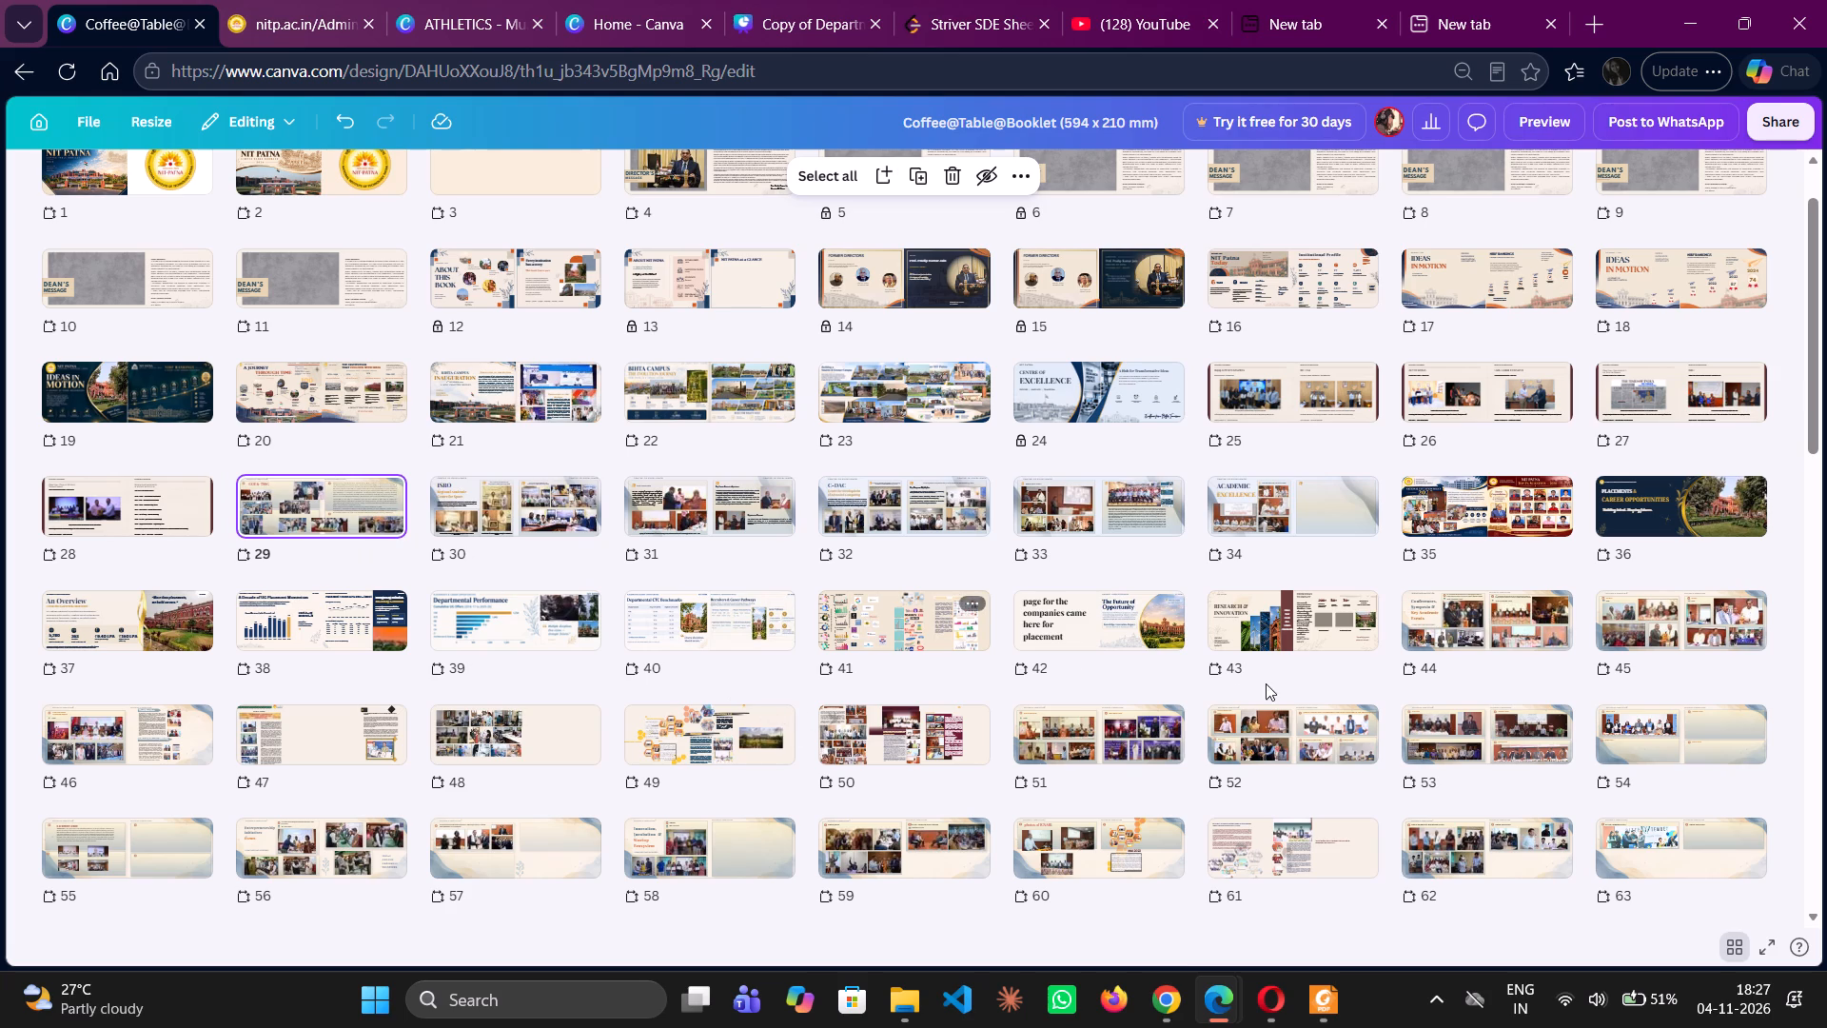
Examine the Research & Innovation pages 43 to 47, ending with the CUSB and NIT Patna MoU article on page 47.
left_click(1285, 638)
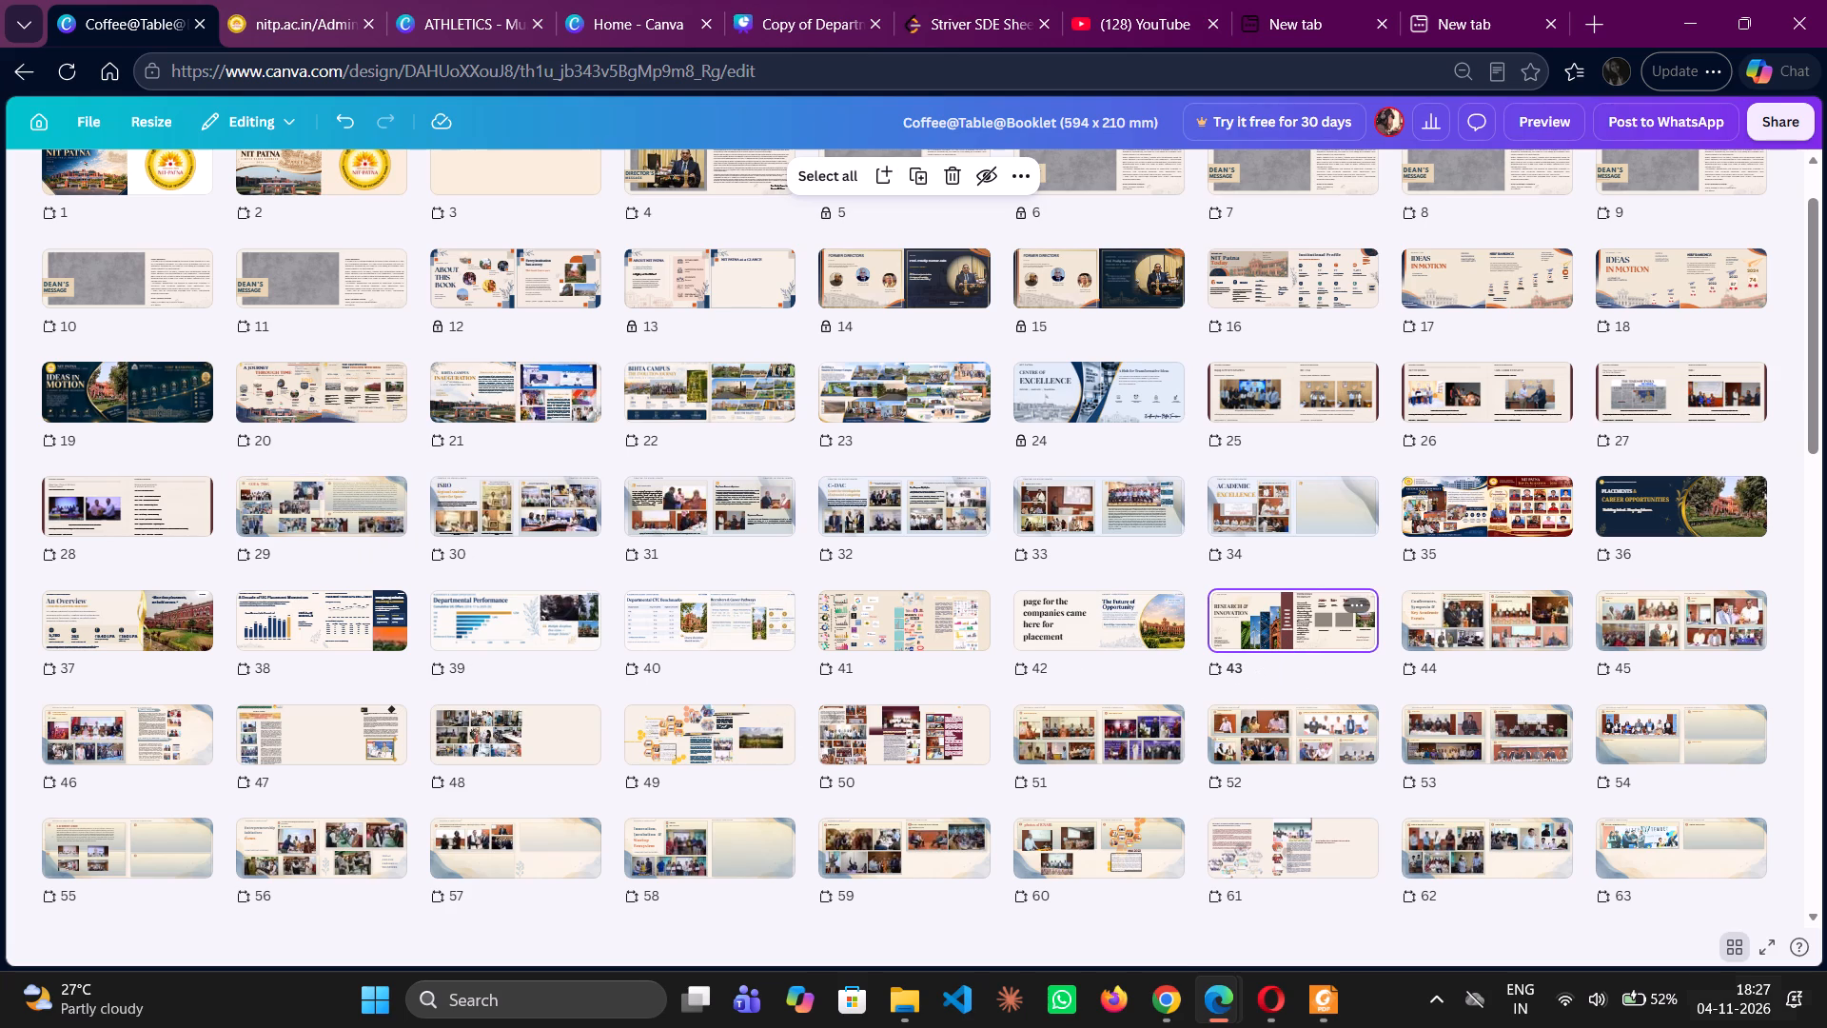
left_click(1737, 948)
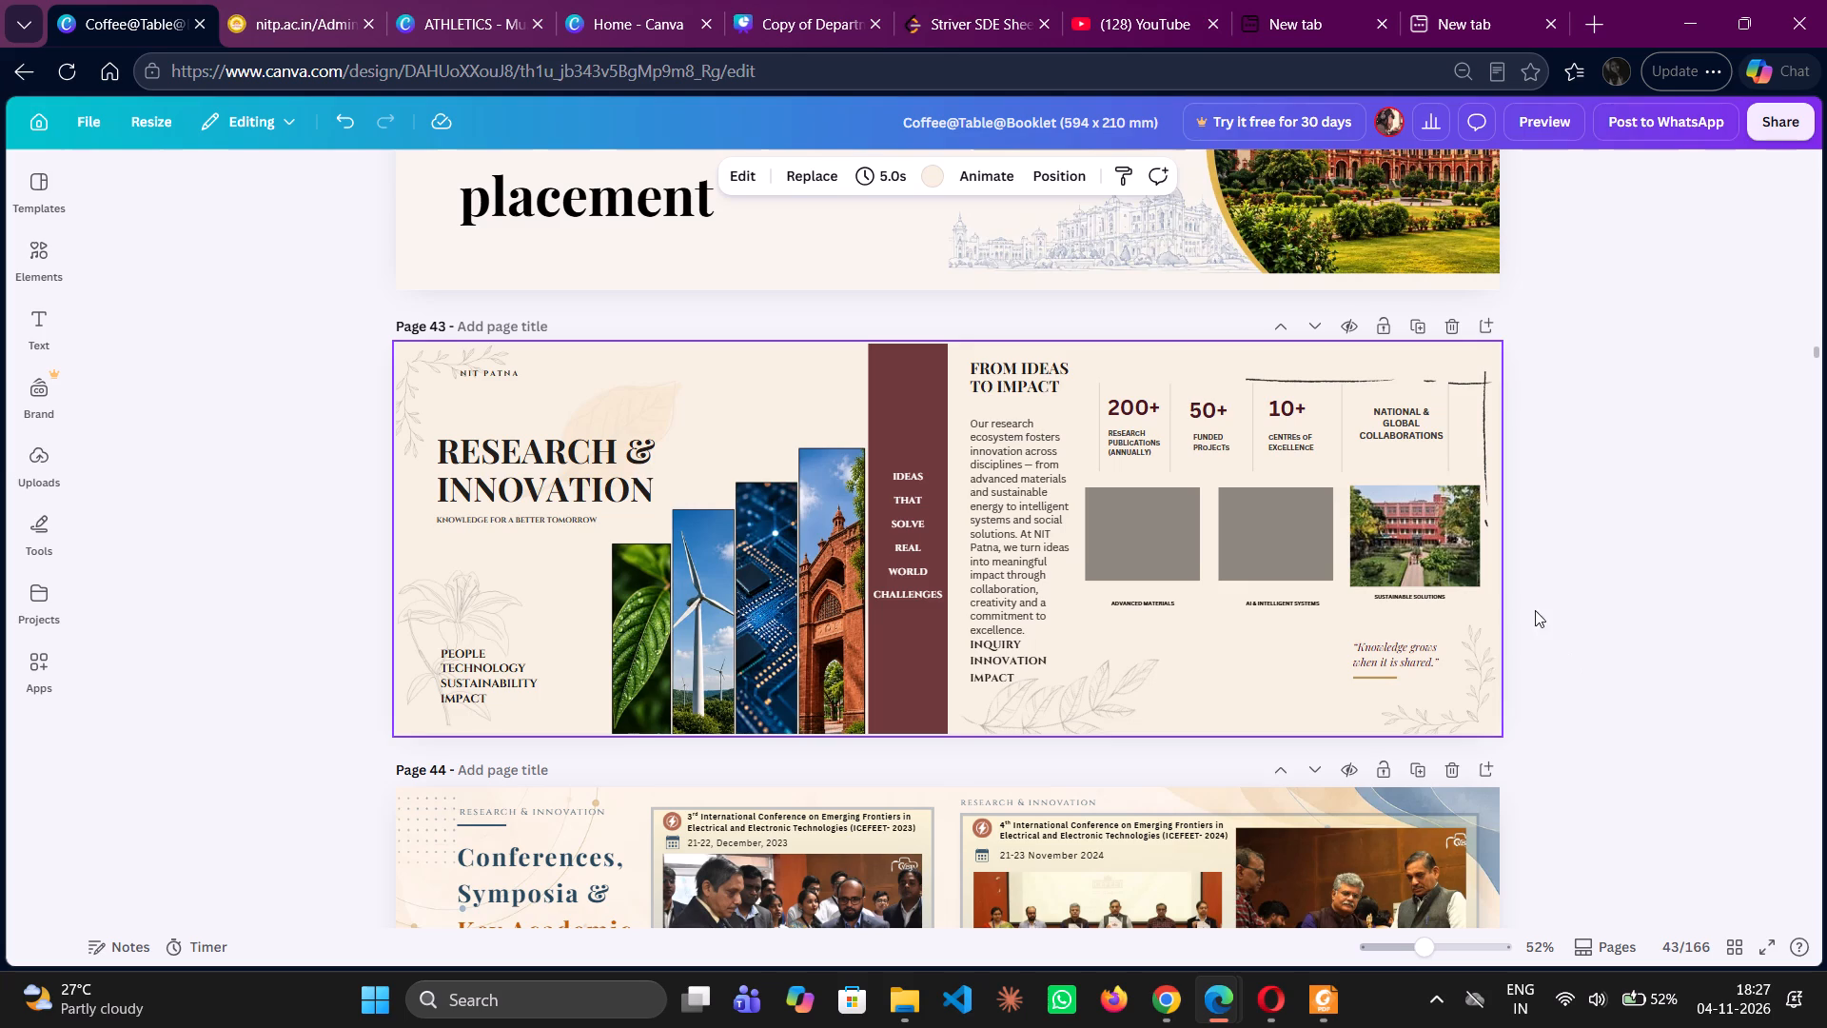
scroll(1450, 528, "down", 3)
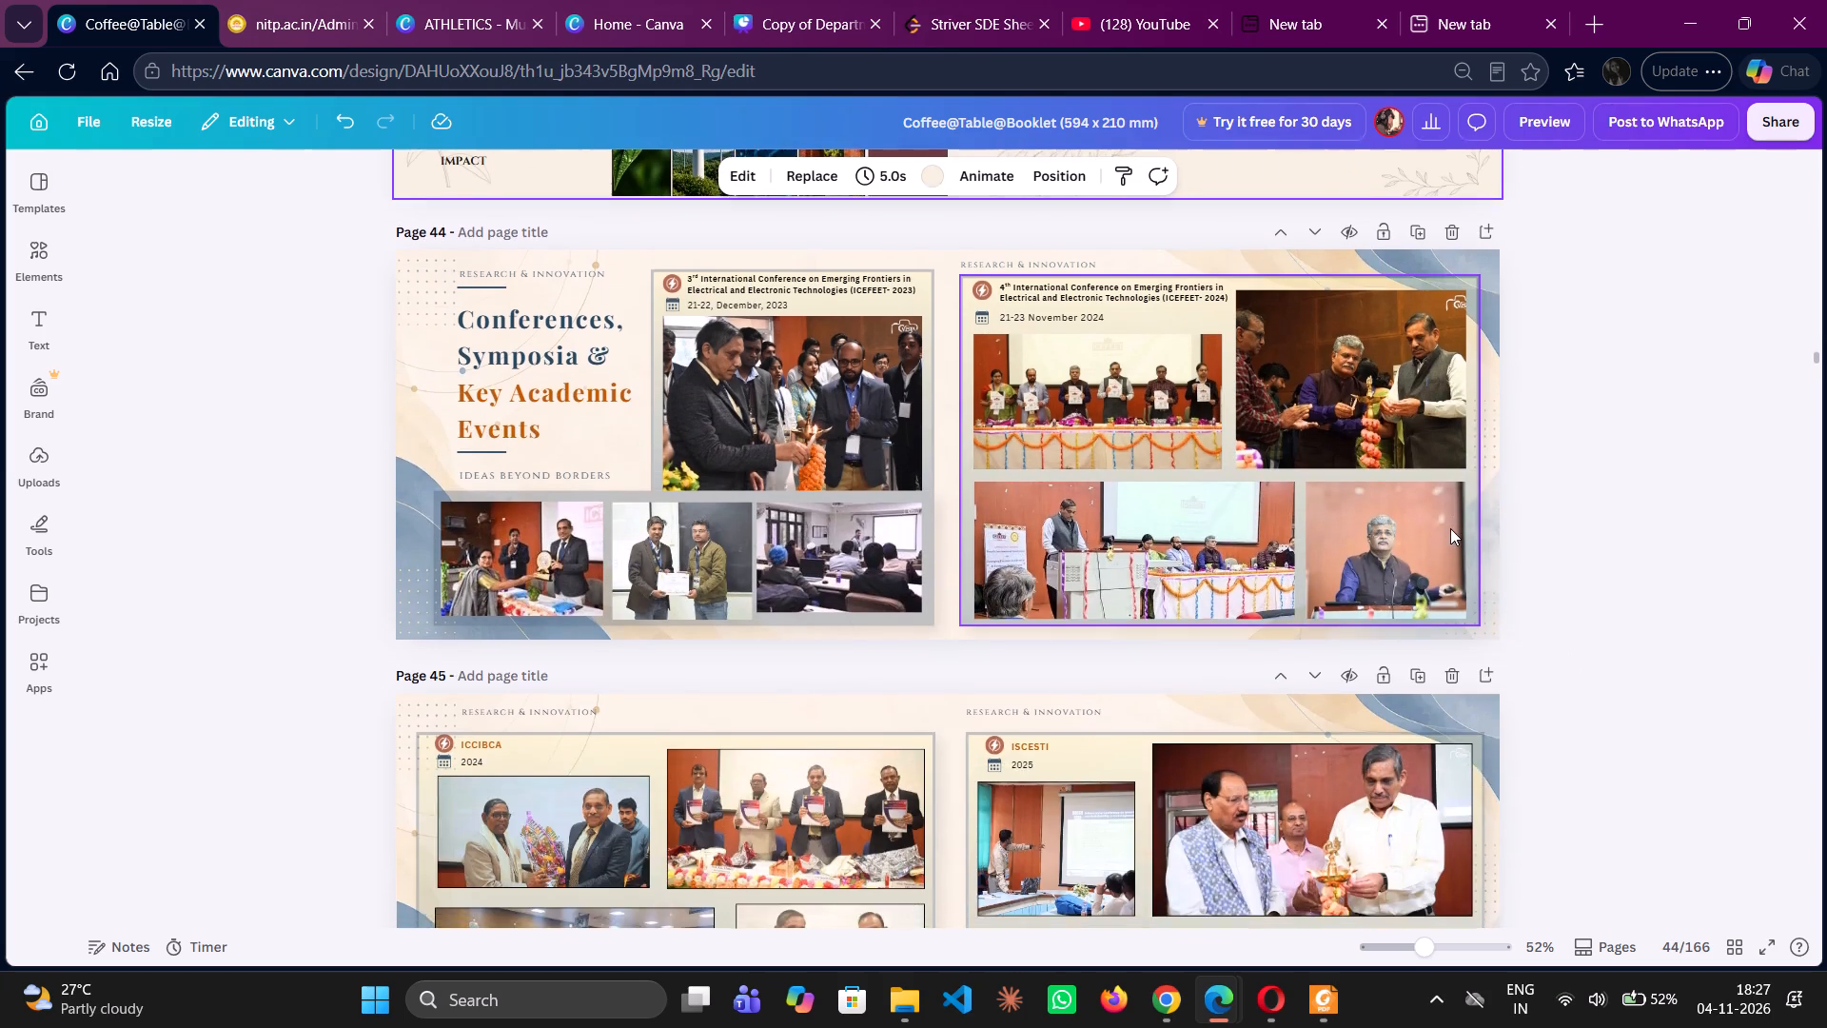
scroll(1450, 528, "down", 3)
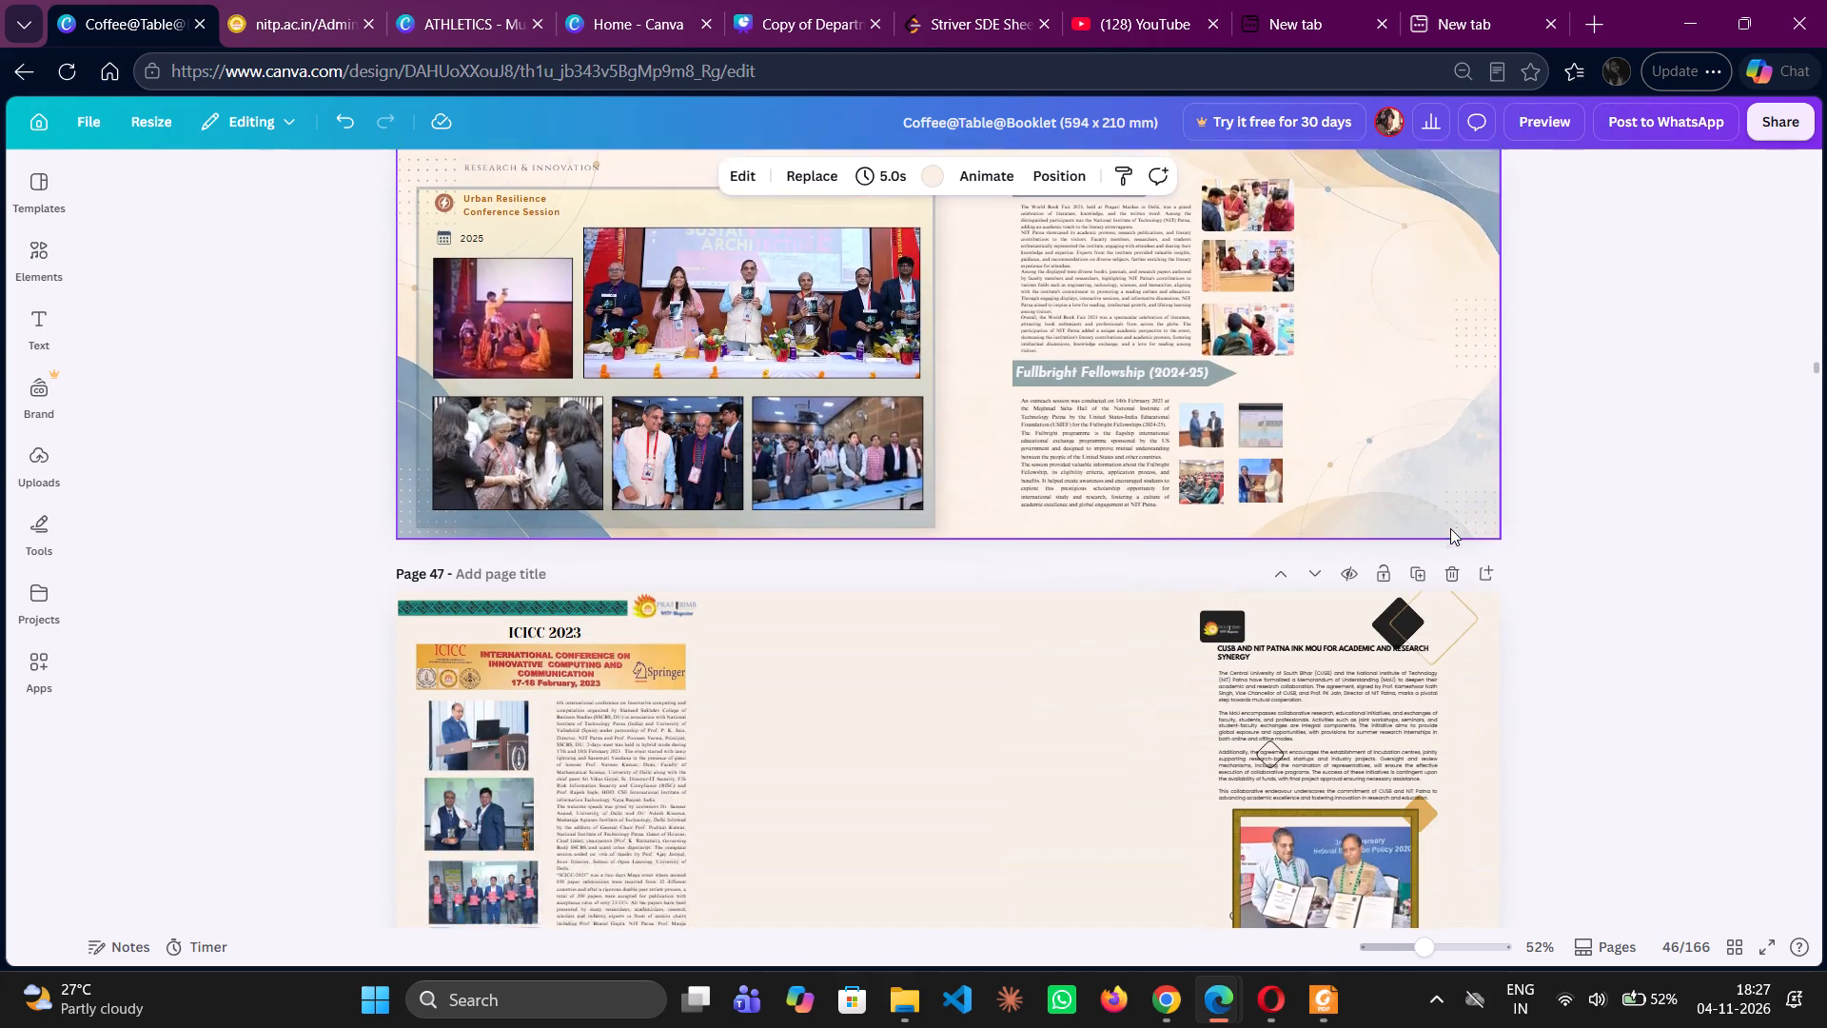
scroll(1450, 528, "down", 2)
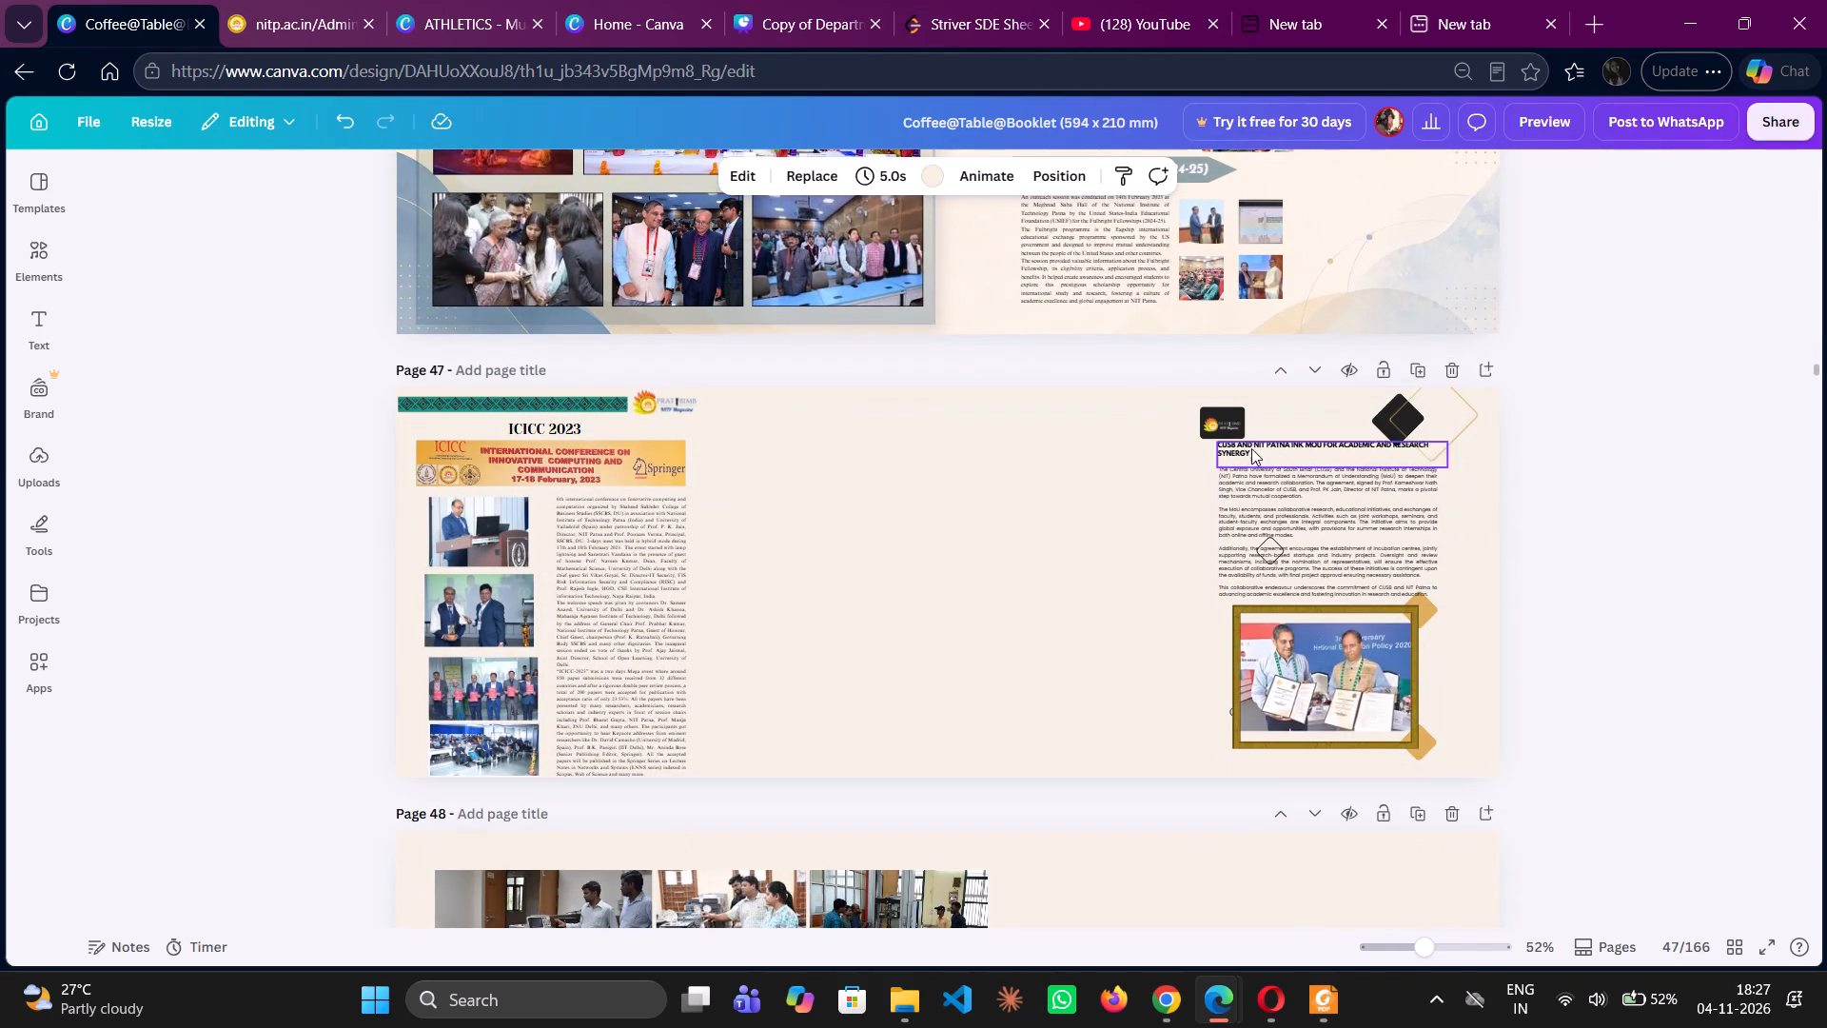
scroll(1049, 472, "left", 2)
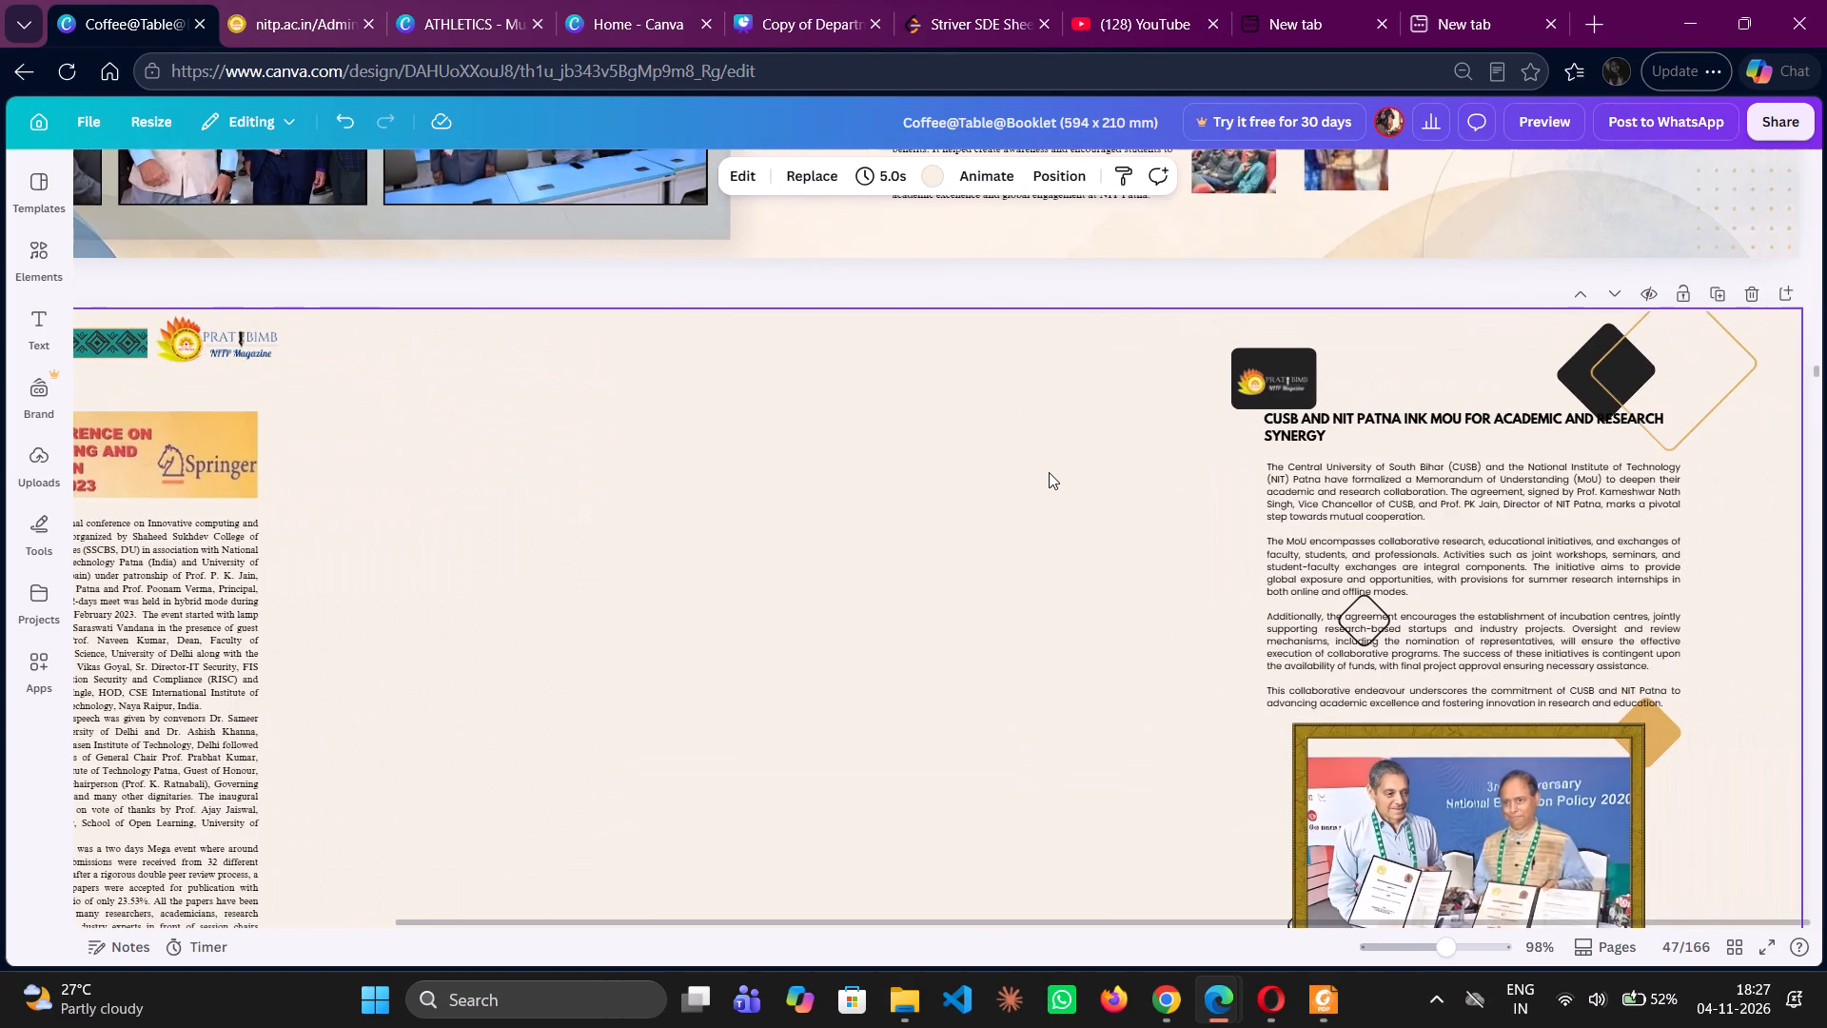
scroll(1049, 472, "left", 1)
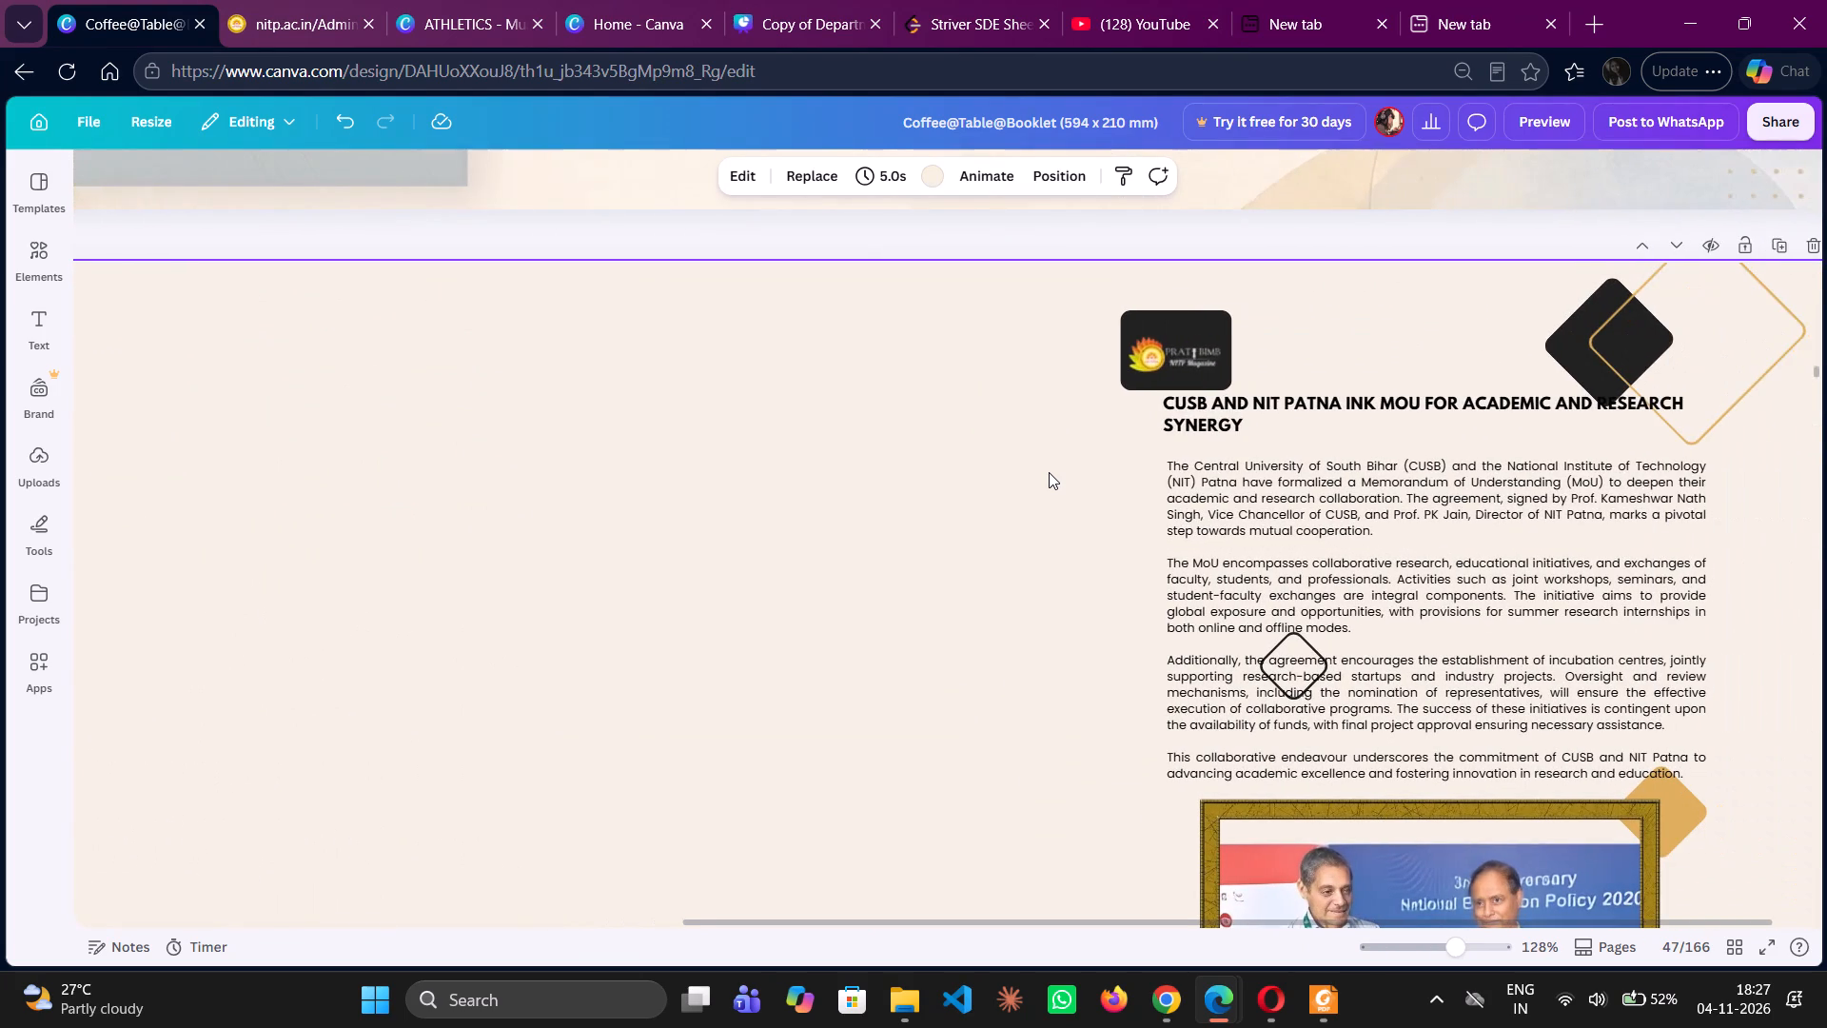
scroll(1049, 472, "left", 1)
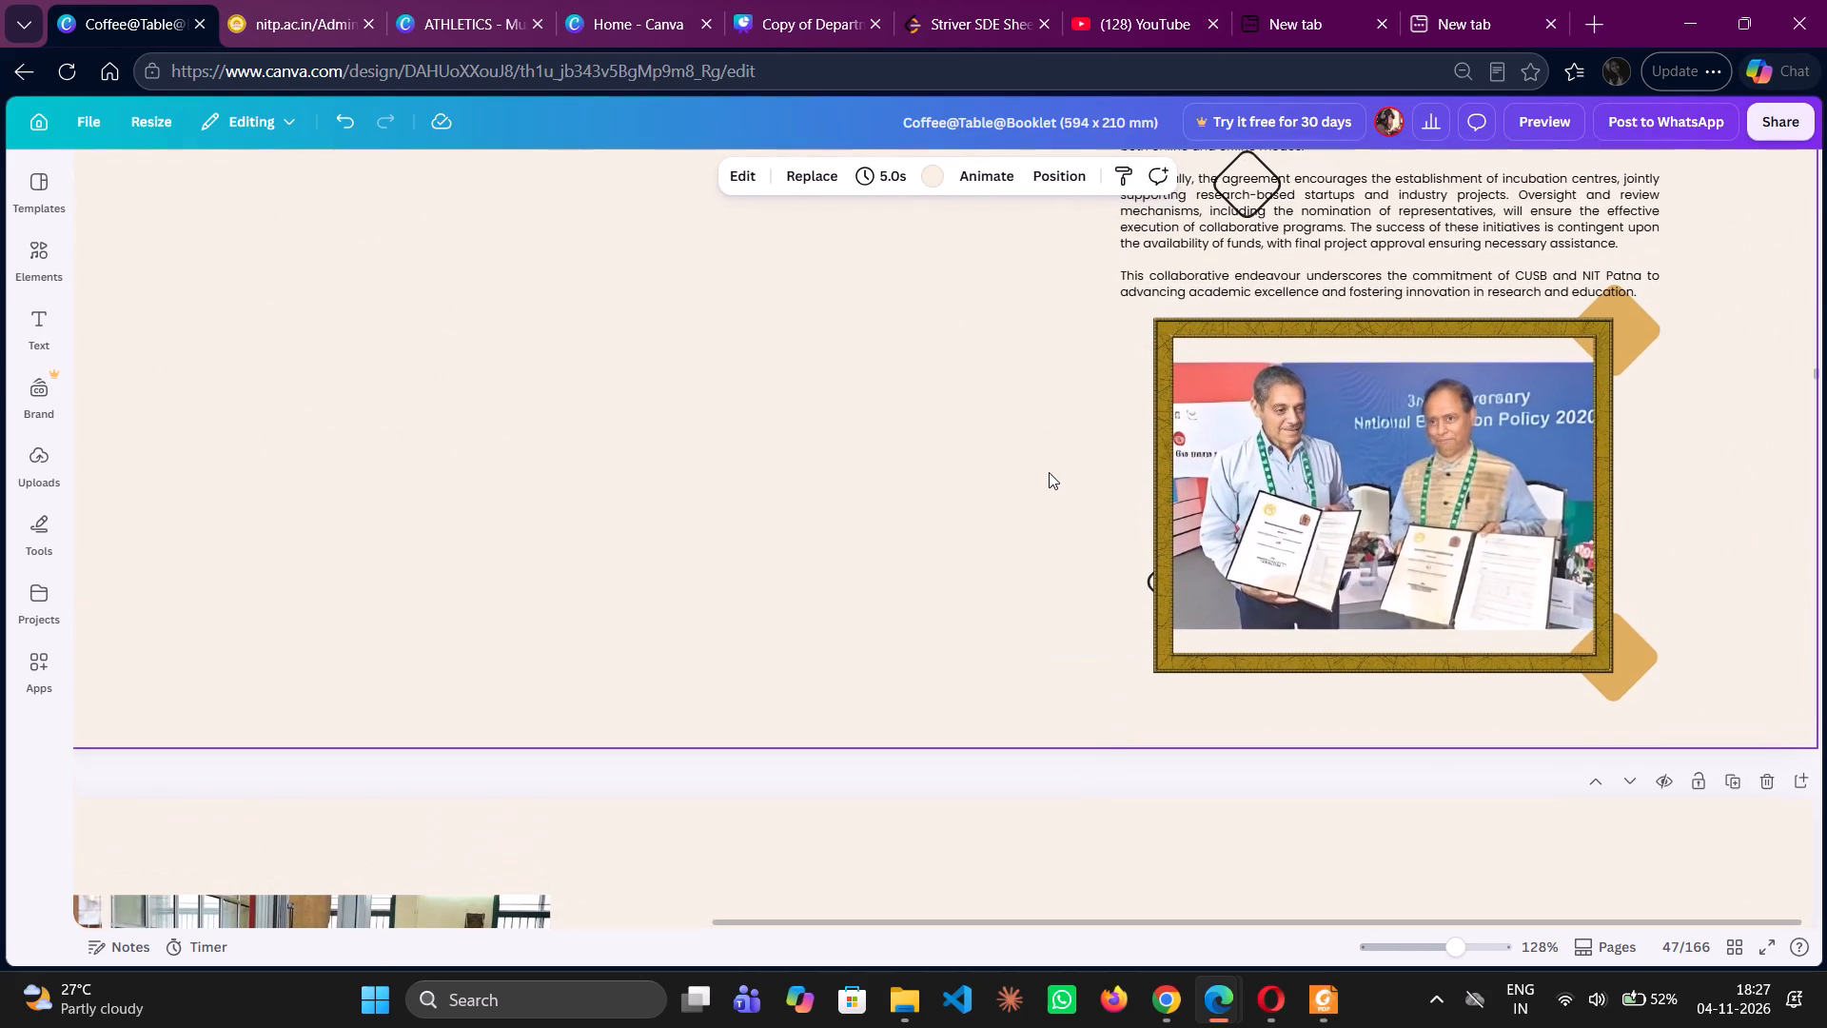
scroll(1049, 472, "left", 1)
scroll(1049, 472, "up", 2)
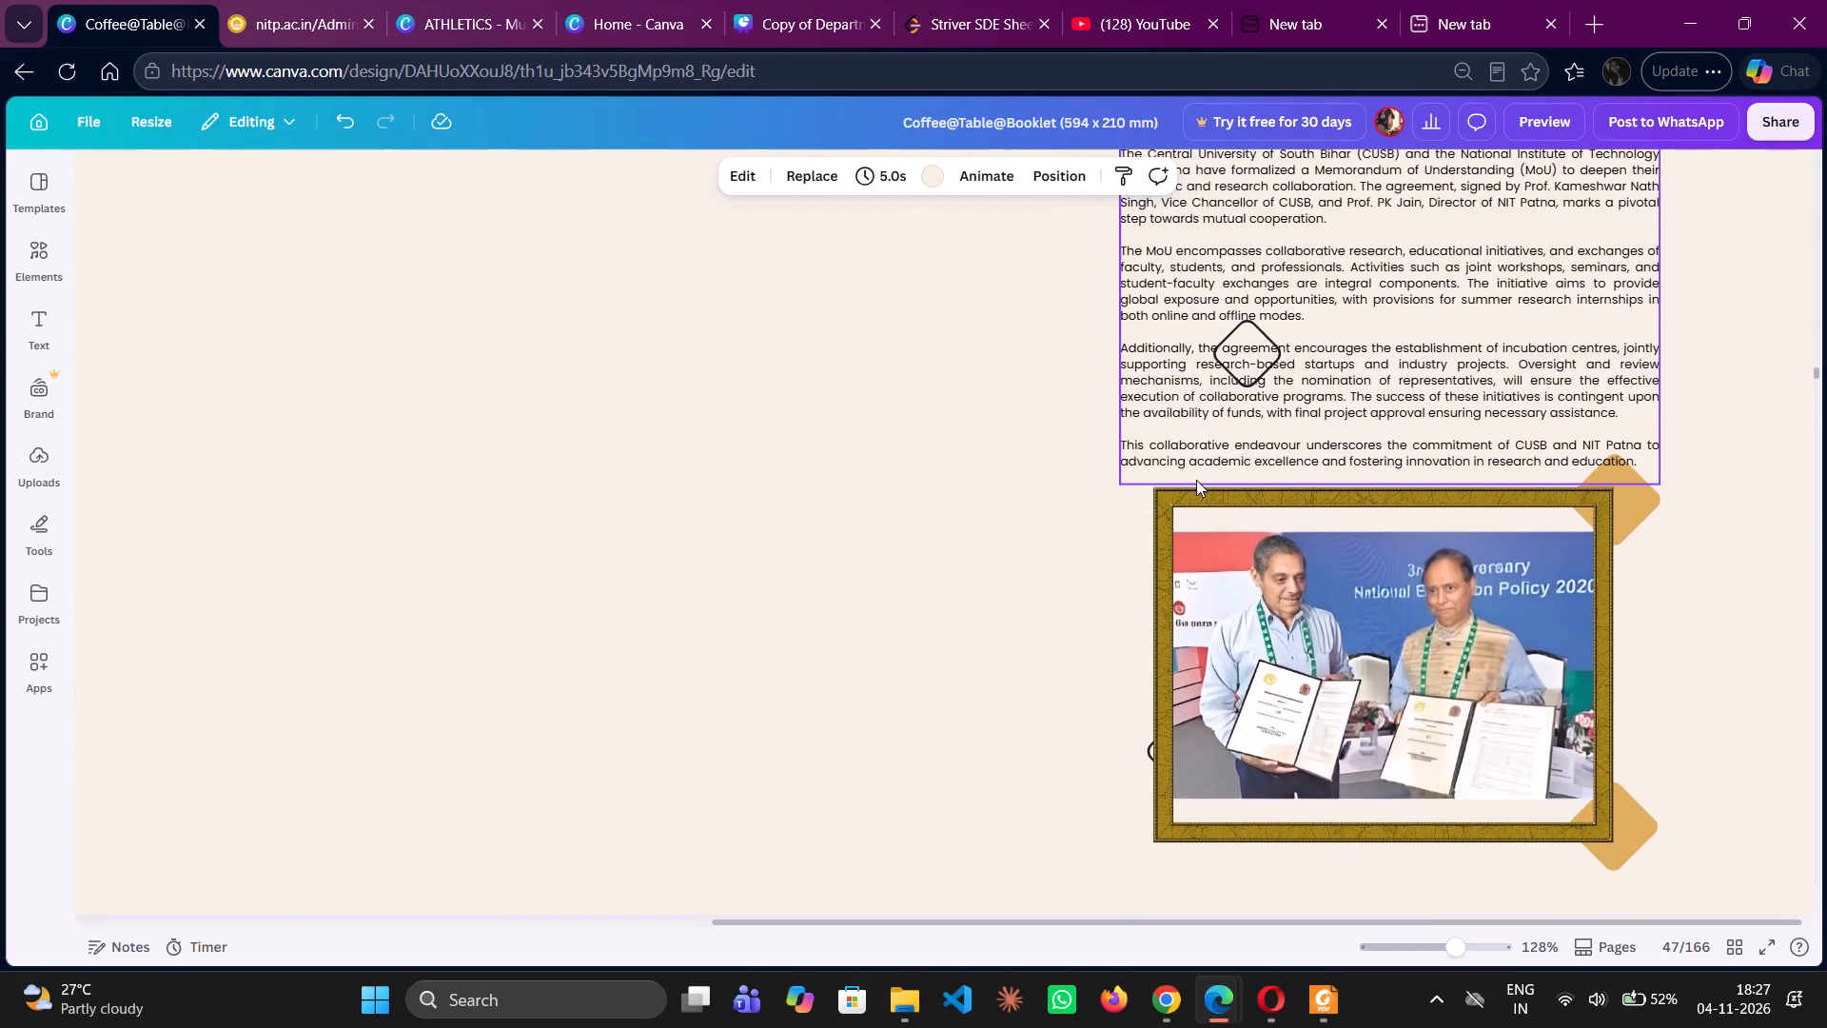
scroll(1196, 480, "up", 2)
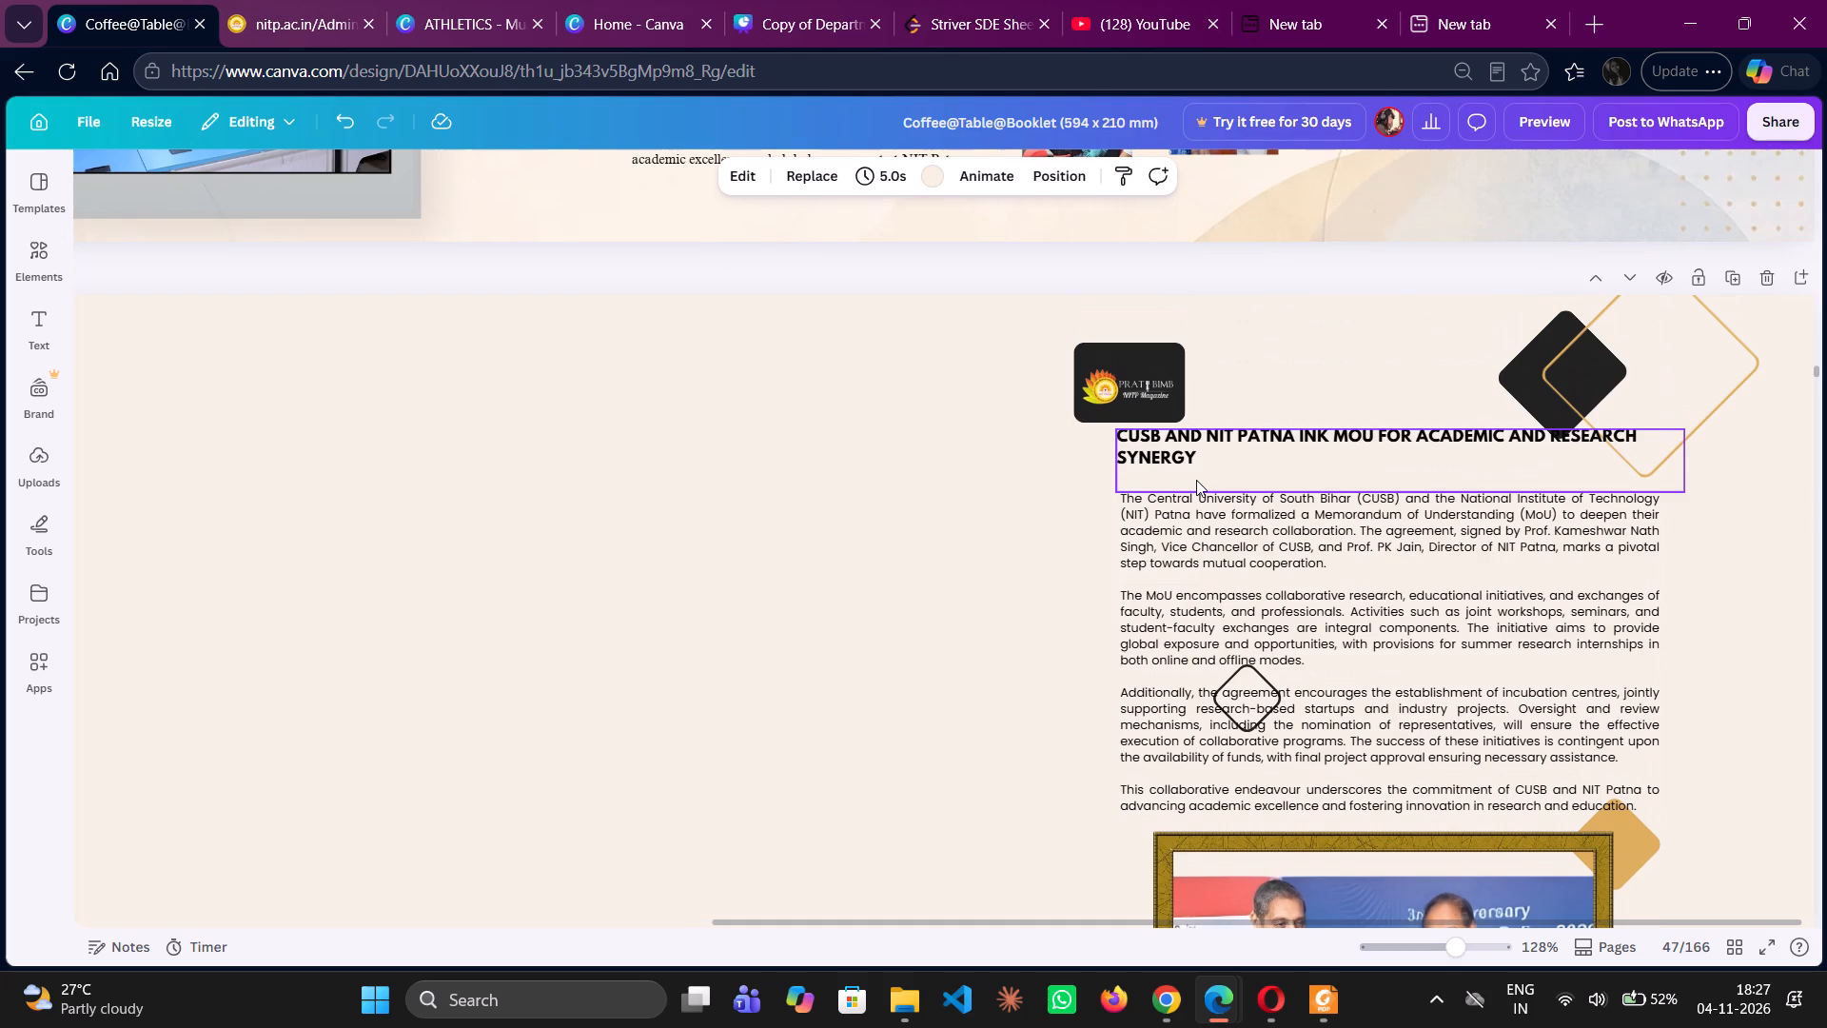
Delete the Pratibimb logo, its dark backing box, the black diamond and the gold outlined diamond around the CUSB MoU heading on page 47.
left_click(1129, 394)
key("Delete")
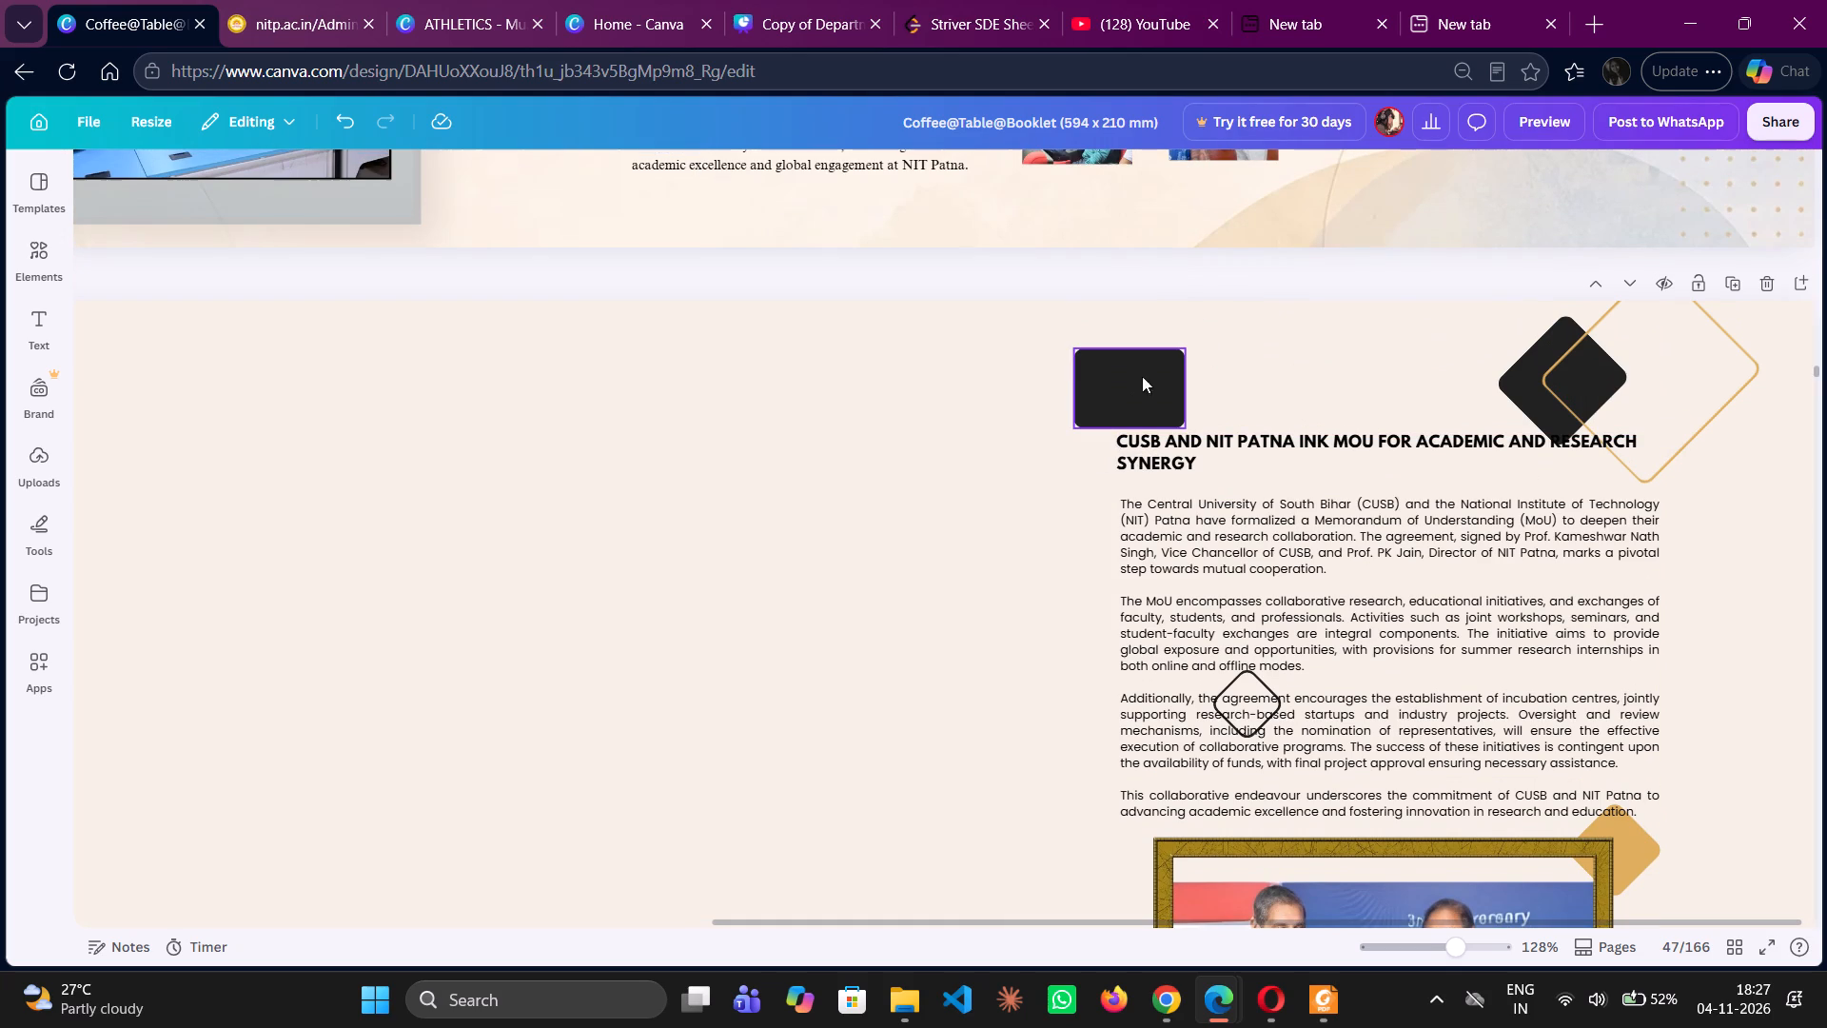
left_click(1160, 369)
key("Delete")
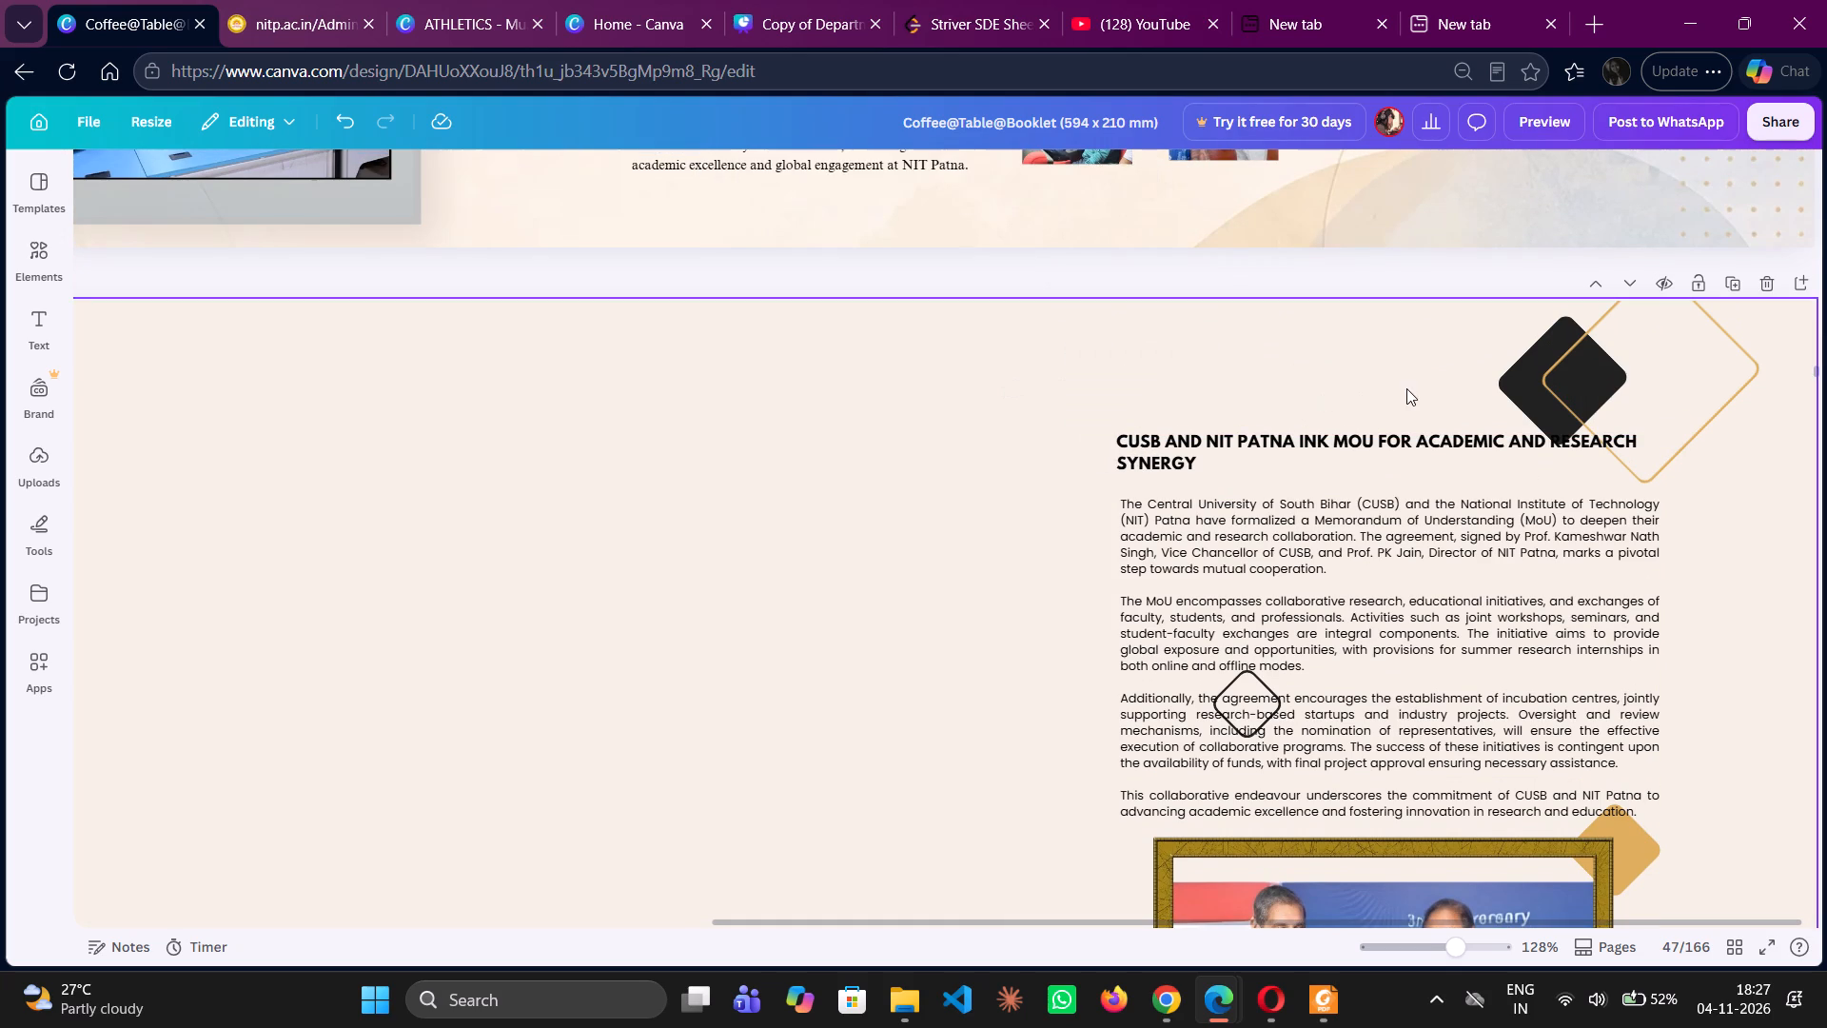
left_click(1539, 367)
key("Delete")
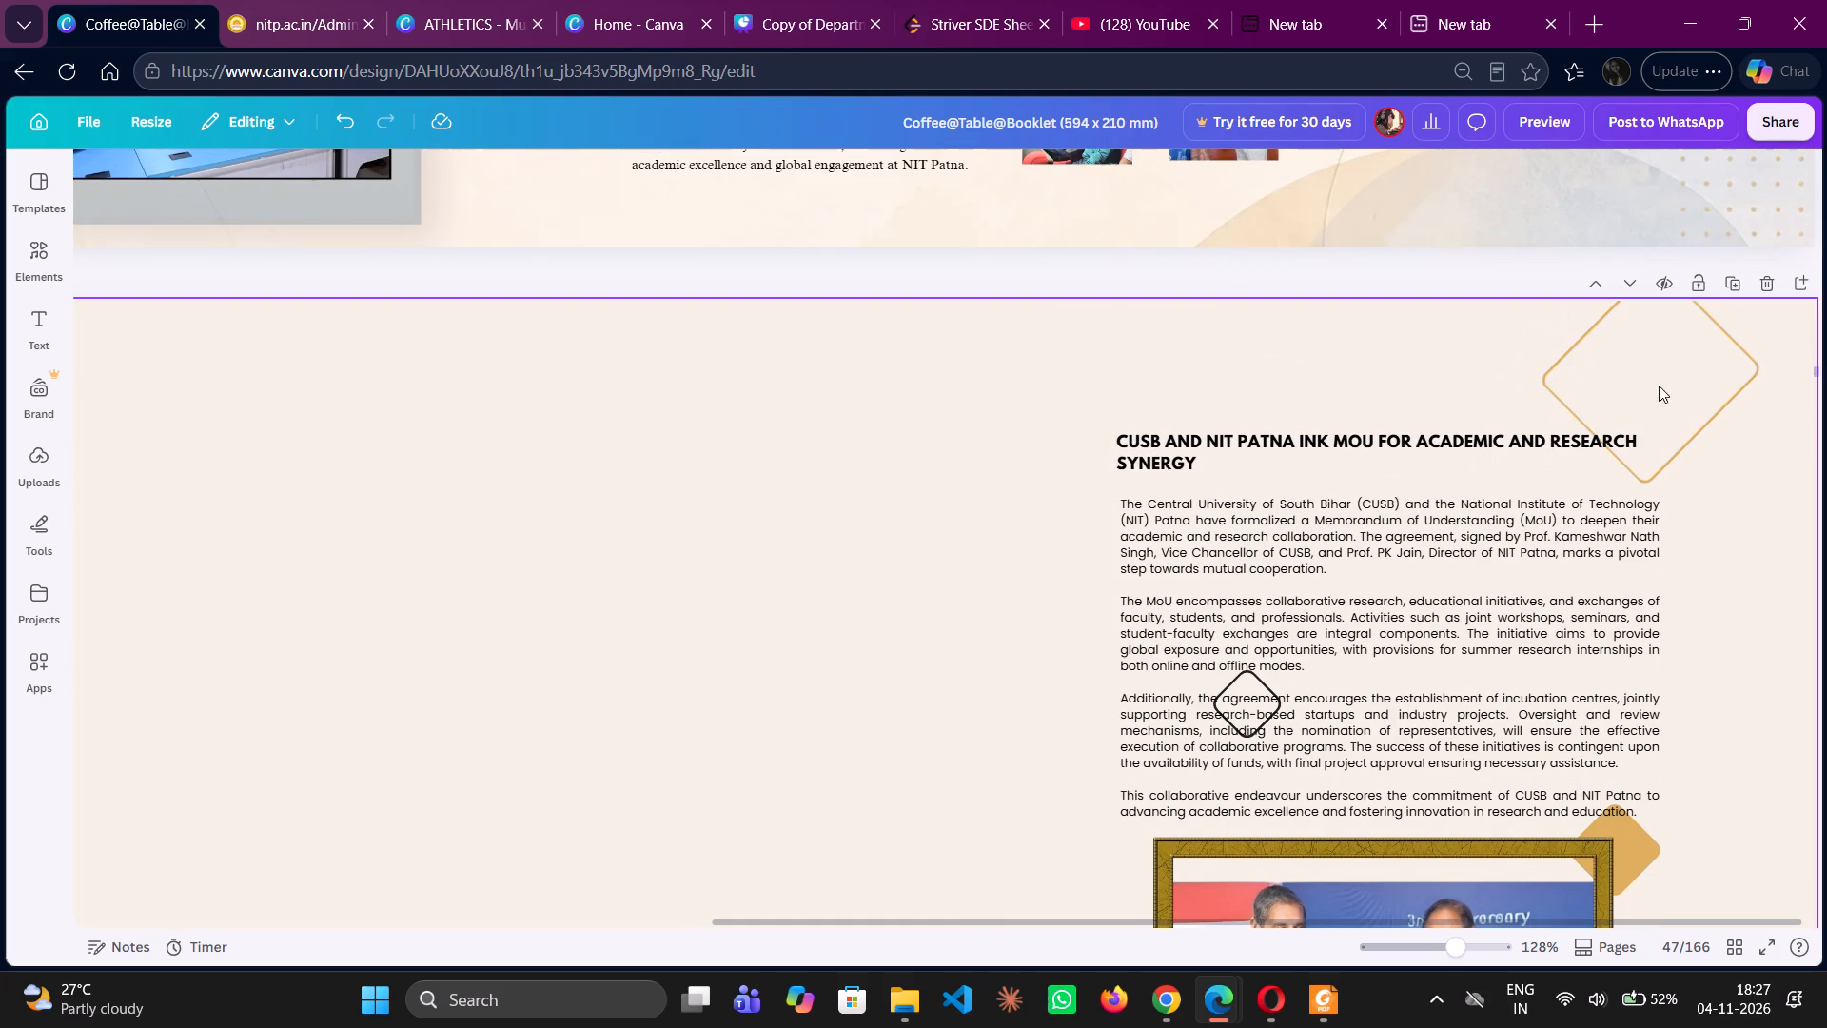
left_click(1698, 387)
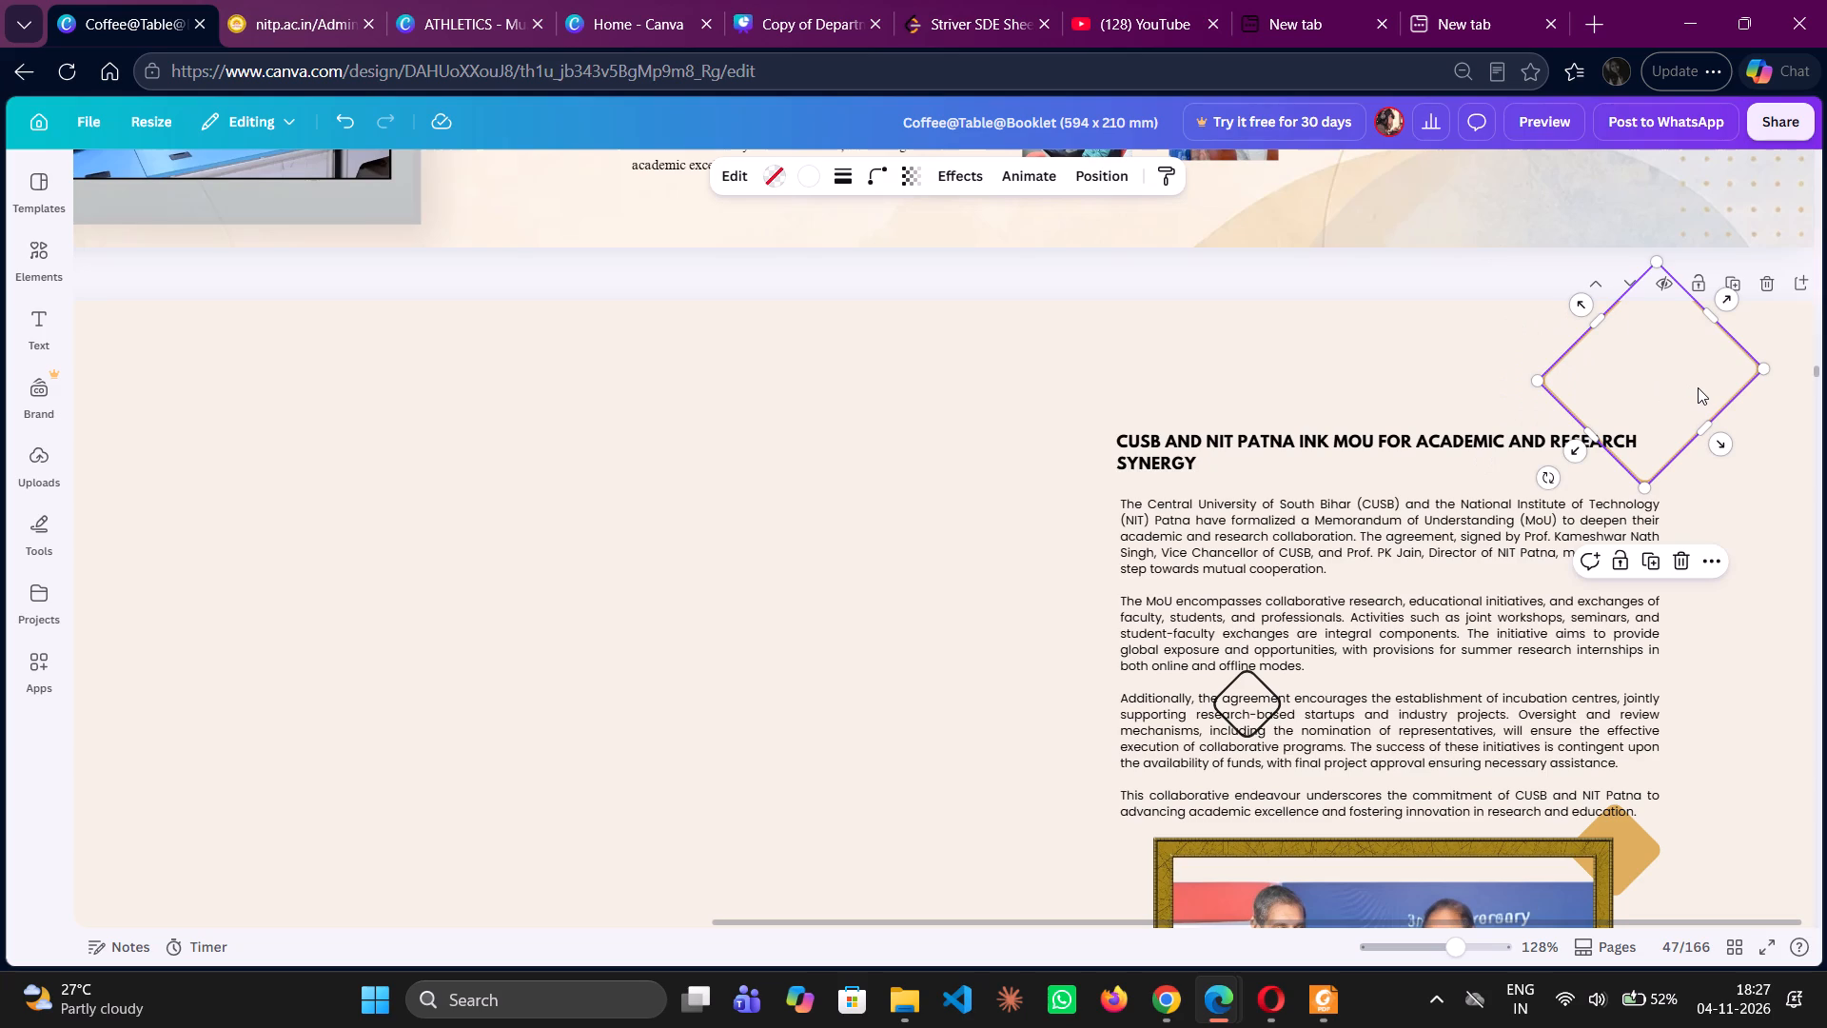
key("Delete")
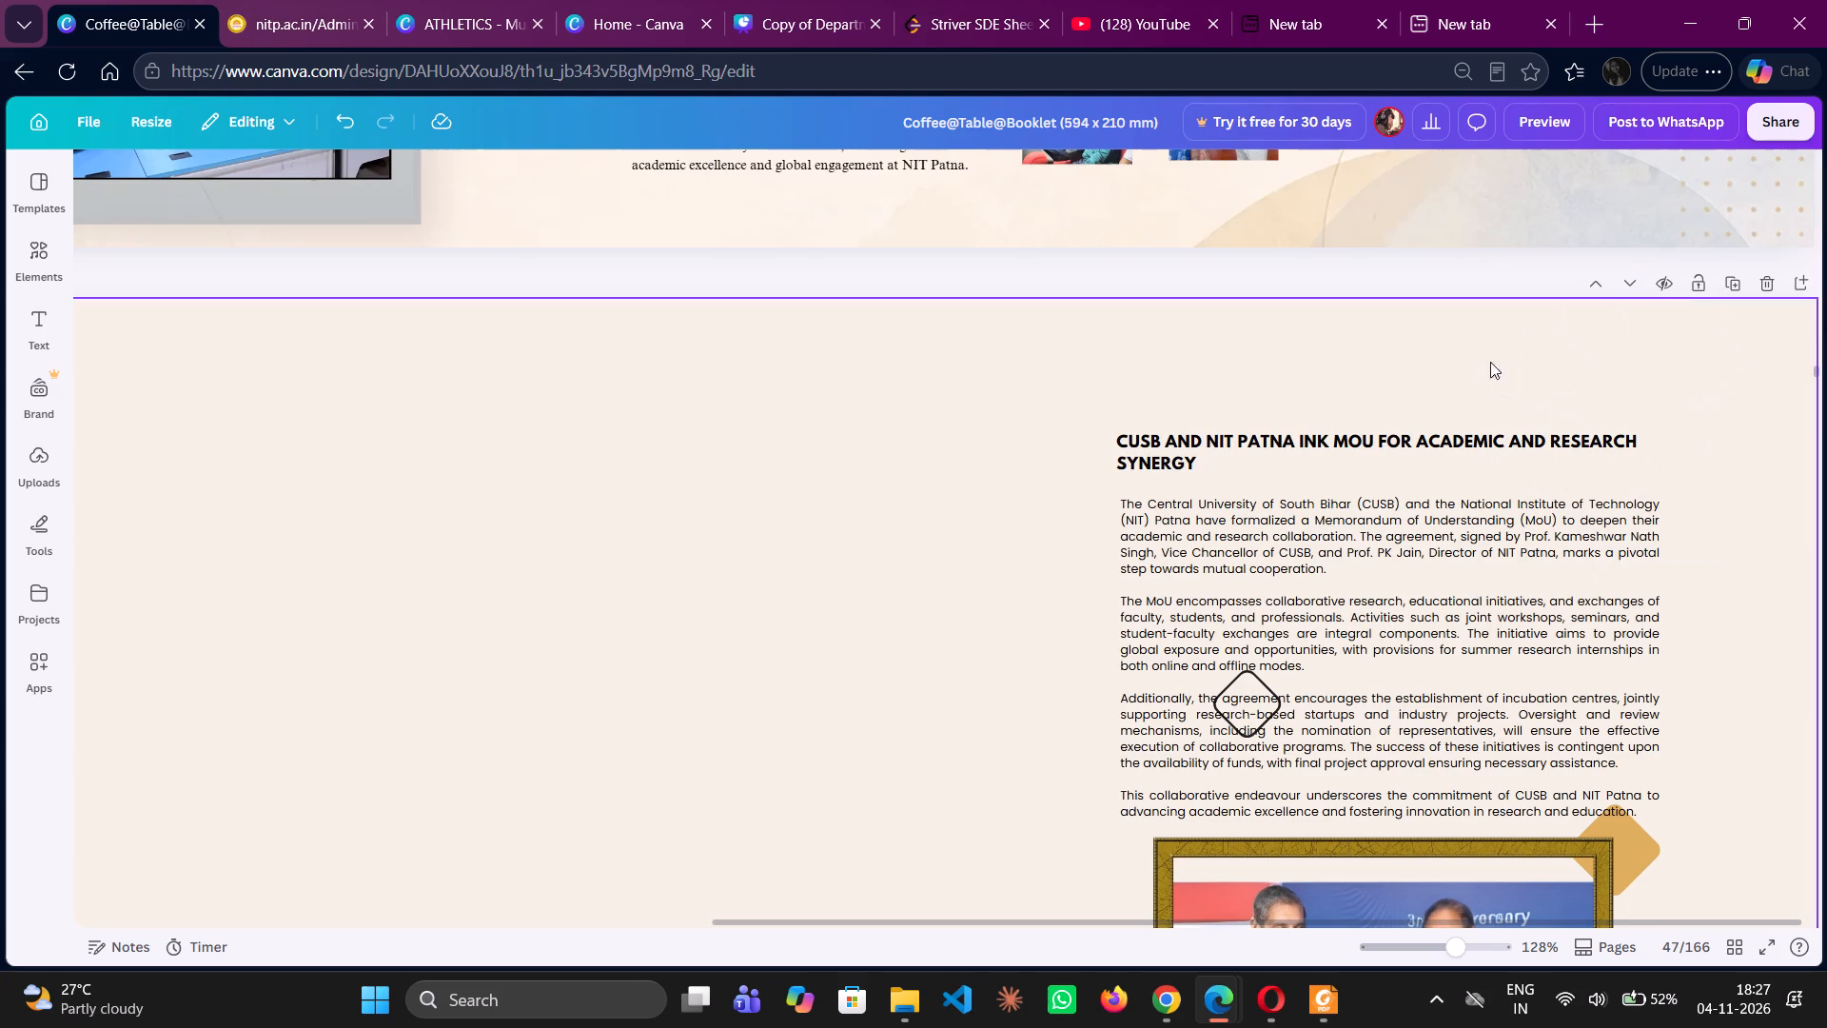
Delete the remaining CUSB MoU article from page 47, including its heading, text, framed photo and diamond shapes.
scroll(1321, 583, "down", 1)
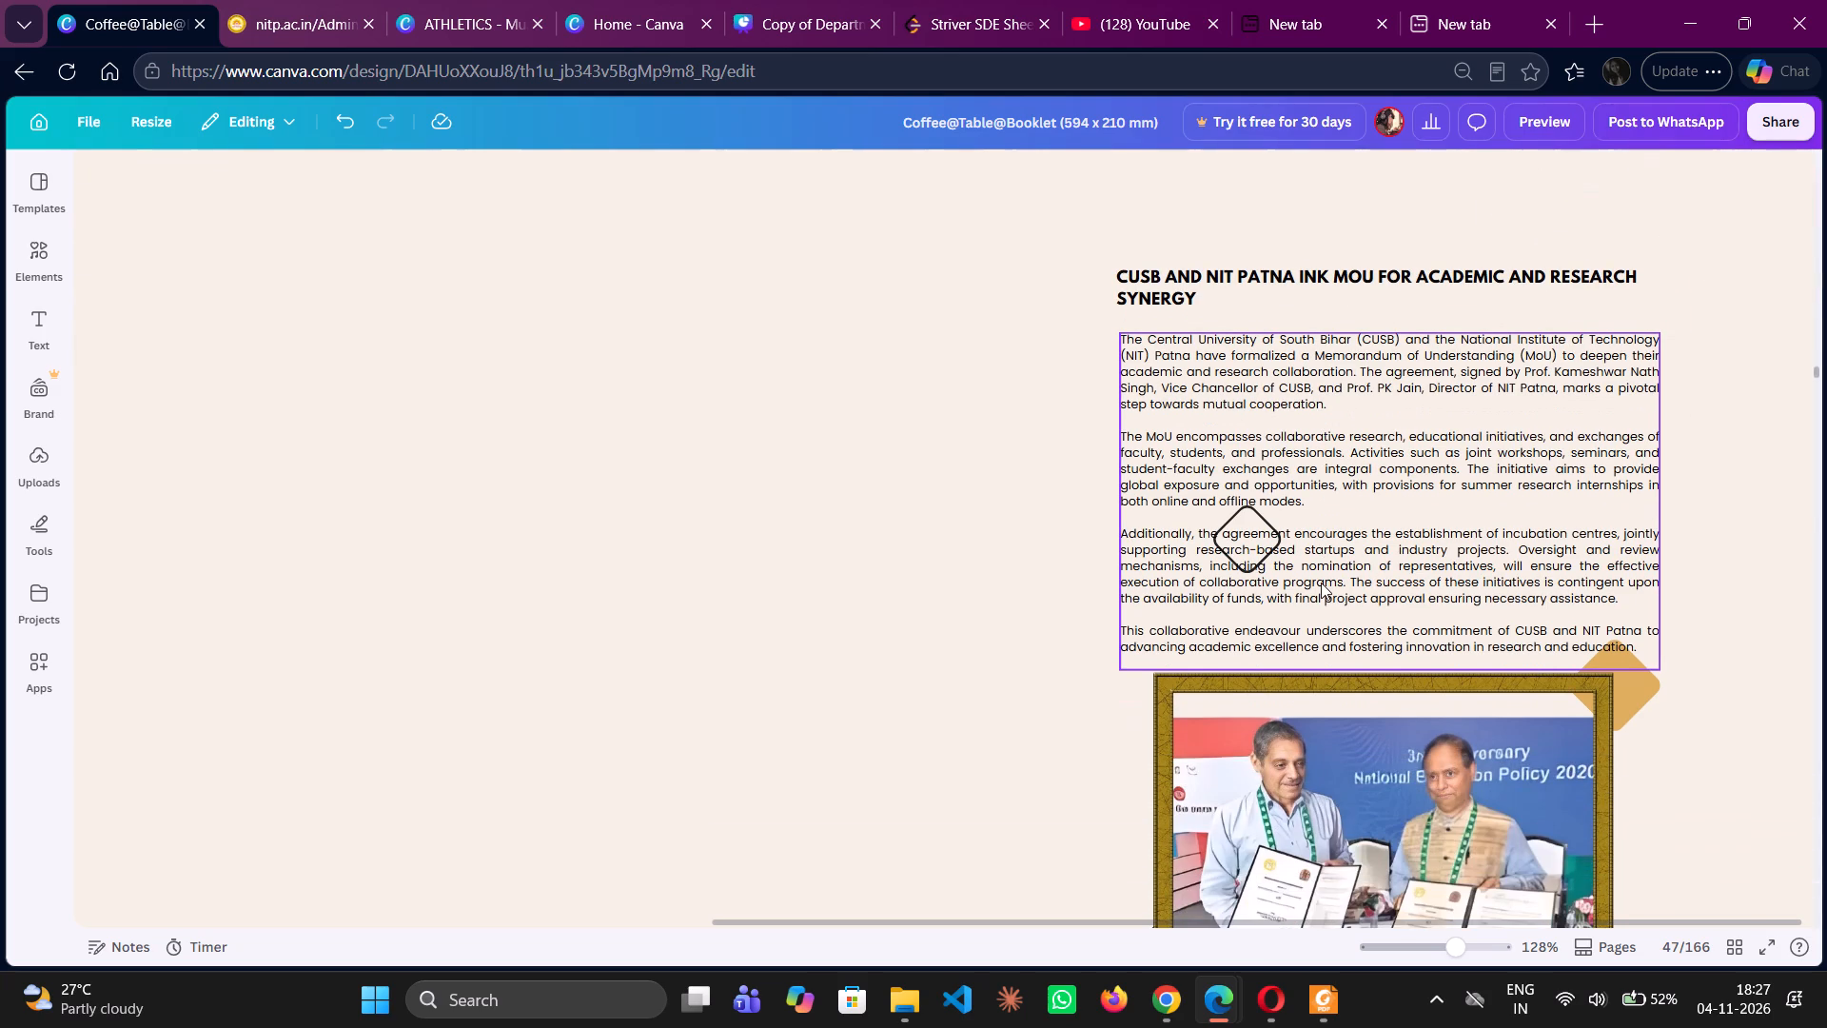
scroll(1321, 583, "down", 3)
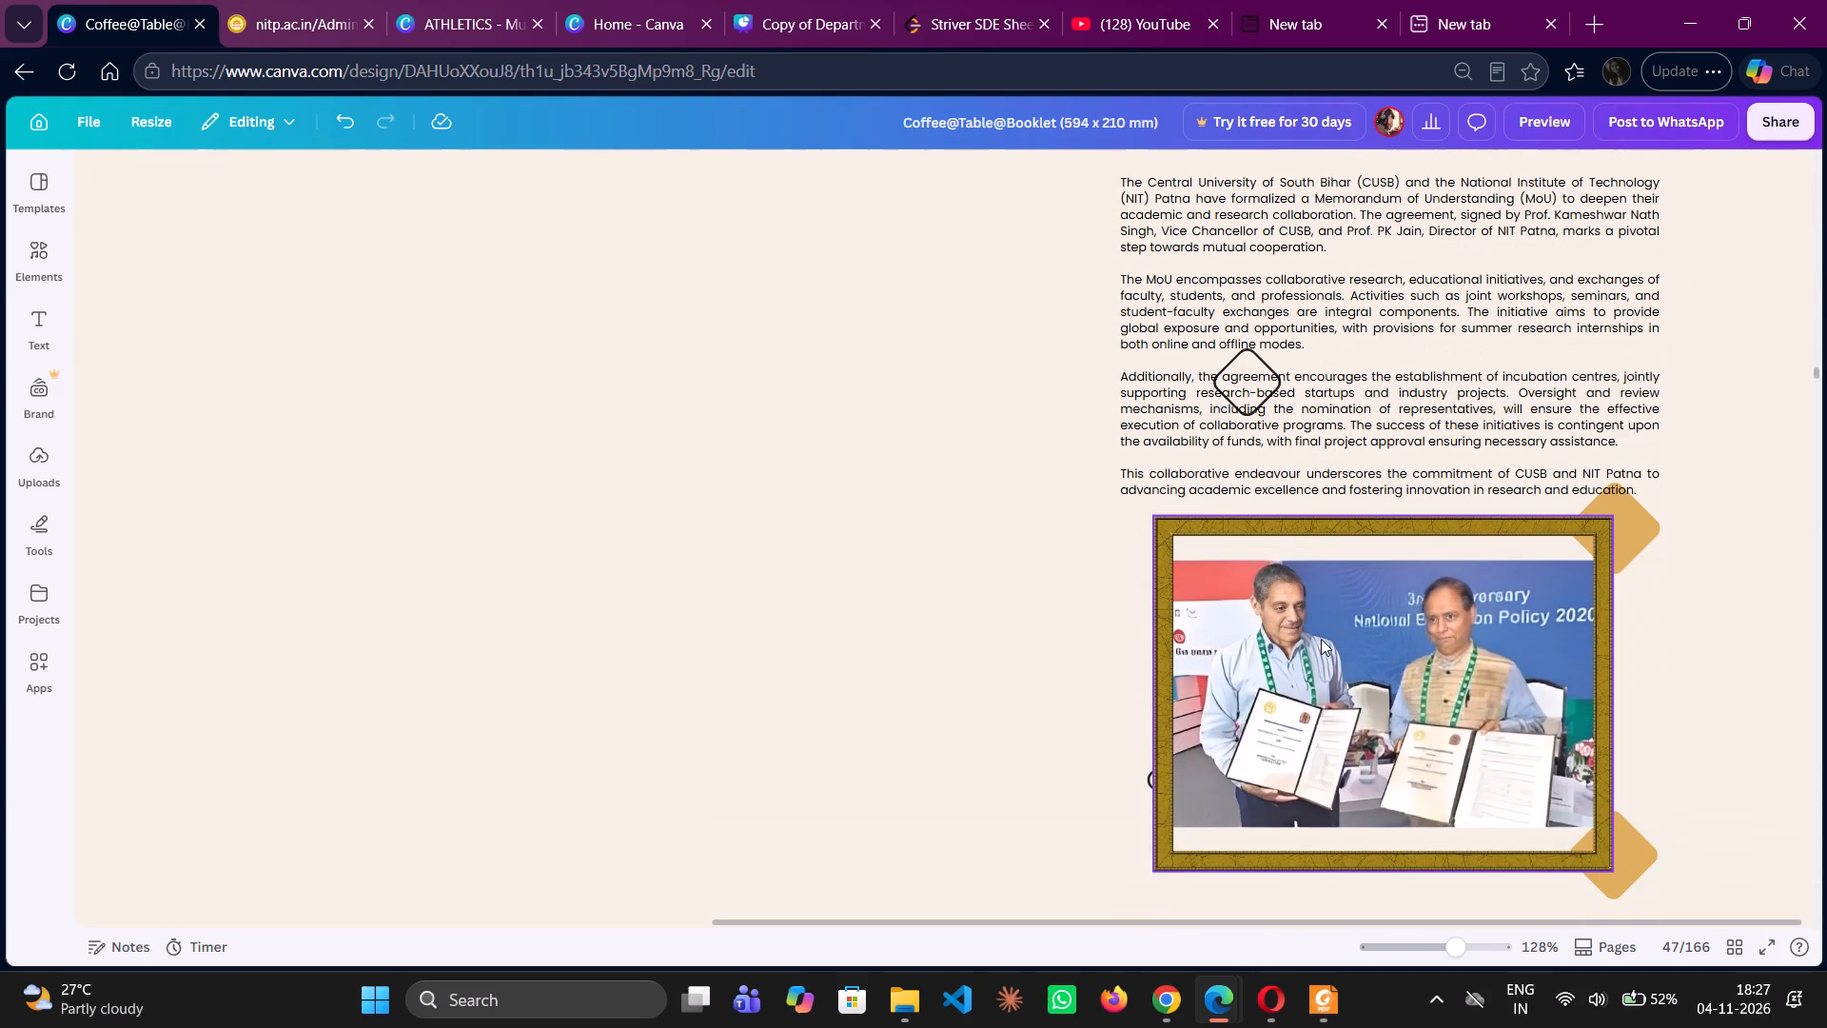
left_click(1321, 639)
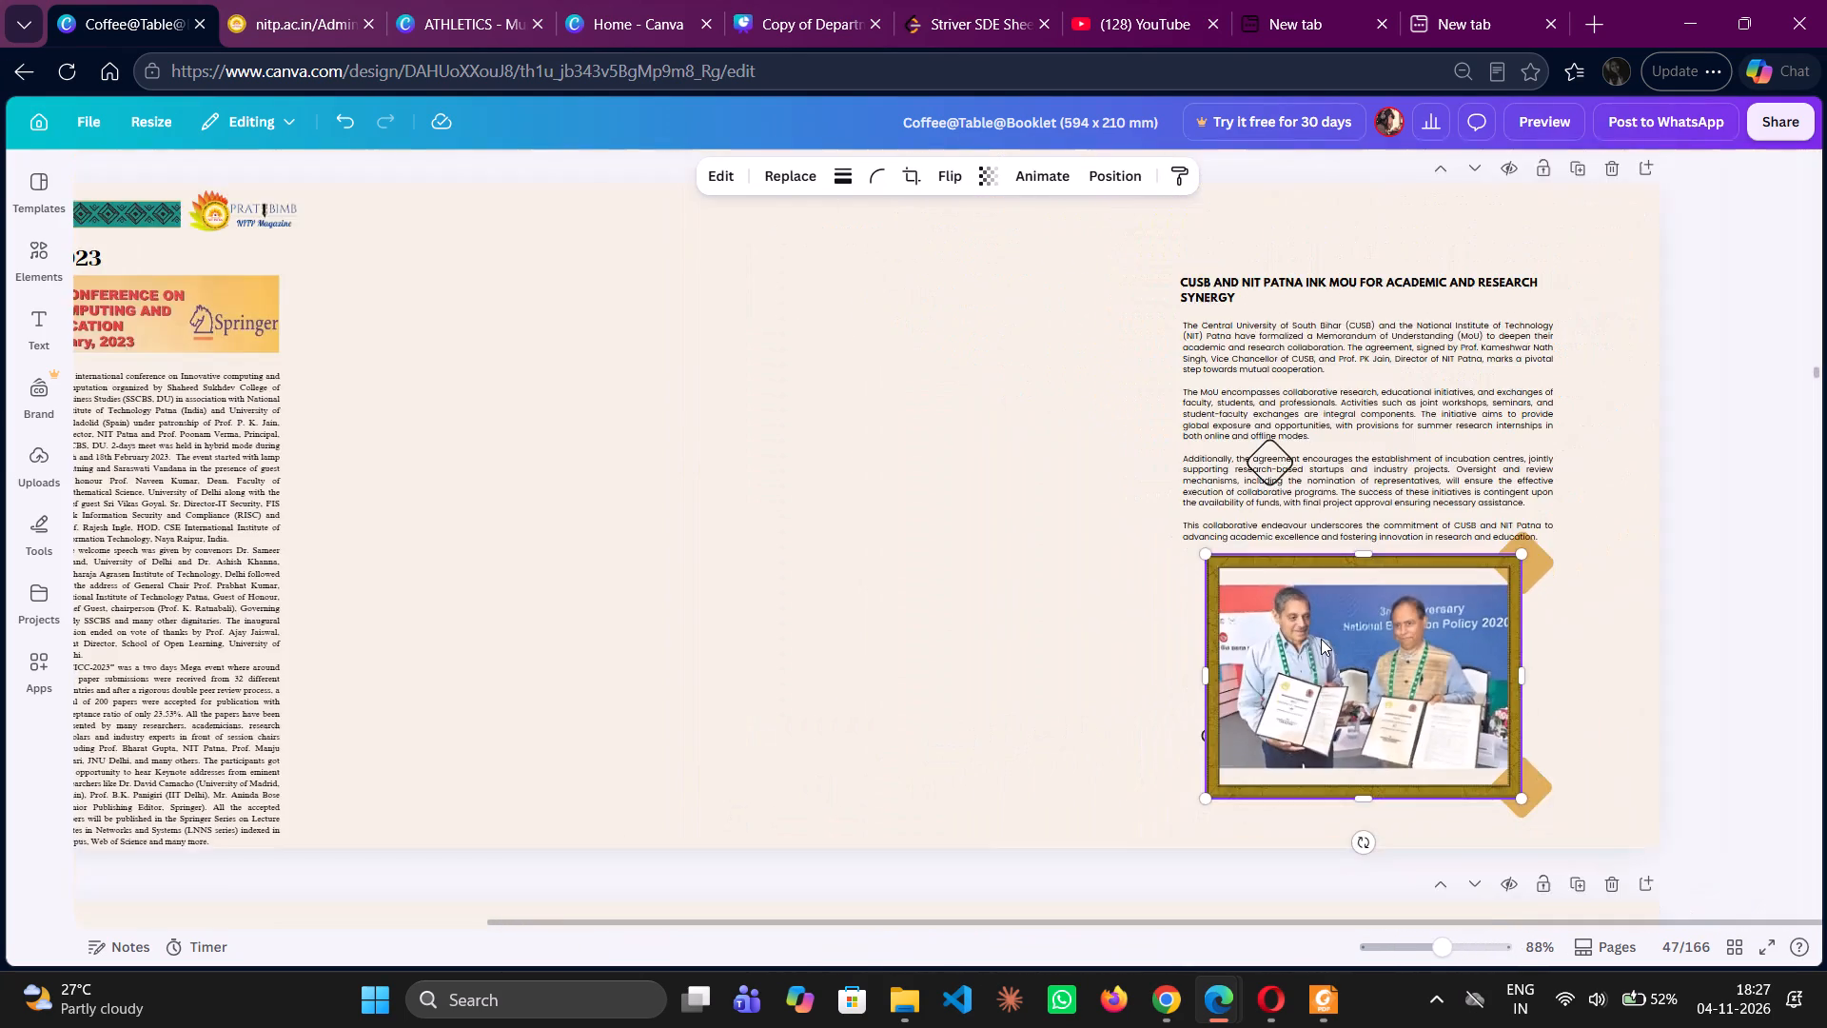
left_click_drag(1256, 338, 1631, 771)
key("Delete")
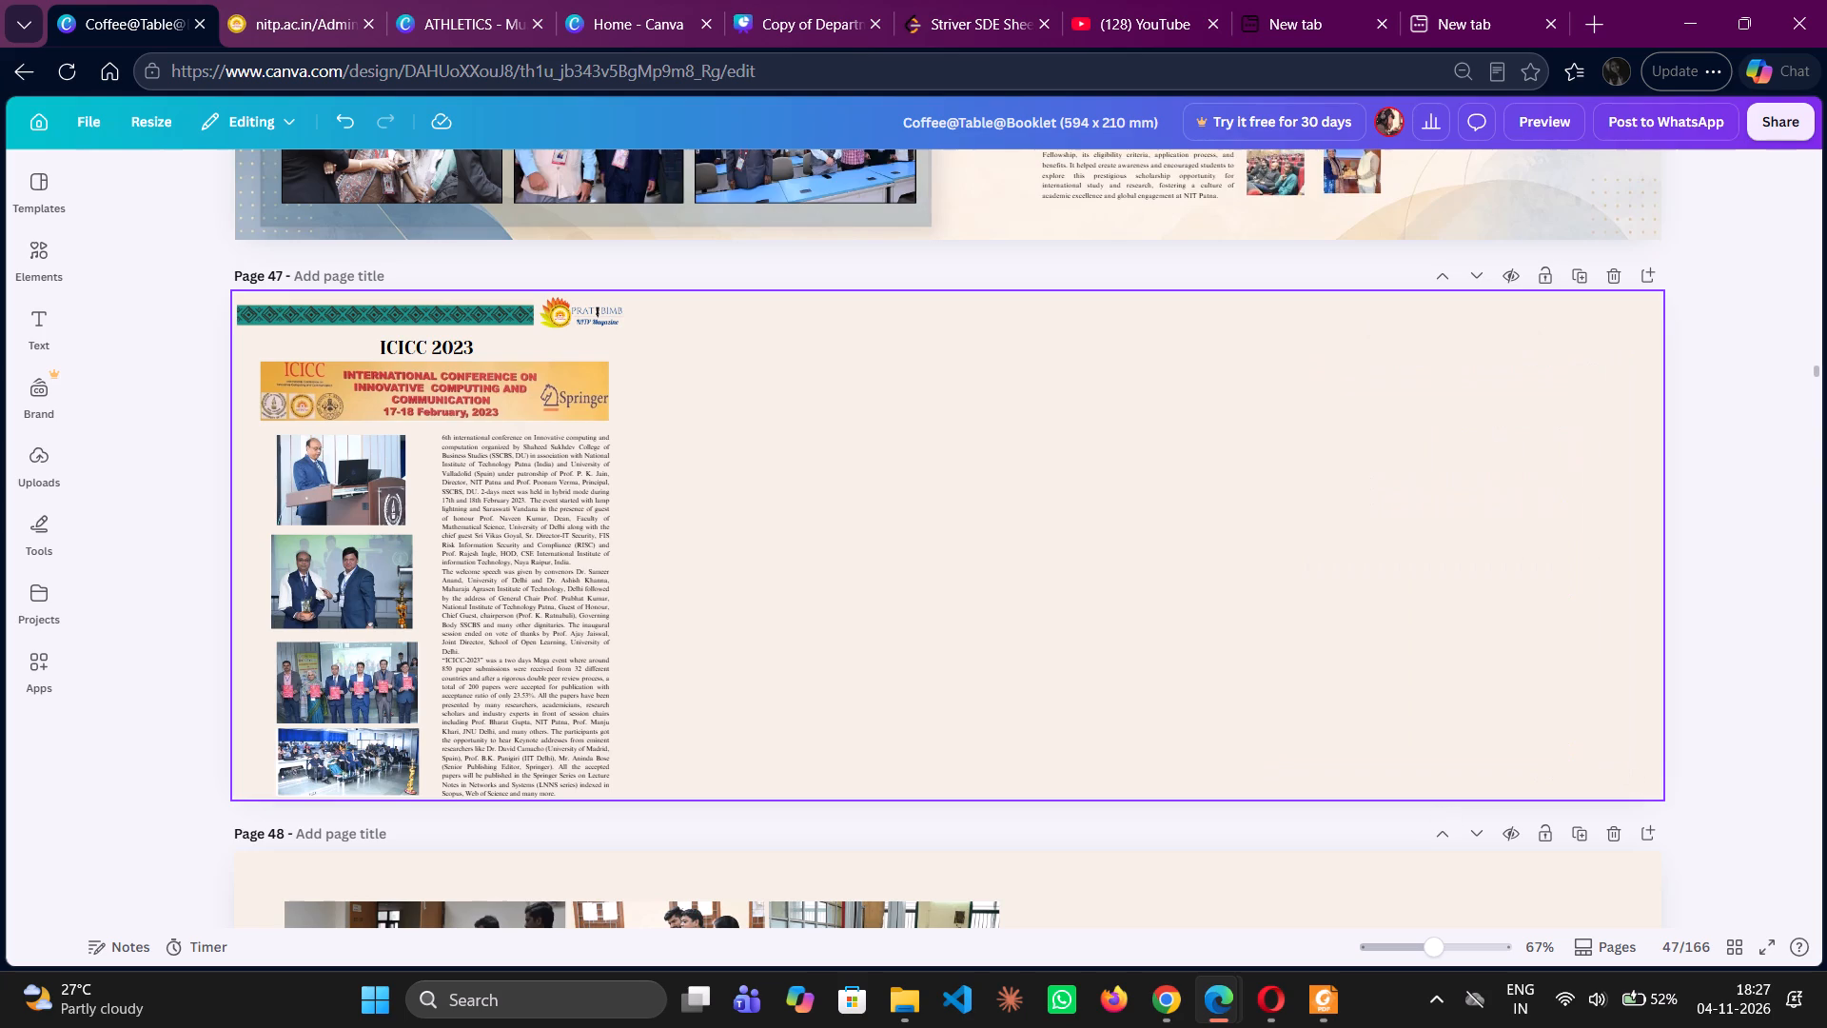
Examine the World Book Fair and Fullbright Fellowship articles on page 46, then pages 47 to 49 through the Meta Modern Workshop text.
scroll(1631, 771, "up", 2)
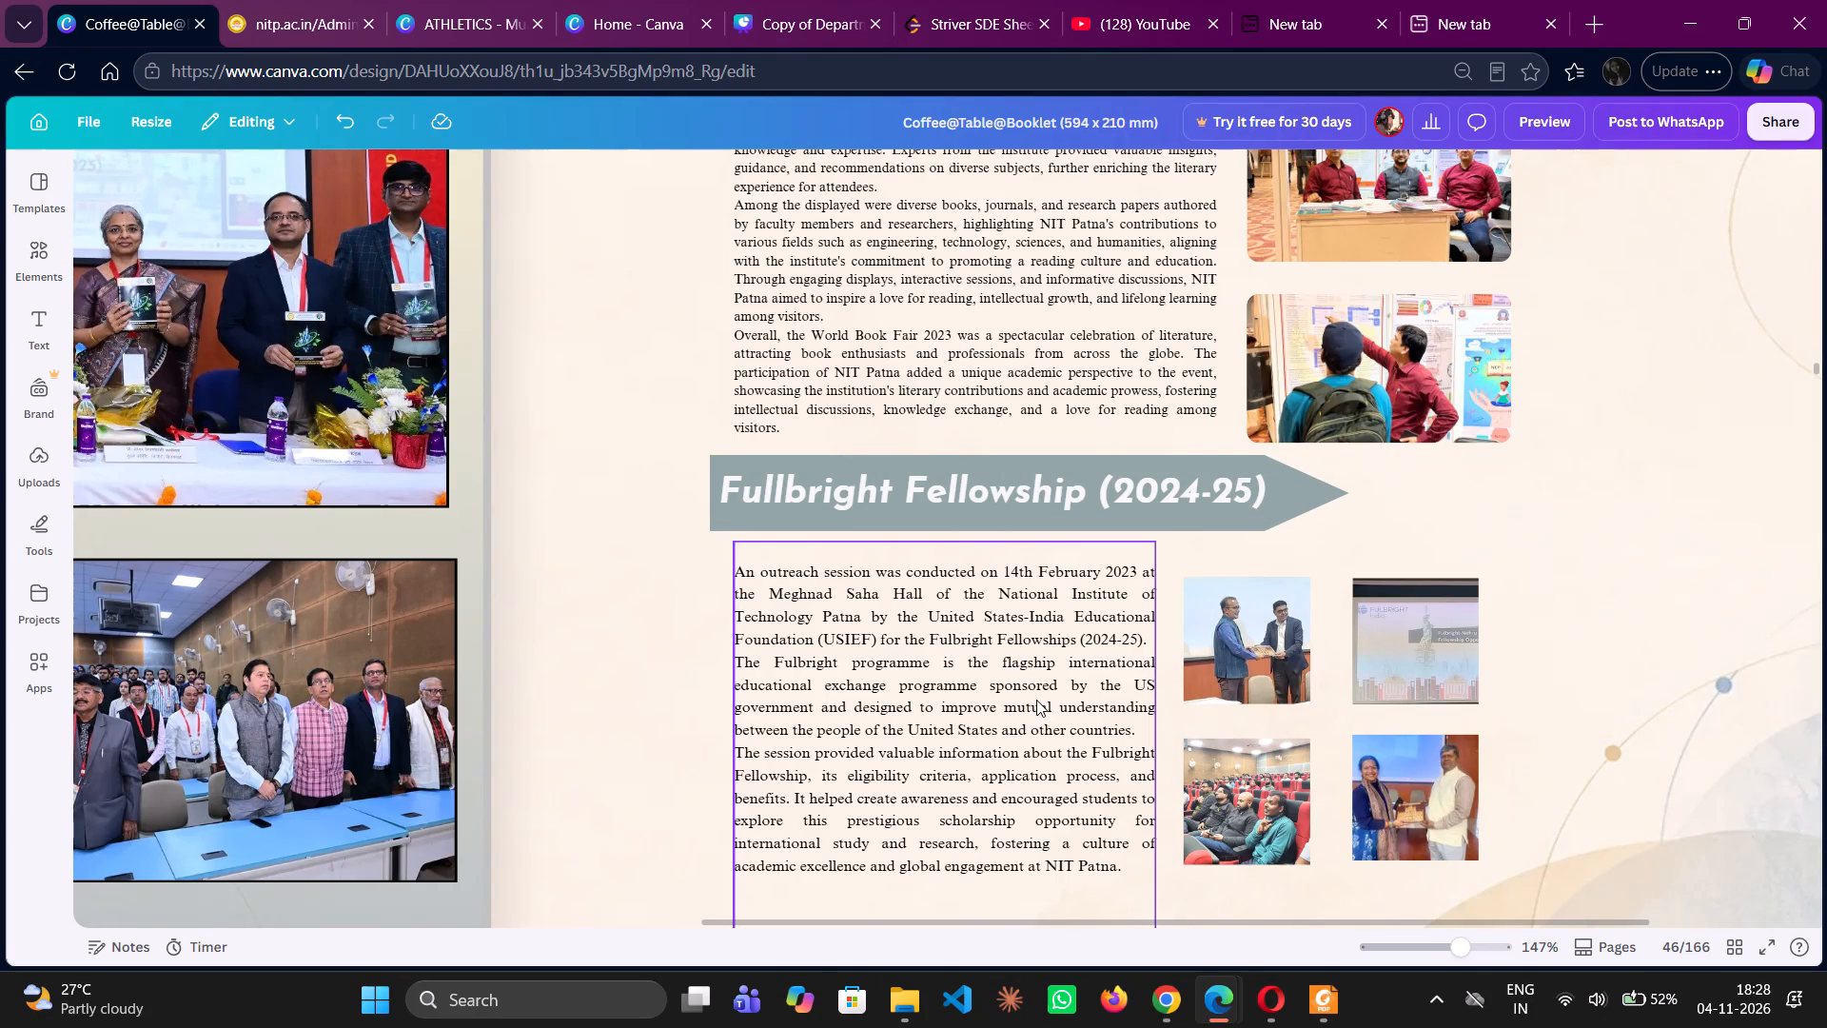
scroll(1064, 755, "up", 2)
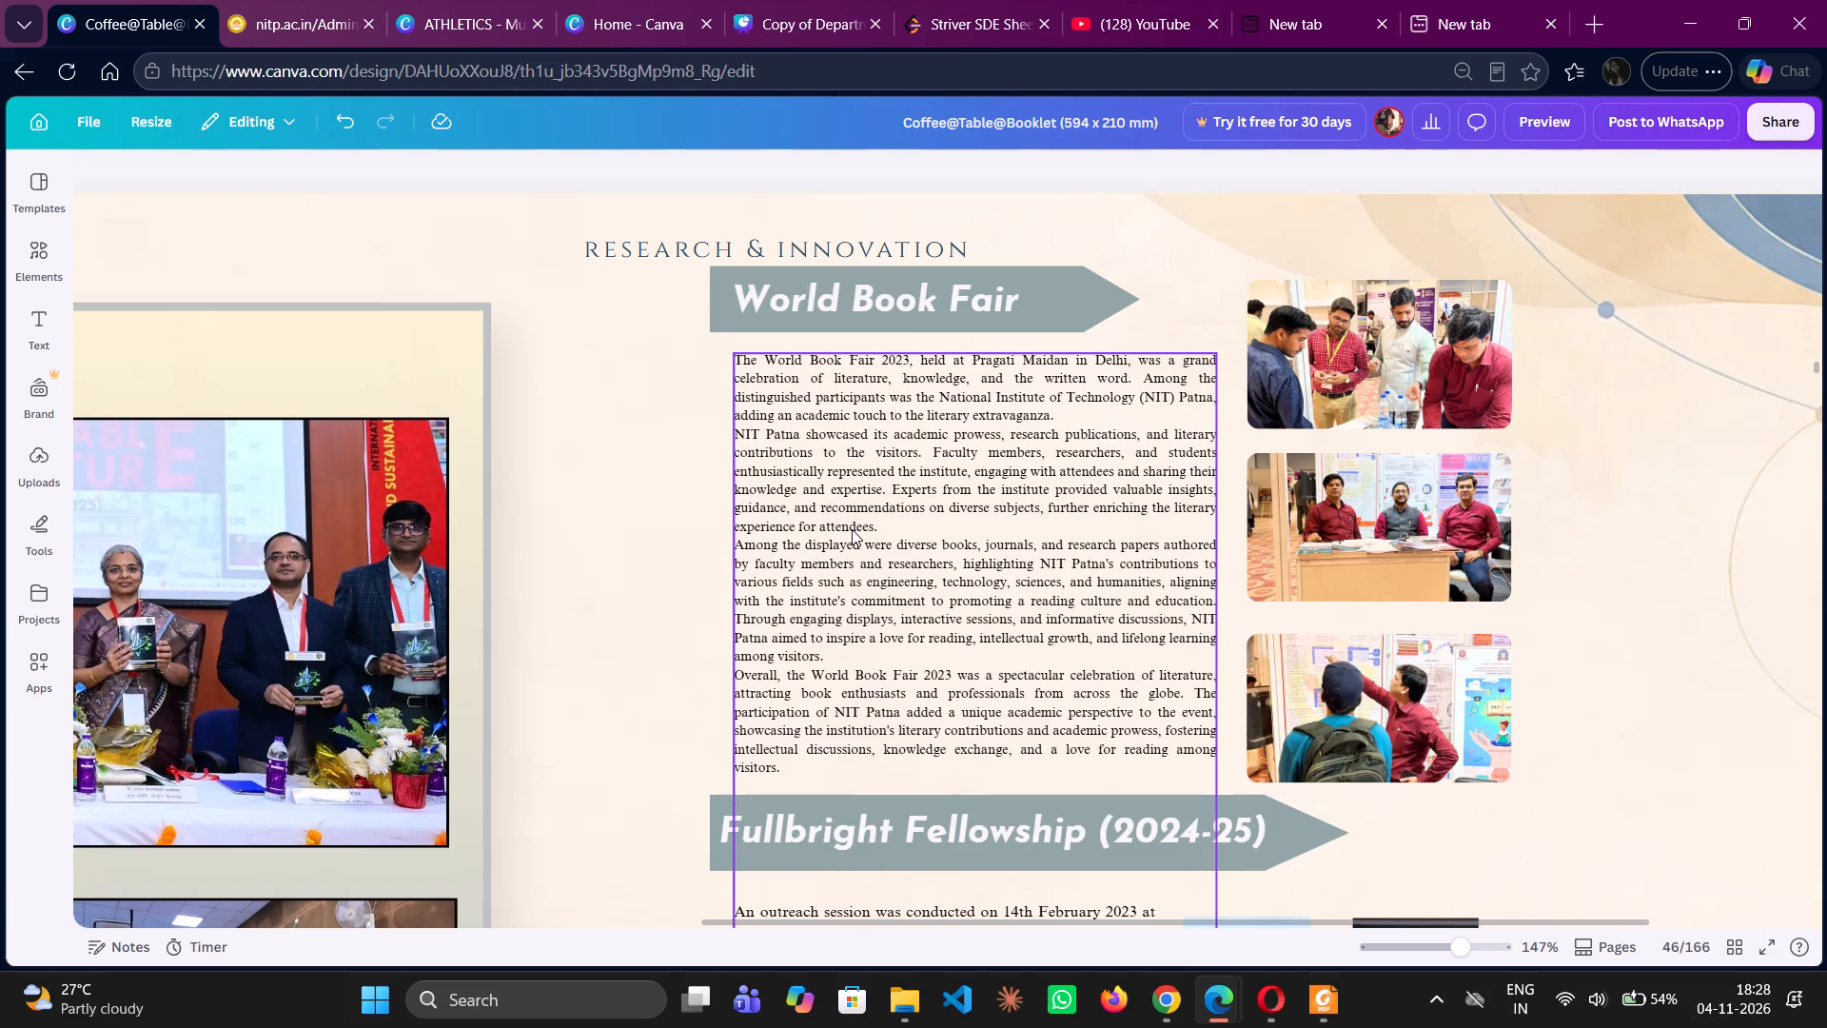
scroll(891, 496, "right", 1)
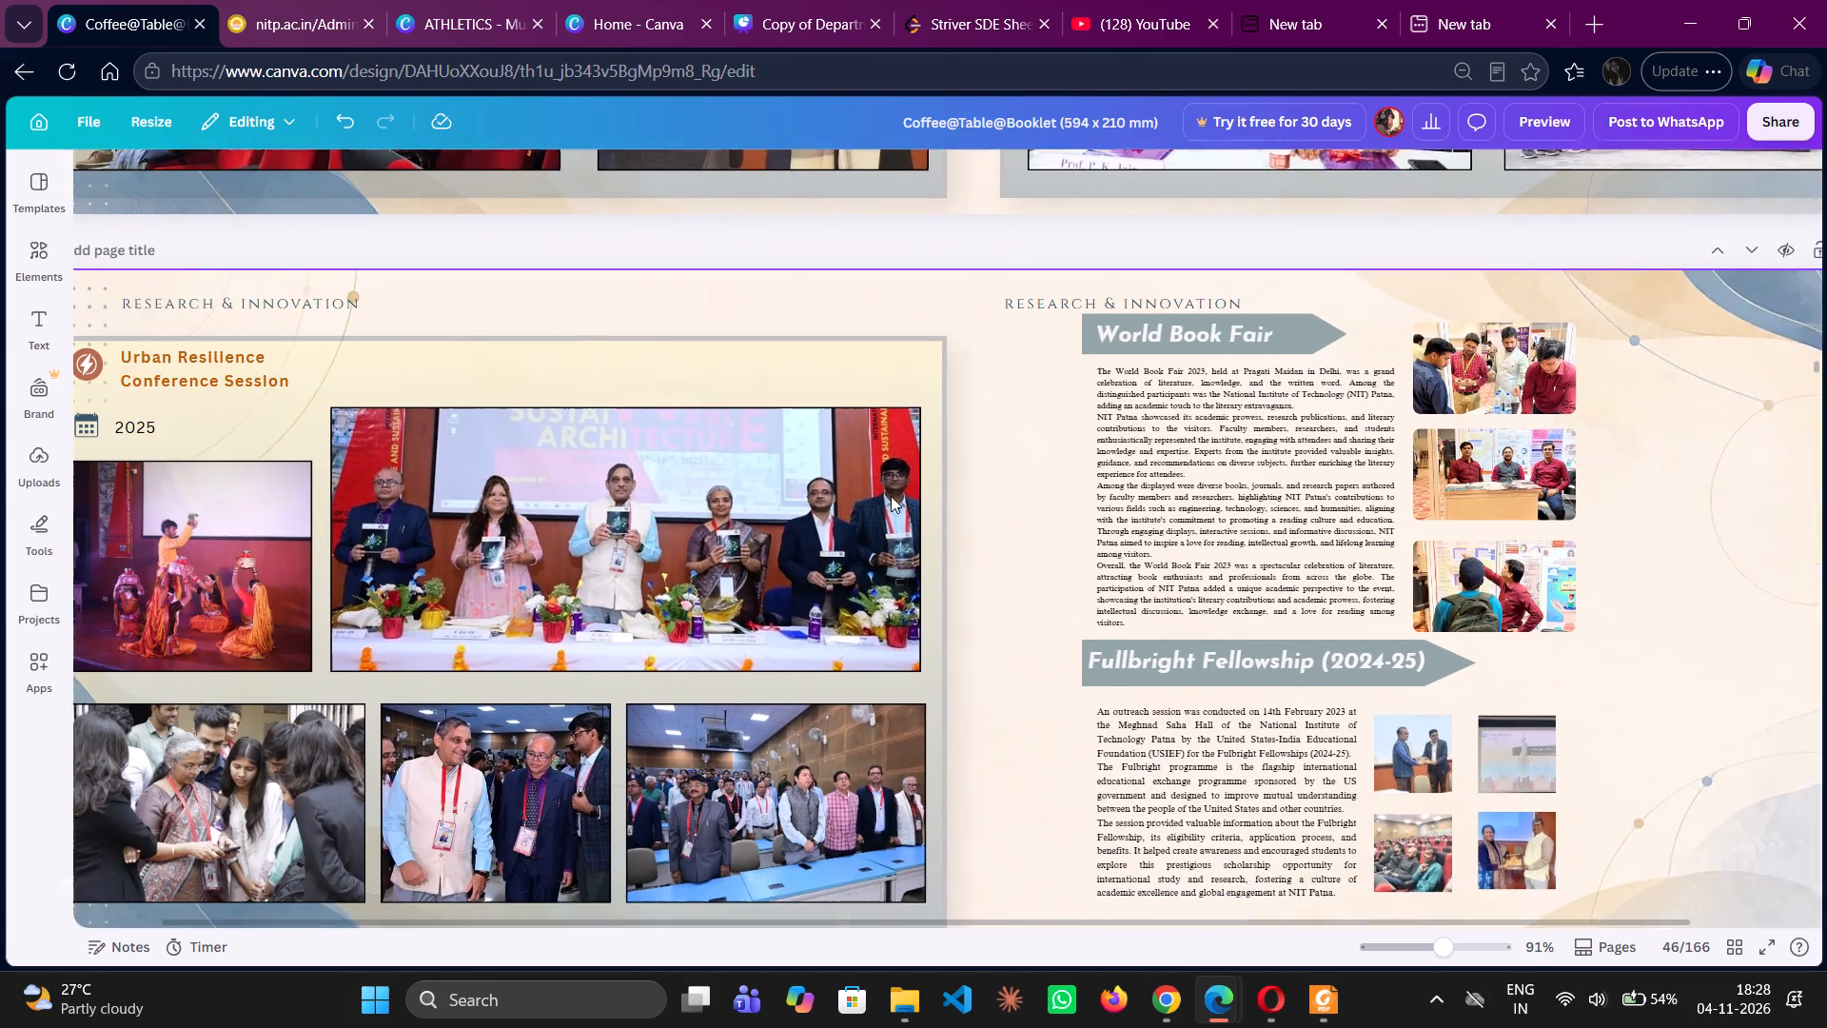
scroll(891, 496, "right", 1)
scroll(891, 496, "down", 4)
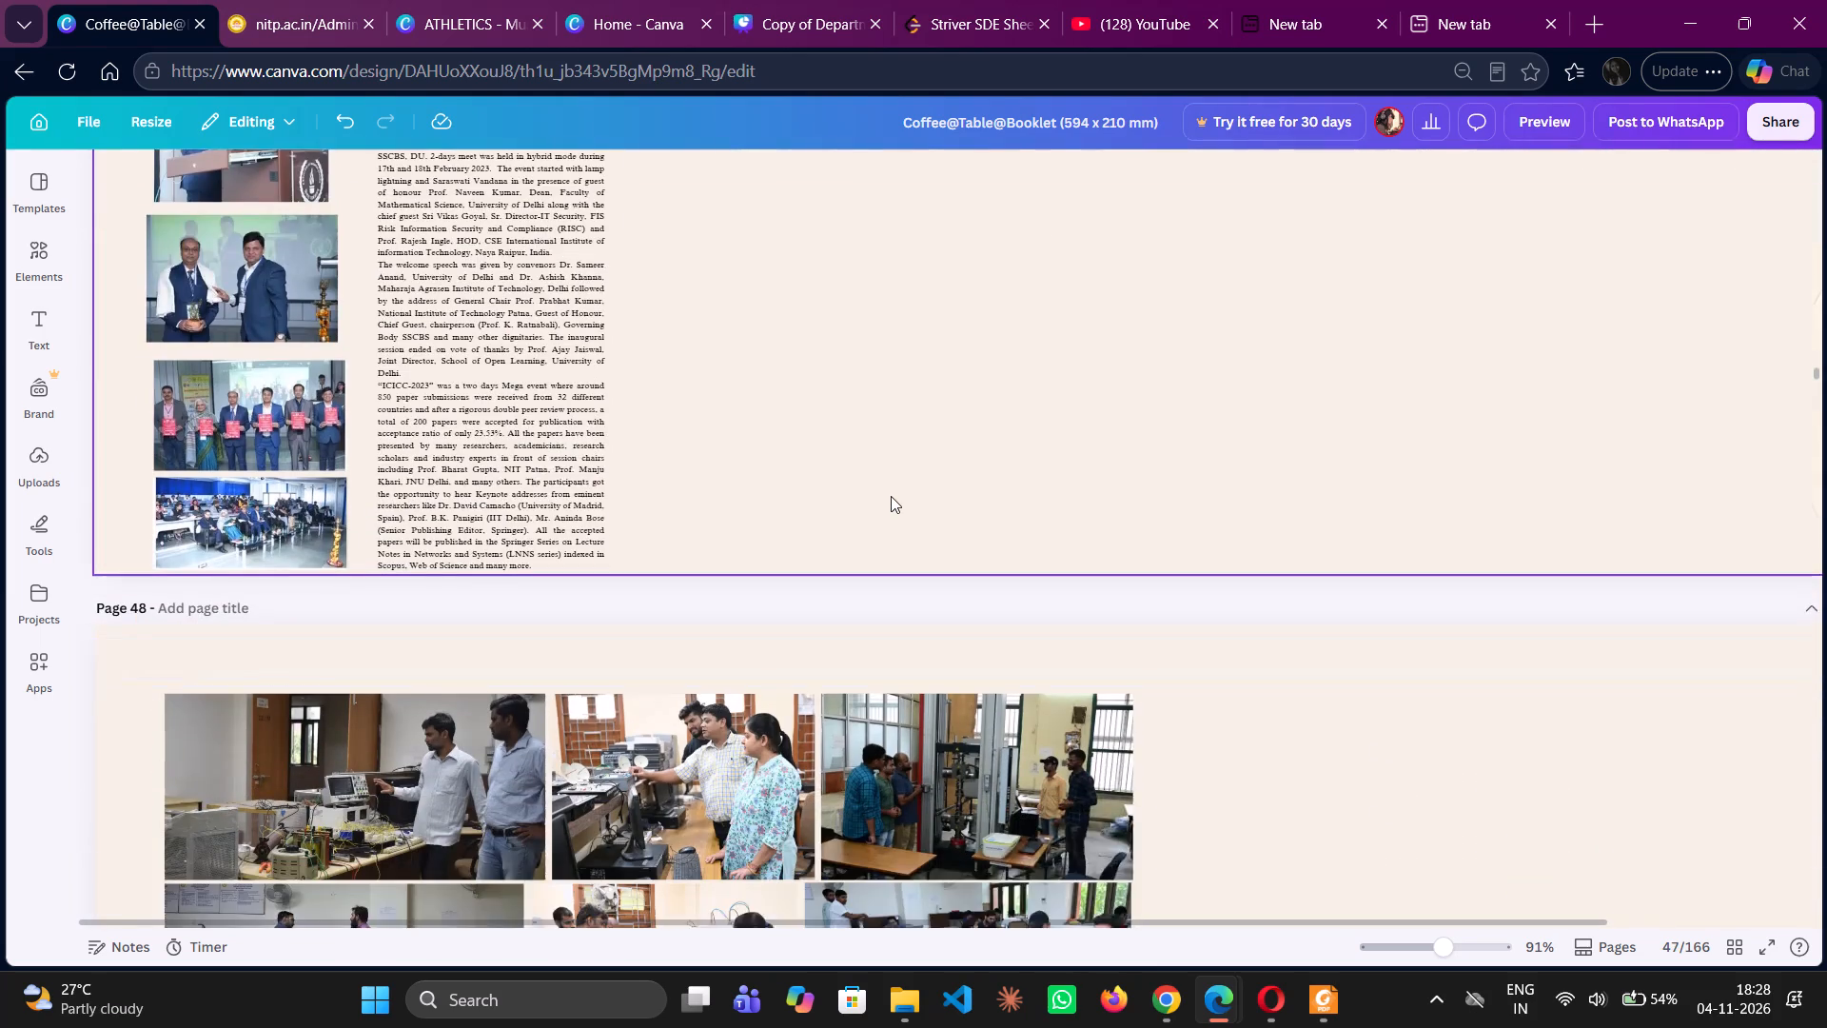
scroll(891, 496, "down", 6)
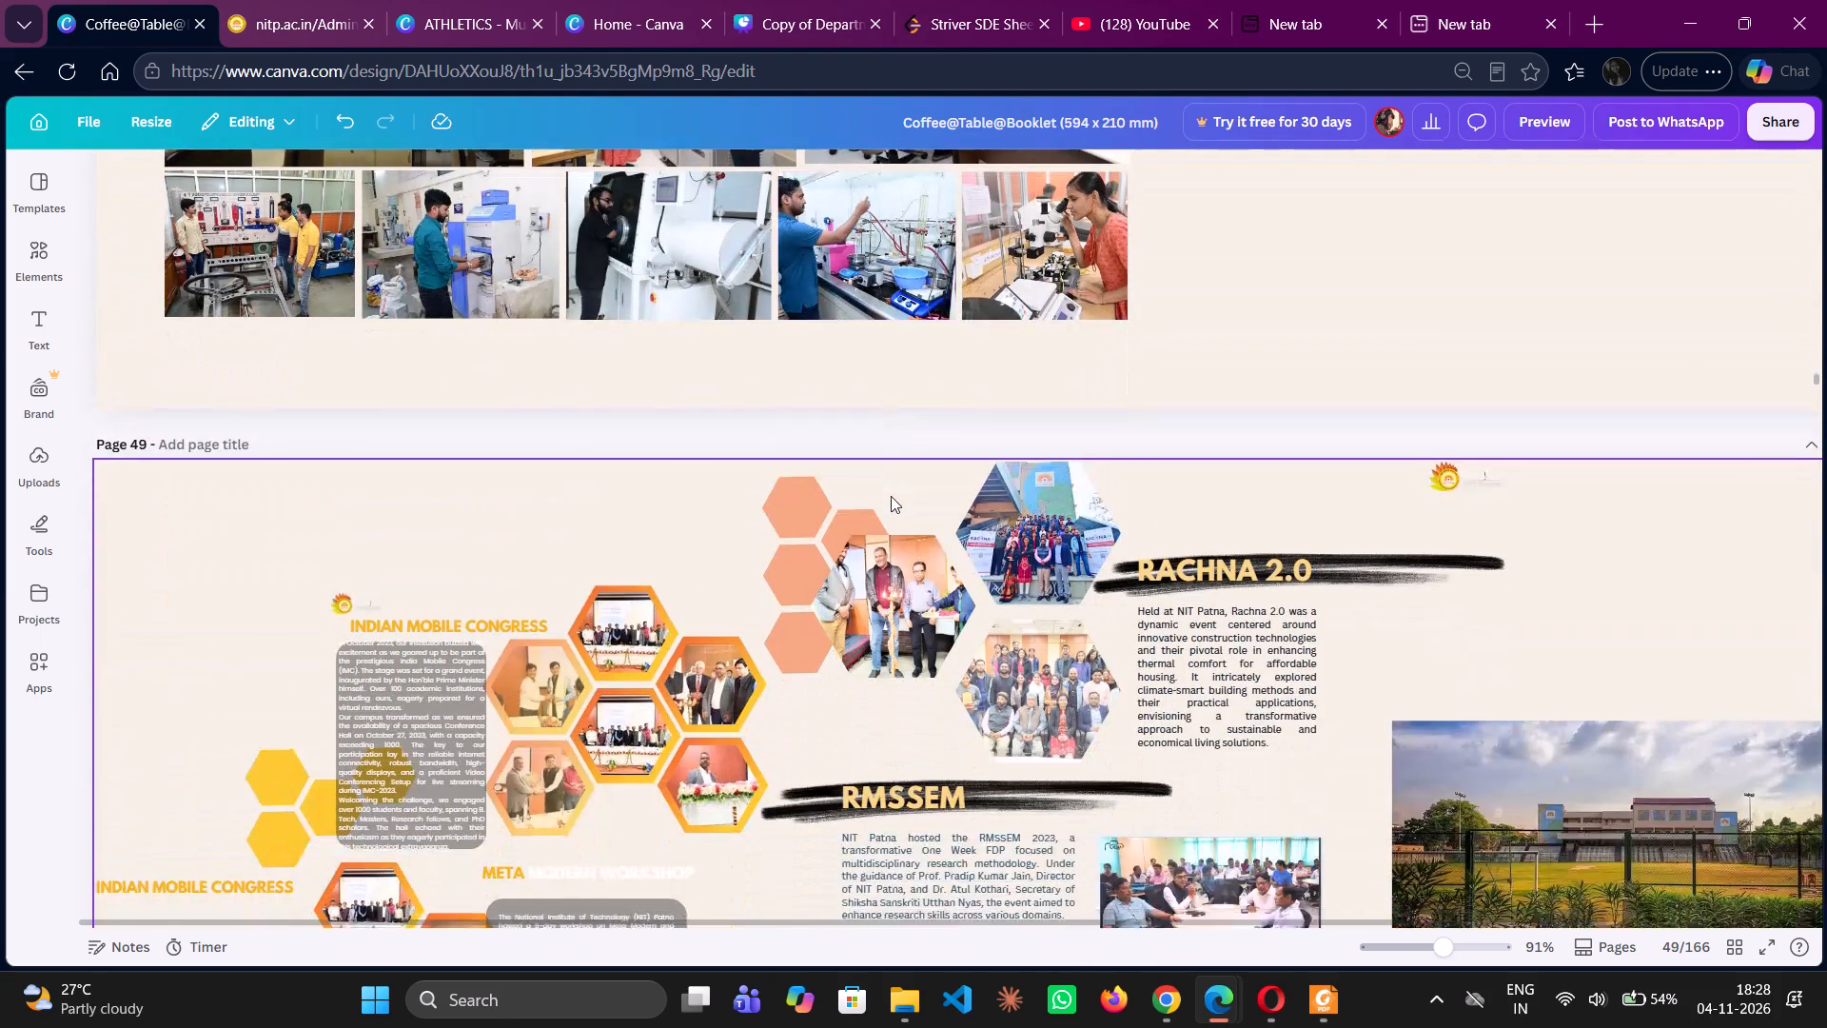
scroll(891, 496, "down", 3)
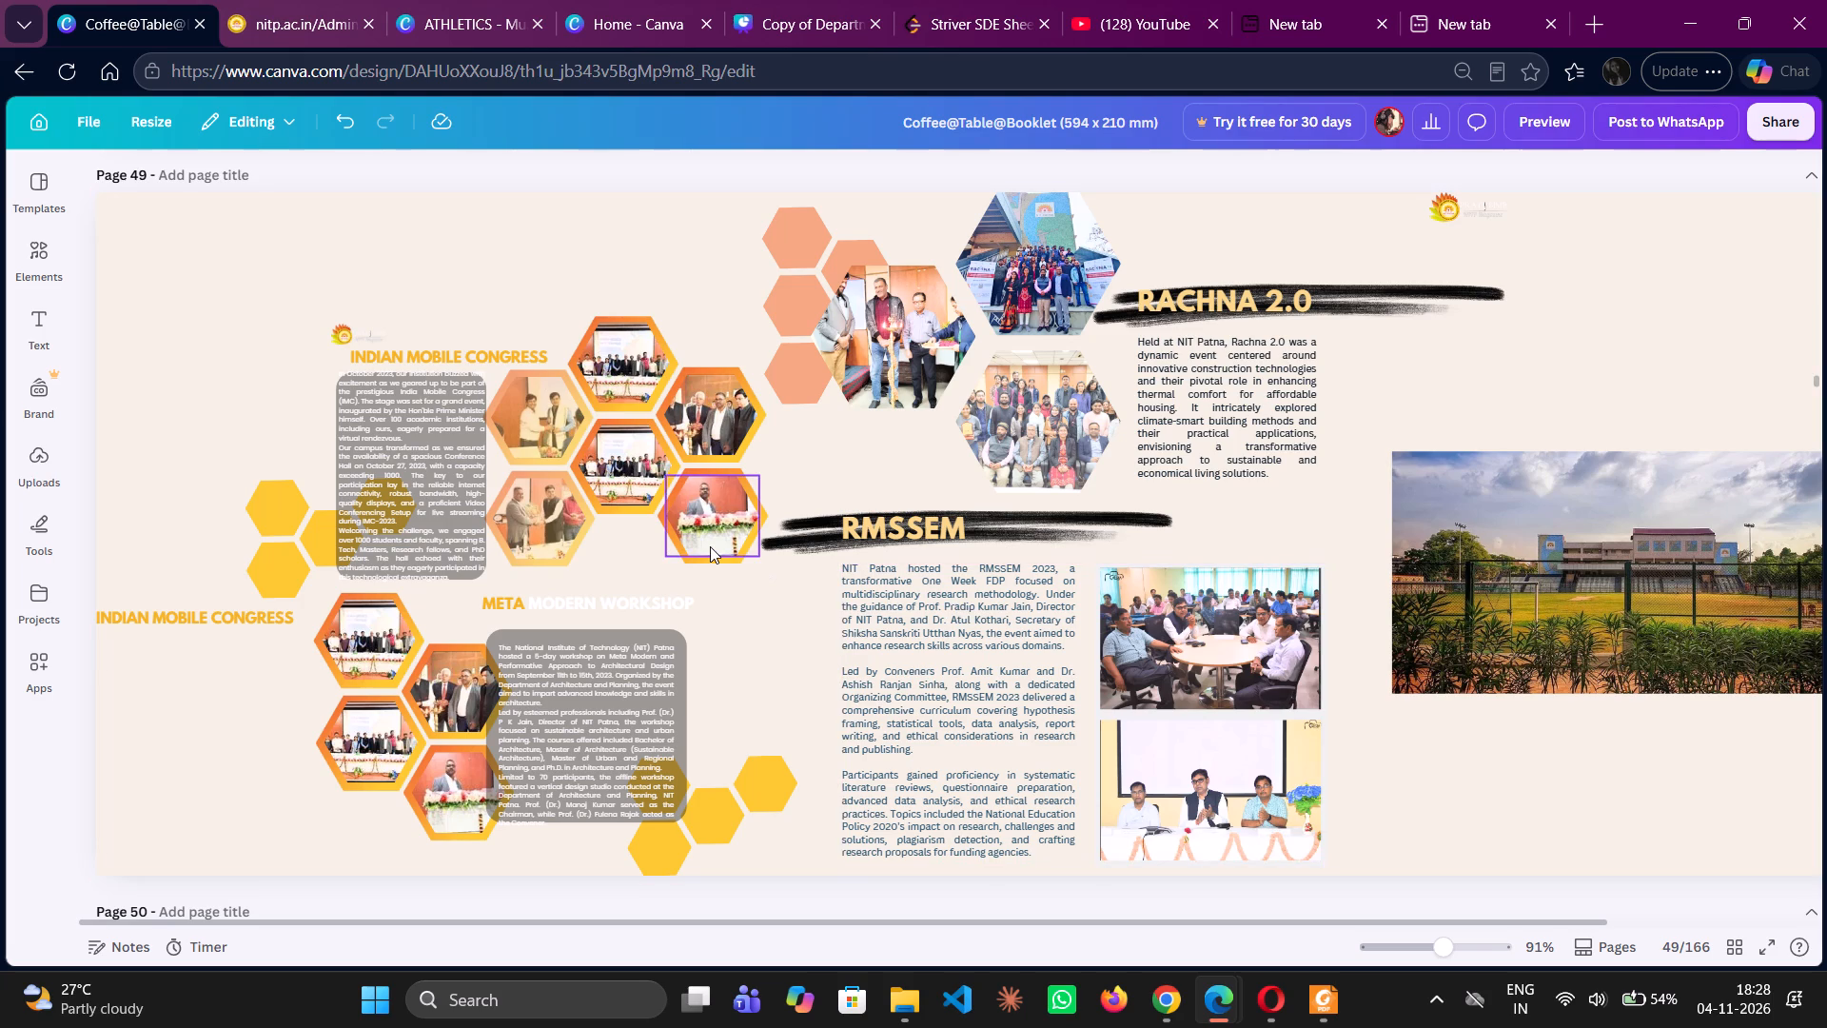
scroll(710, 546, "right", 4)
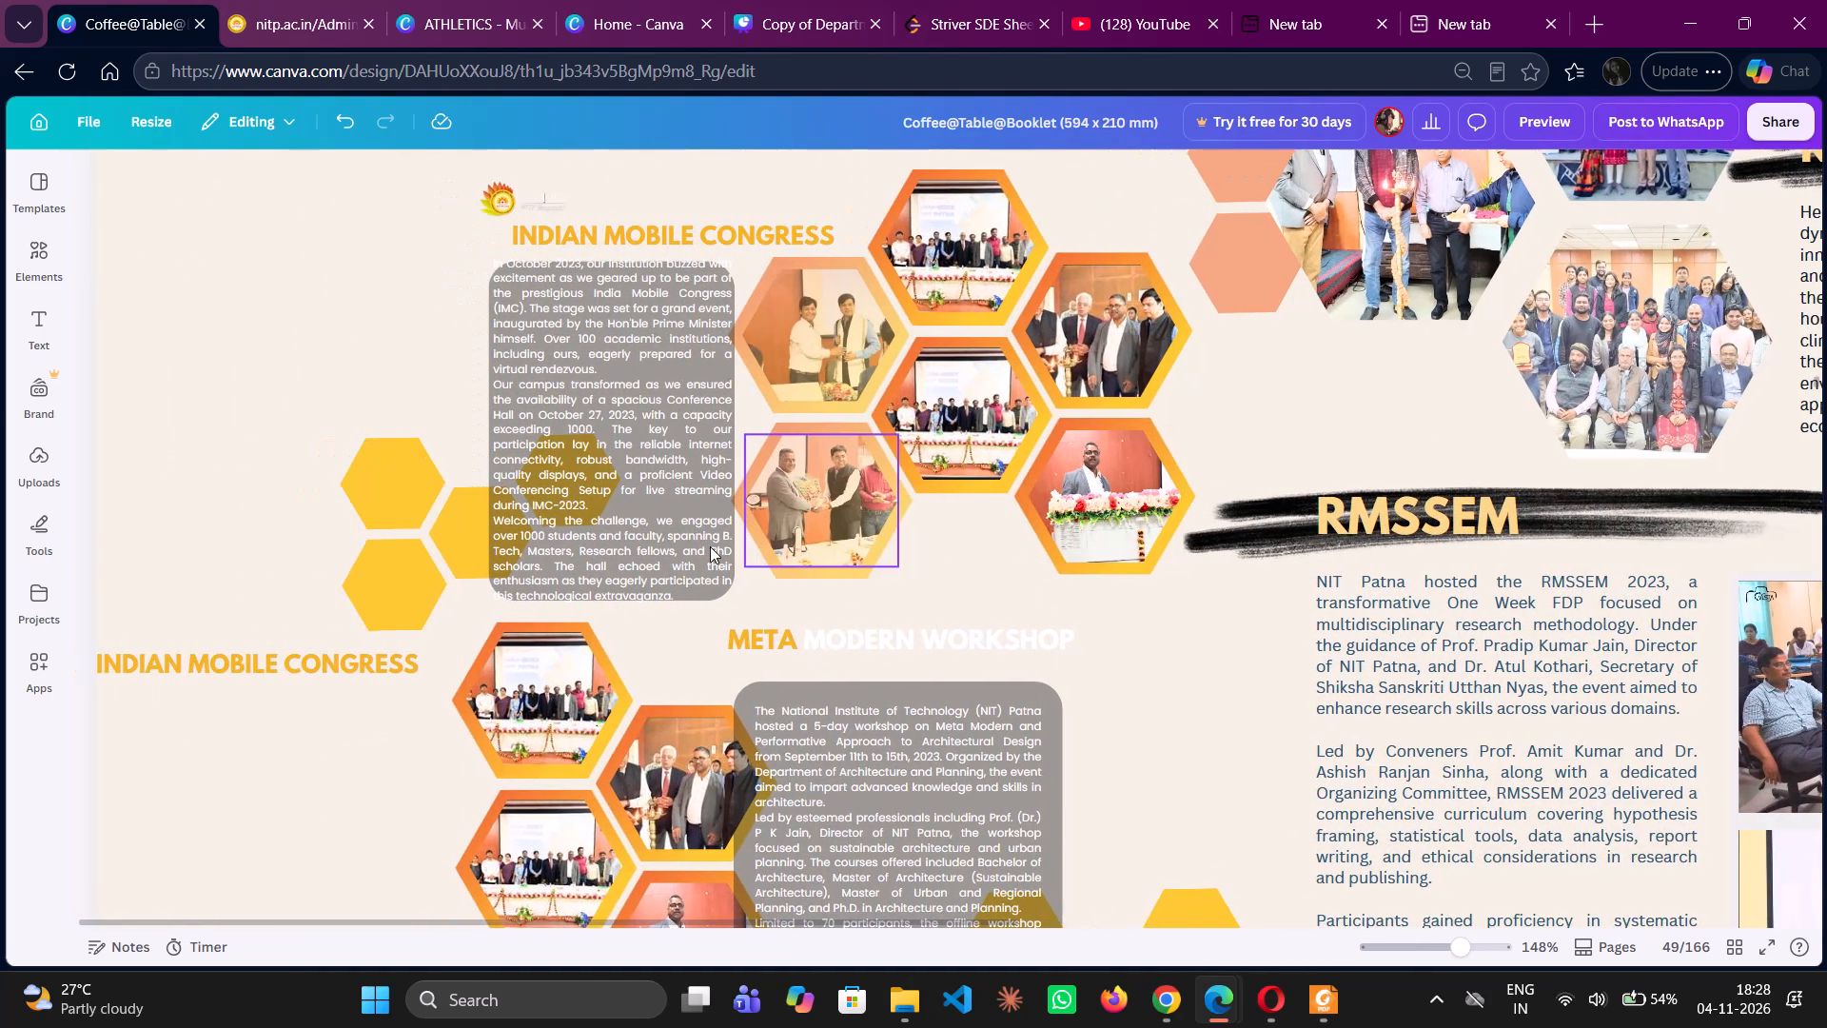
scroll(710, 546, "right", 2)
scroll(710, 546, "down", 1)
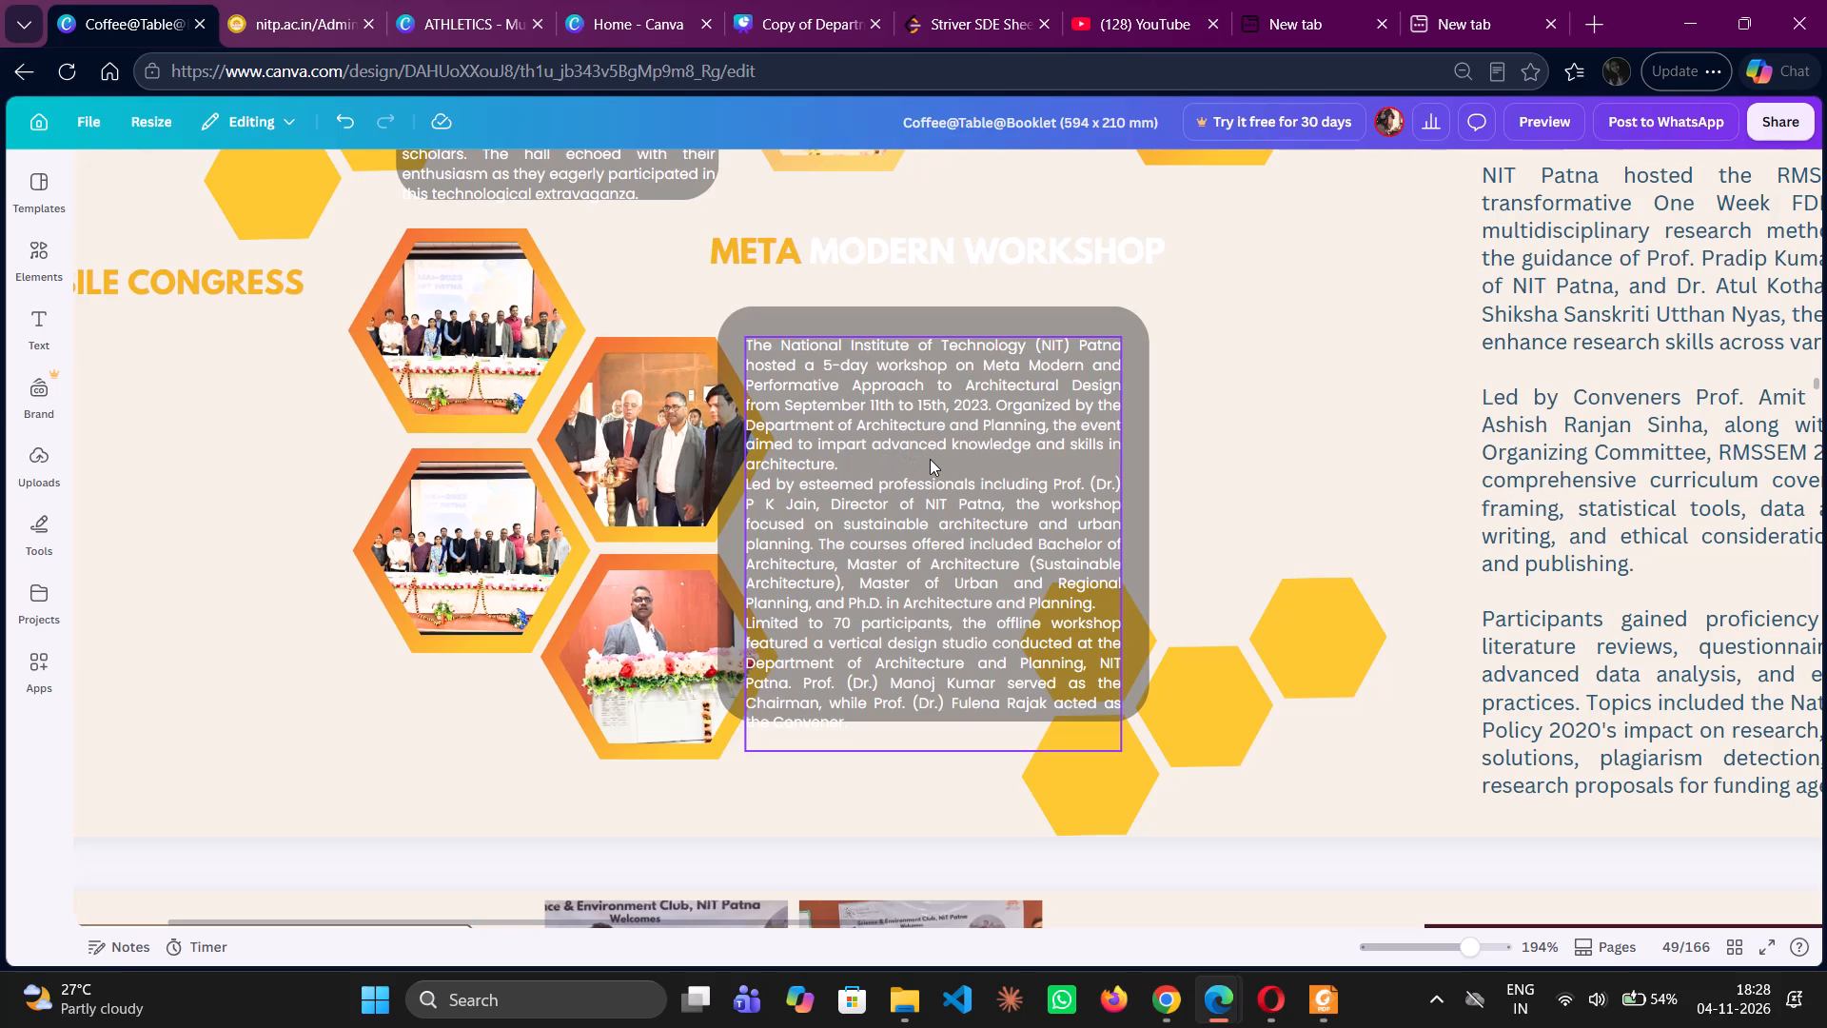
scroll(930, 459, "up", 1)
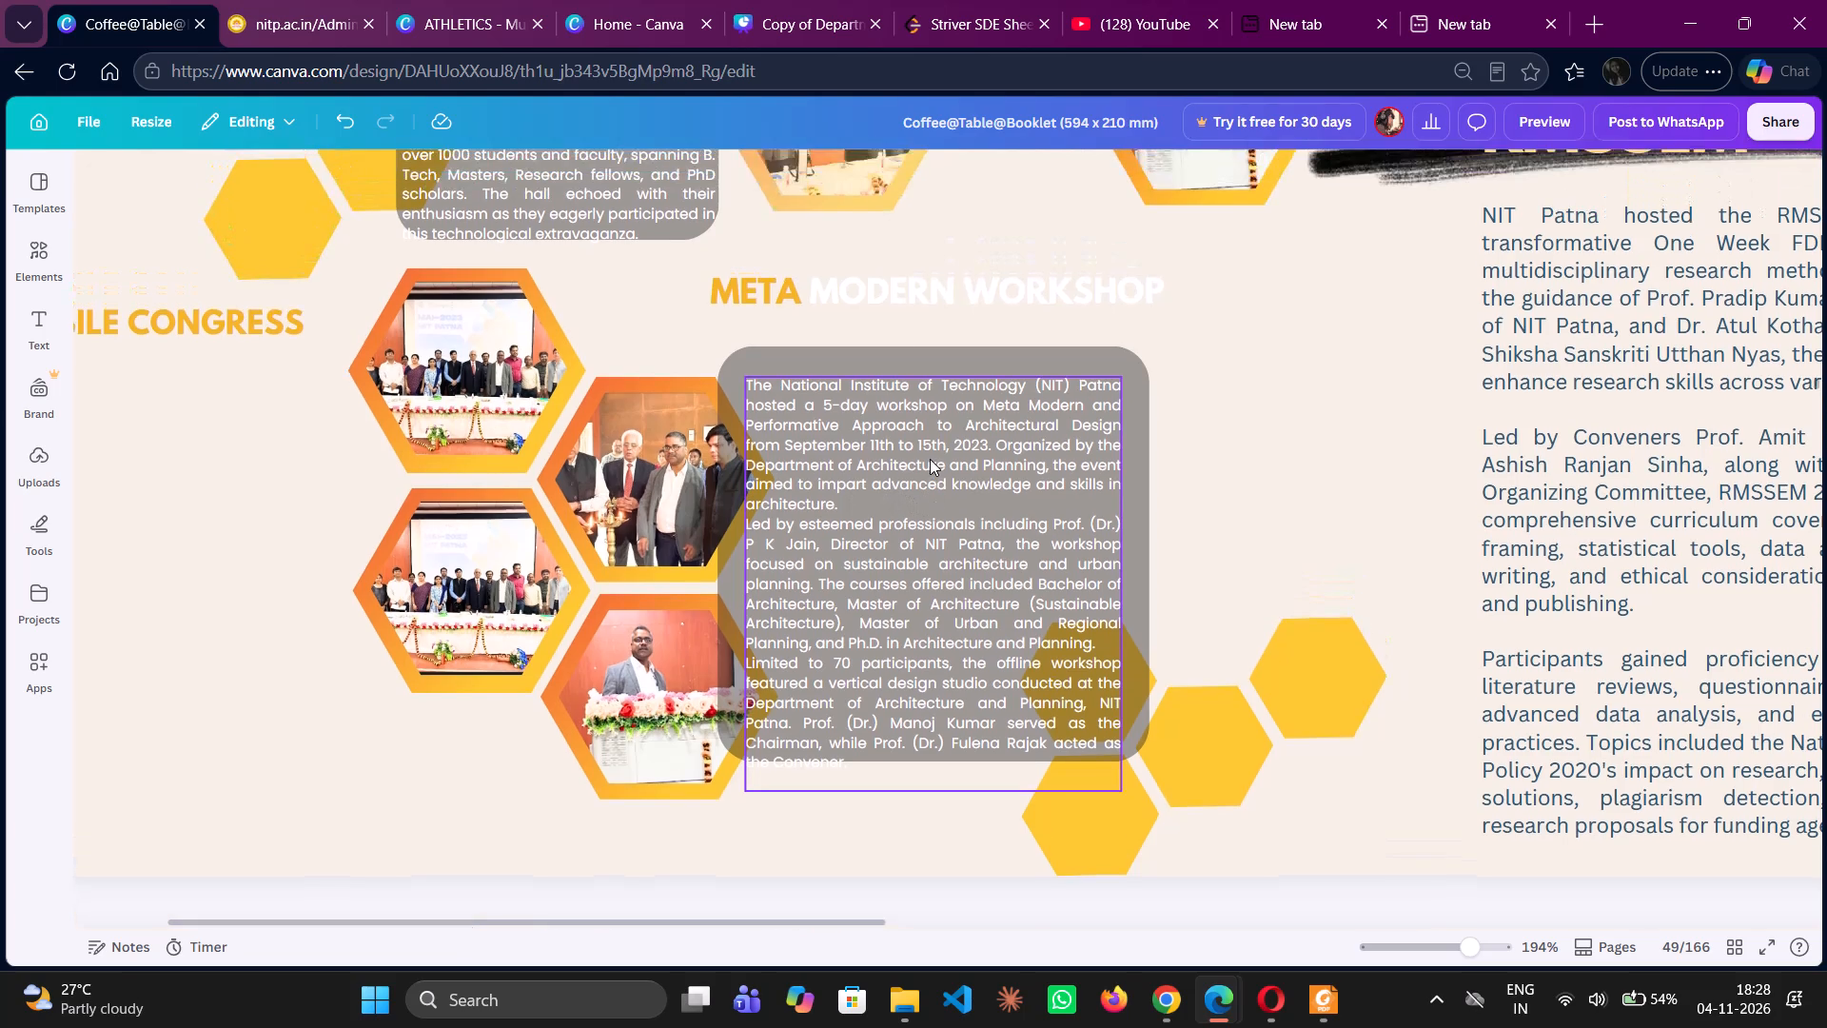
Examine the Indian Mobile Congress, RMSSEM and RACHNA 2.0 articles and the stadium photo on page 49.
scroll(930, 459, "up", 3)
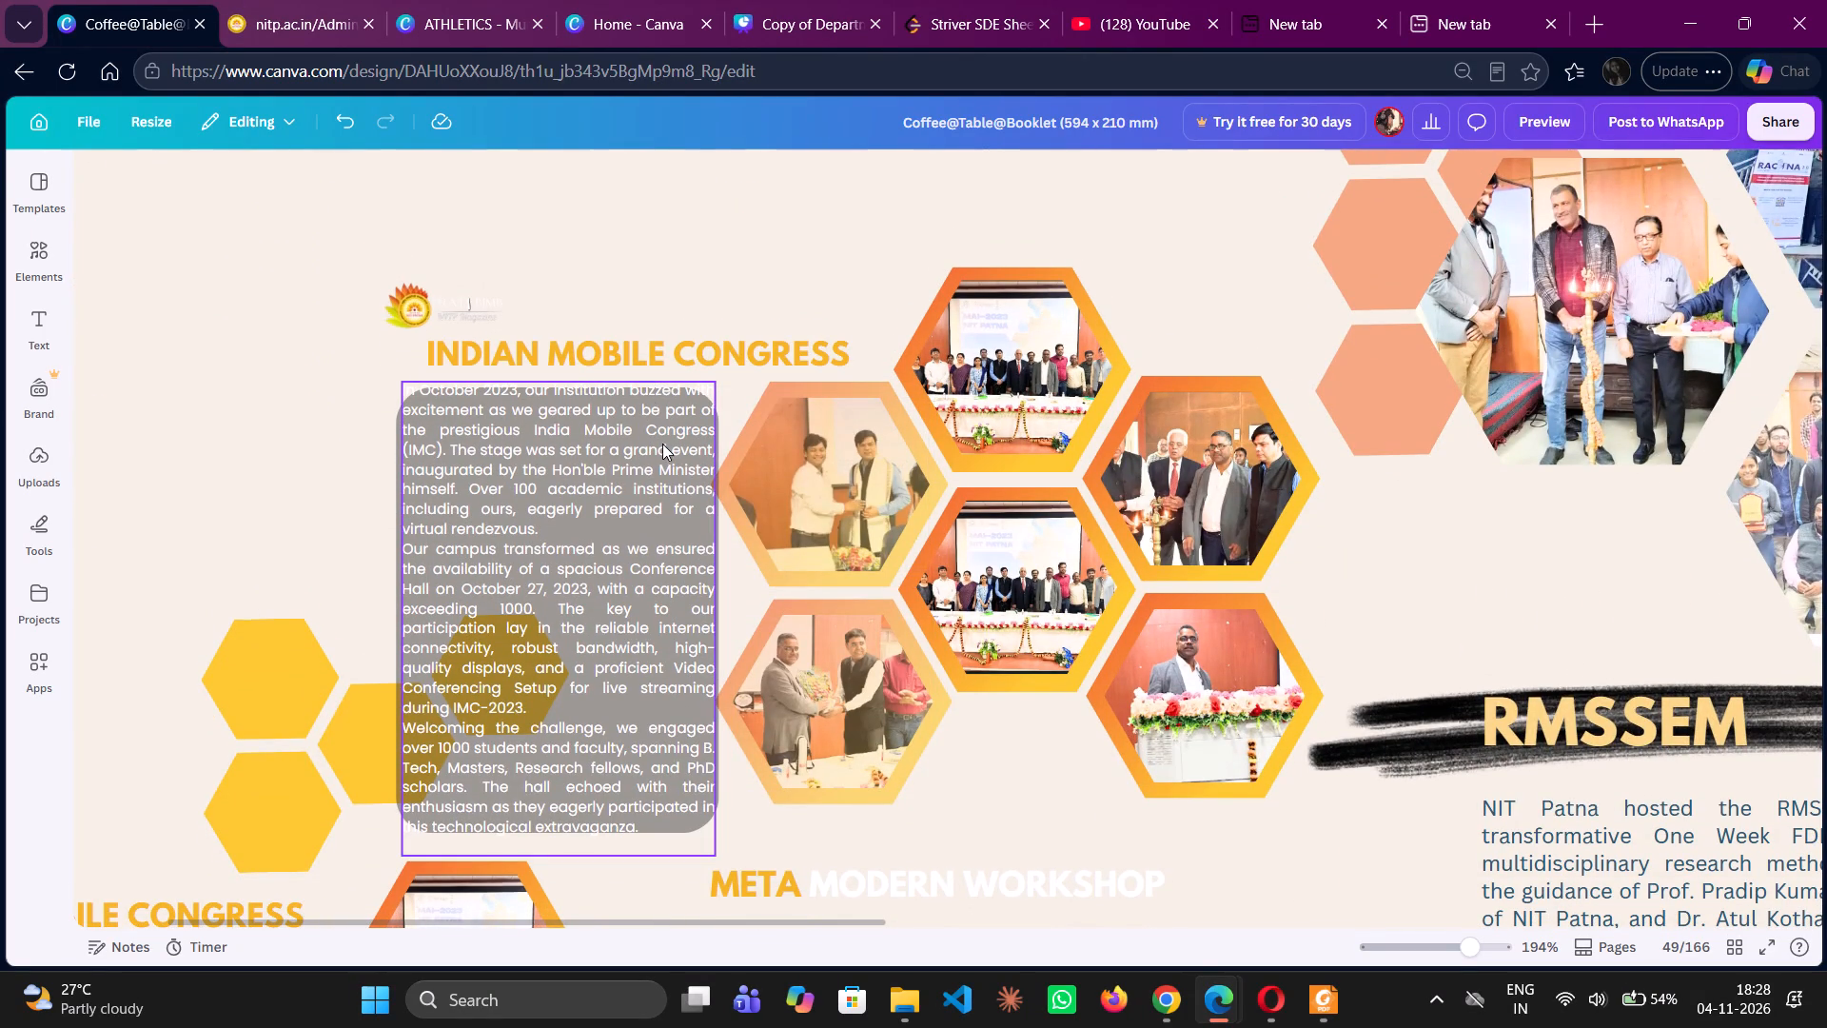
scroll(910, 472, "left", 1)
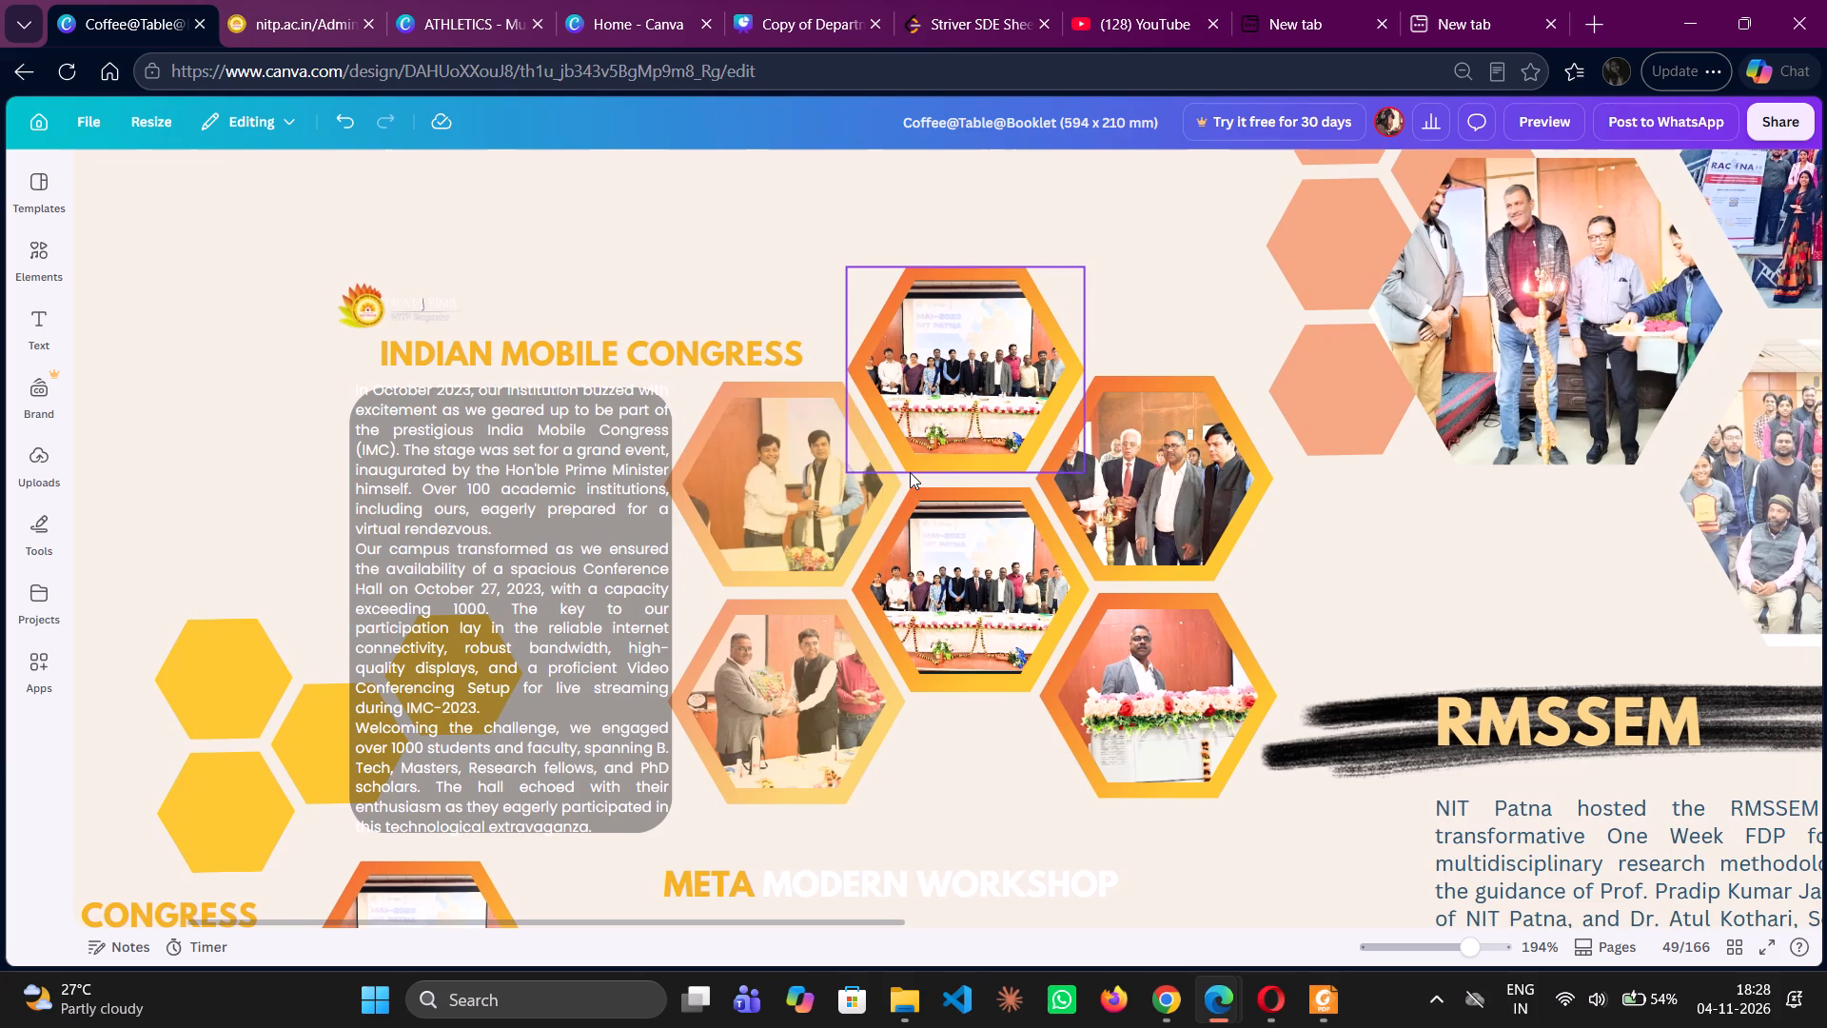
scroll(910, 472, "left", 5)
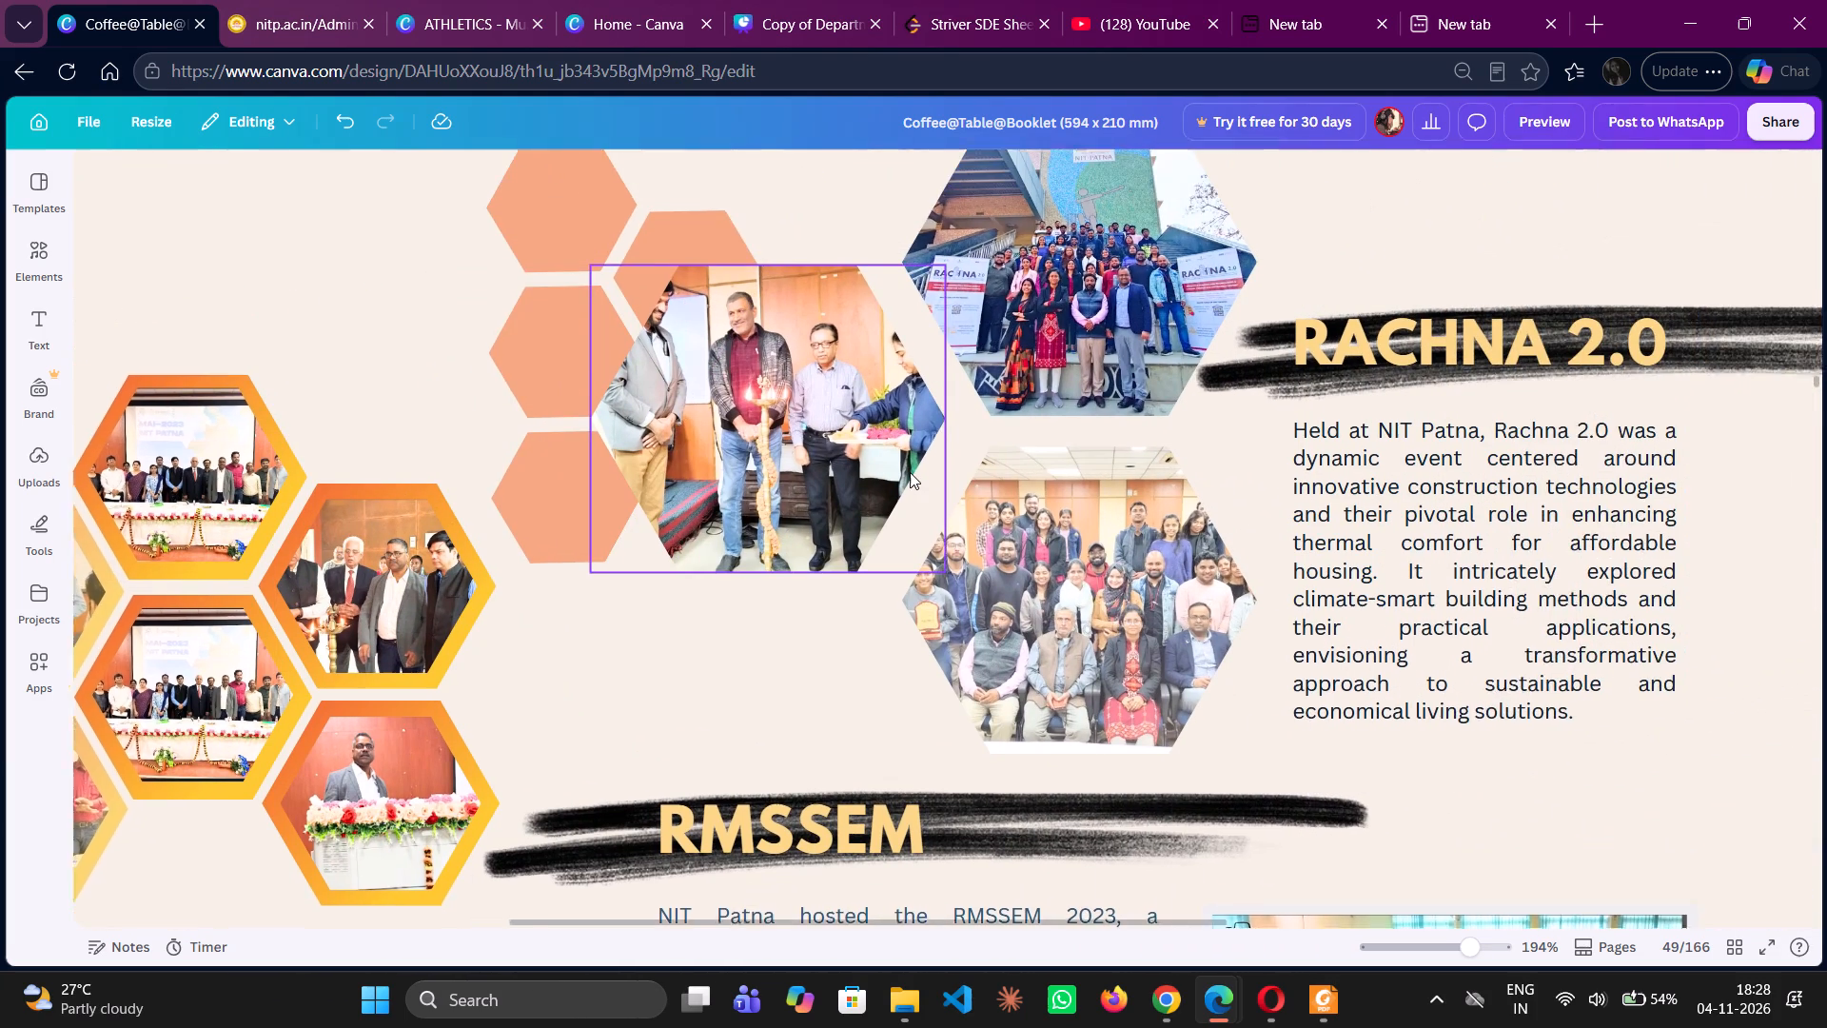
scroll(910, 472, "left", 1)
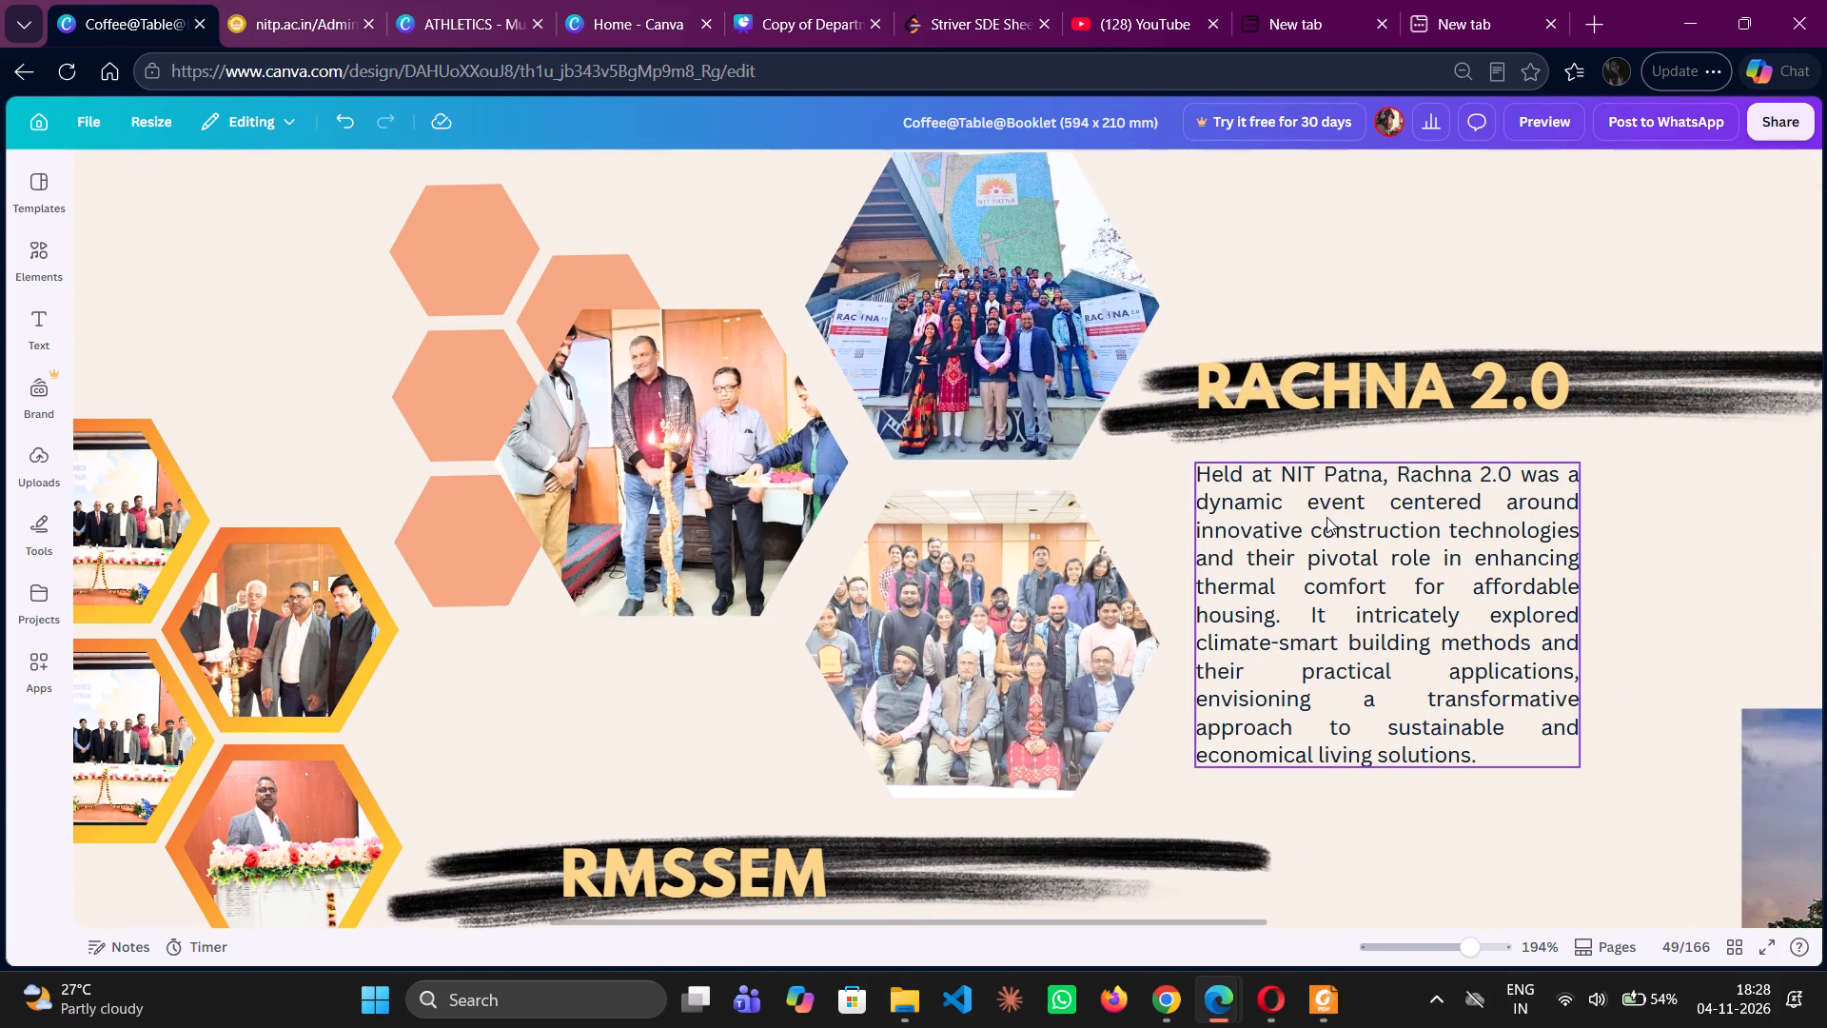
scroll(1385, 565, "left", 3)
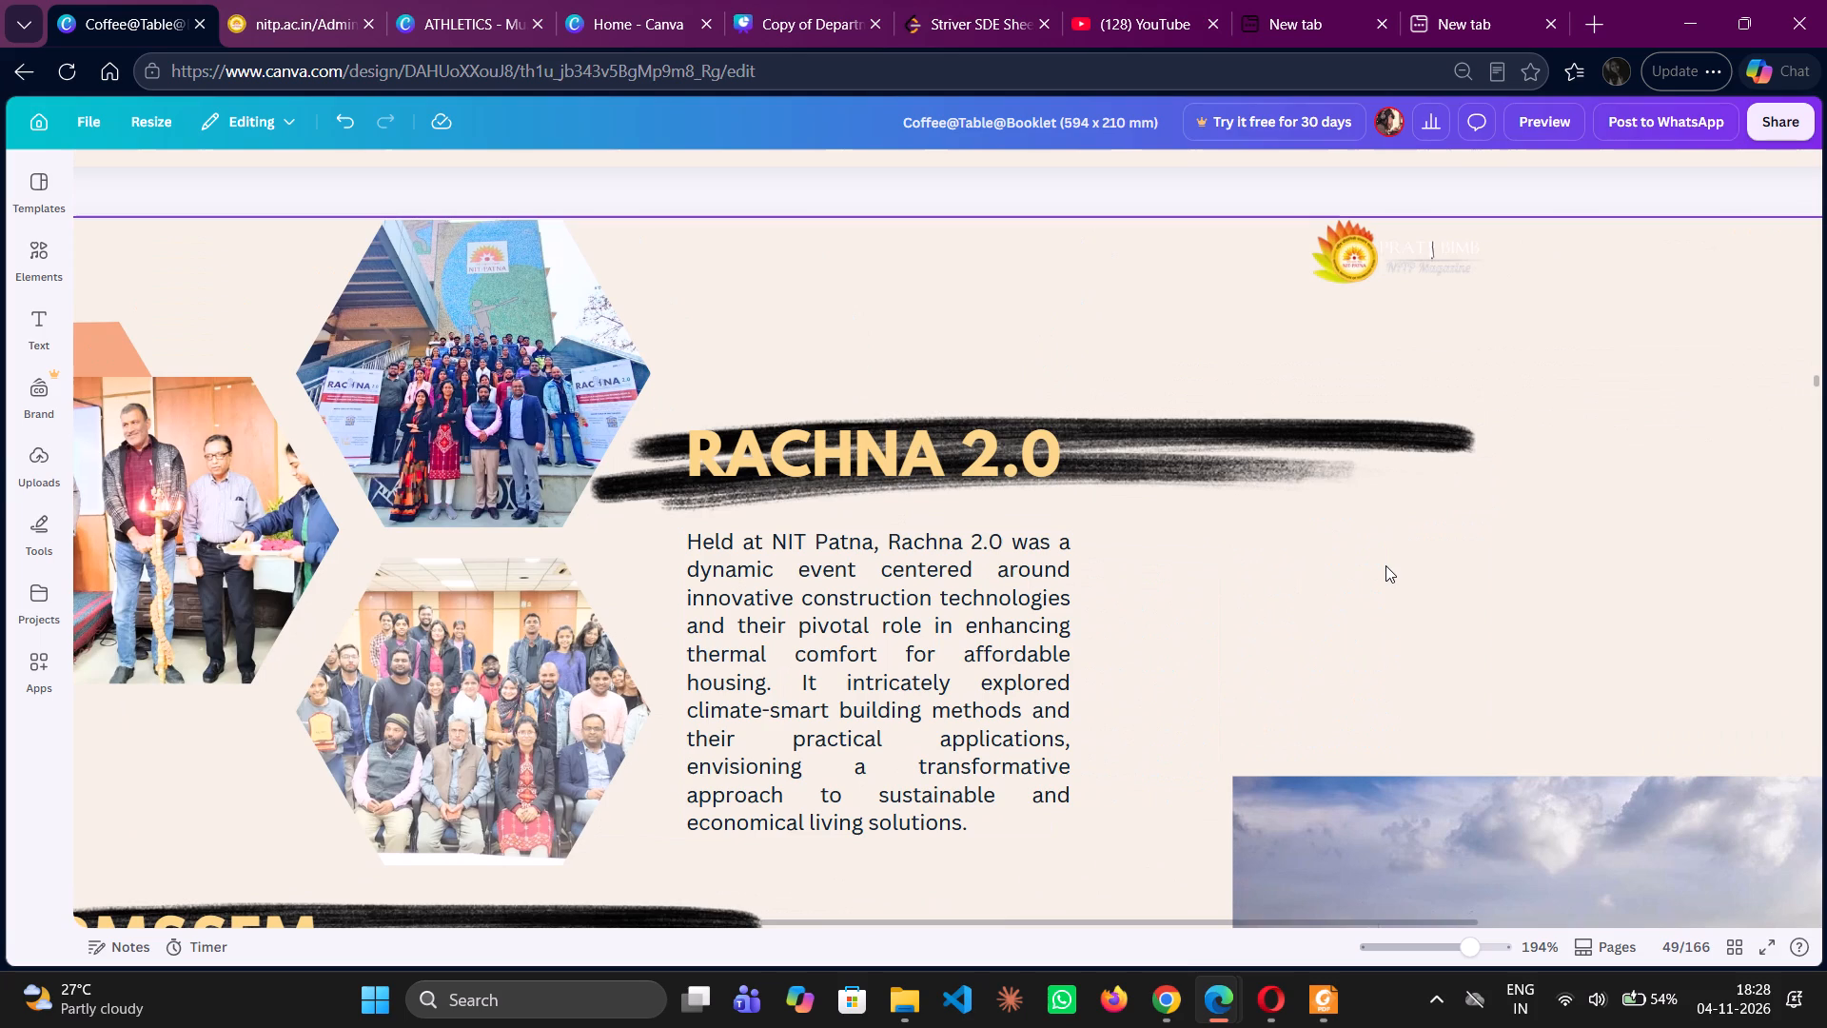
scroll(1385, 565, "left", 3)
scroll(1385, 565, "down", 3)
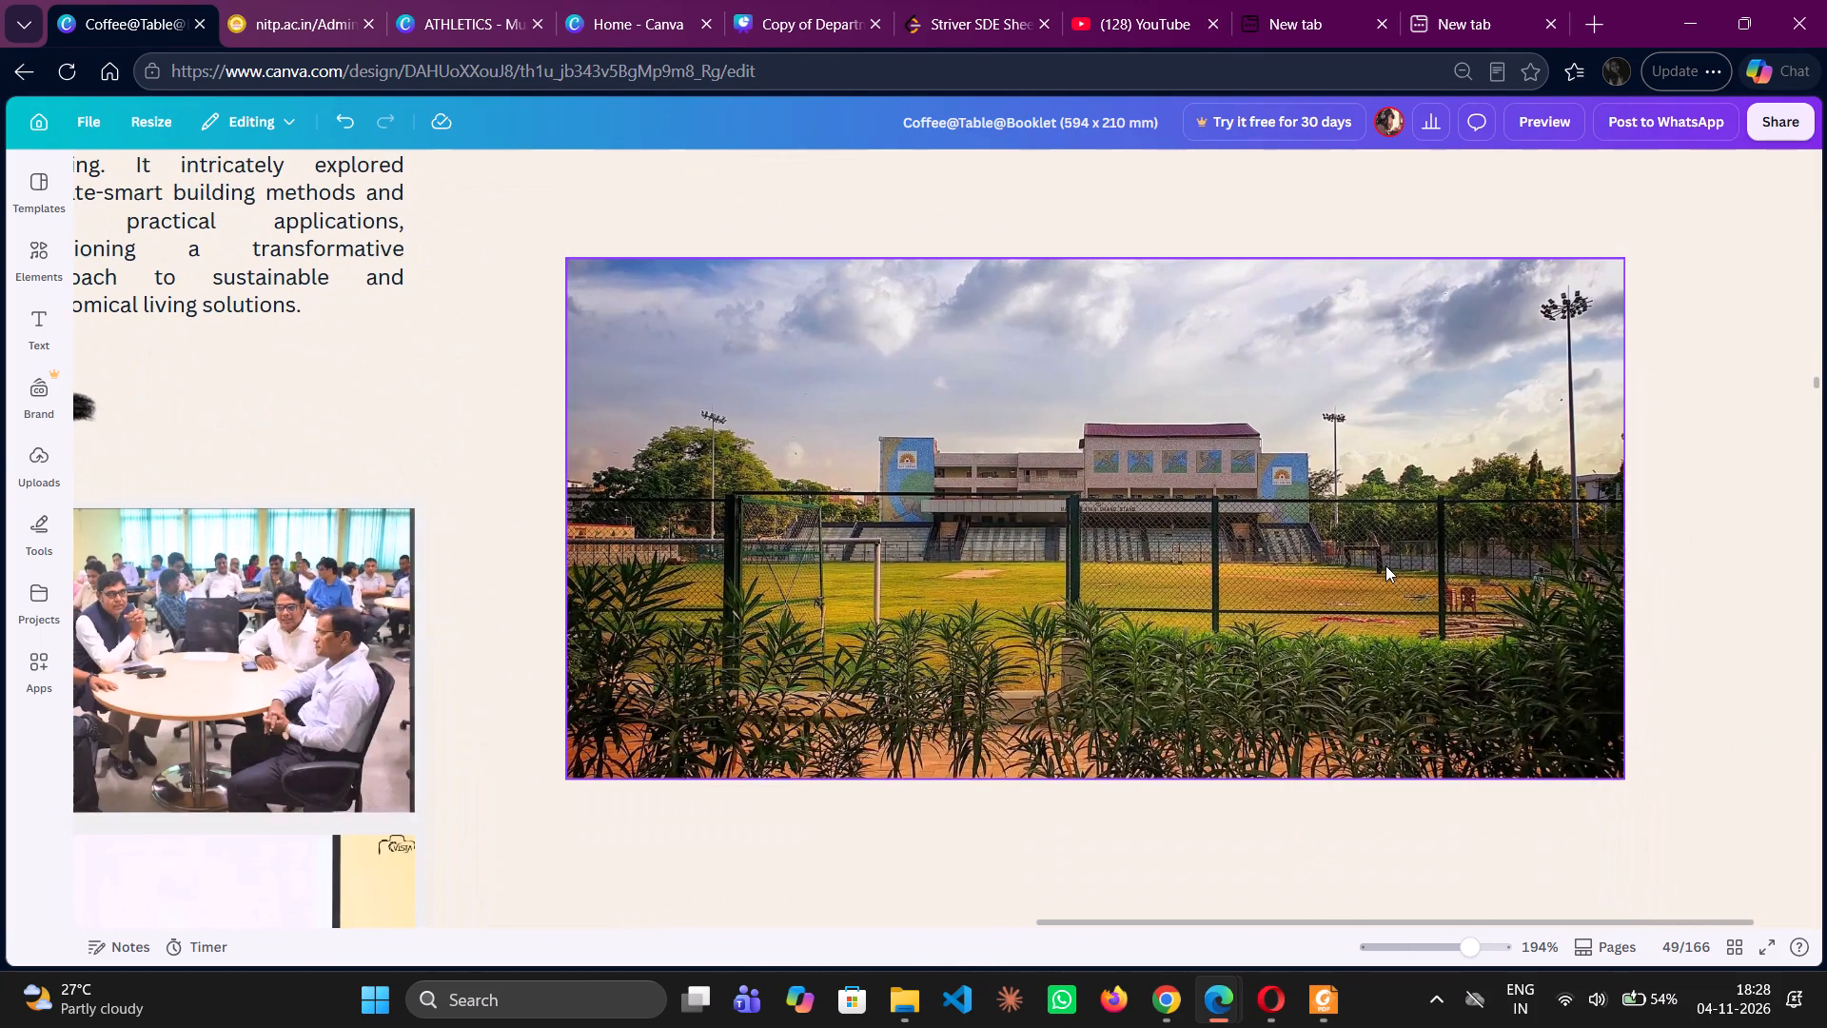
scroll(1385, 565, "up", 3)
scroll(1385, 565, "down", 1)
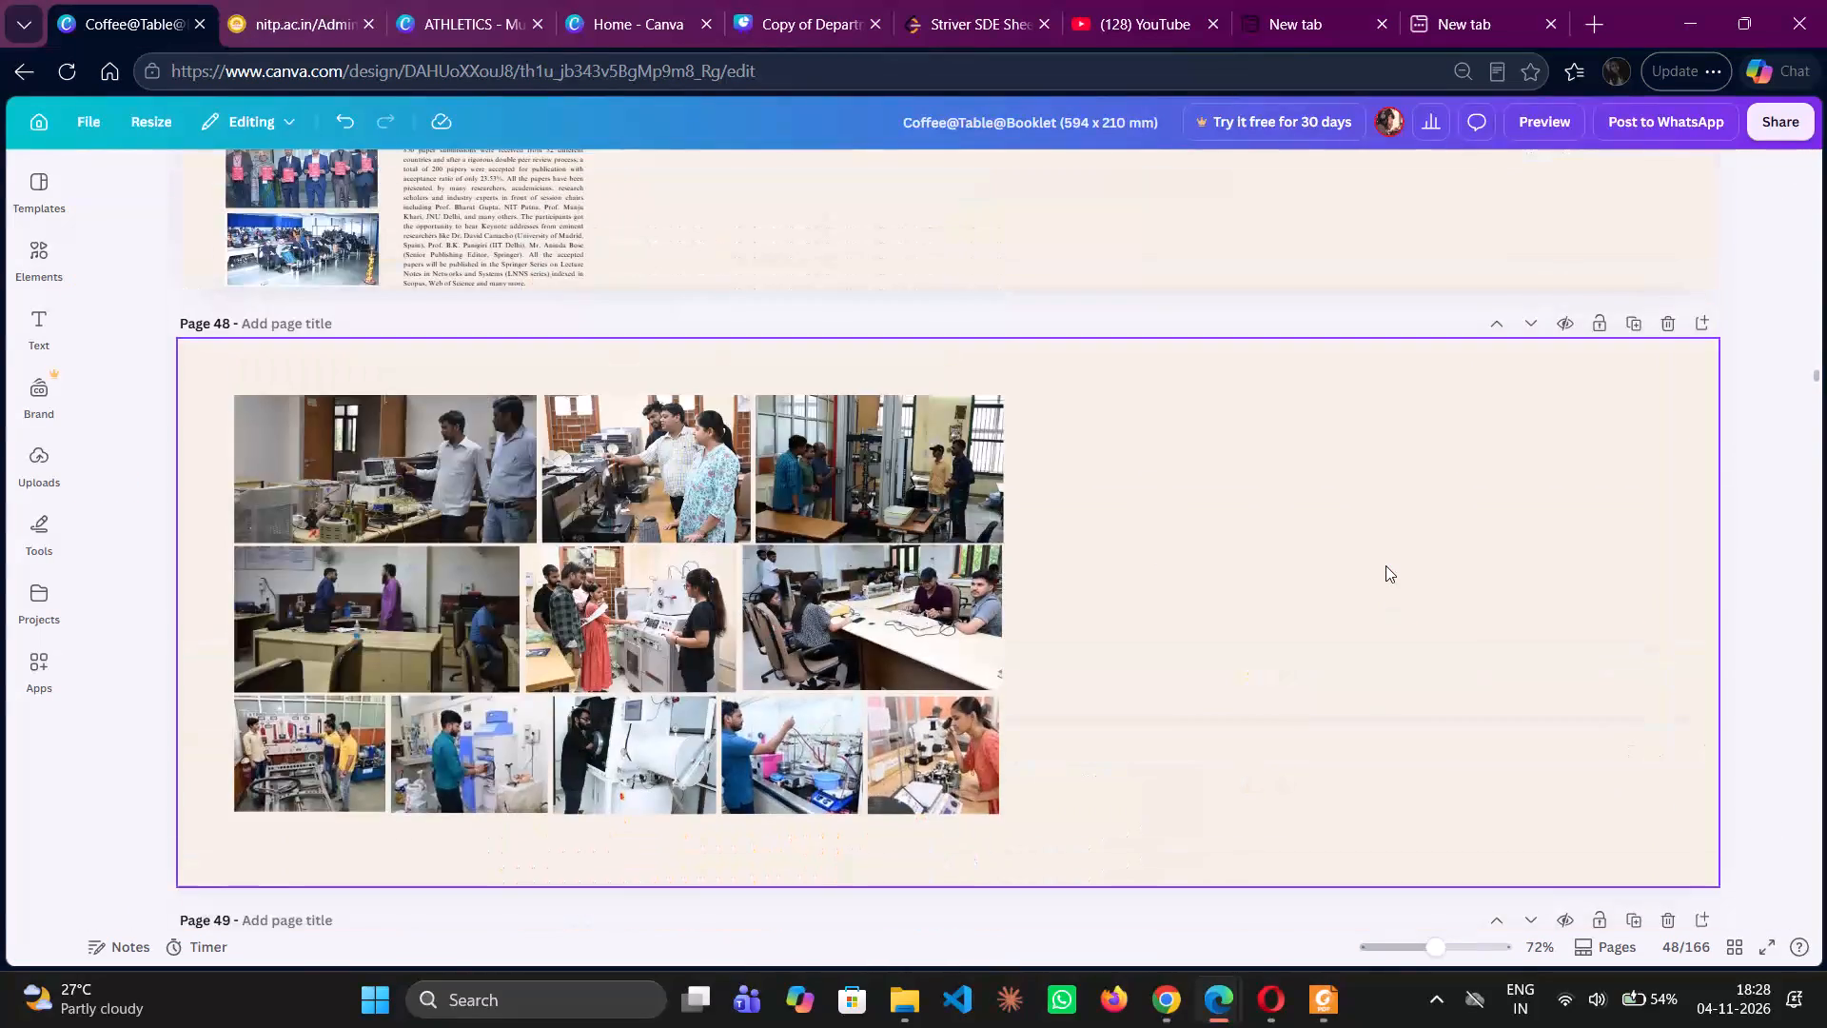
Examine page 50's Sparrow Day, organ donation and Vimantriki articles, followed by the Research & Innovation event panels on pages 51 to 55.
scroll(1385, 565, "down", 1)
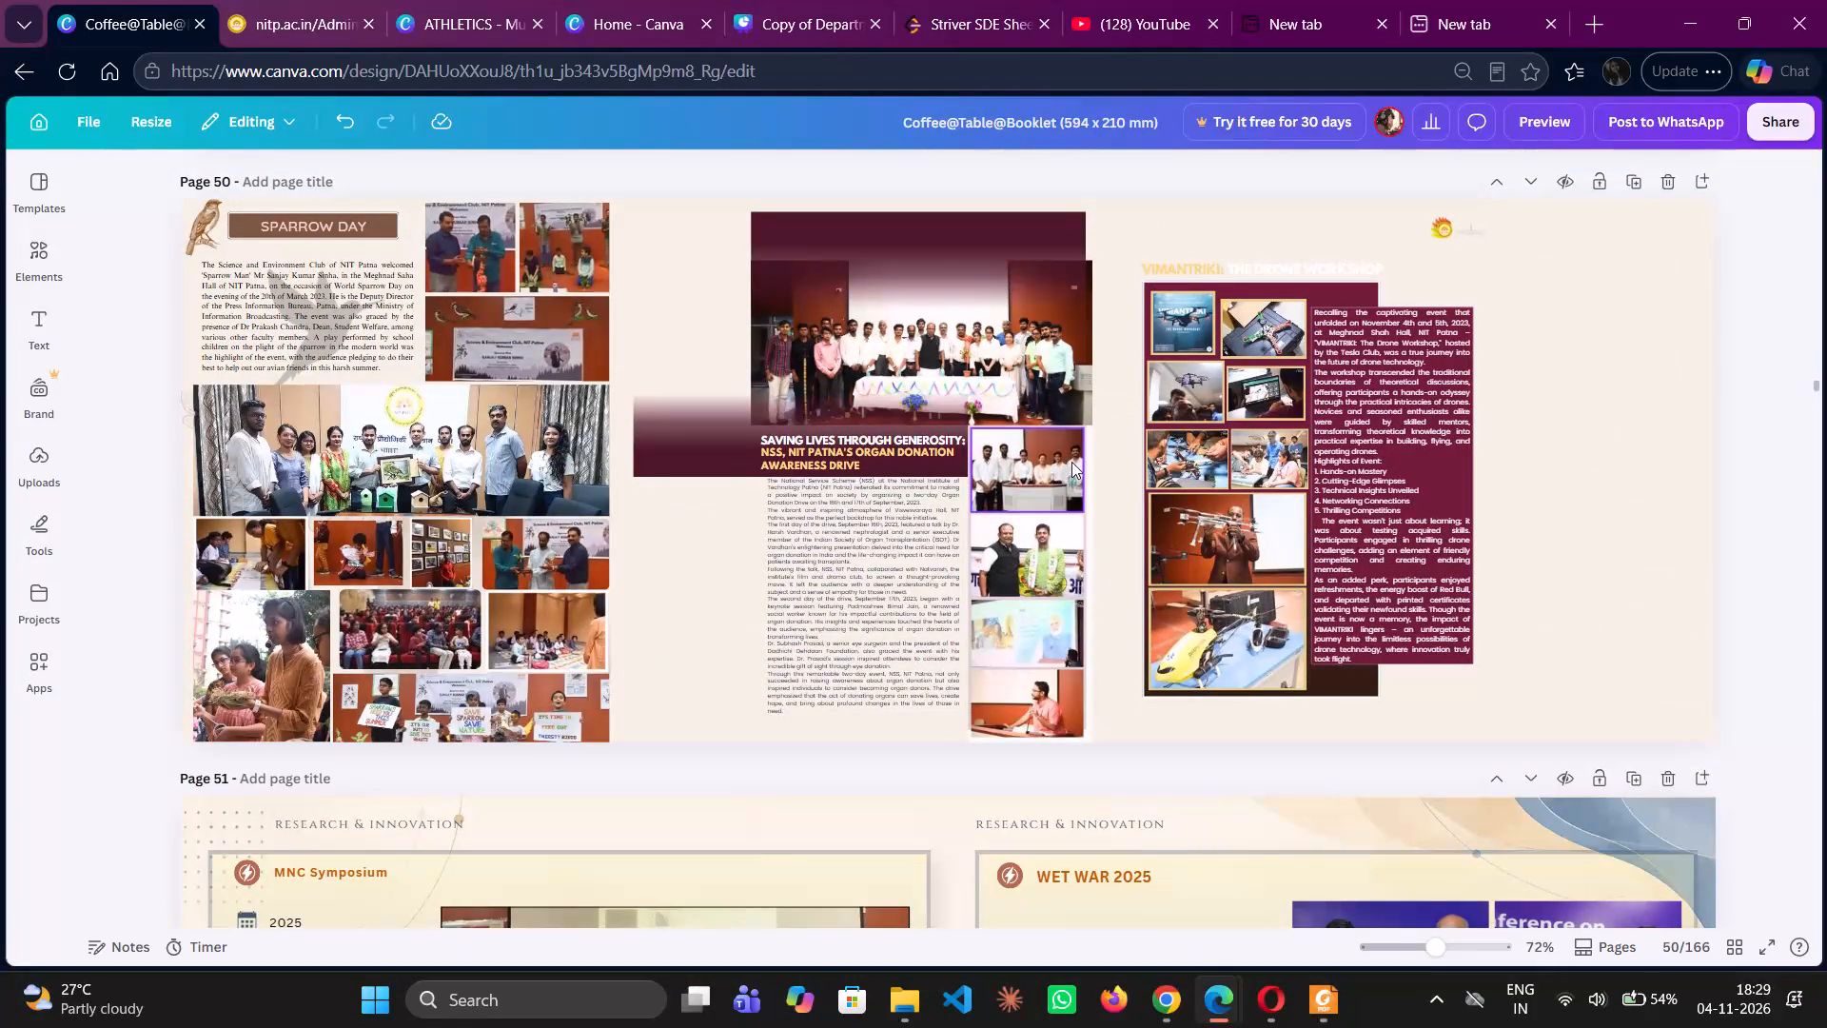
scroll(961, 461, "right", 1)
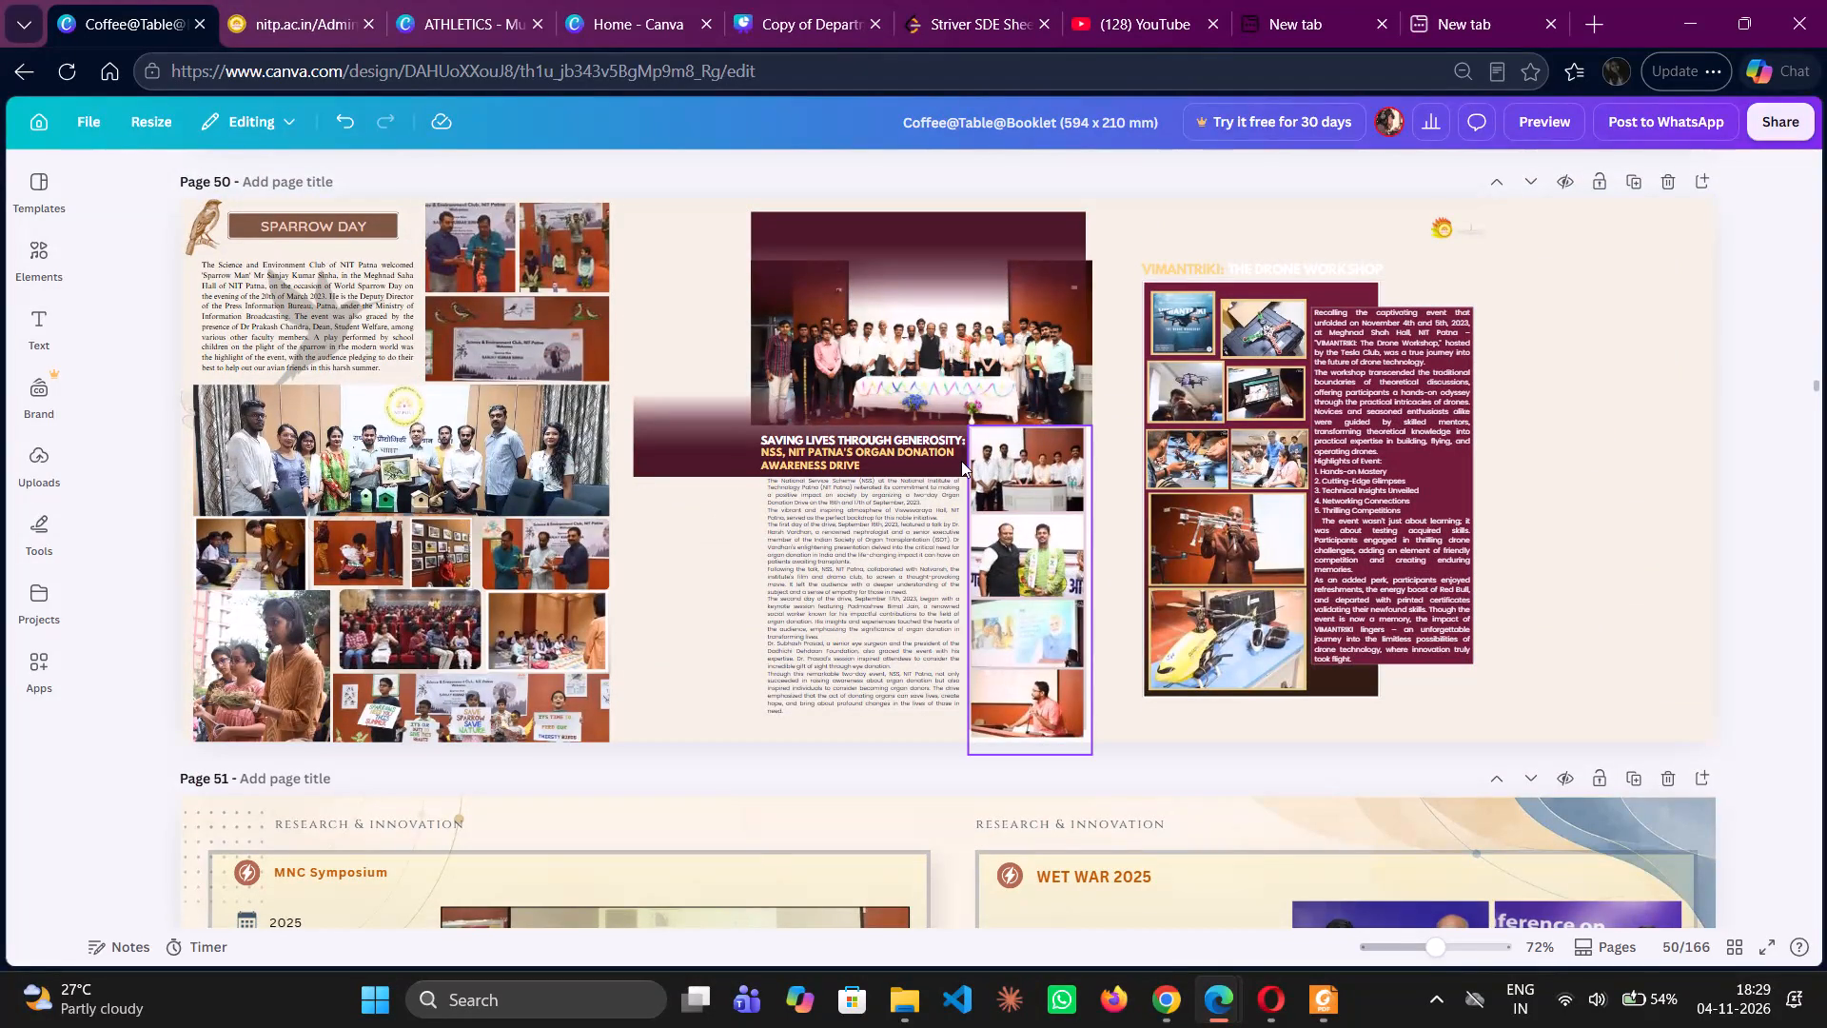
scroll(961, 461, "right", 1)
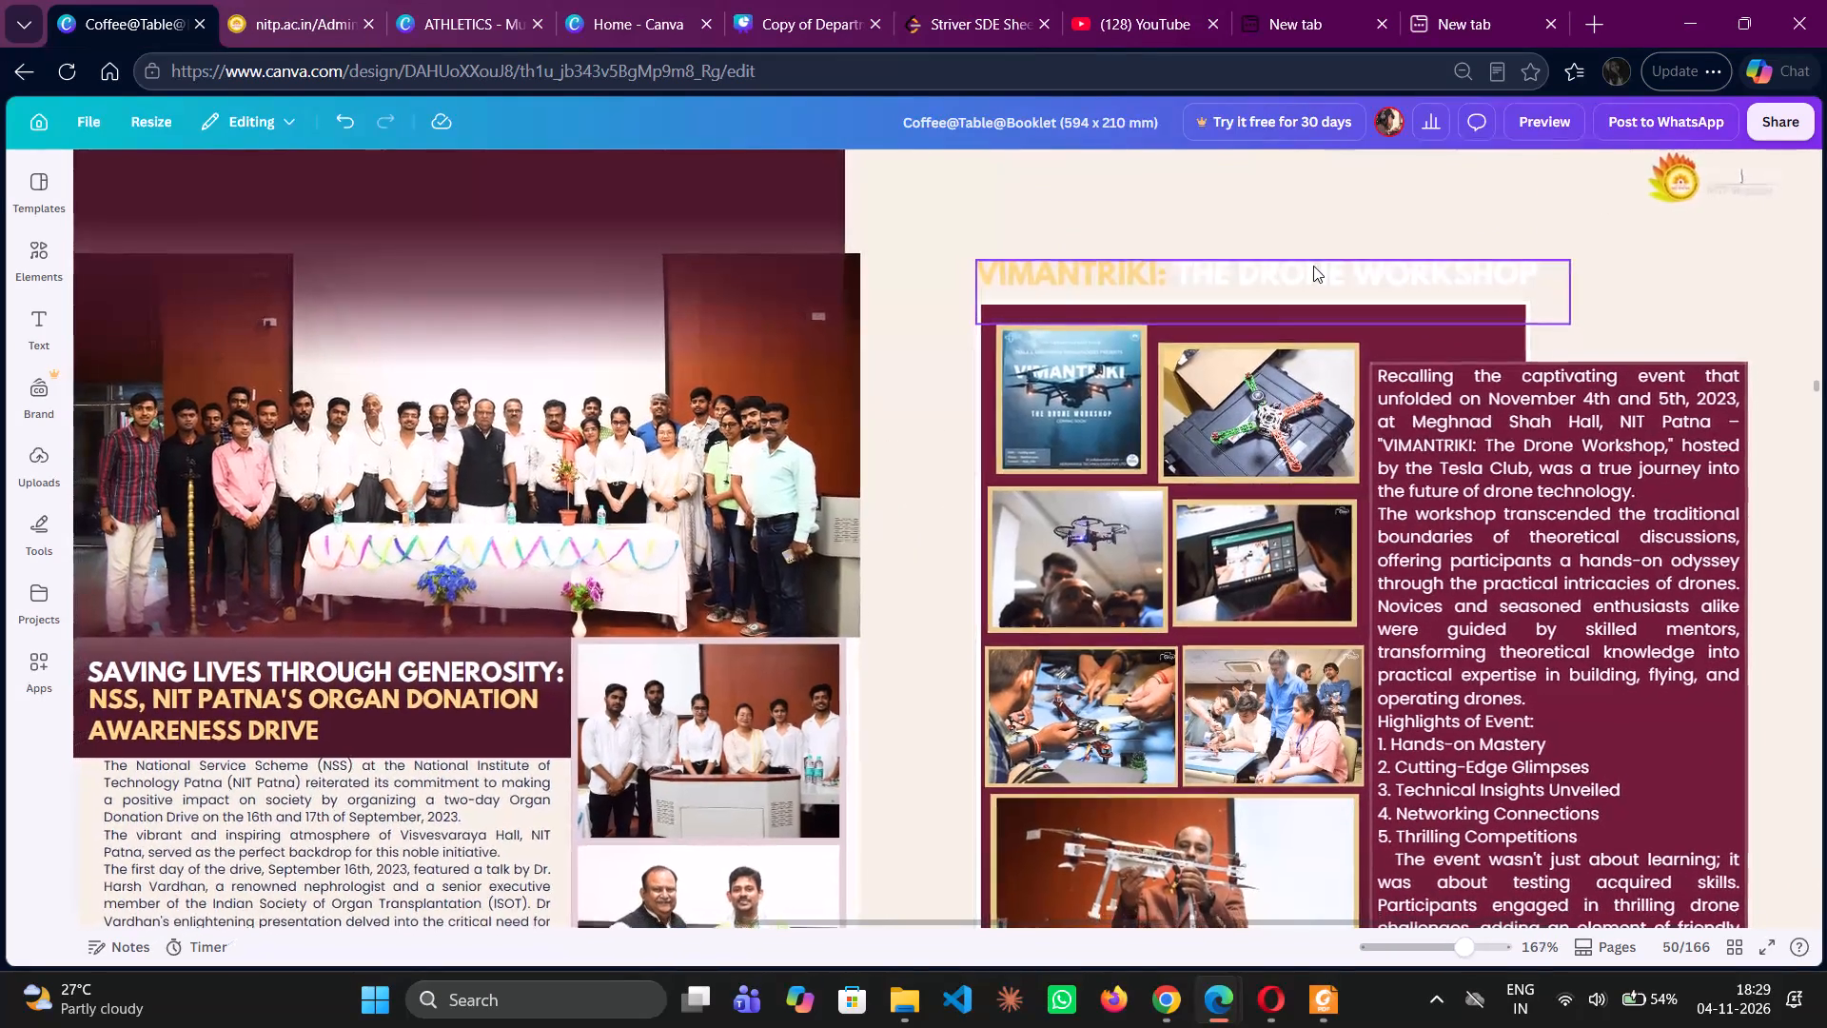
scroll(1313, 266, "down", 1)
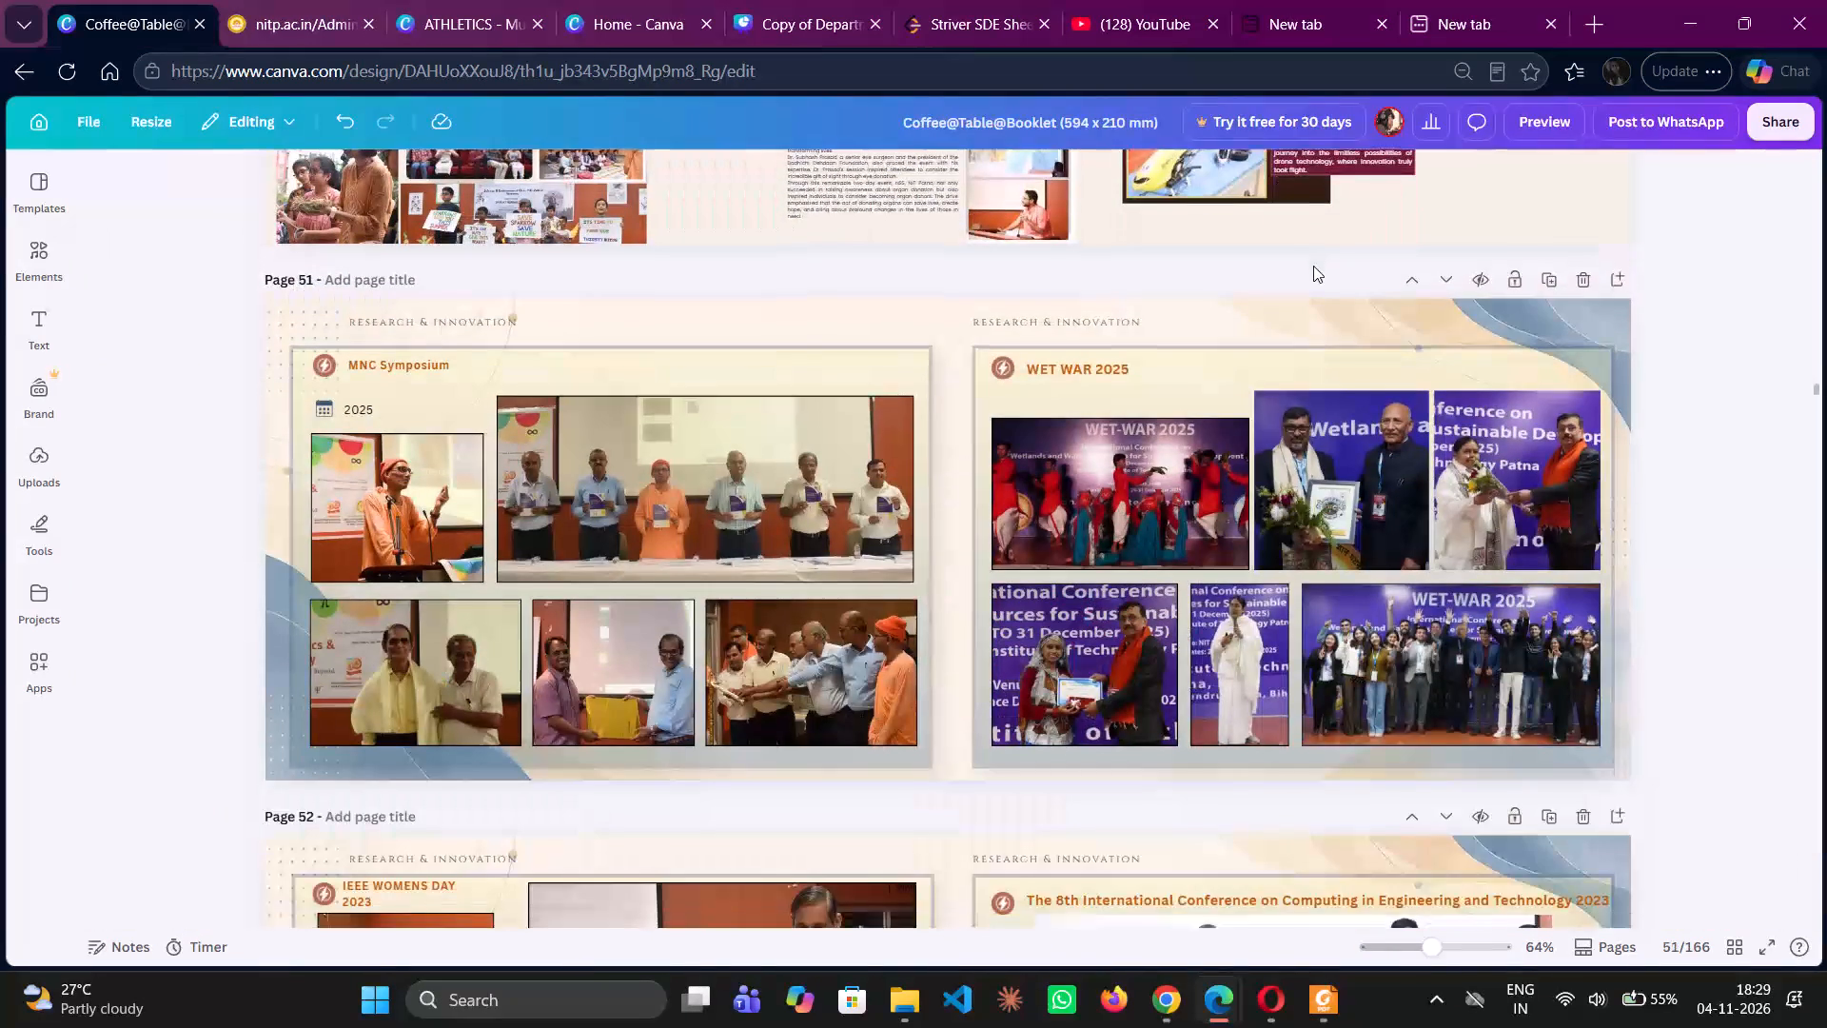
scroll(1313, 266, "down", 5)
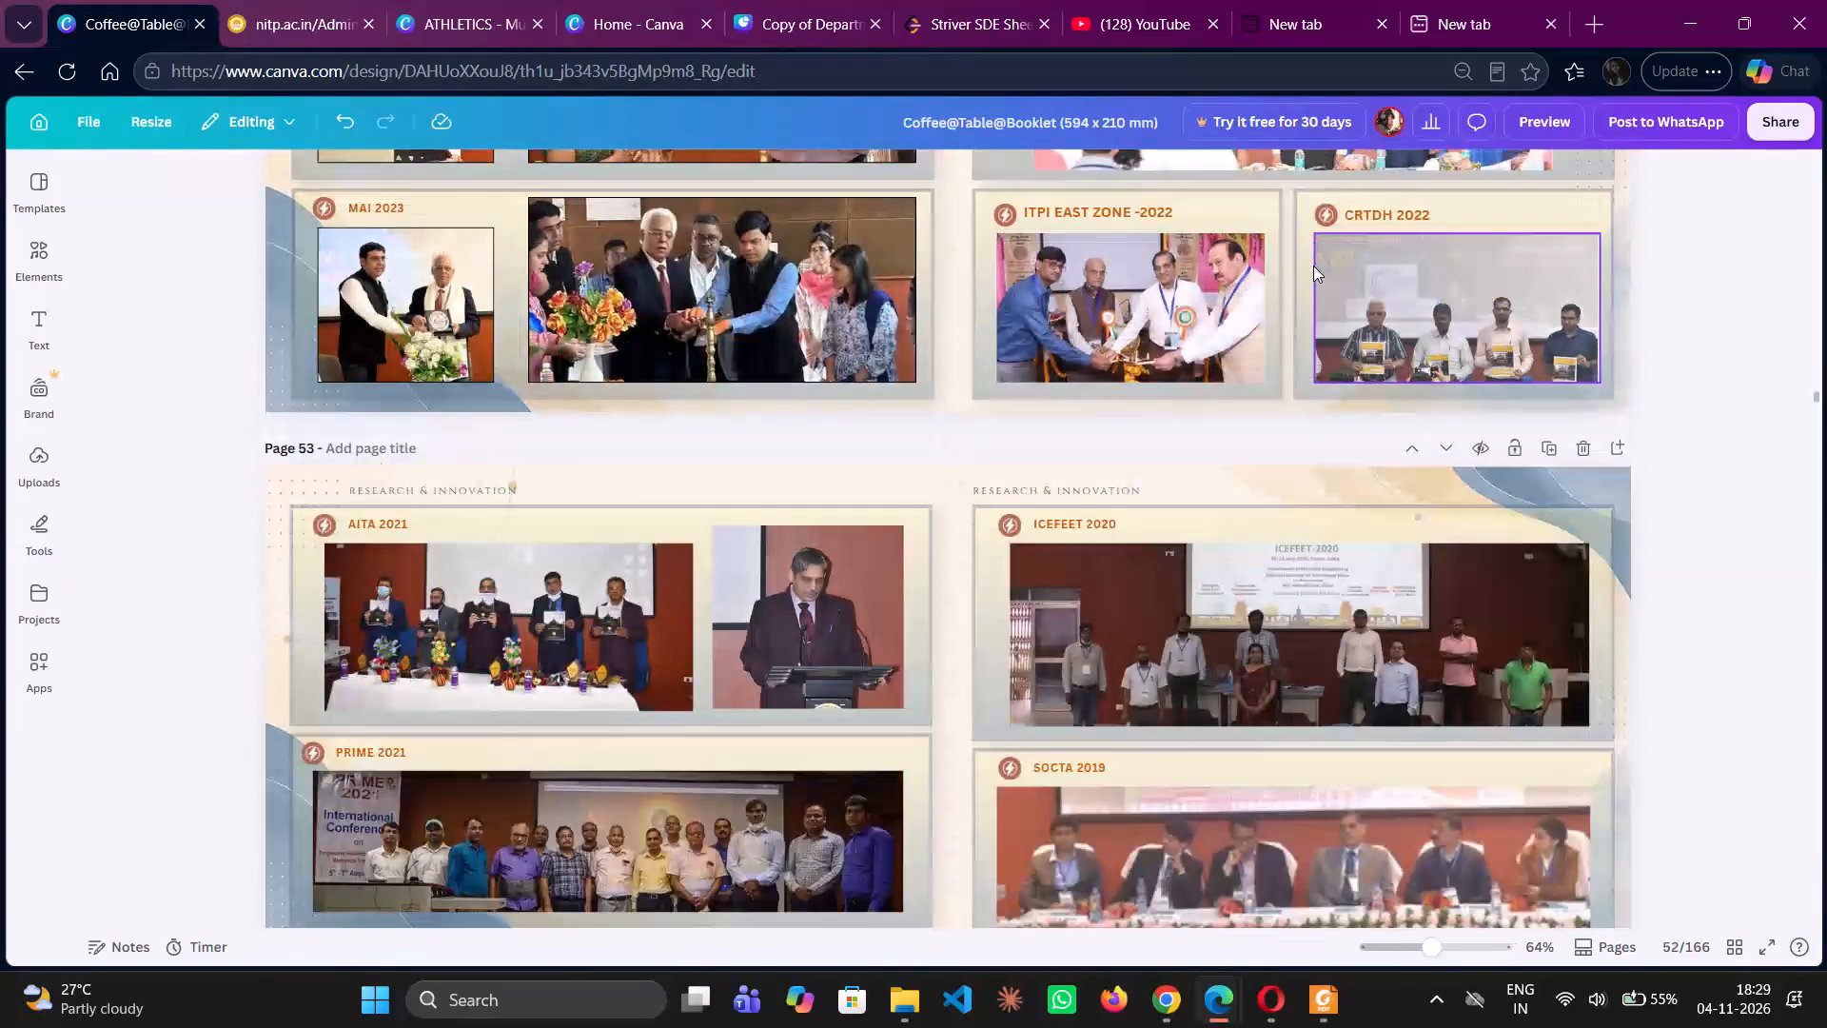
scroll(1313, 266, "down", 5)
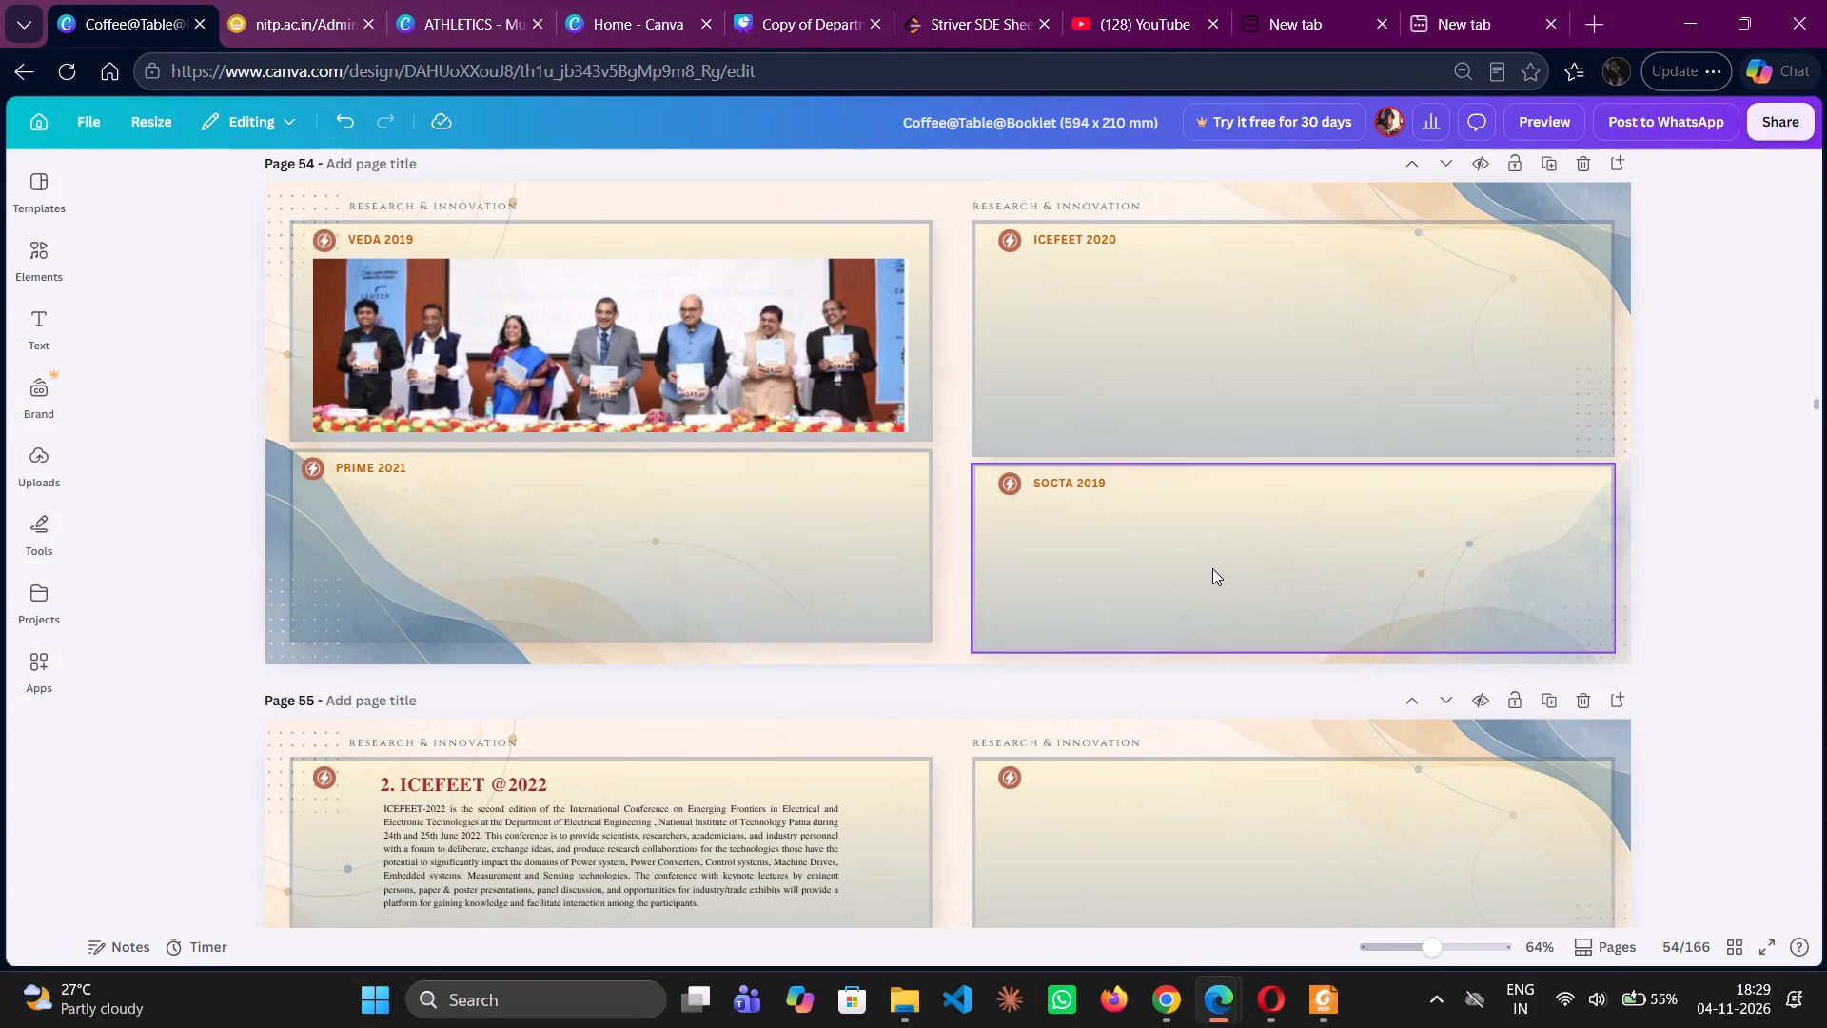
scroll(1212, 568, "down", 1)
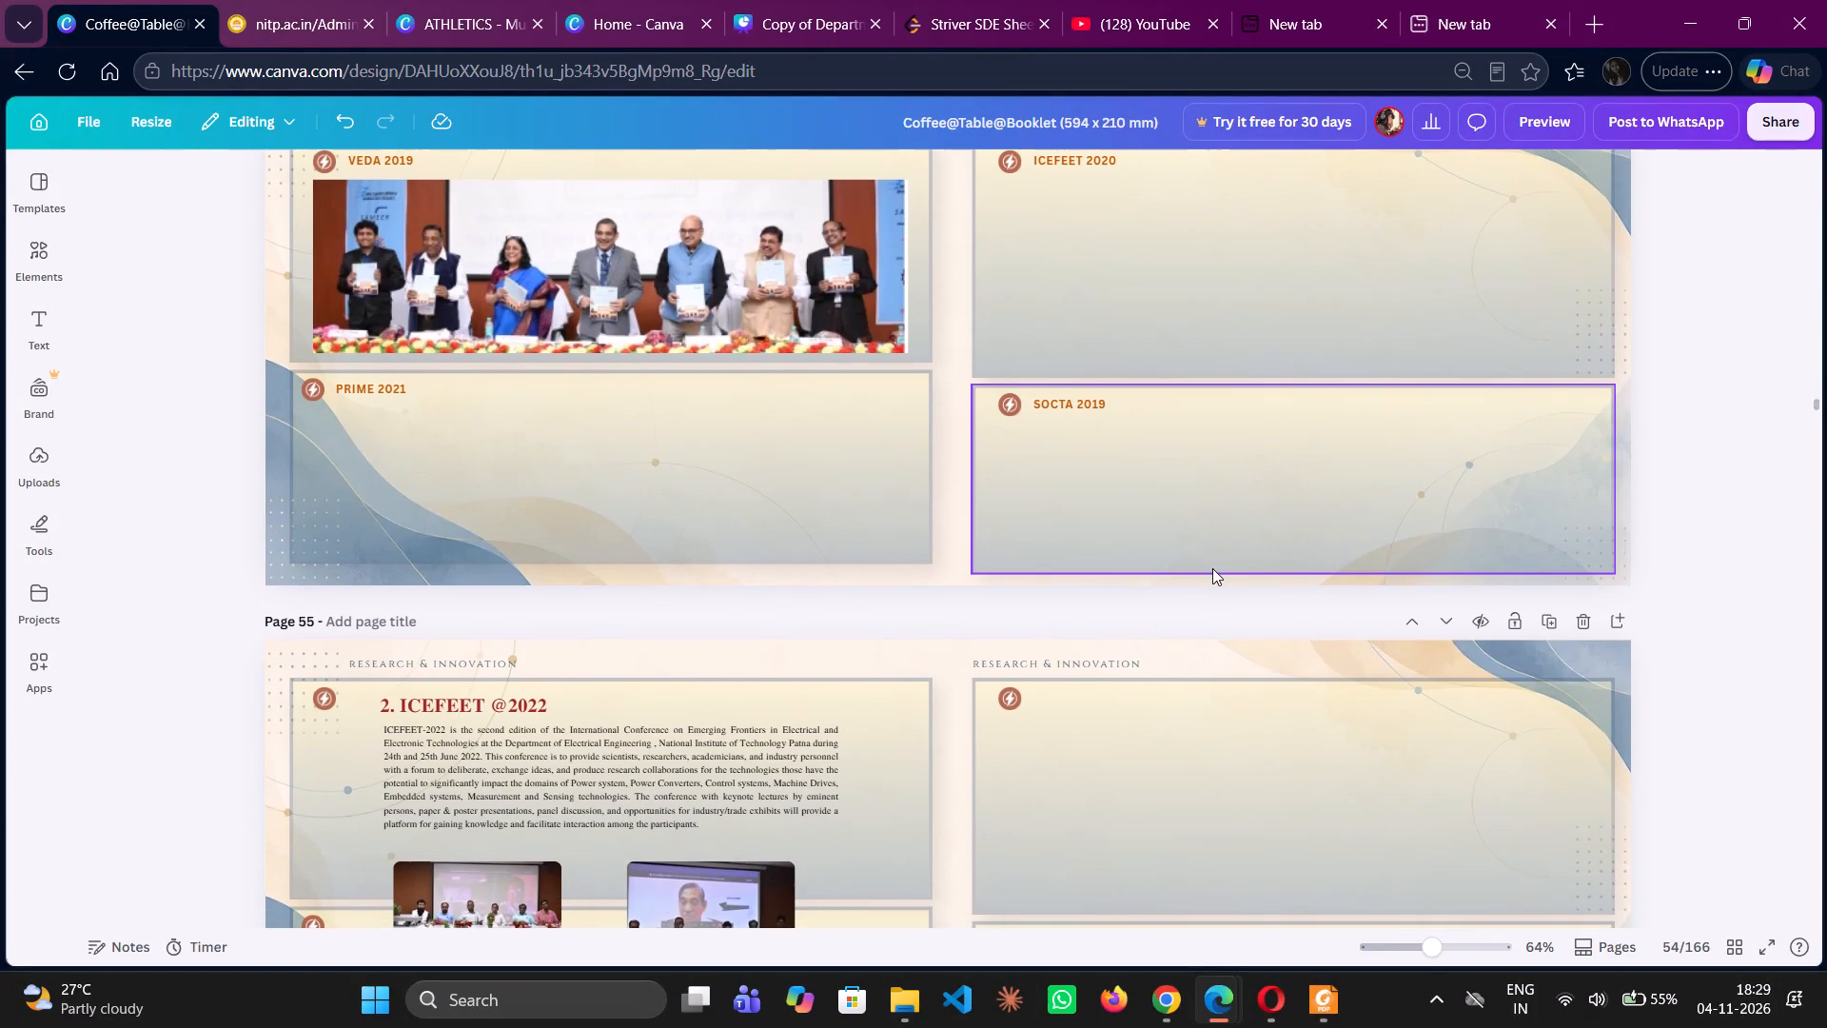
Compare the event panels and their headings on pages 53 to 56, checking which panels on page 54 are empty.
scroll(1212, 568, "up", 1)
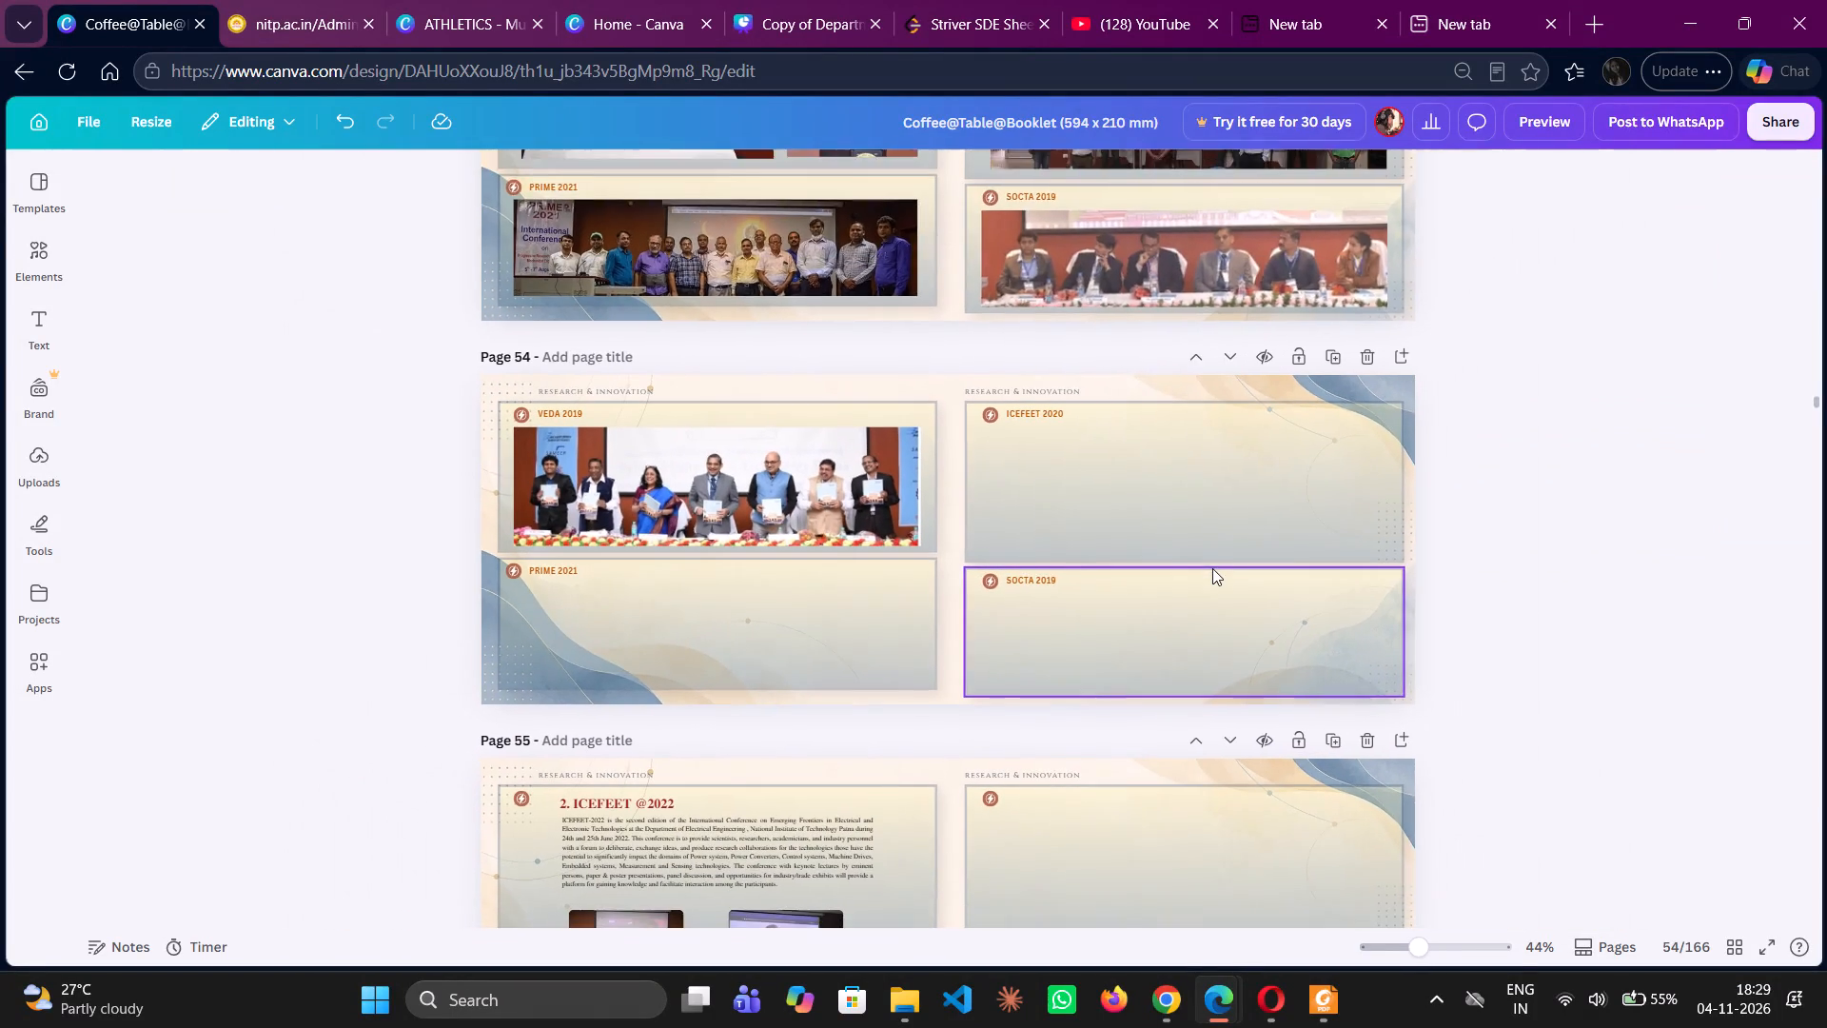
scroll(1212, 568, "down", 3)
scroll(1212, 568, "up", 1)
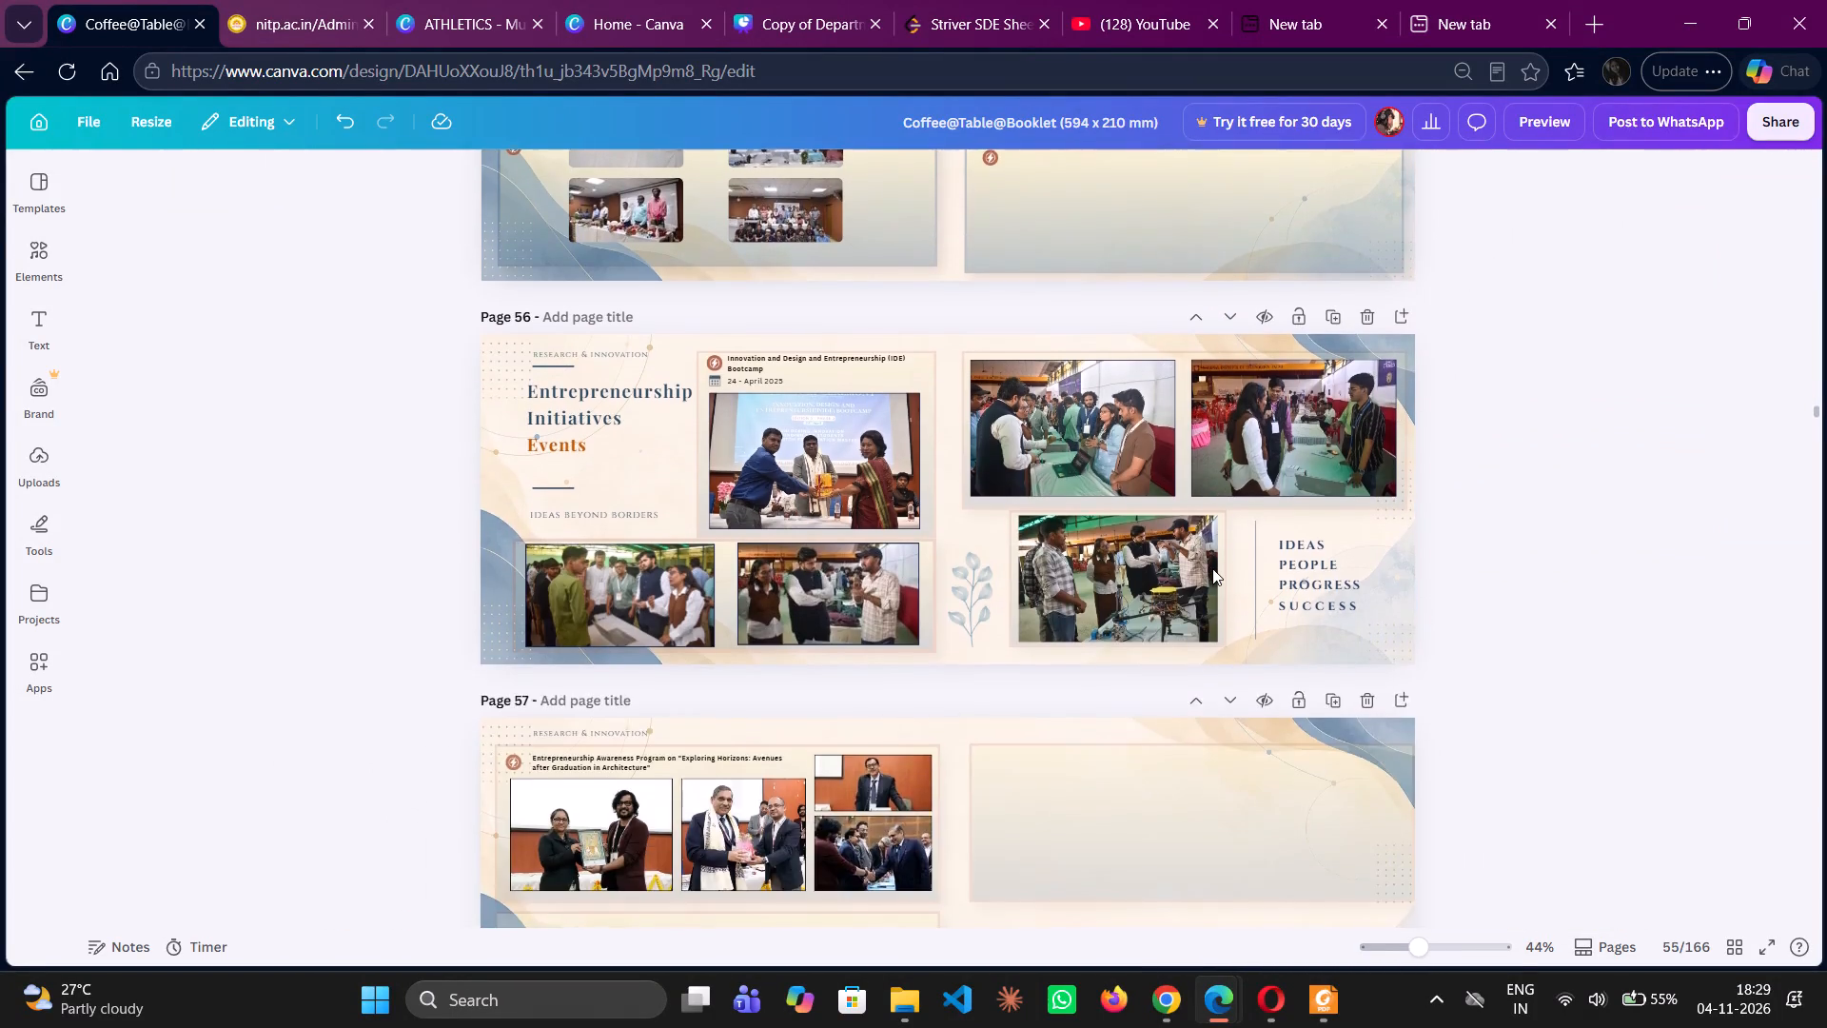
scroll(1212, 568, "up", 2)
scroll(1212, 568, "down", 1)
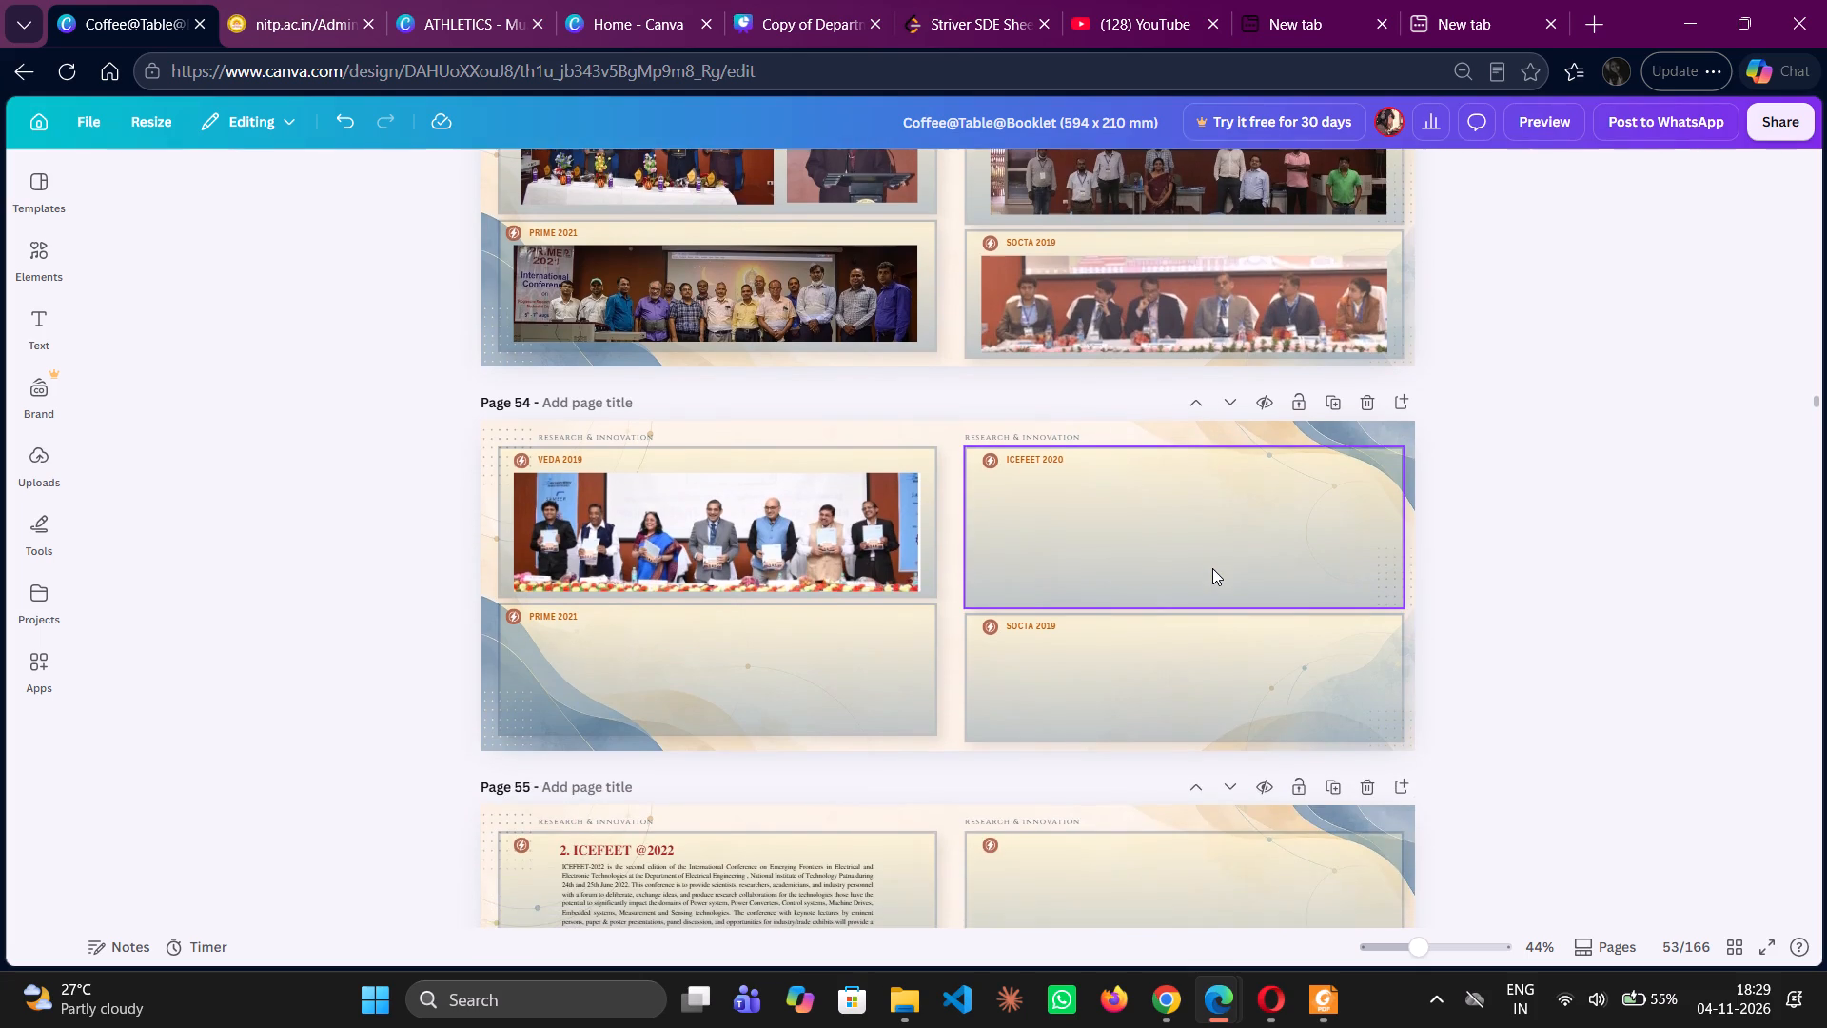
scroll(1212, 568, "down", 2)
scroll(1212, 568, "up", 4)
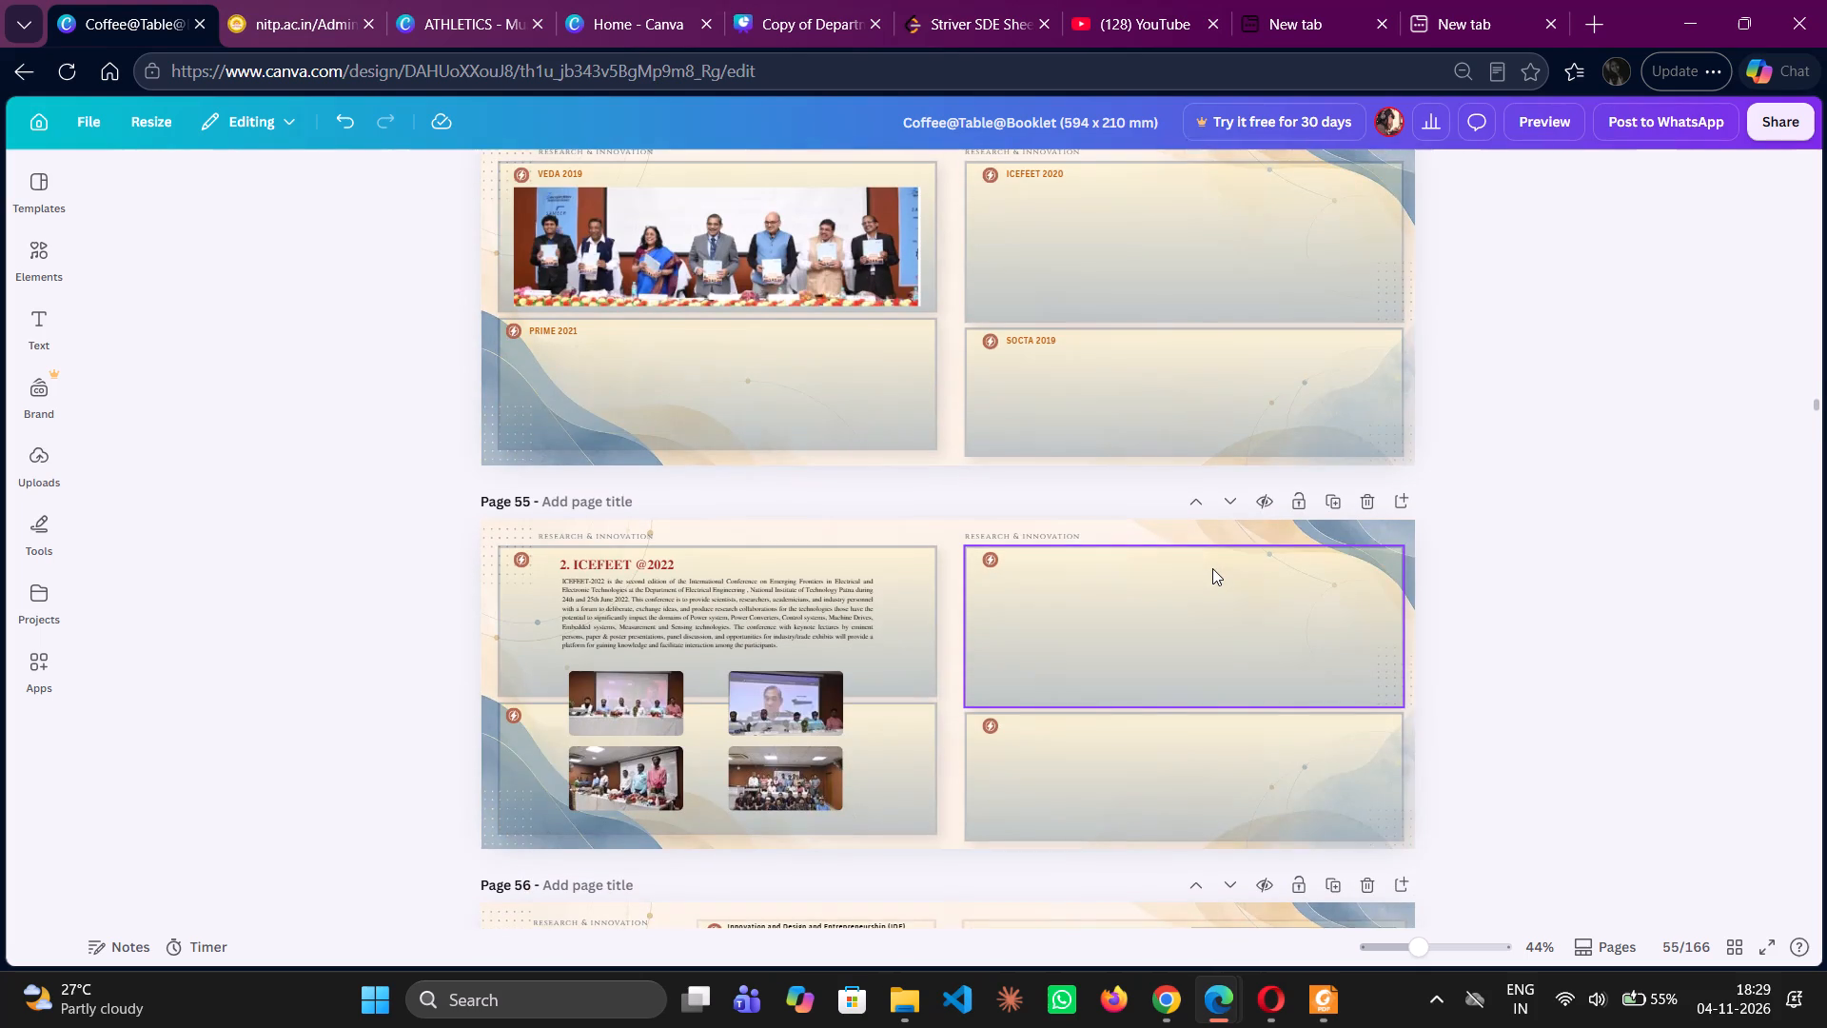
scroll(1212, 568, "up", 2)
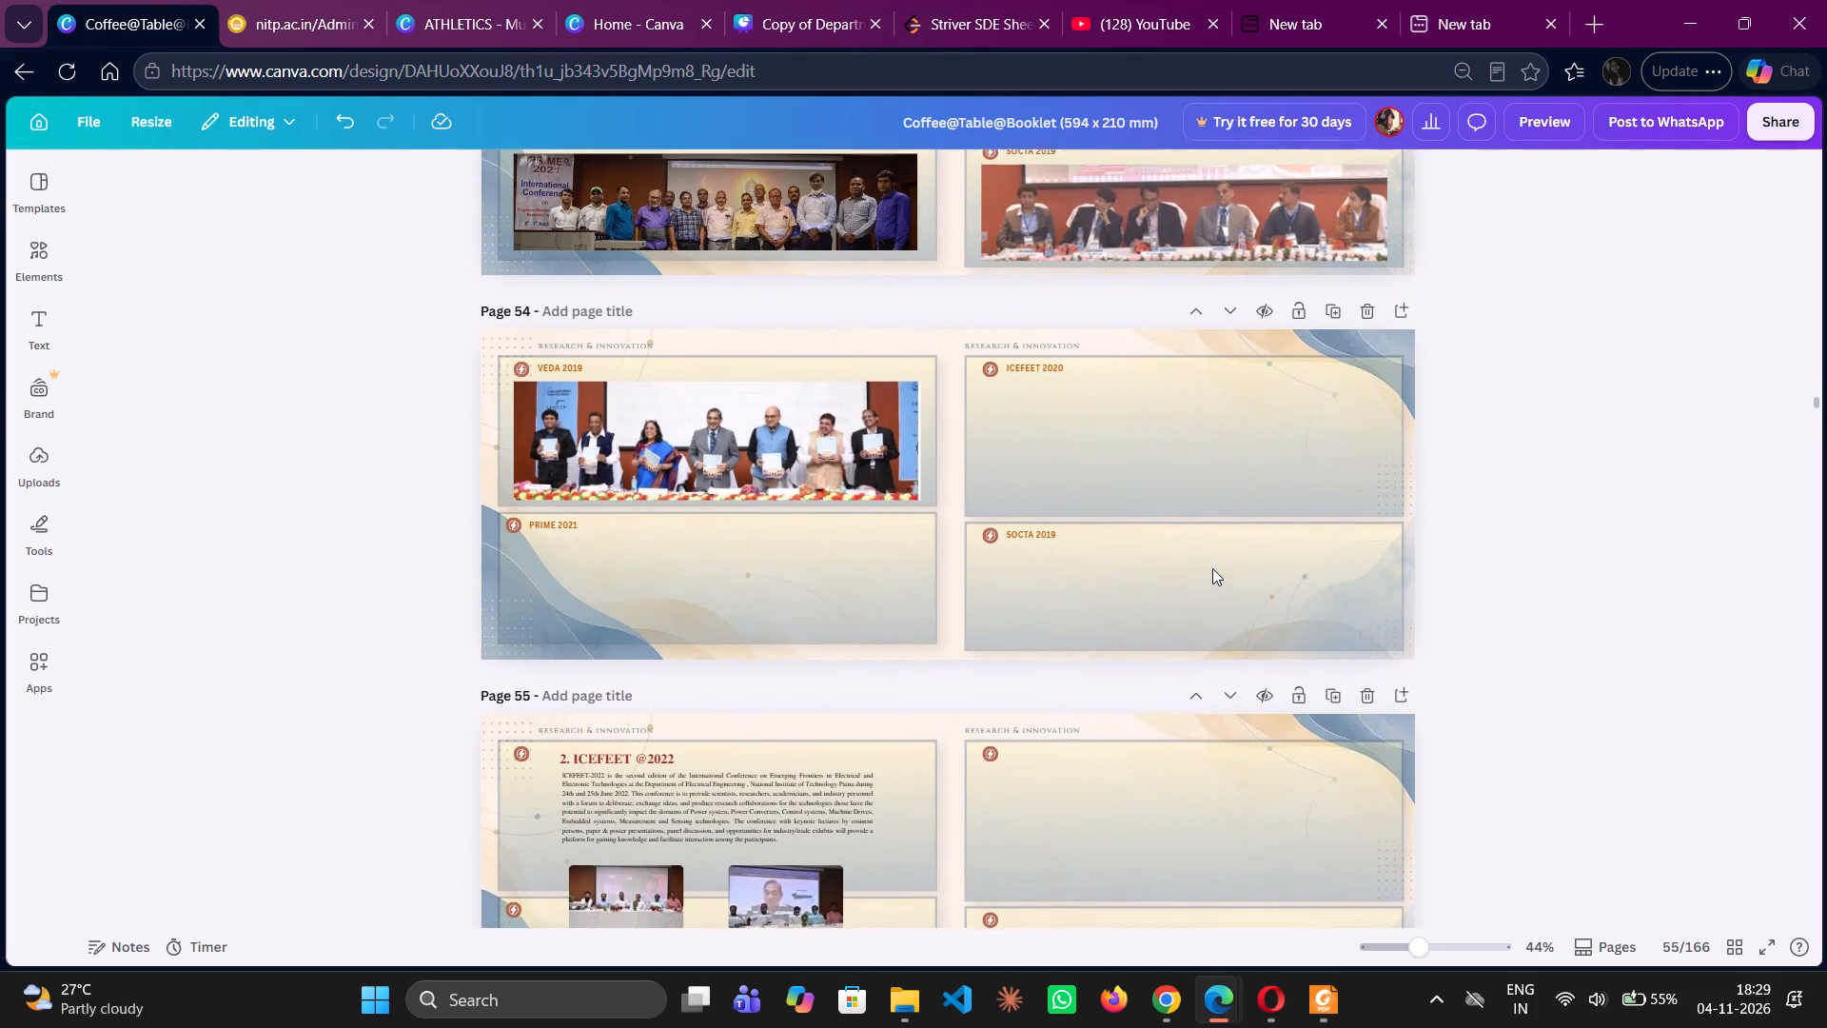
scroll(1212, 568, "up", 3)
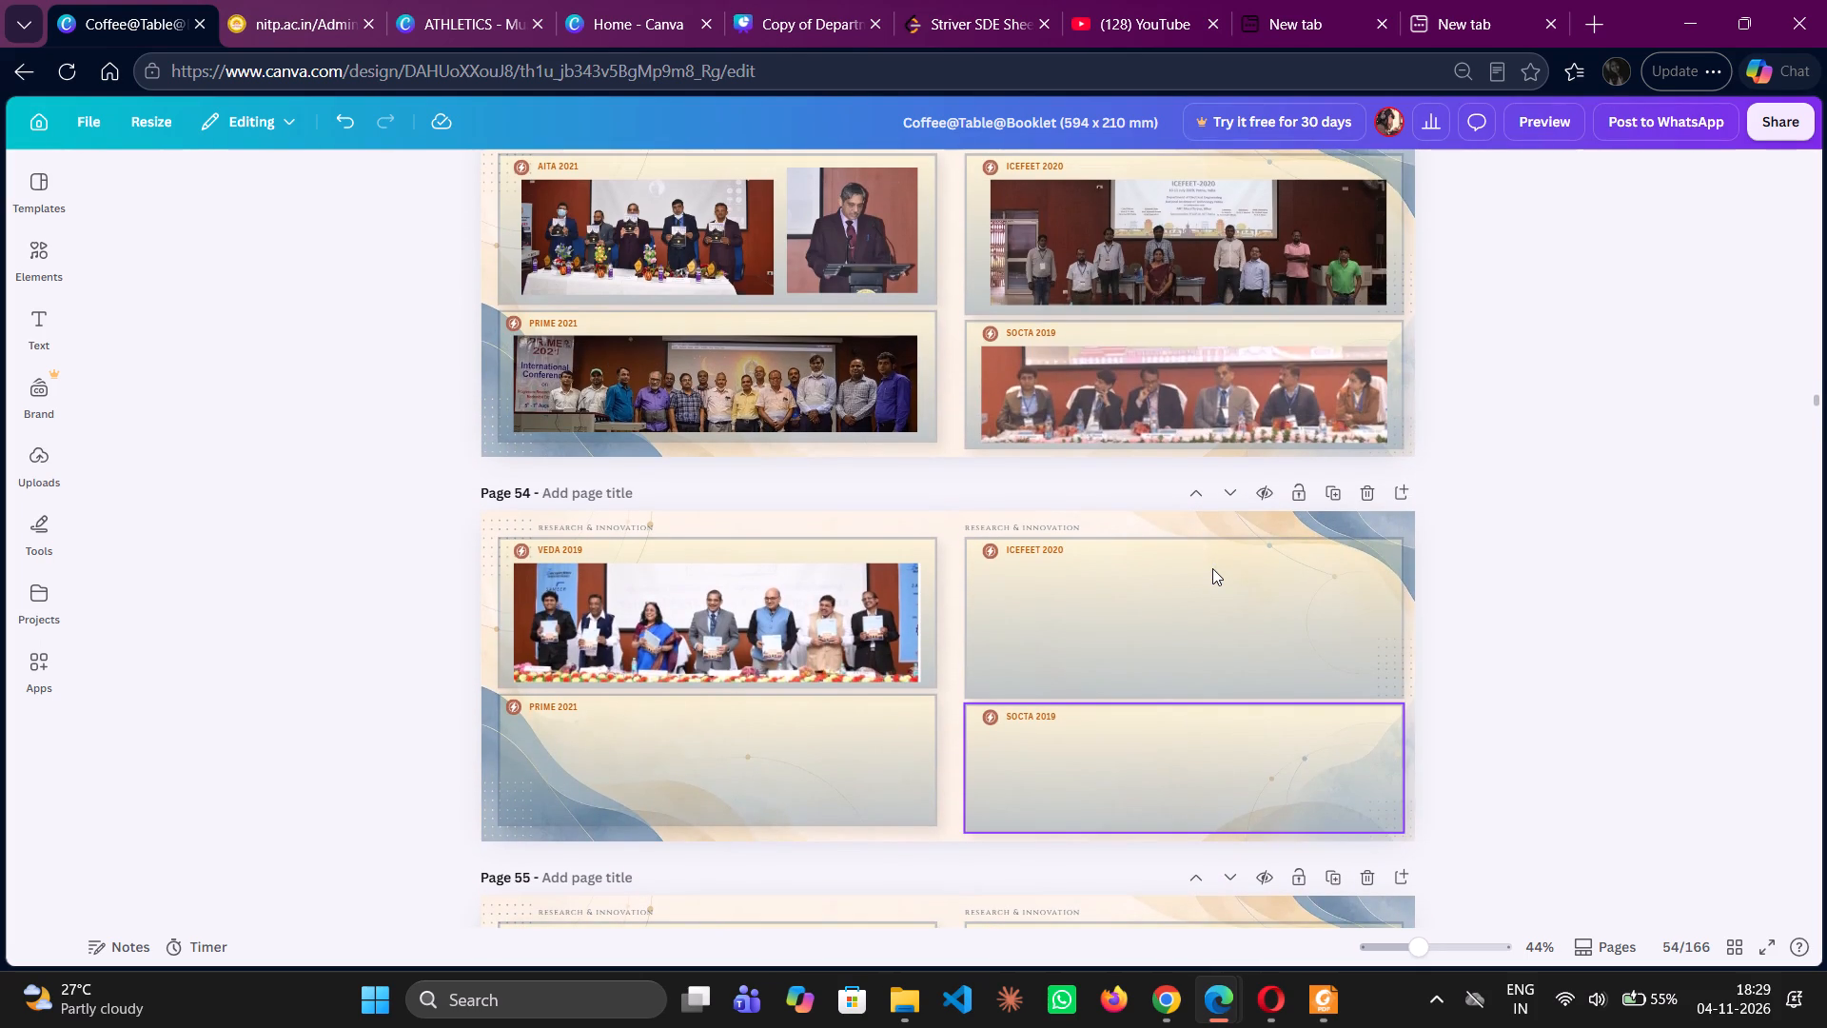
scroll(1212, 568, "up", 3)
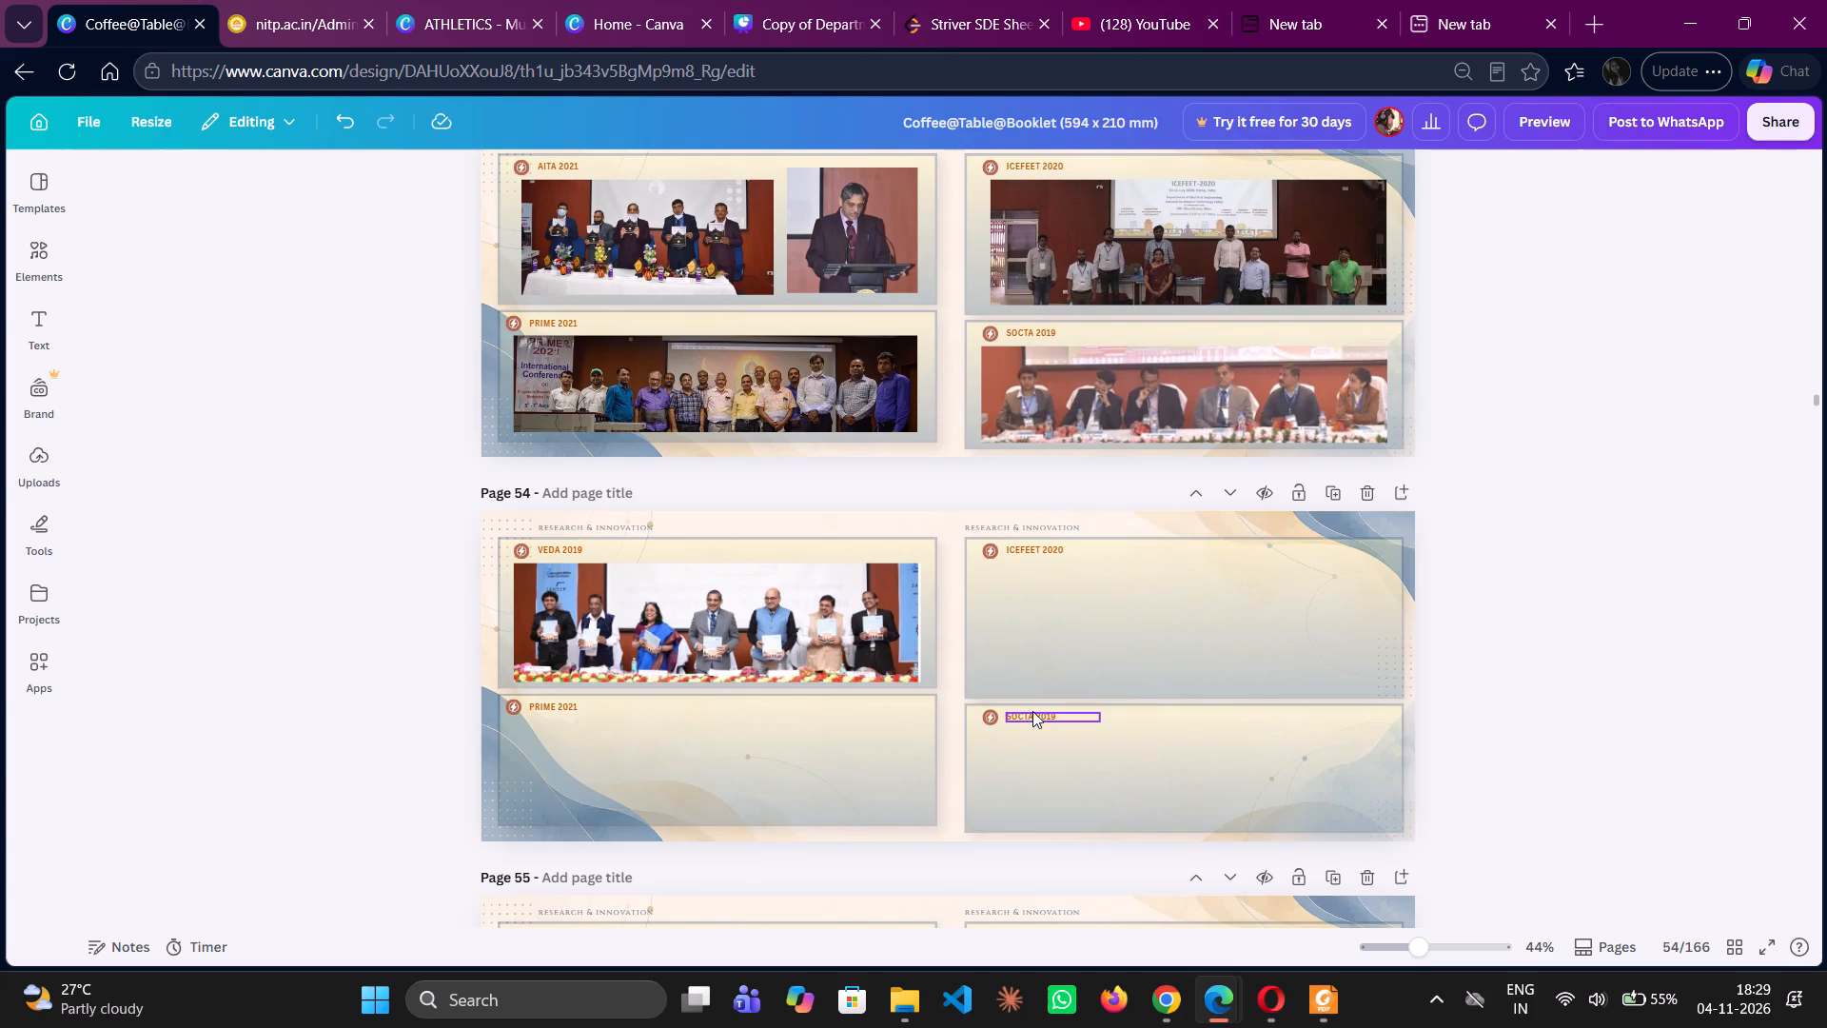
Delete the SOCTA 2019, ICEFEET 2020 and PRIME 2021 headings from the empty panels on page 54.
left_click(1032, 711)
key("Delete")
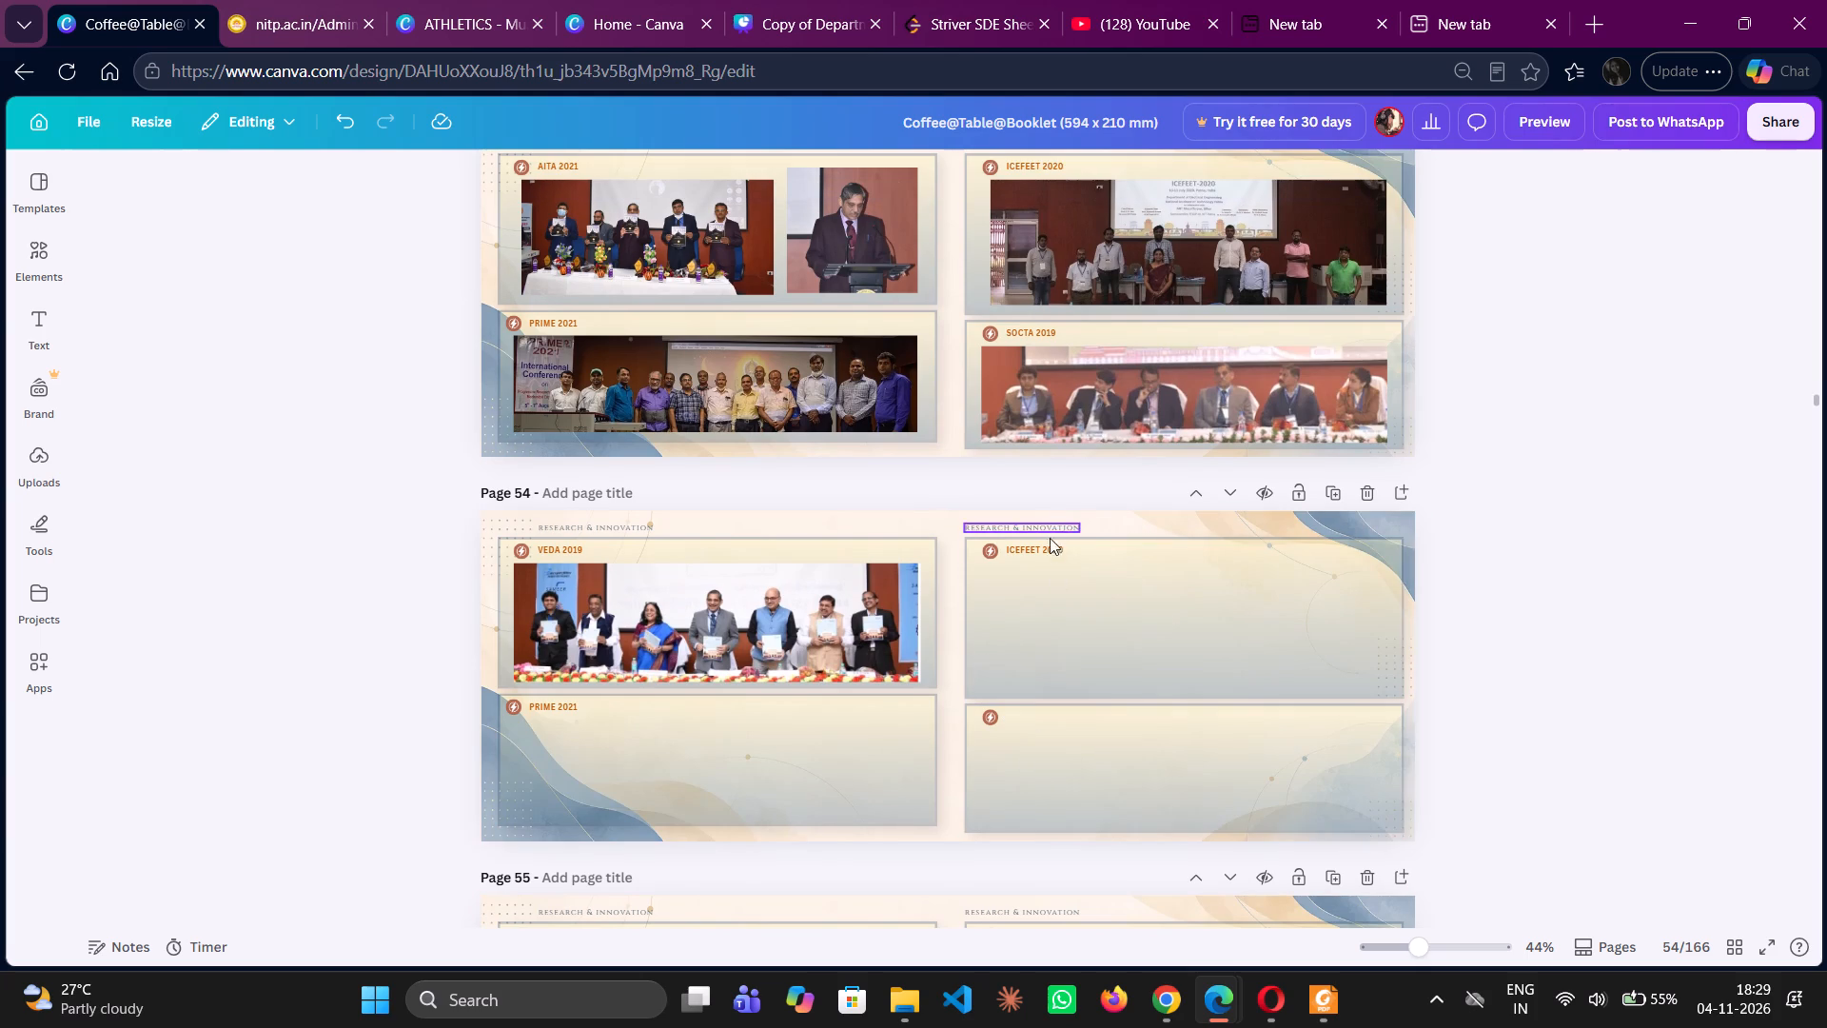
left_click(1046, 547)
key("Delete")
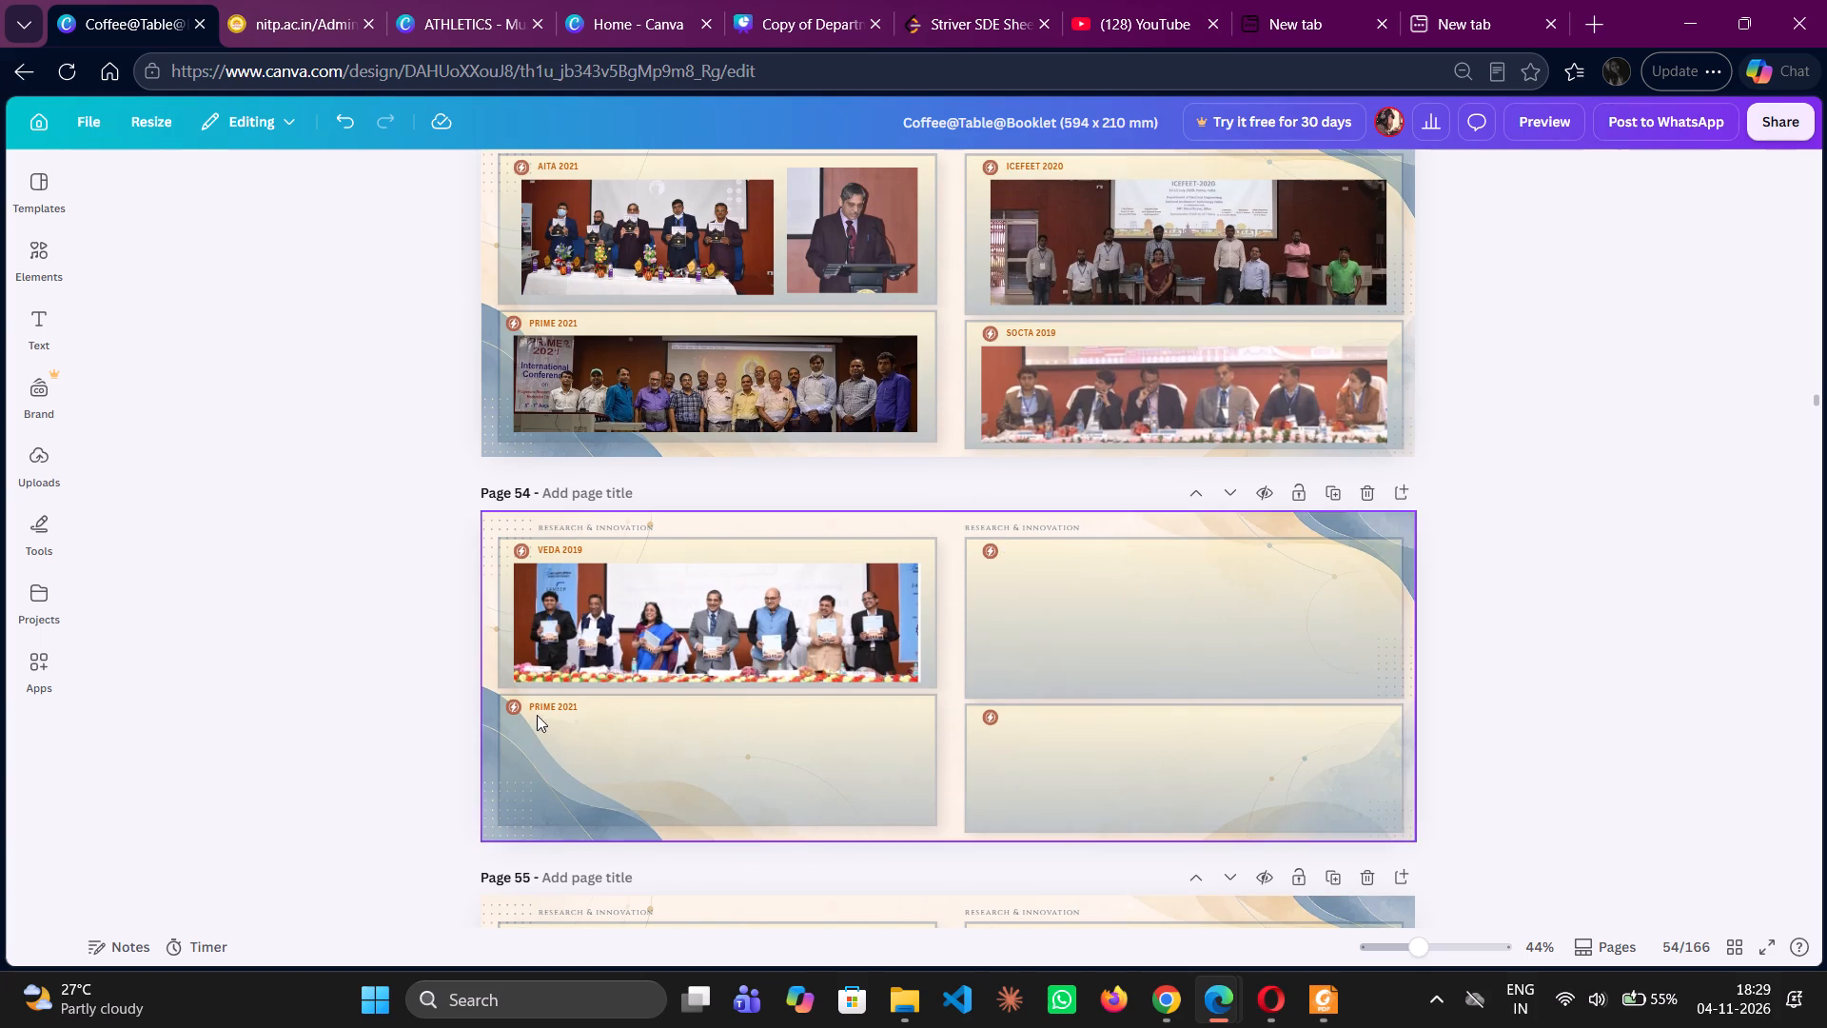
left_click(552, 707)
key("Delete")
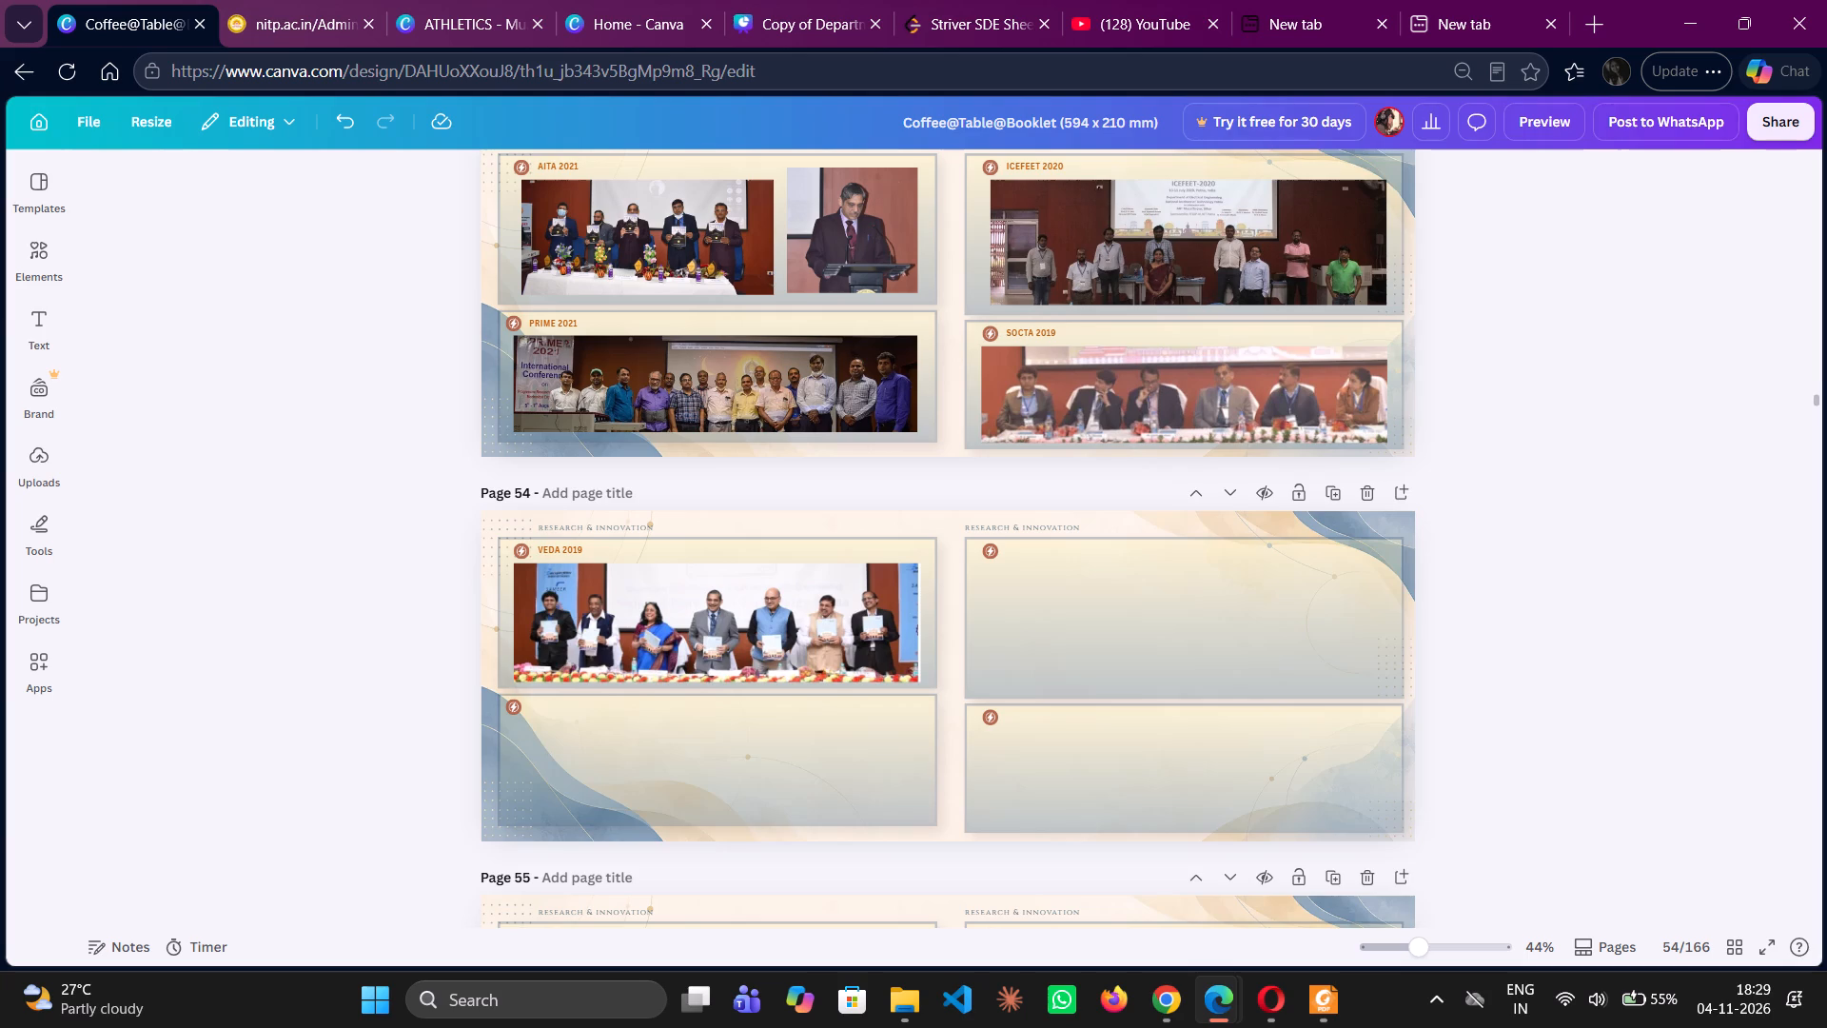
Review the conference panels on pages 51 to 54, then the innovation and startup pages 58 and 59.
scroll(552, 707, "up", 1)
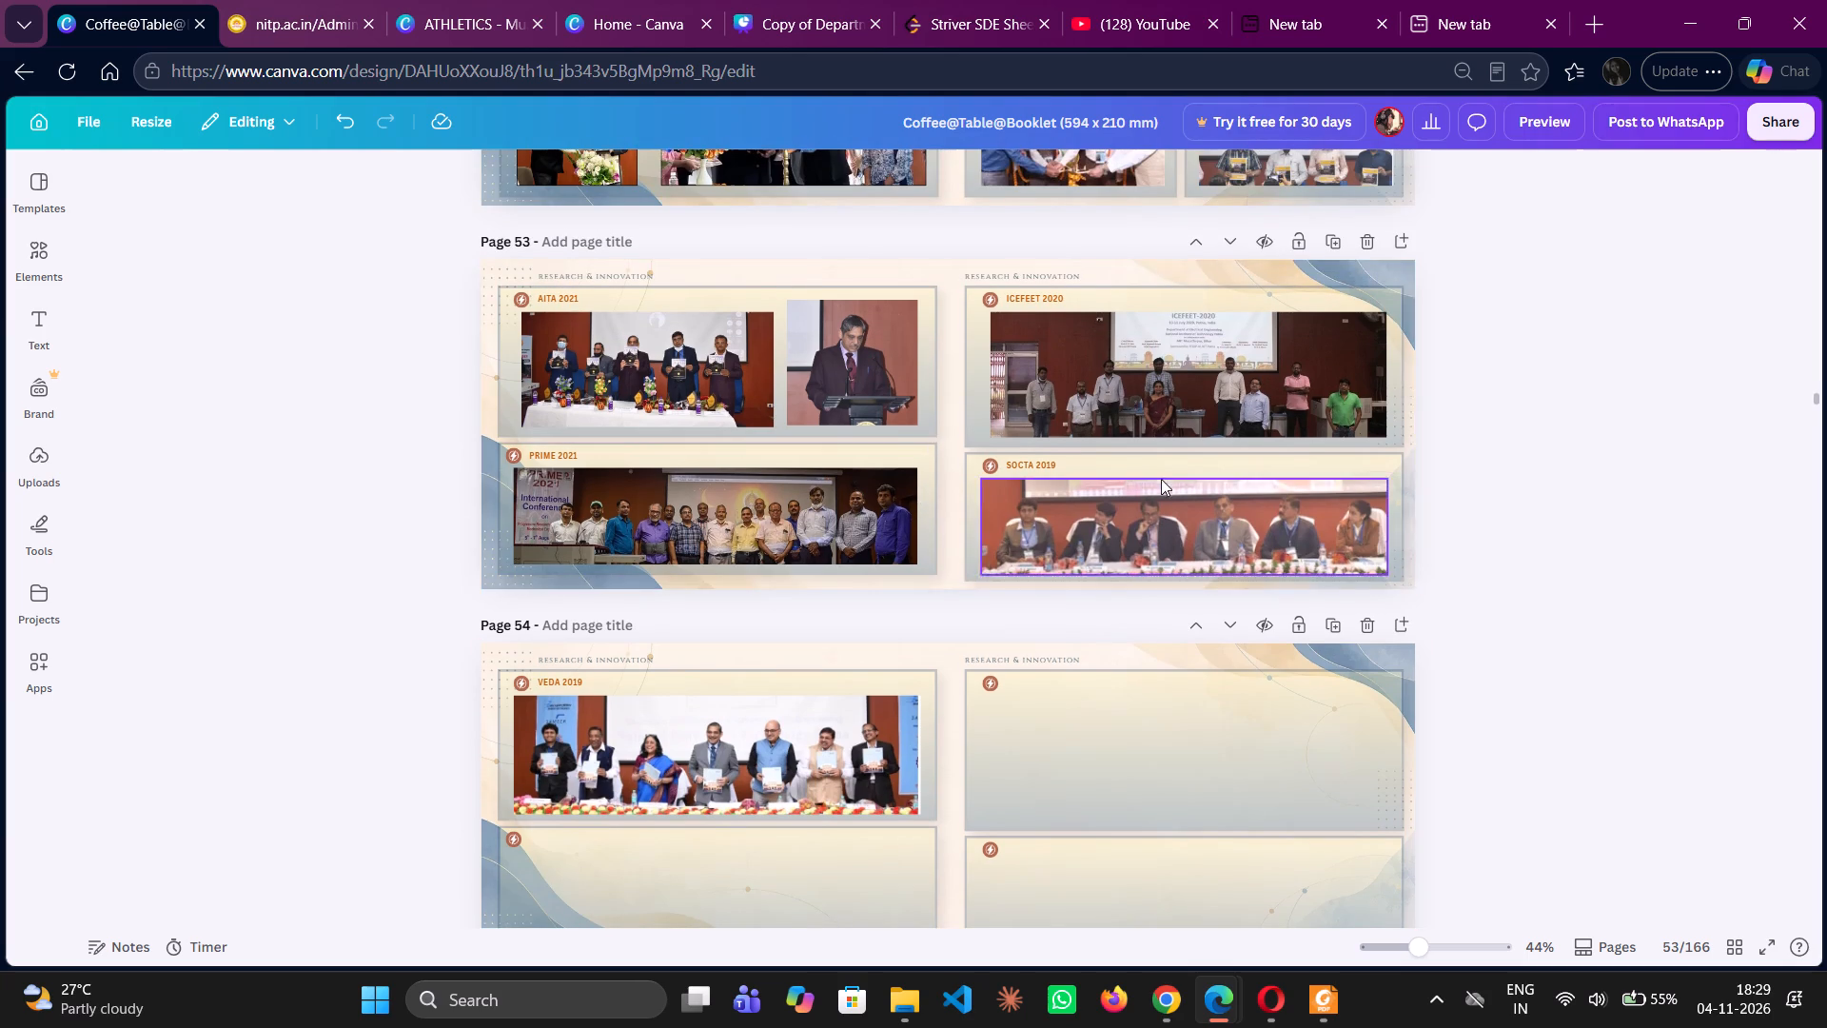
scroll(886, 539, "up", 1)
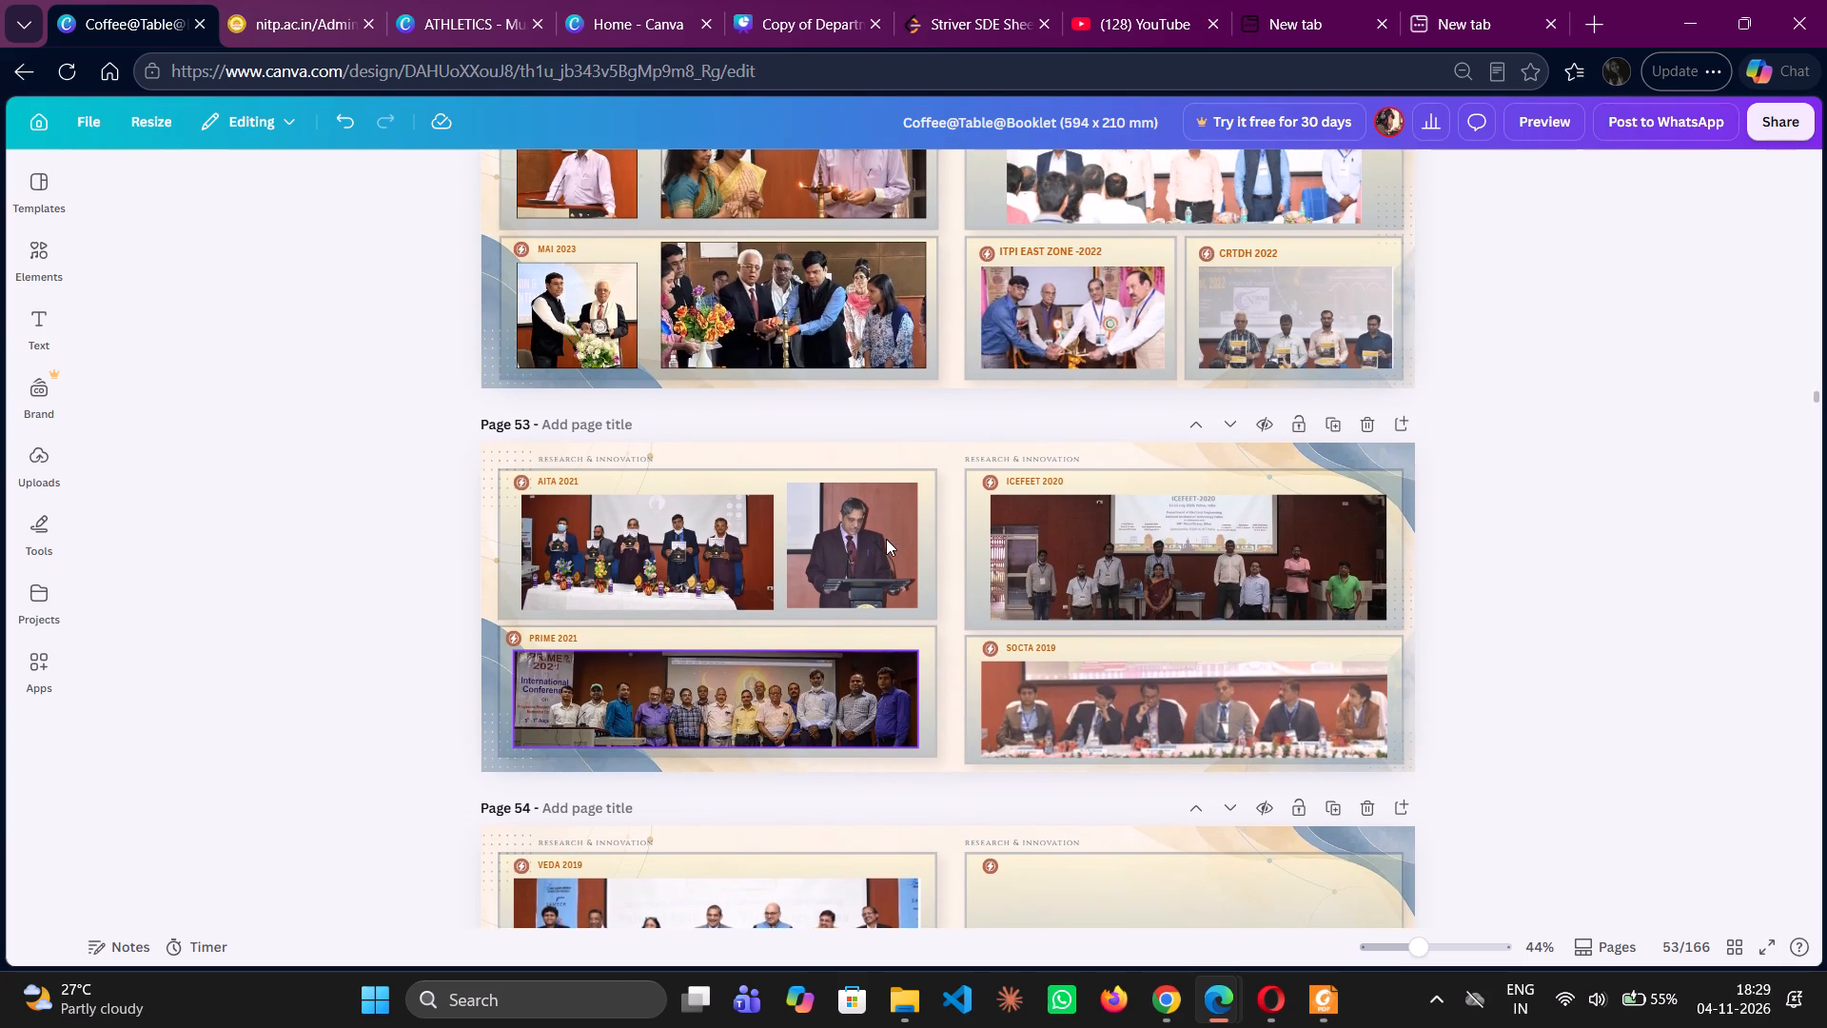
scroll(886, 539, "up", 2)
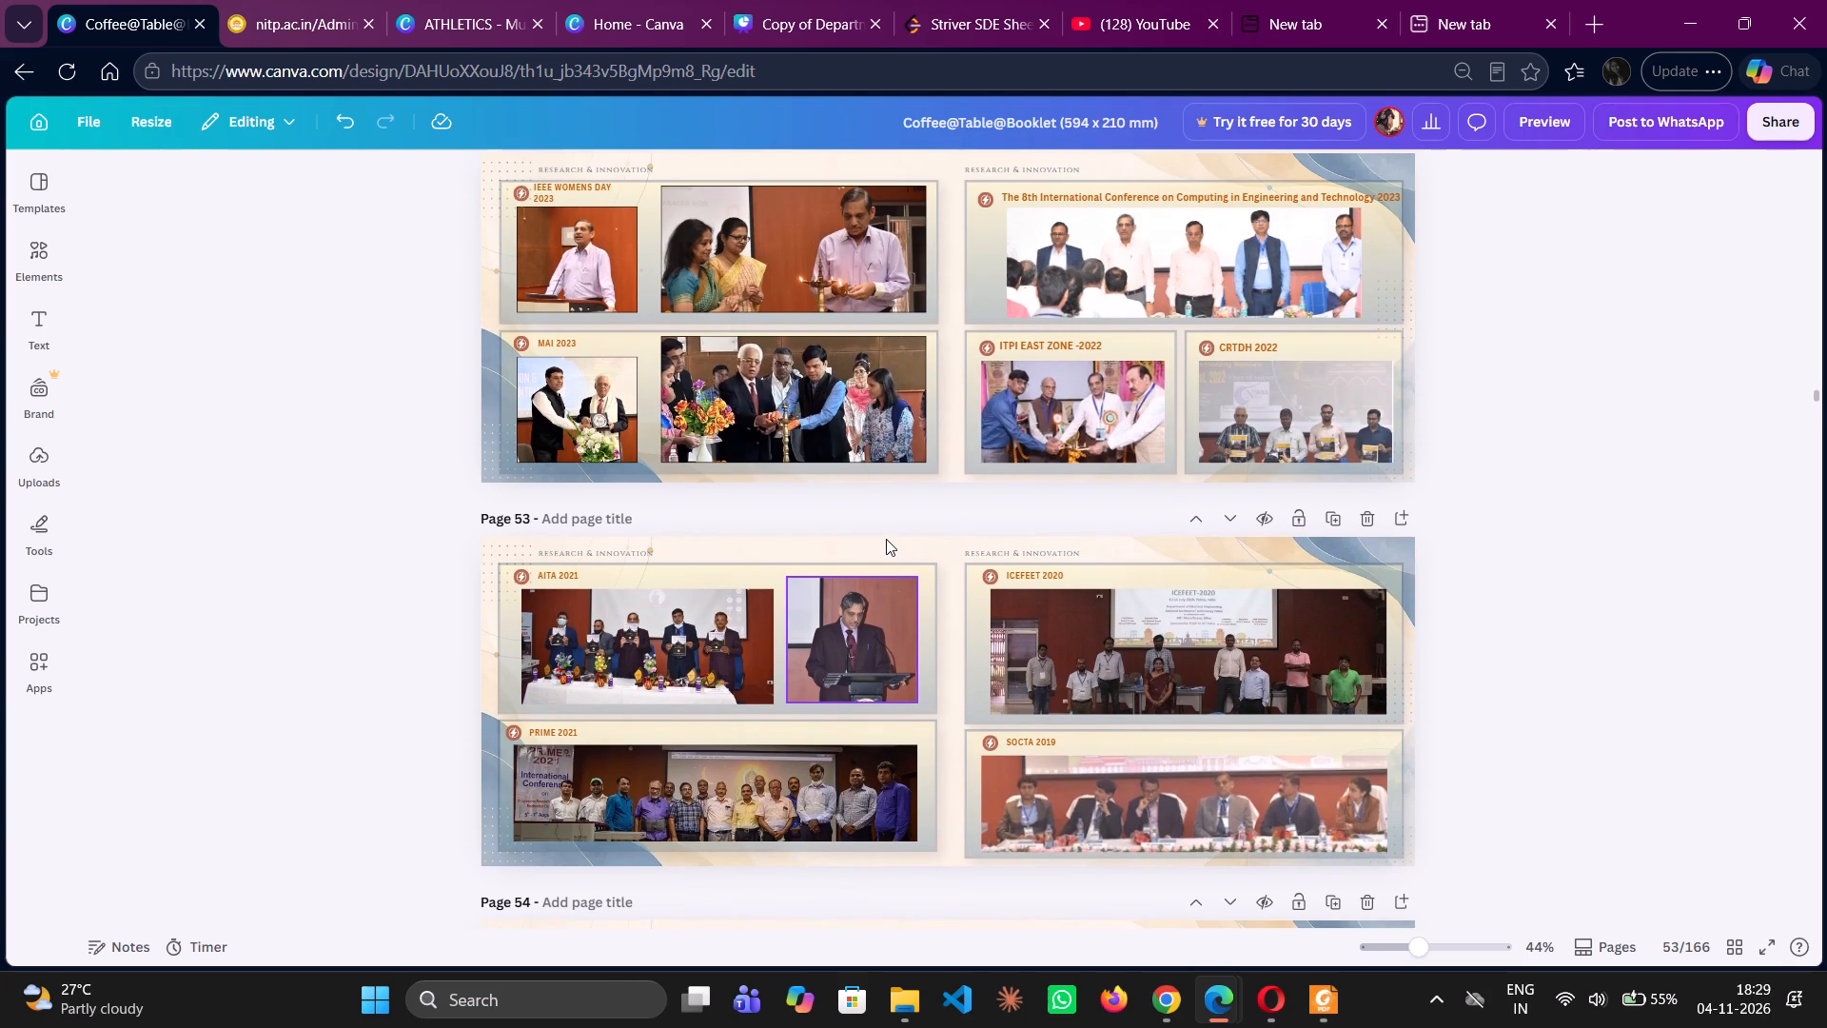
scroll(886, 539, "up", 1)
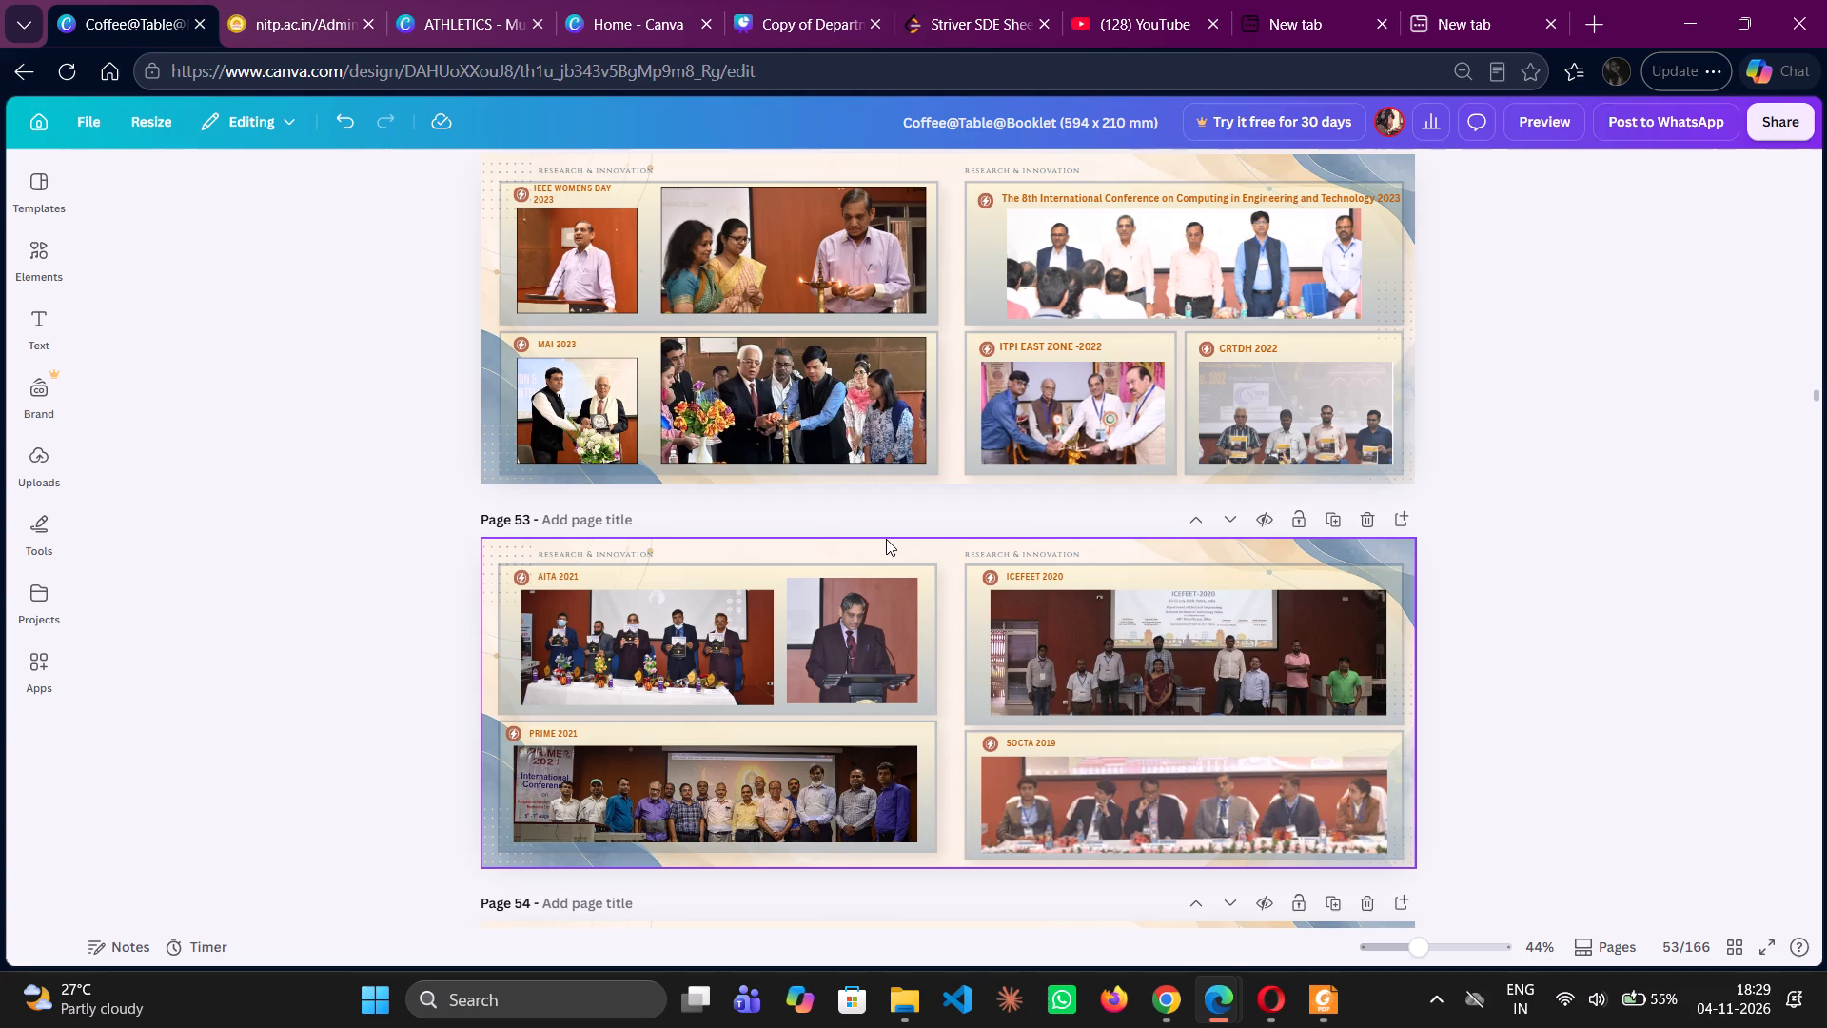
scroll(886, 539, "up", 3)
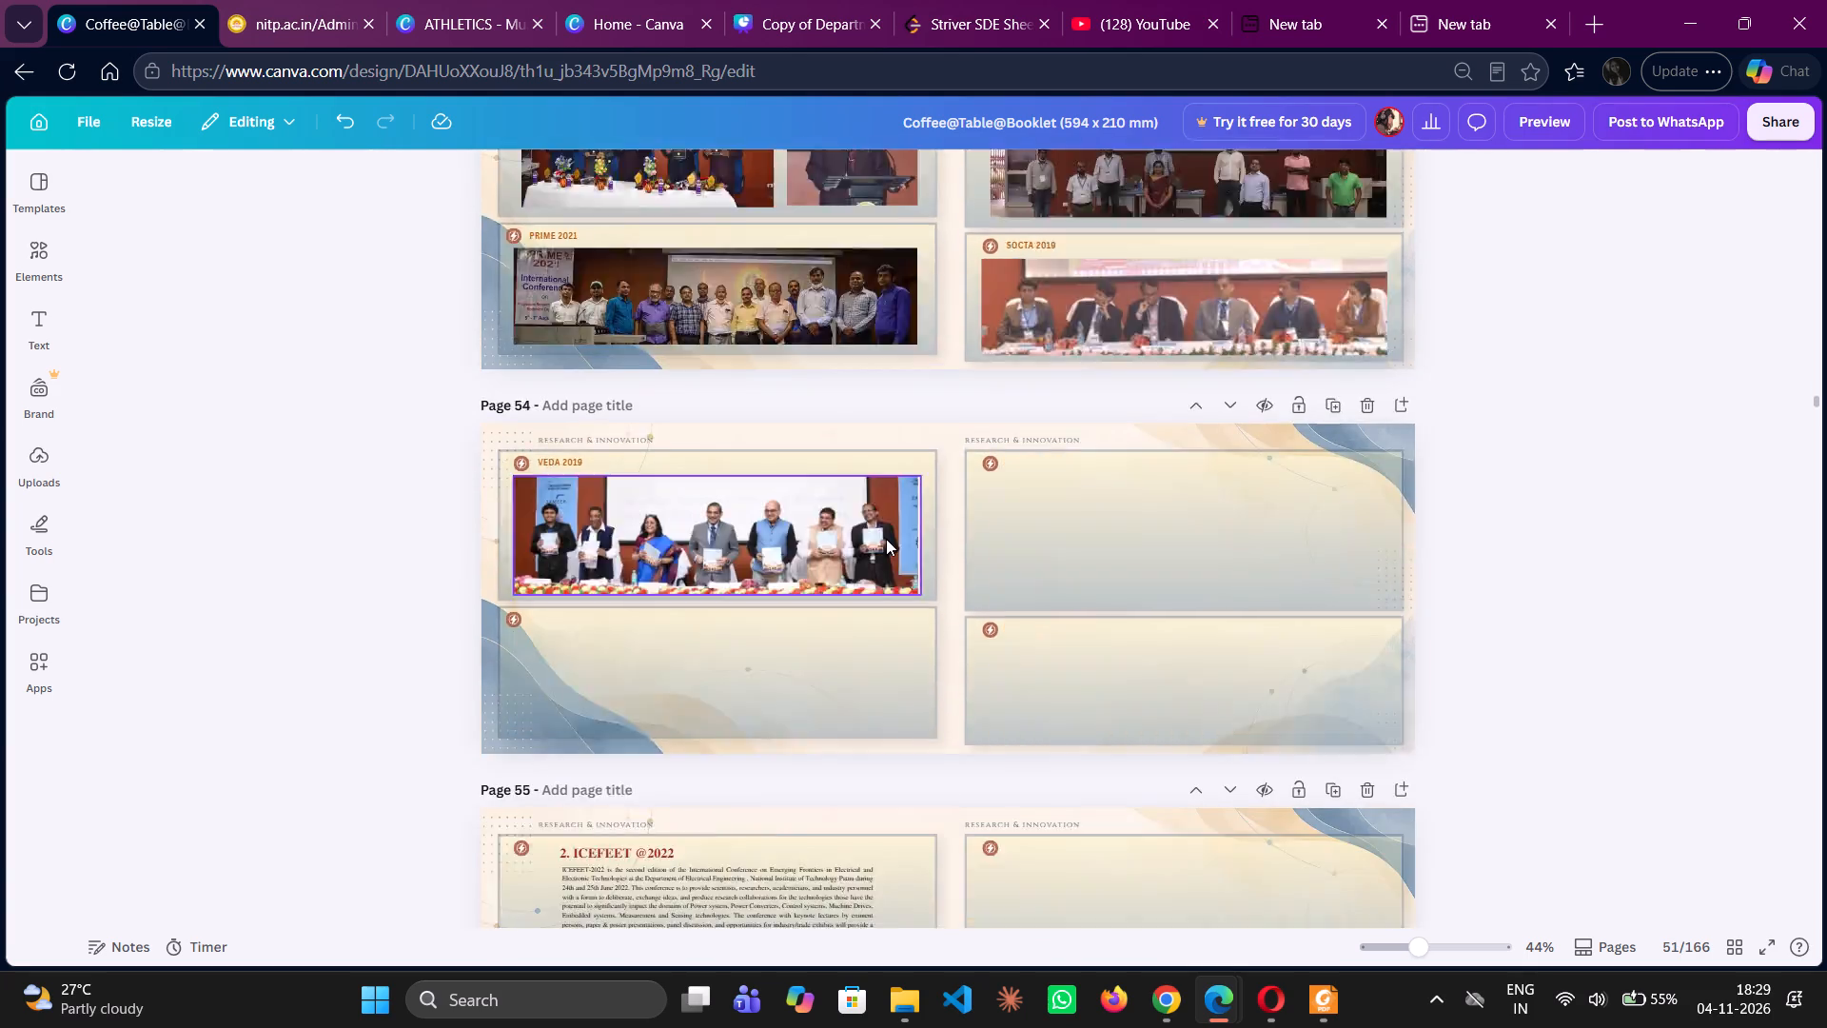
scroll(886, 539, "down", 2)
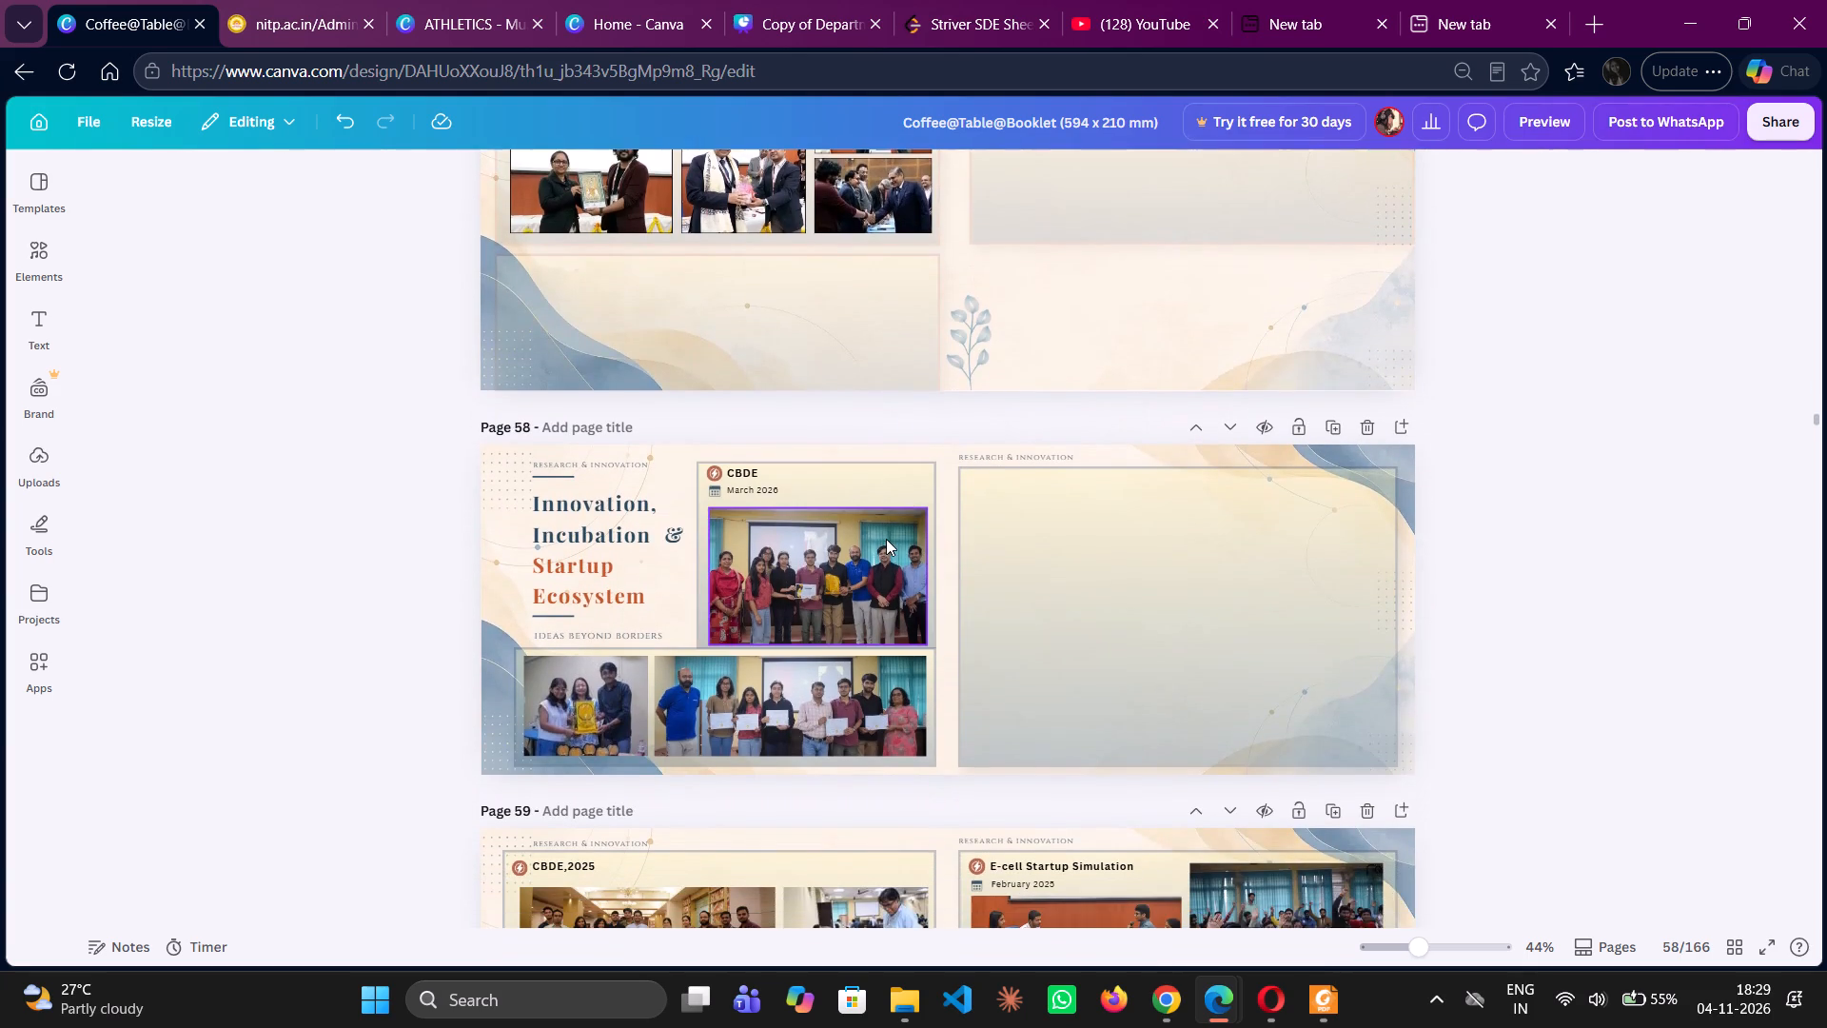
scroll(886, 539, "down", 2)
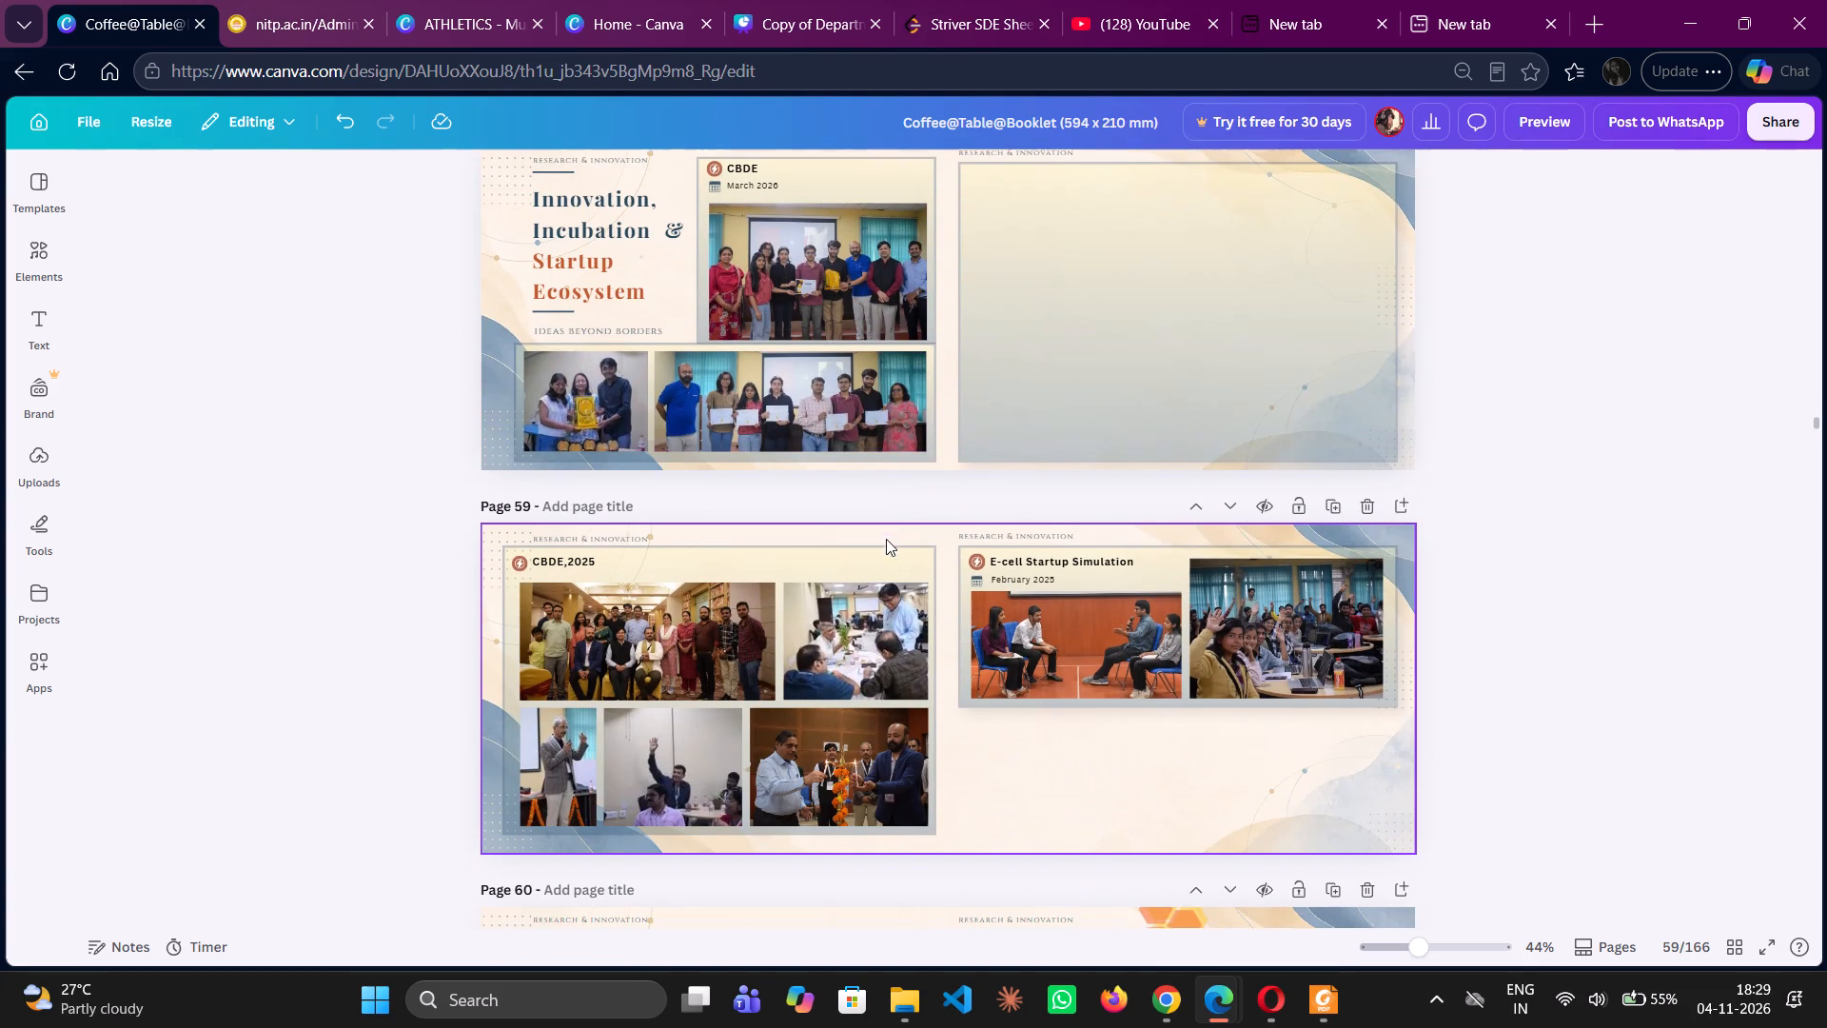
Examine the ICNARI photos and MAI 2023 article on page 60, then the ICSSR course and 8th International Conference articles on page 61.
scroll(886, 539, "down", 2)
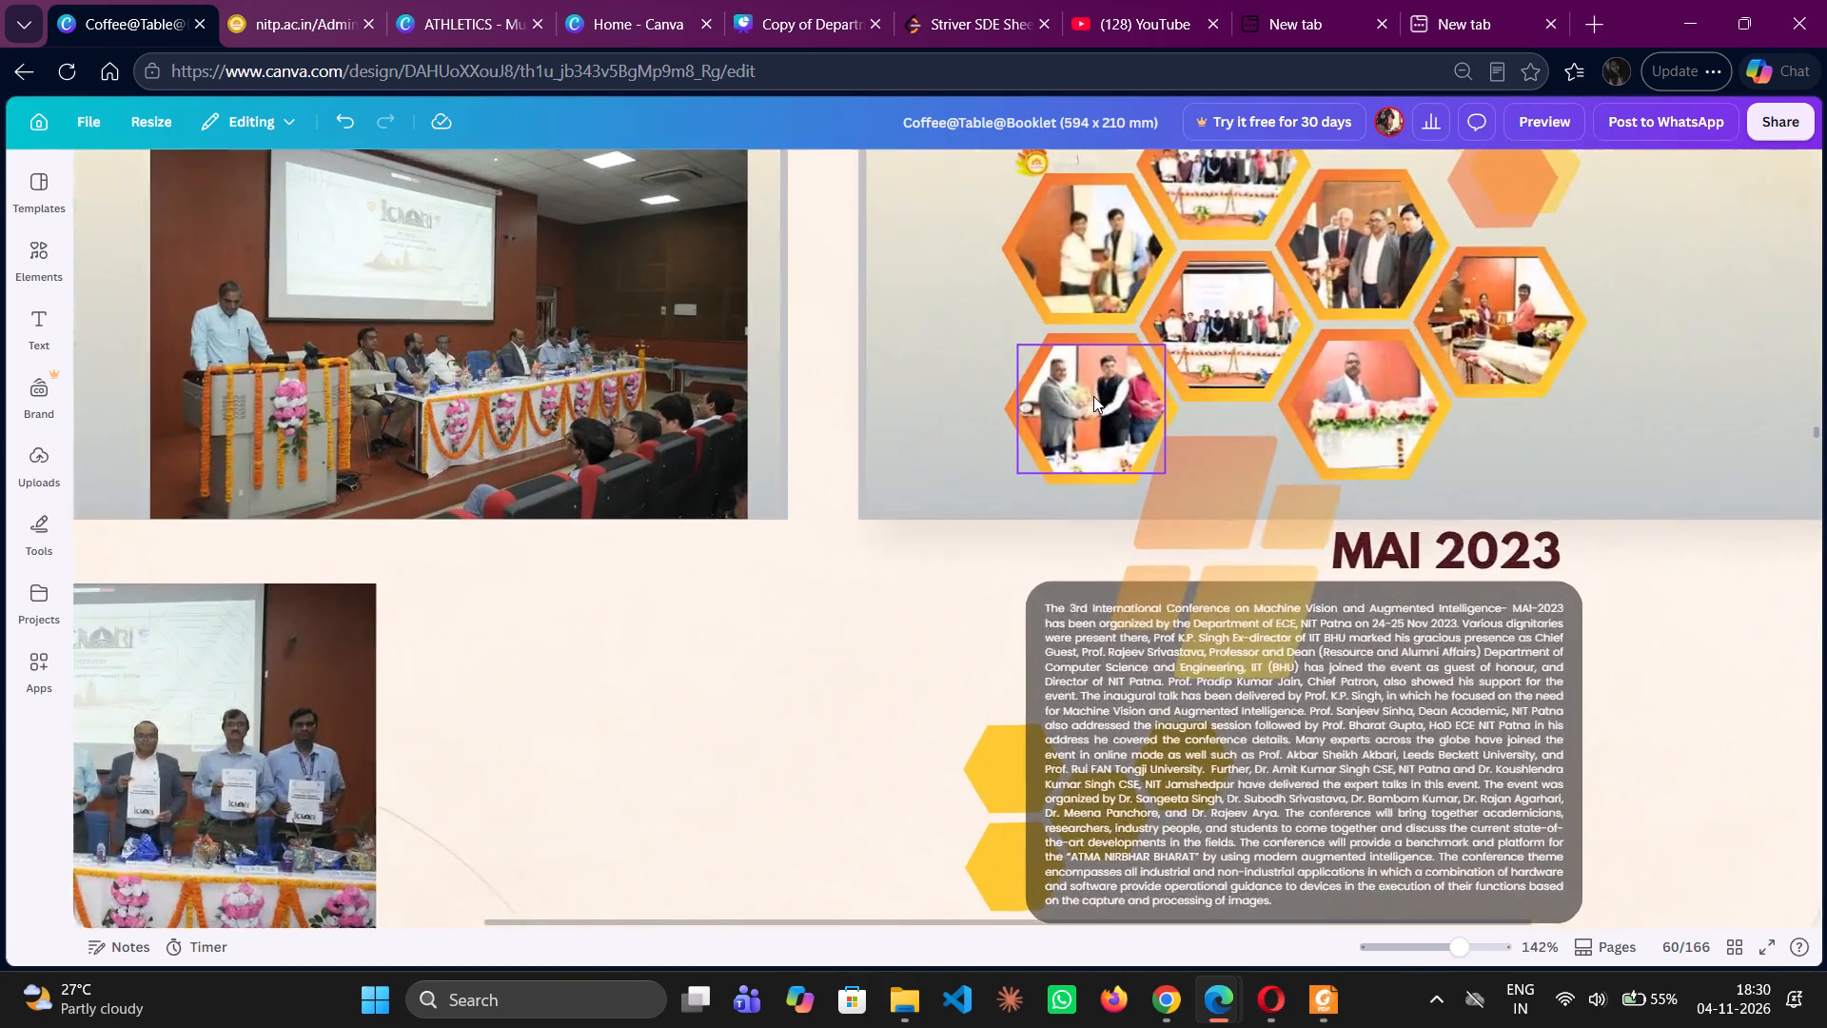
scroll(1093, 396, "right", 4)
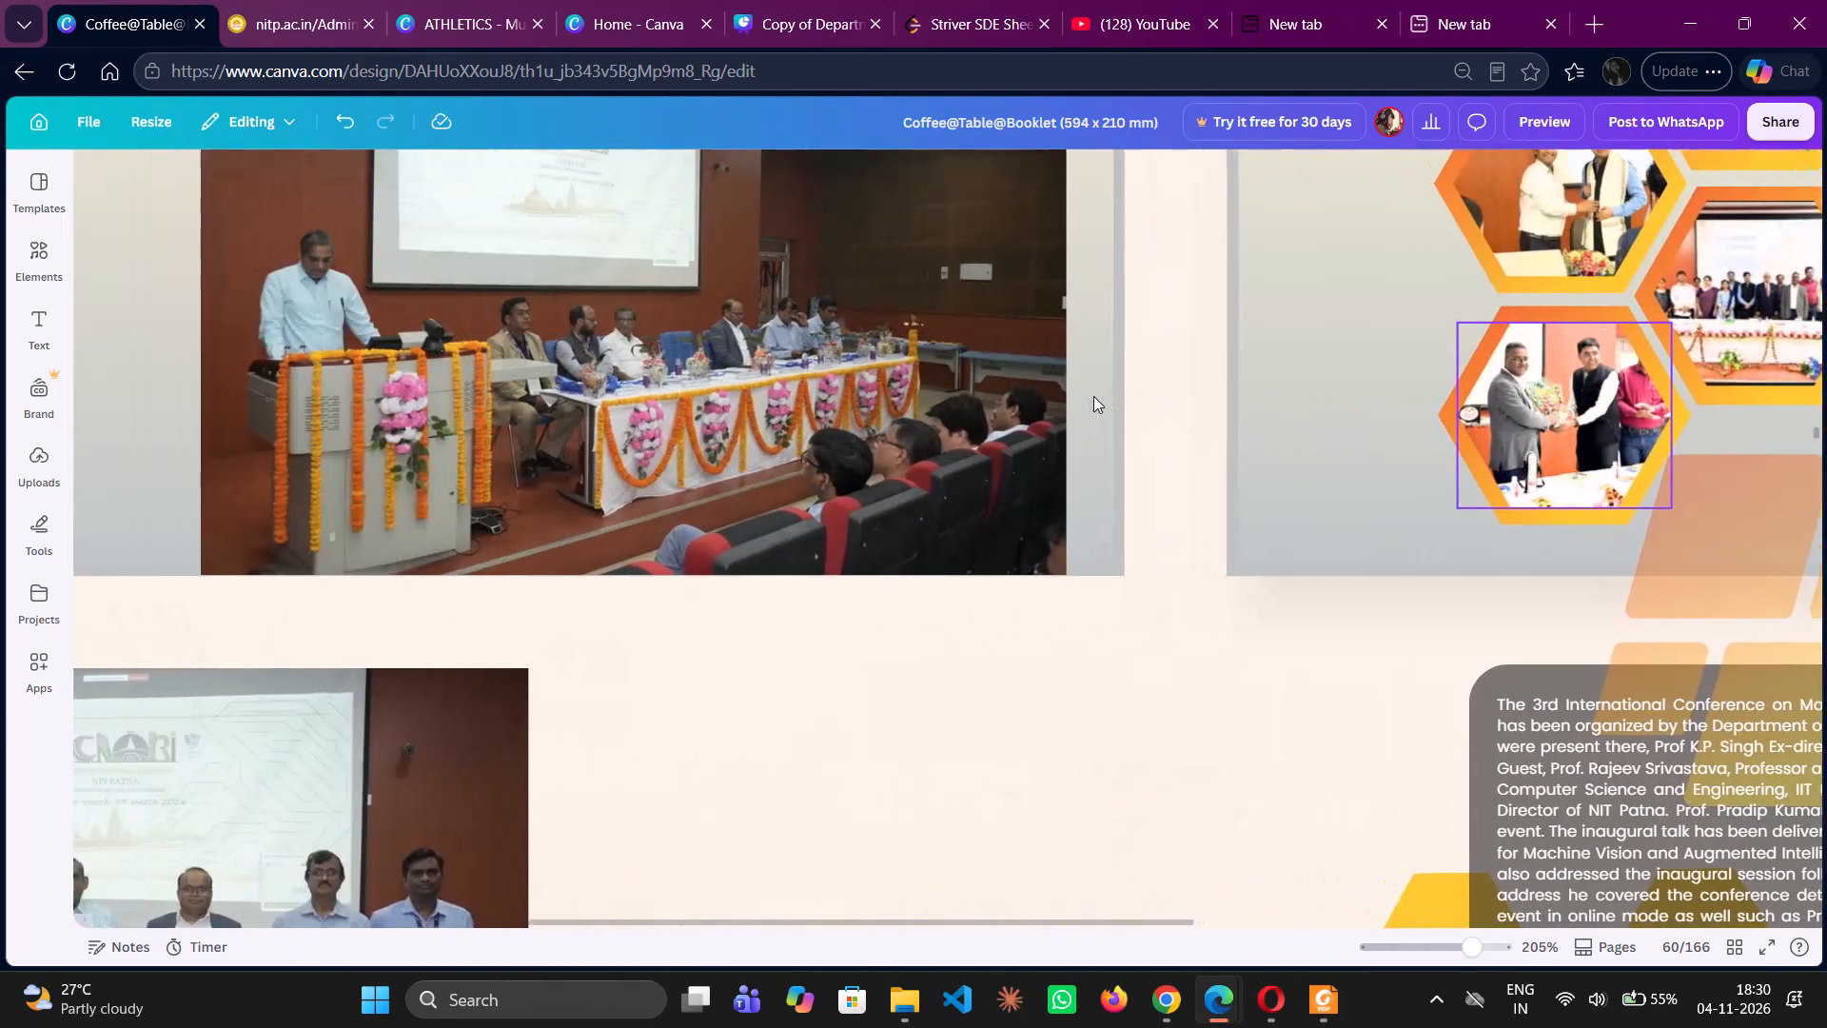
scroll(1093, 396, "right", 3)
scroll(1093, 396, "up", 1)
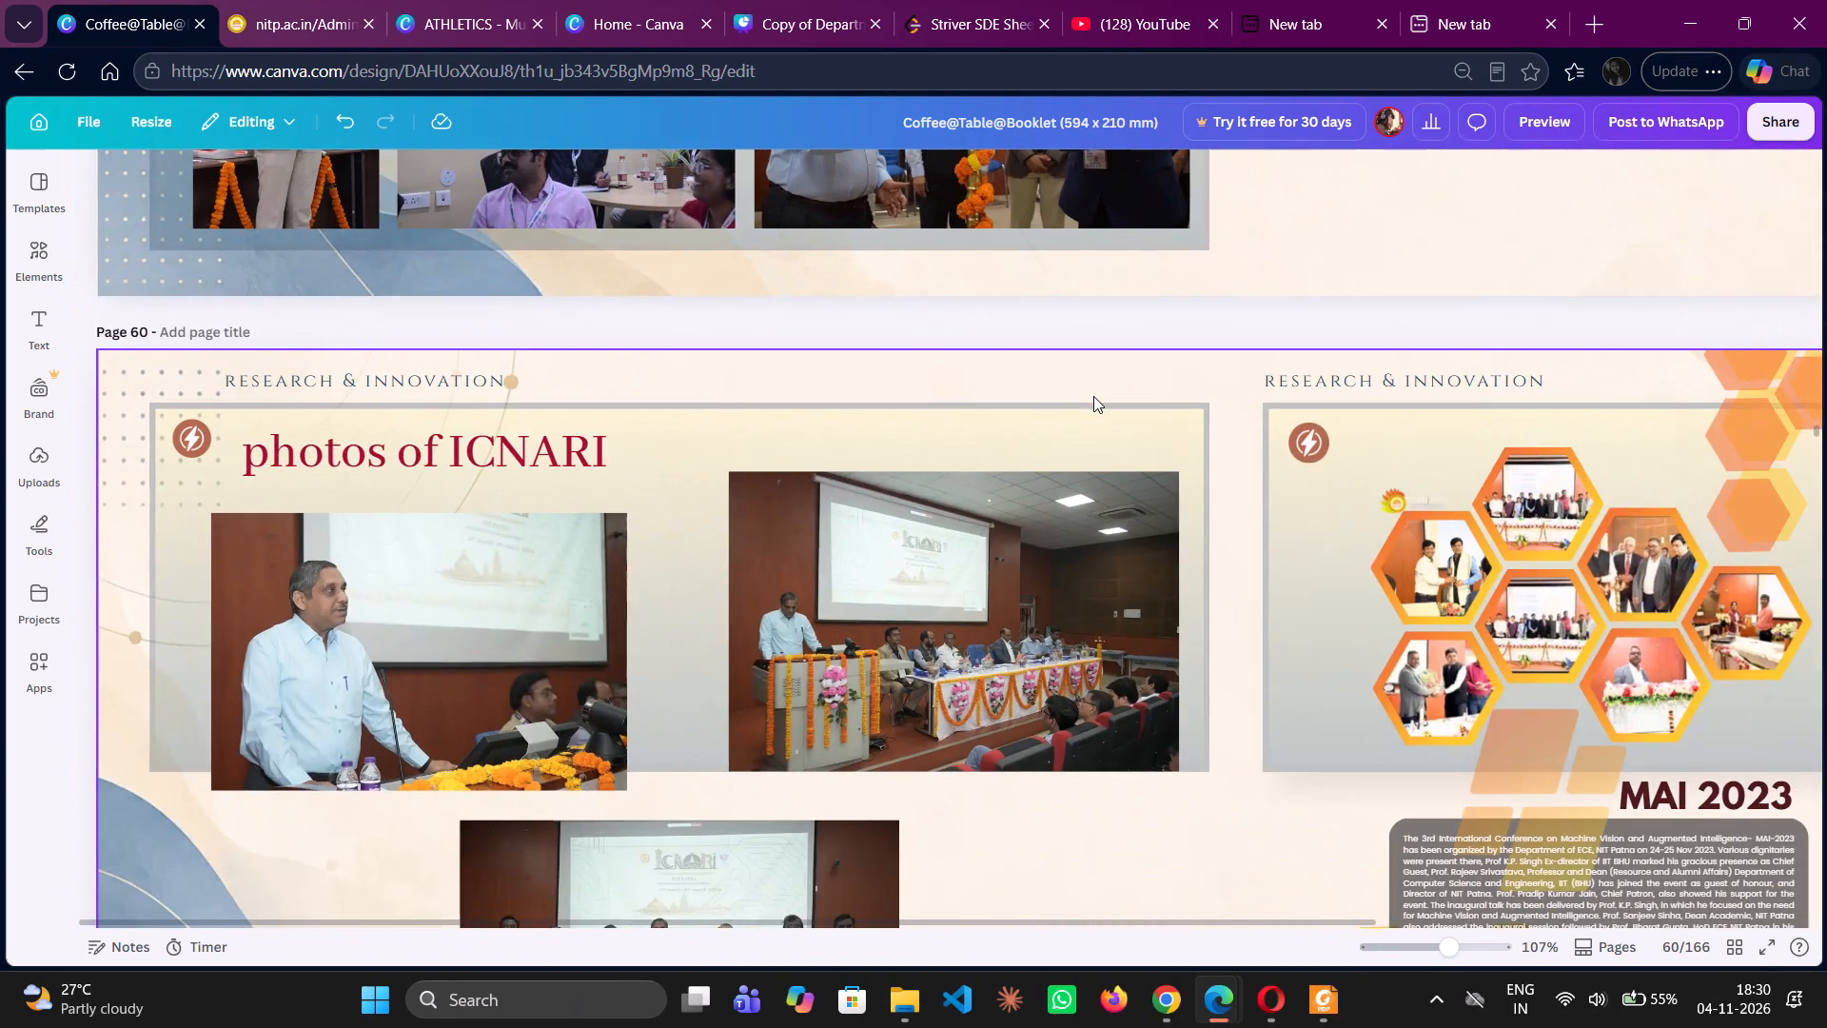
scroll(1093, 396, "down", 3)
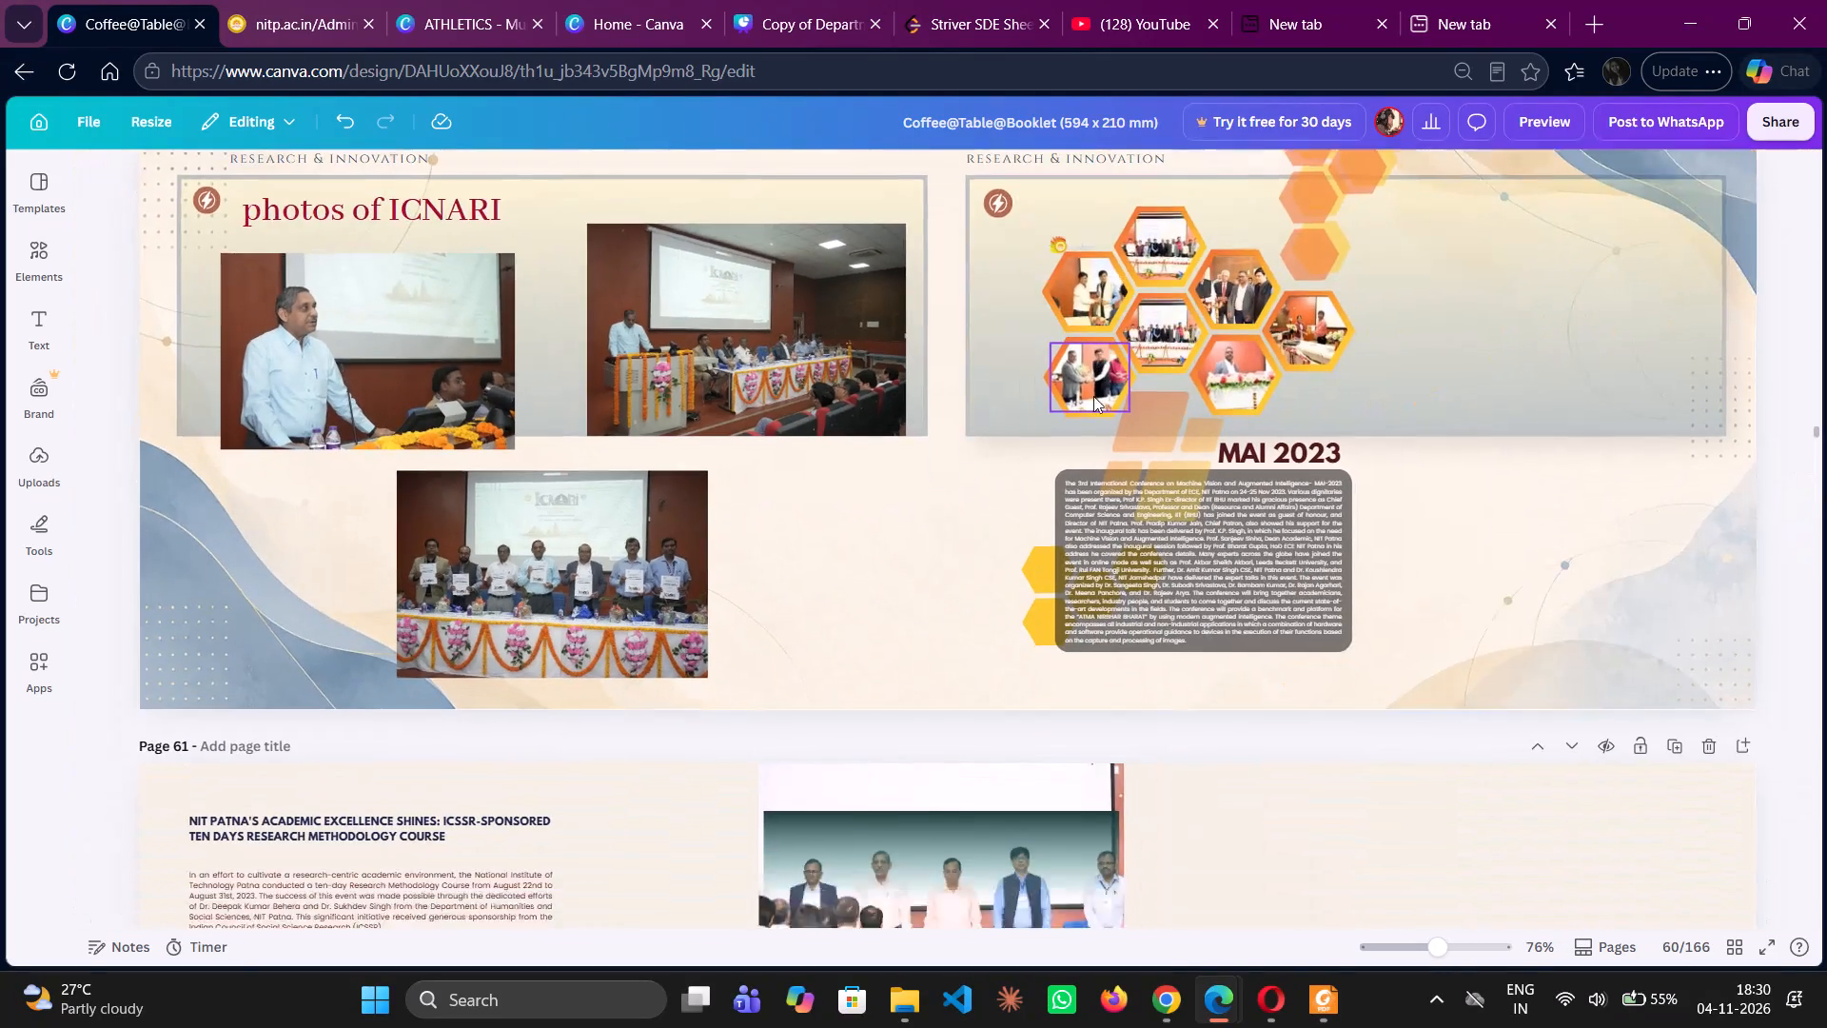
scroll(1093, 396, "down", 2)
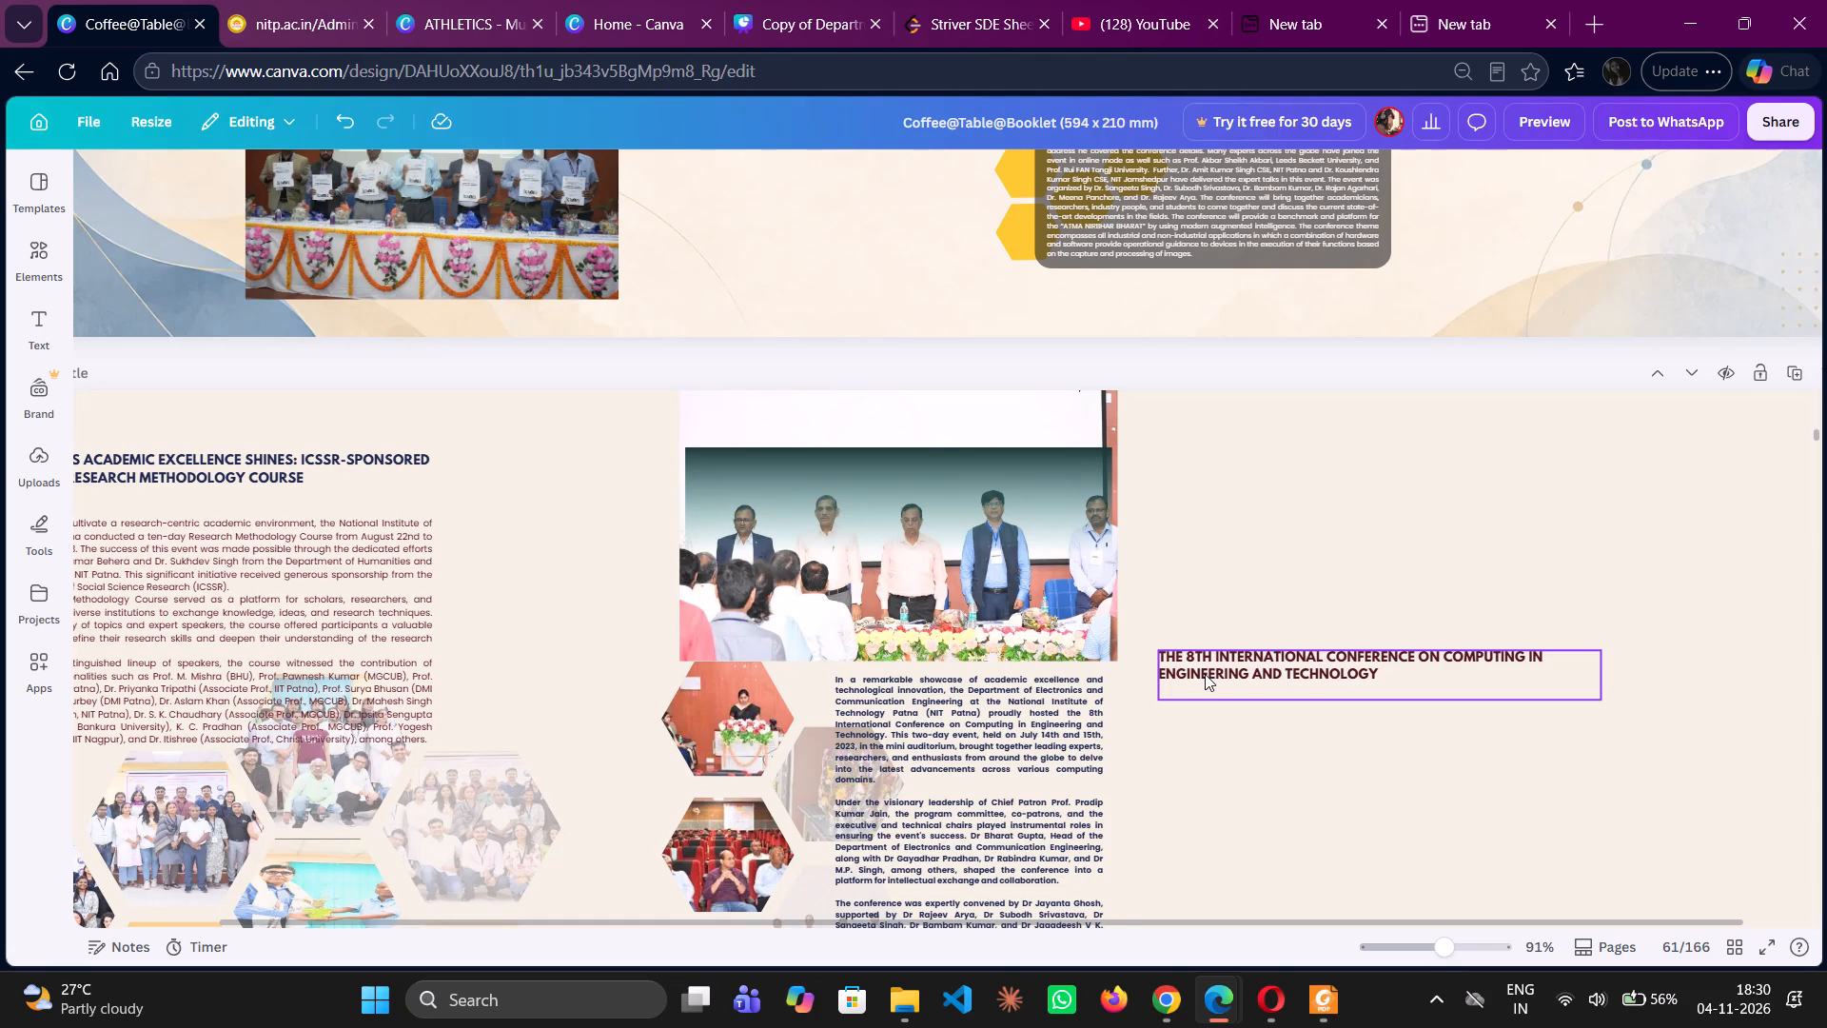
scroll(1205, 674, "right", 3)
scroll(697, 605, "up", 1)
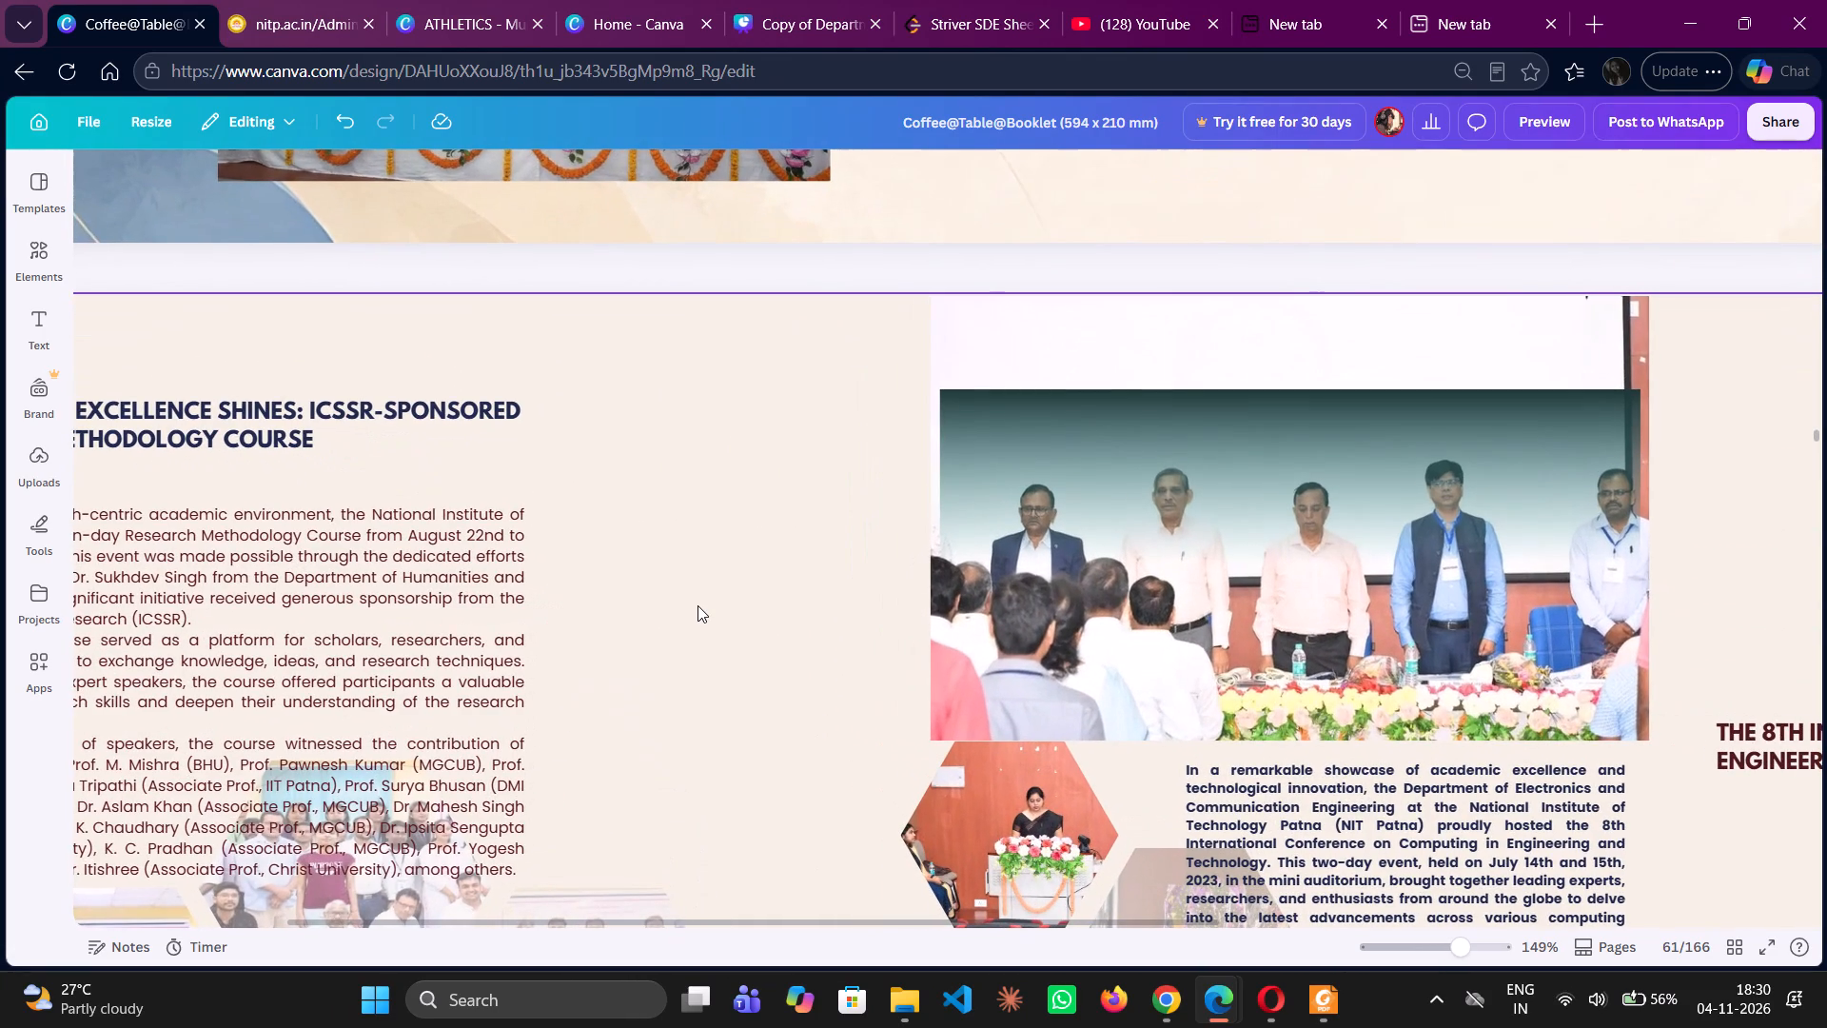
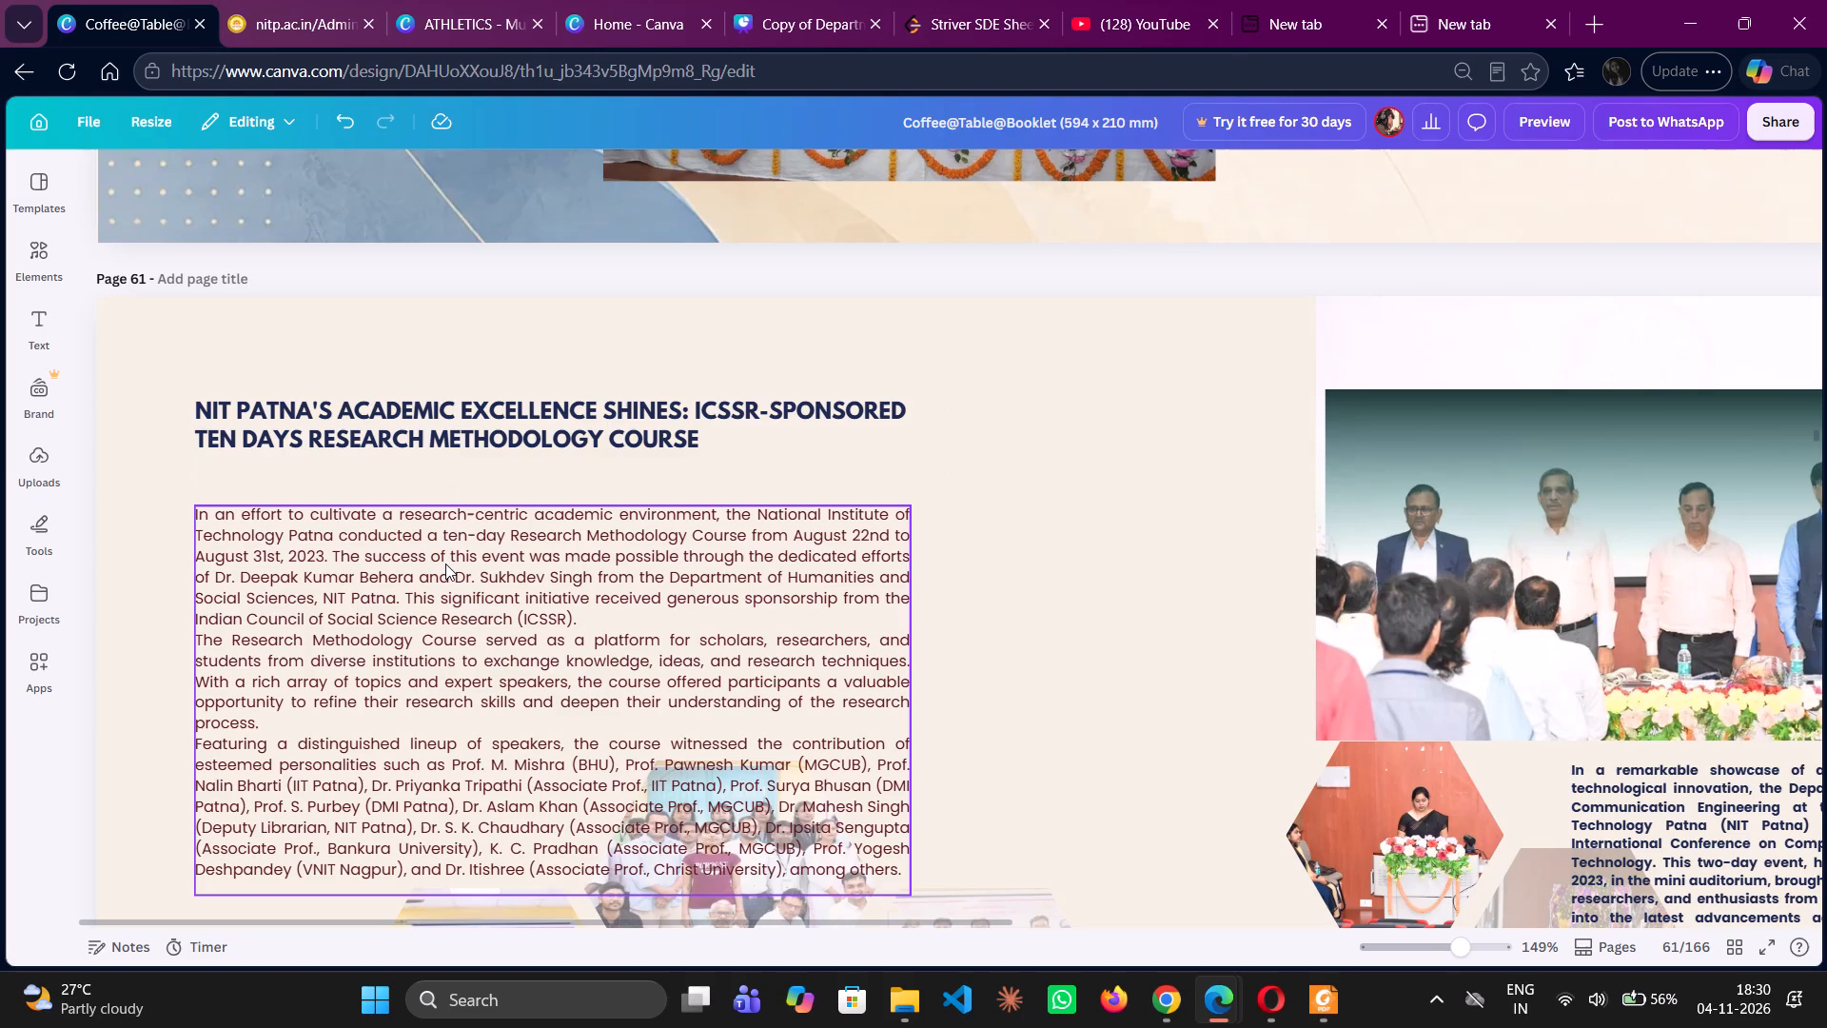
Look through pages 61 to 66, from the ICSSR course article to the Hackathons & Competitions pages.
scroll(445, 563, "down", 1)
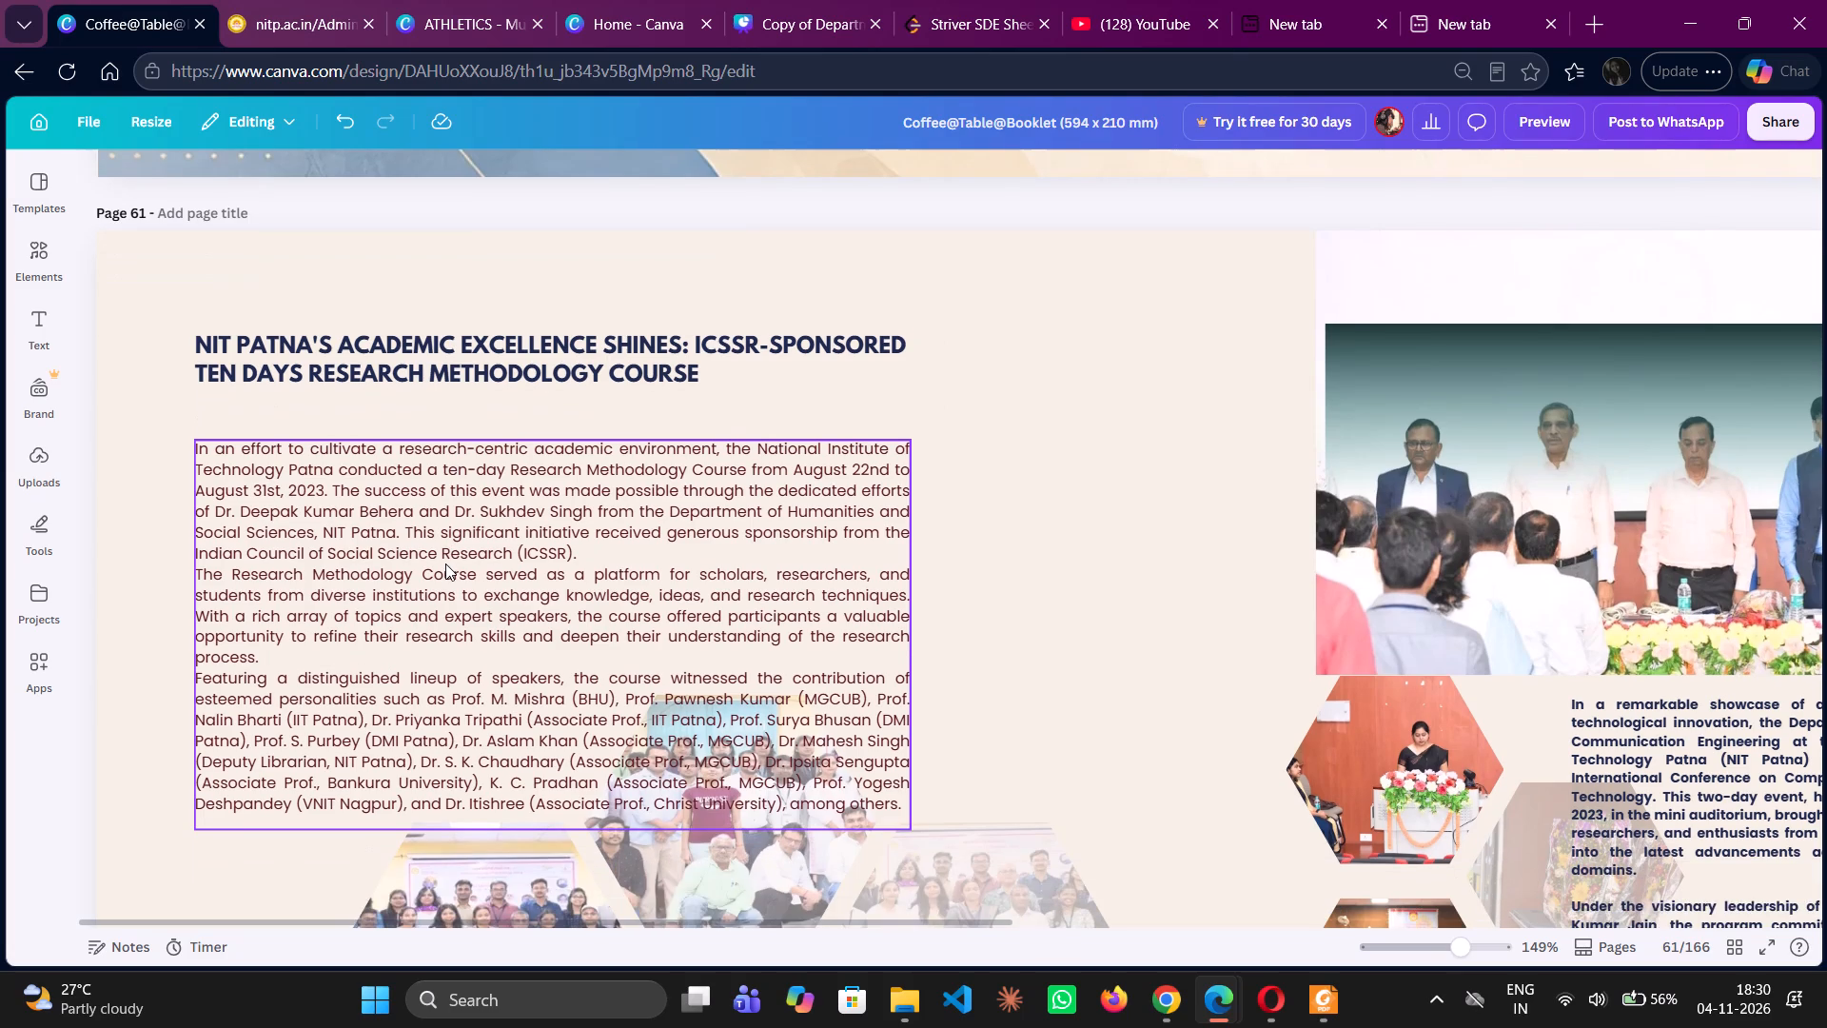
scroll(445, 563, "down", 3)
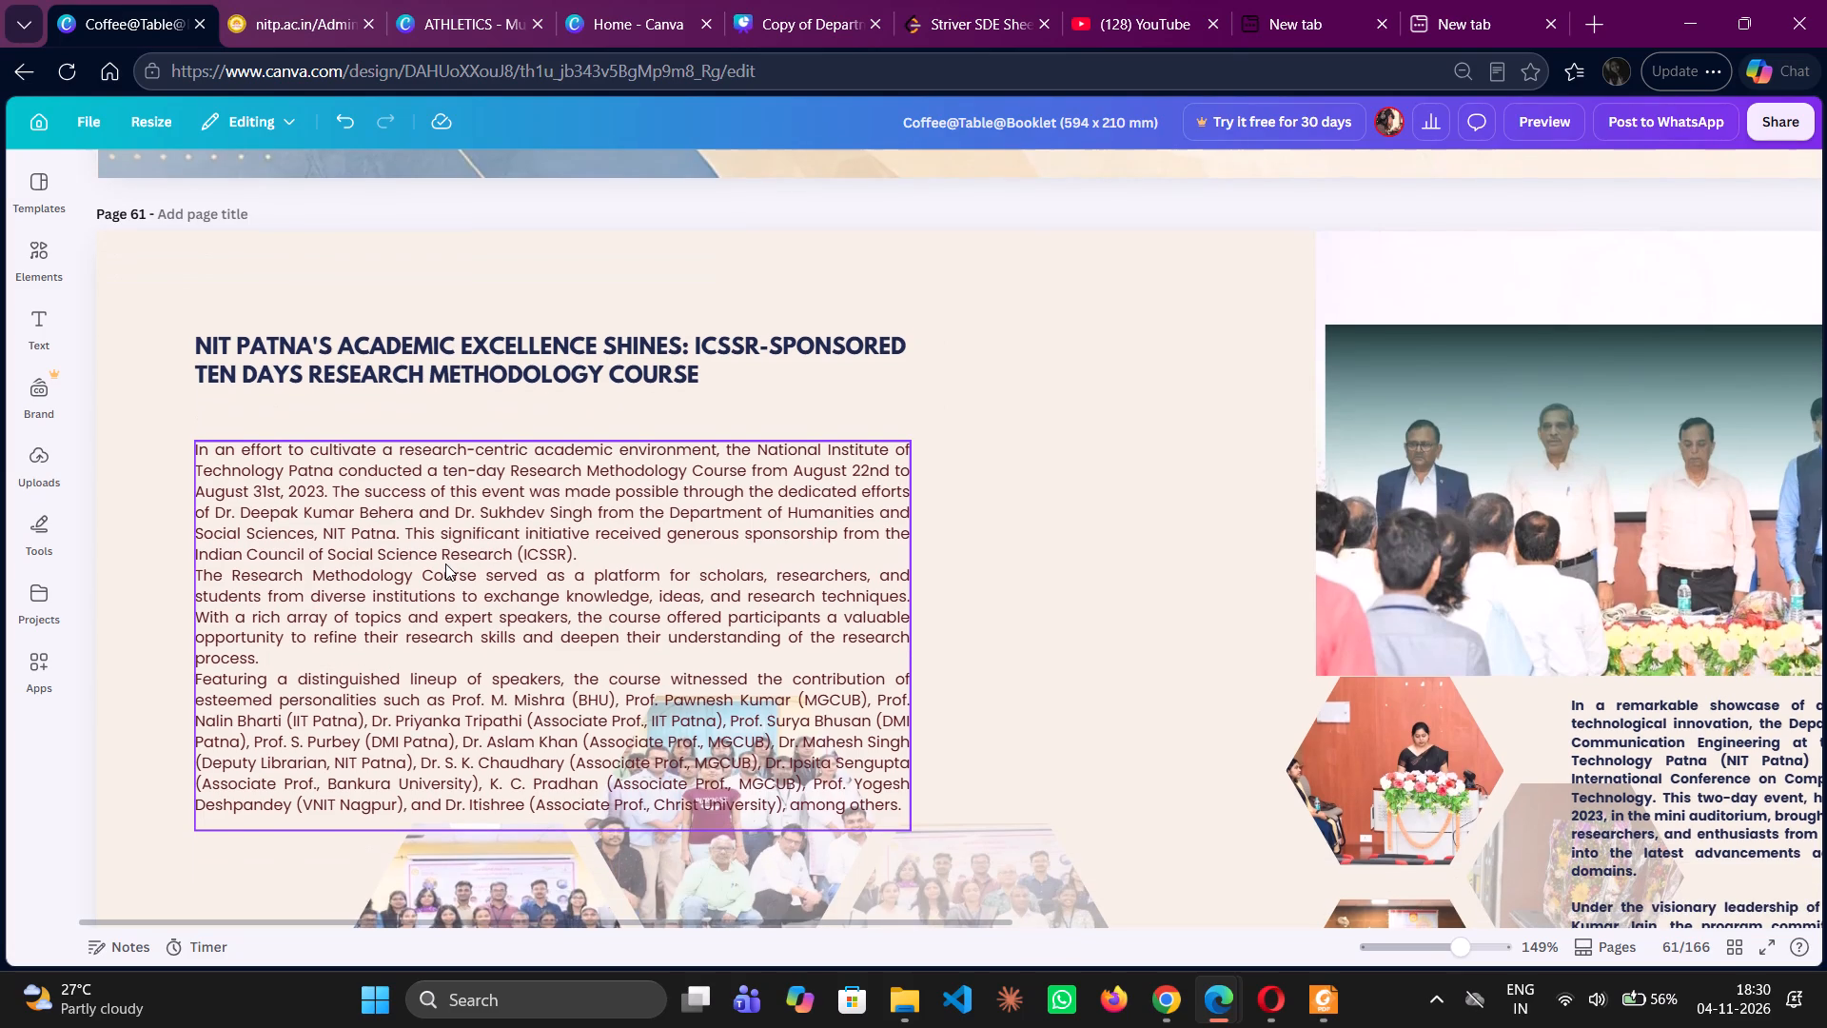
scroll(445, 563, "down", 1)
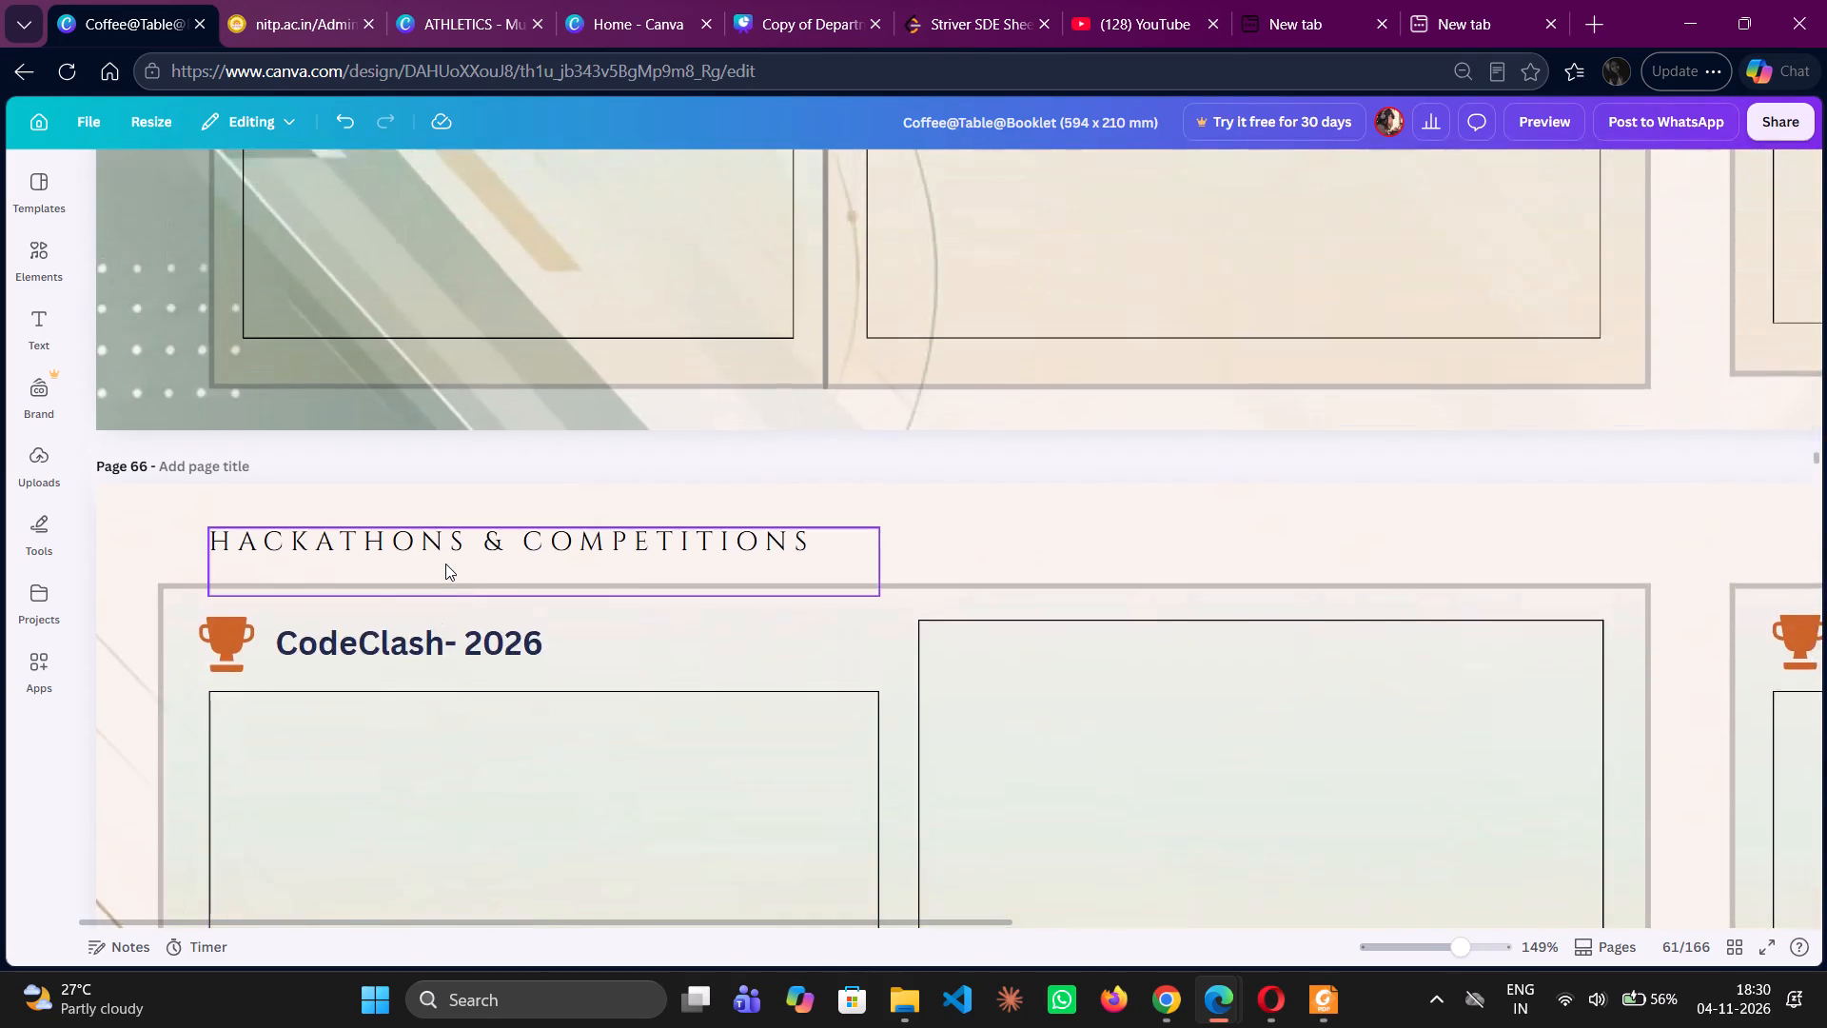
scroll(445, 563, "up", 5)
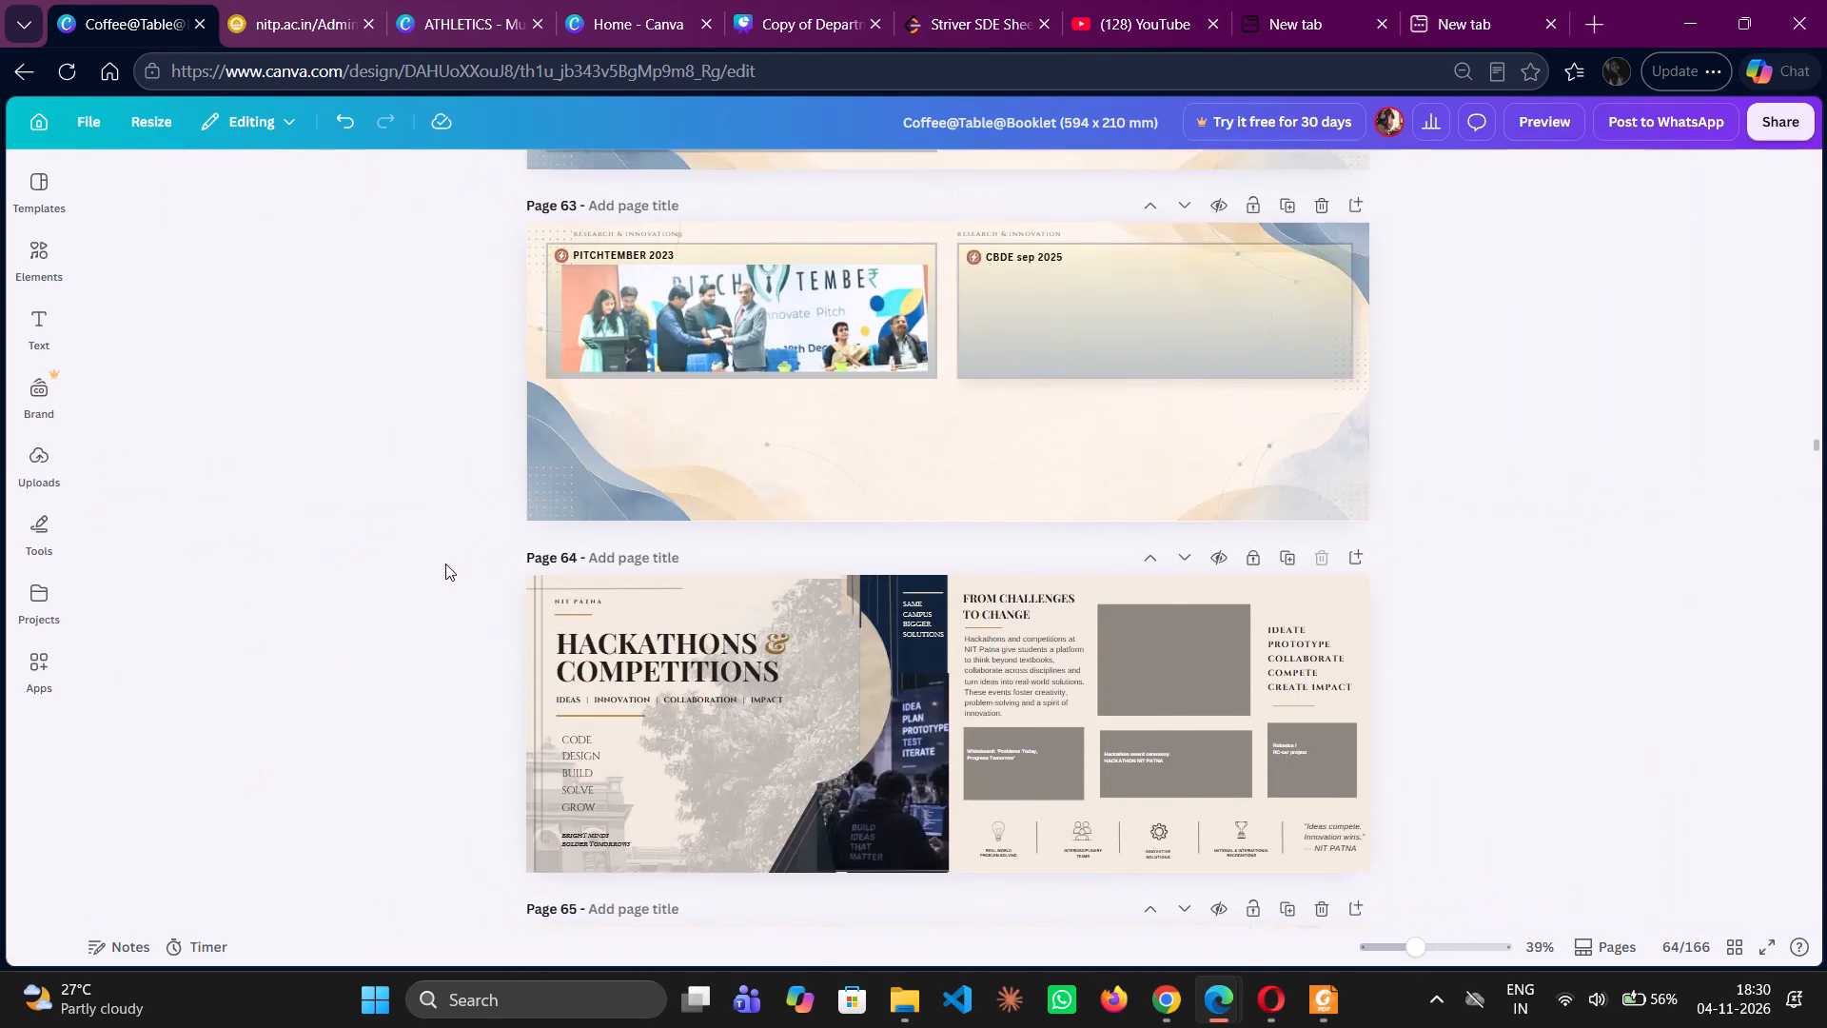
scroll(445, 563, "up", 6)
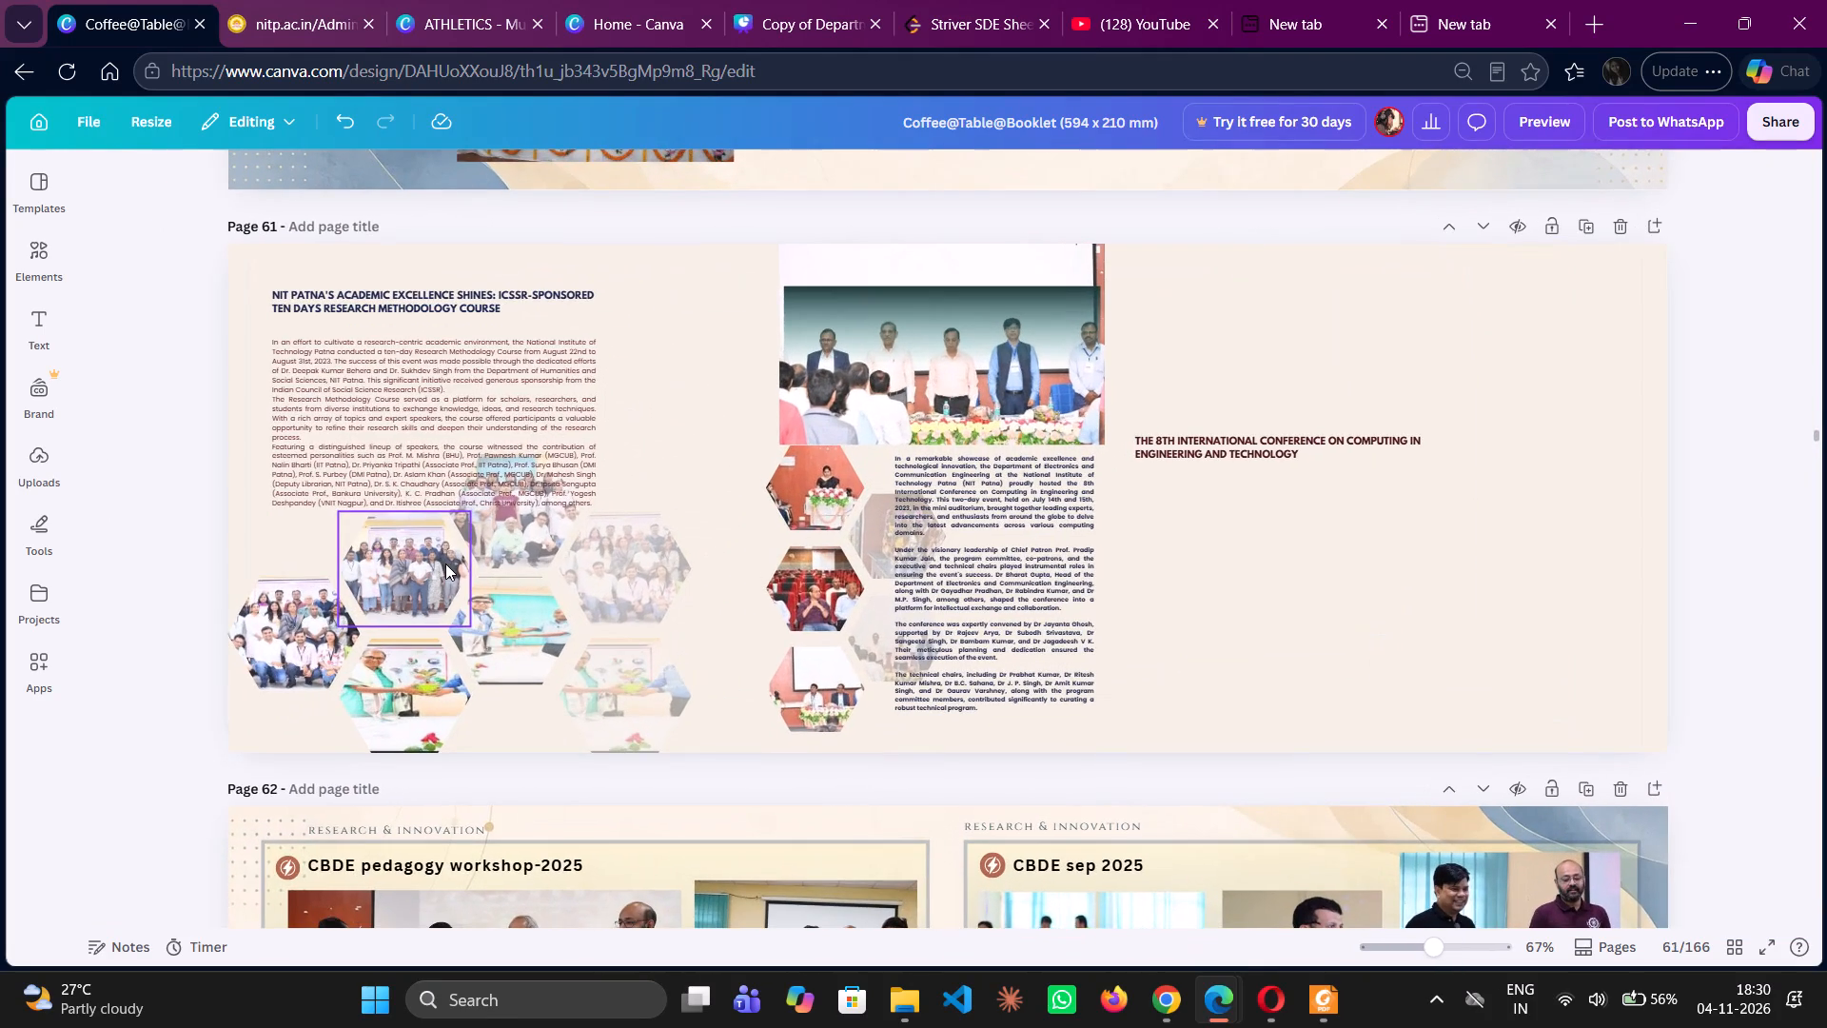
Delete the framed panel and the round badge icon behind the MAI 2023 article on page 60.
scroll(445, 563, "up", 3)
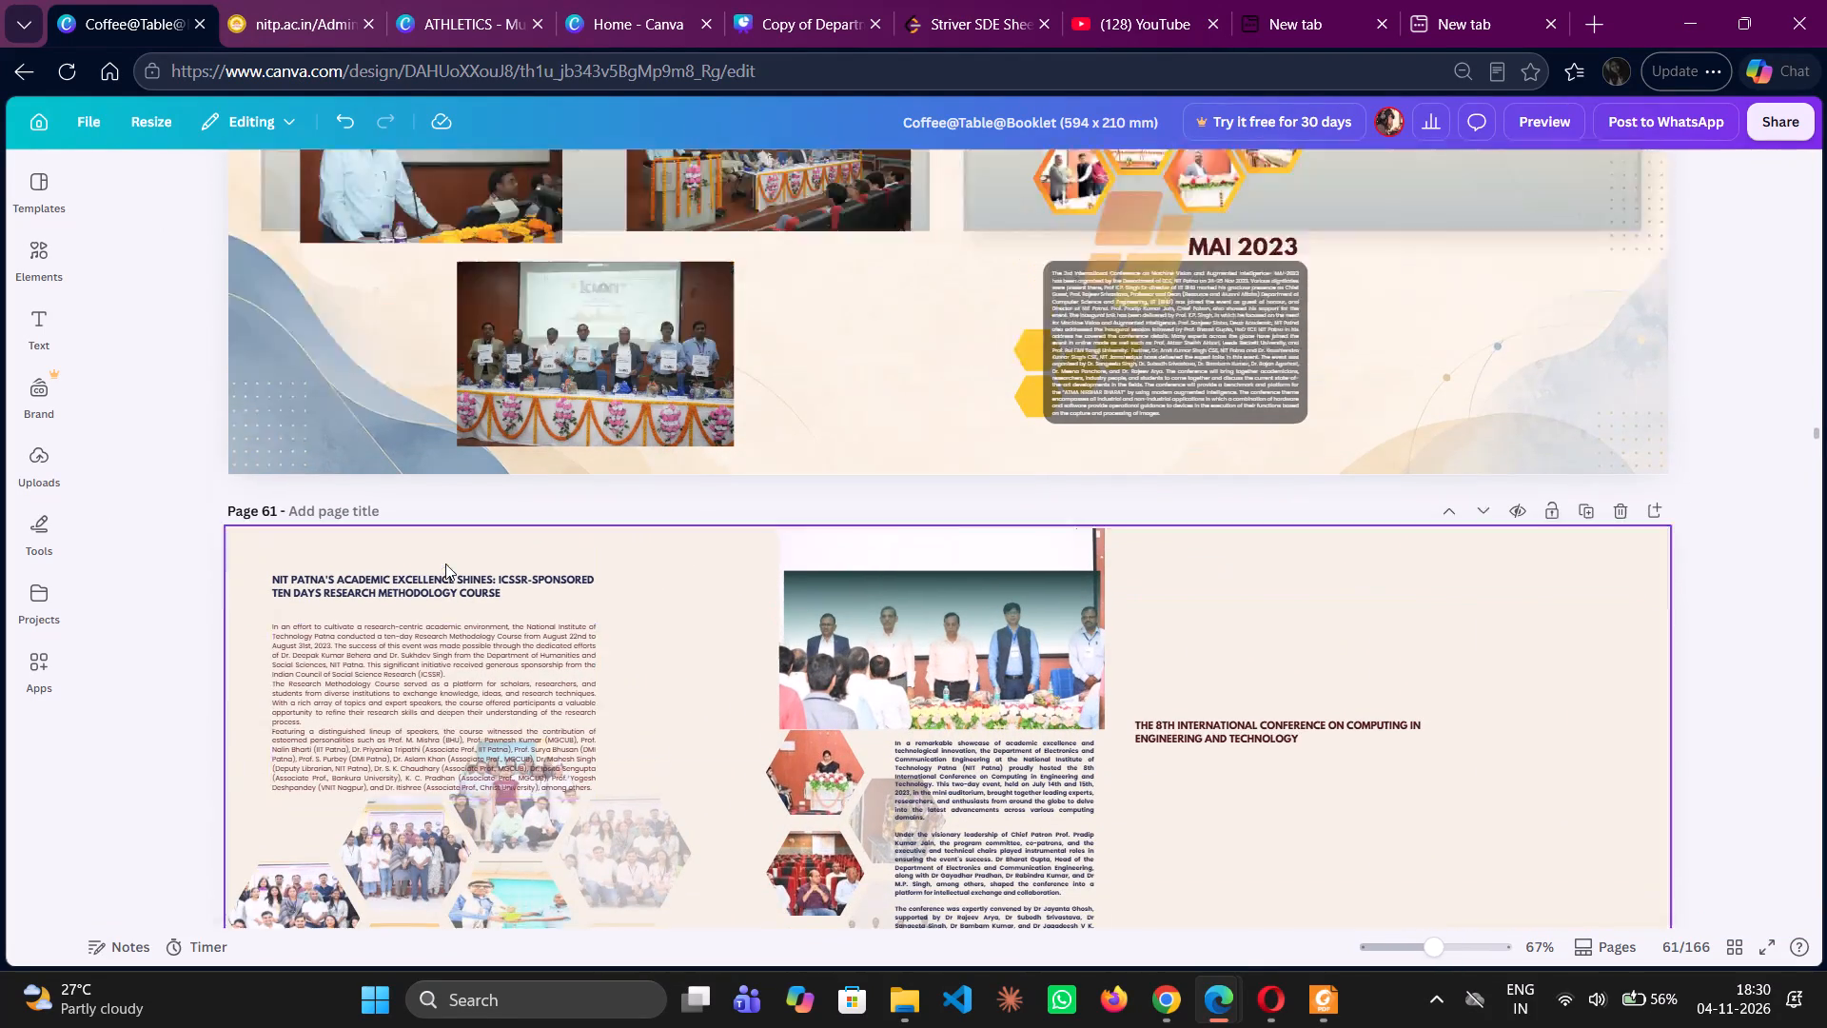
scroll(445, 563, "up", 1)
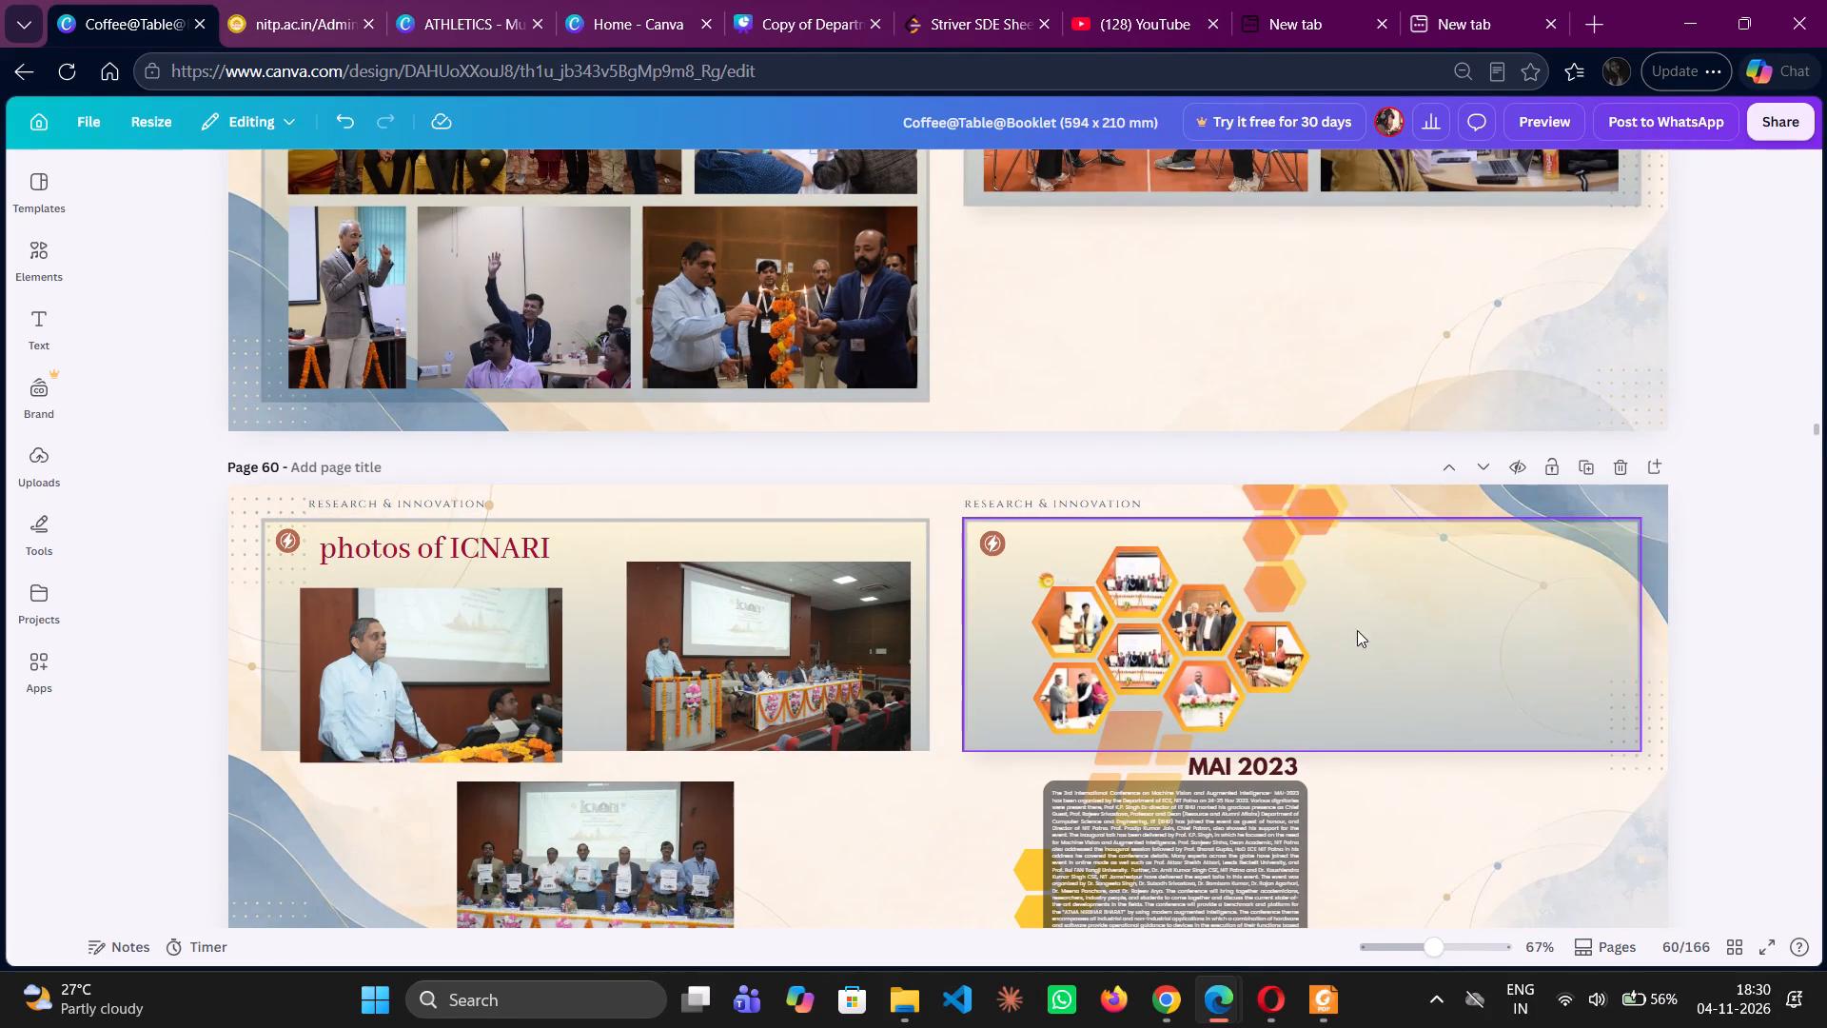
left_click(1372, 639)
key("Delete")
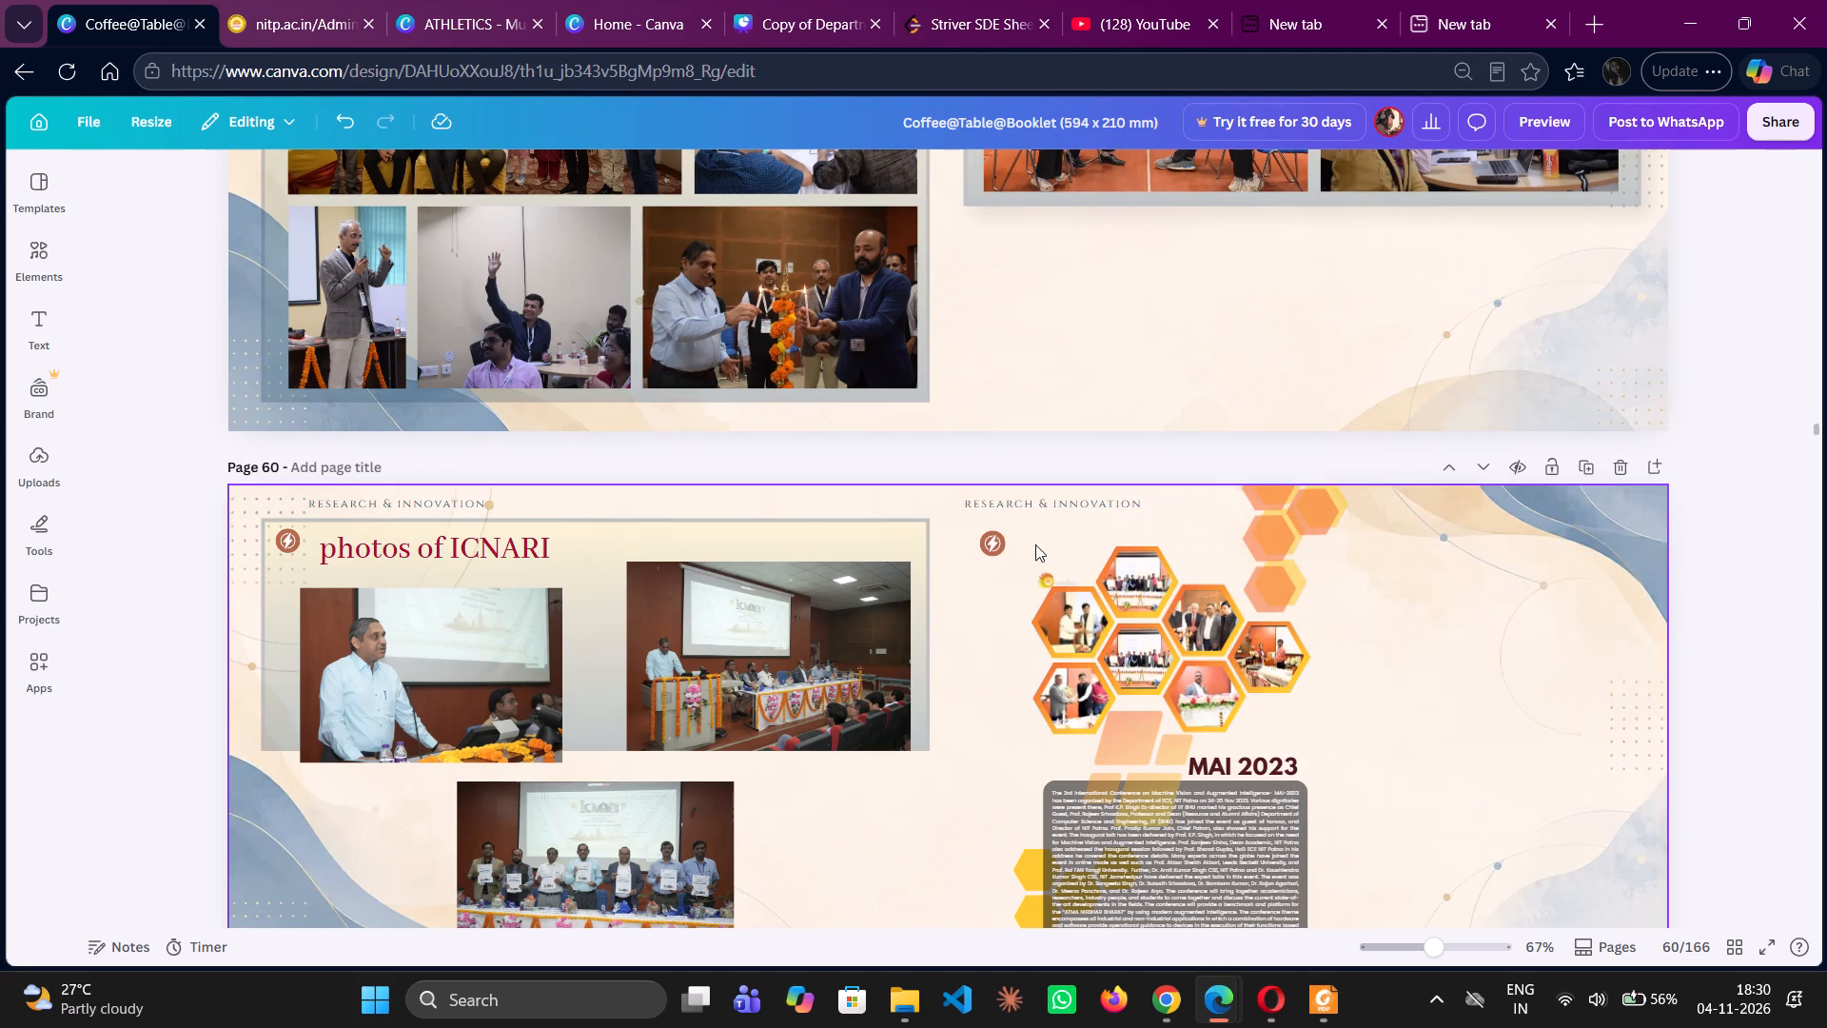
left_click(998, 536)
key("Delete")
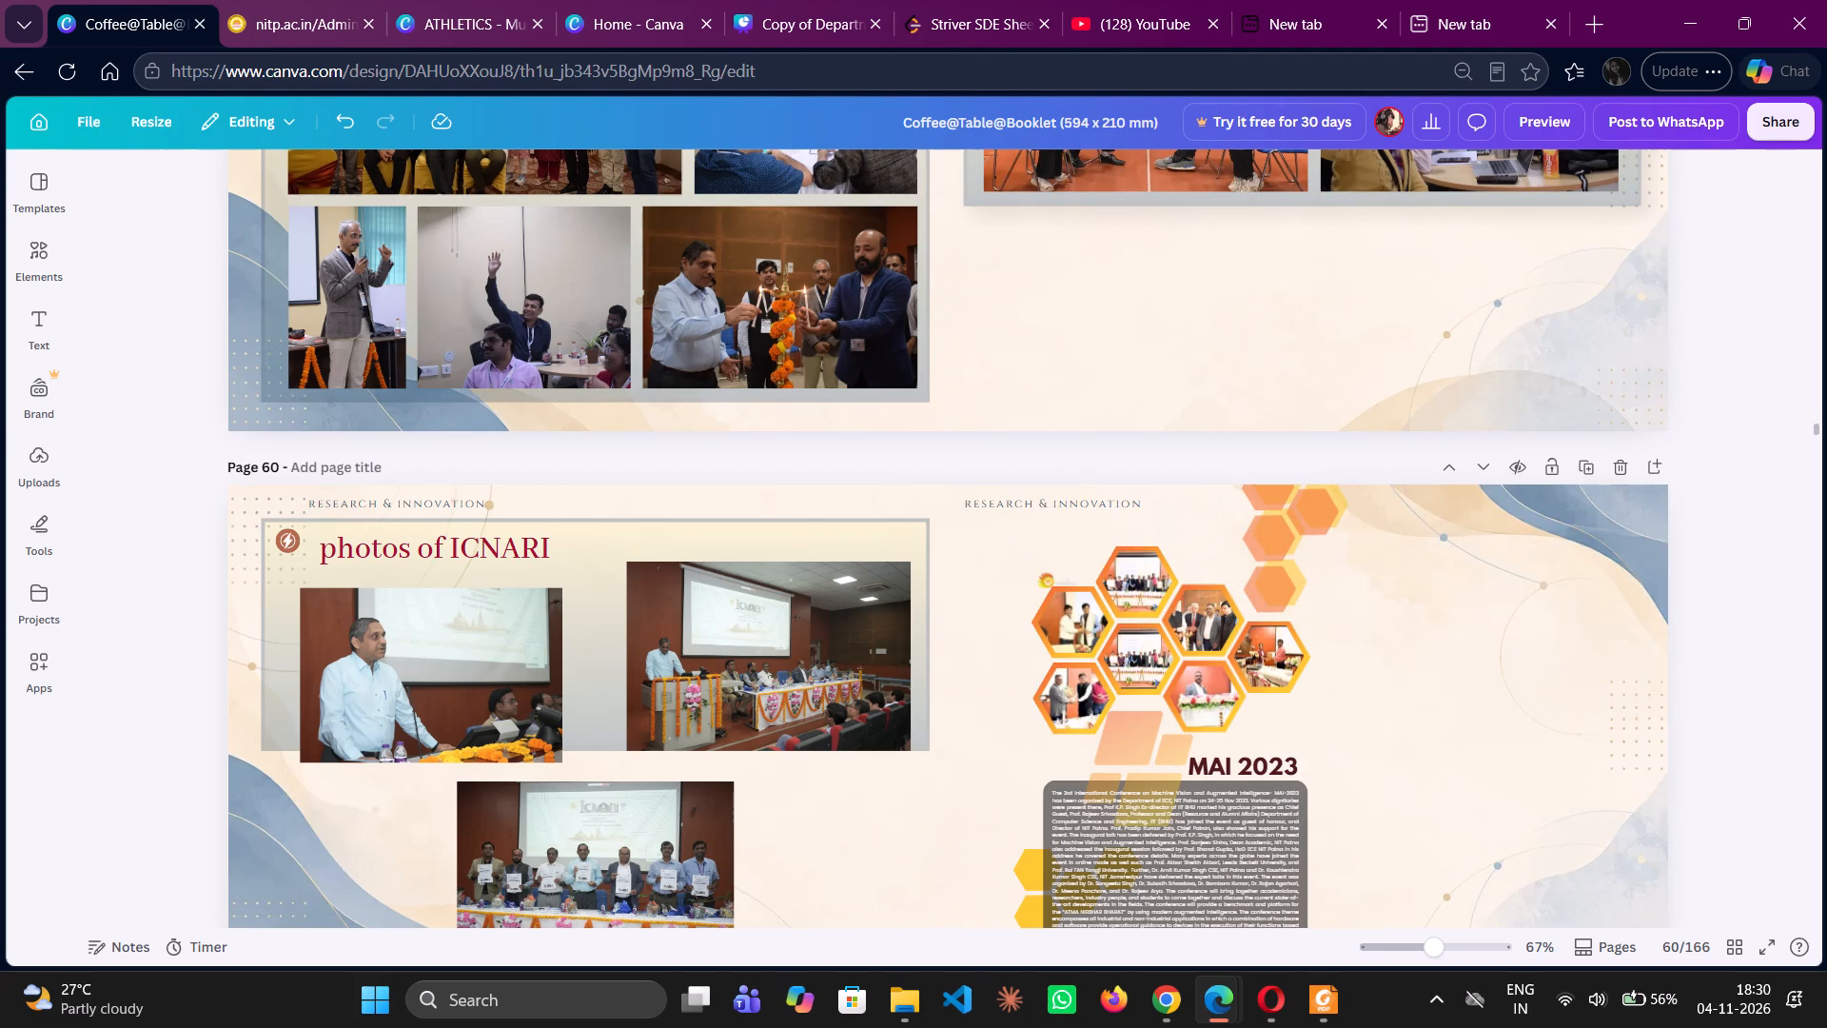
Delete the ICSSR-sponsored research methodology course article from page 61, including its heading, text and hexagonal photos.
scroll(998, 536, "down", 2)
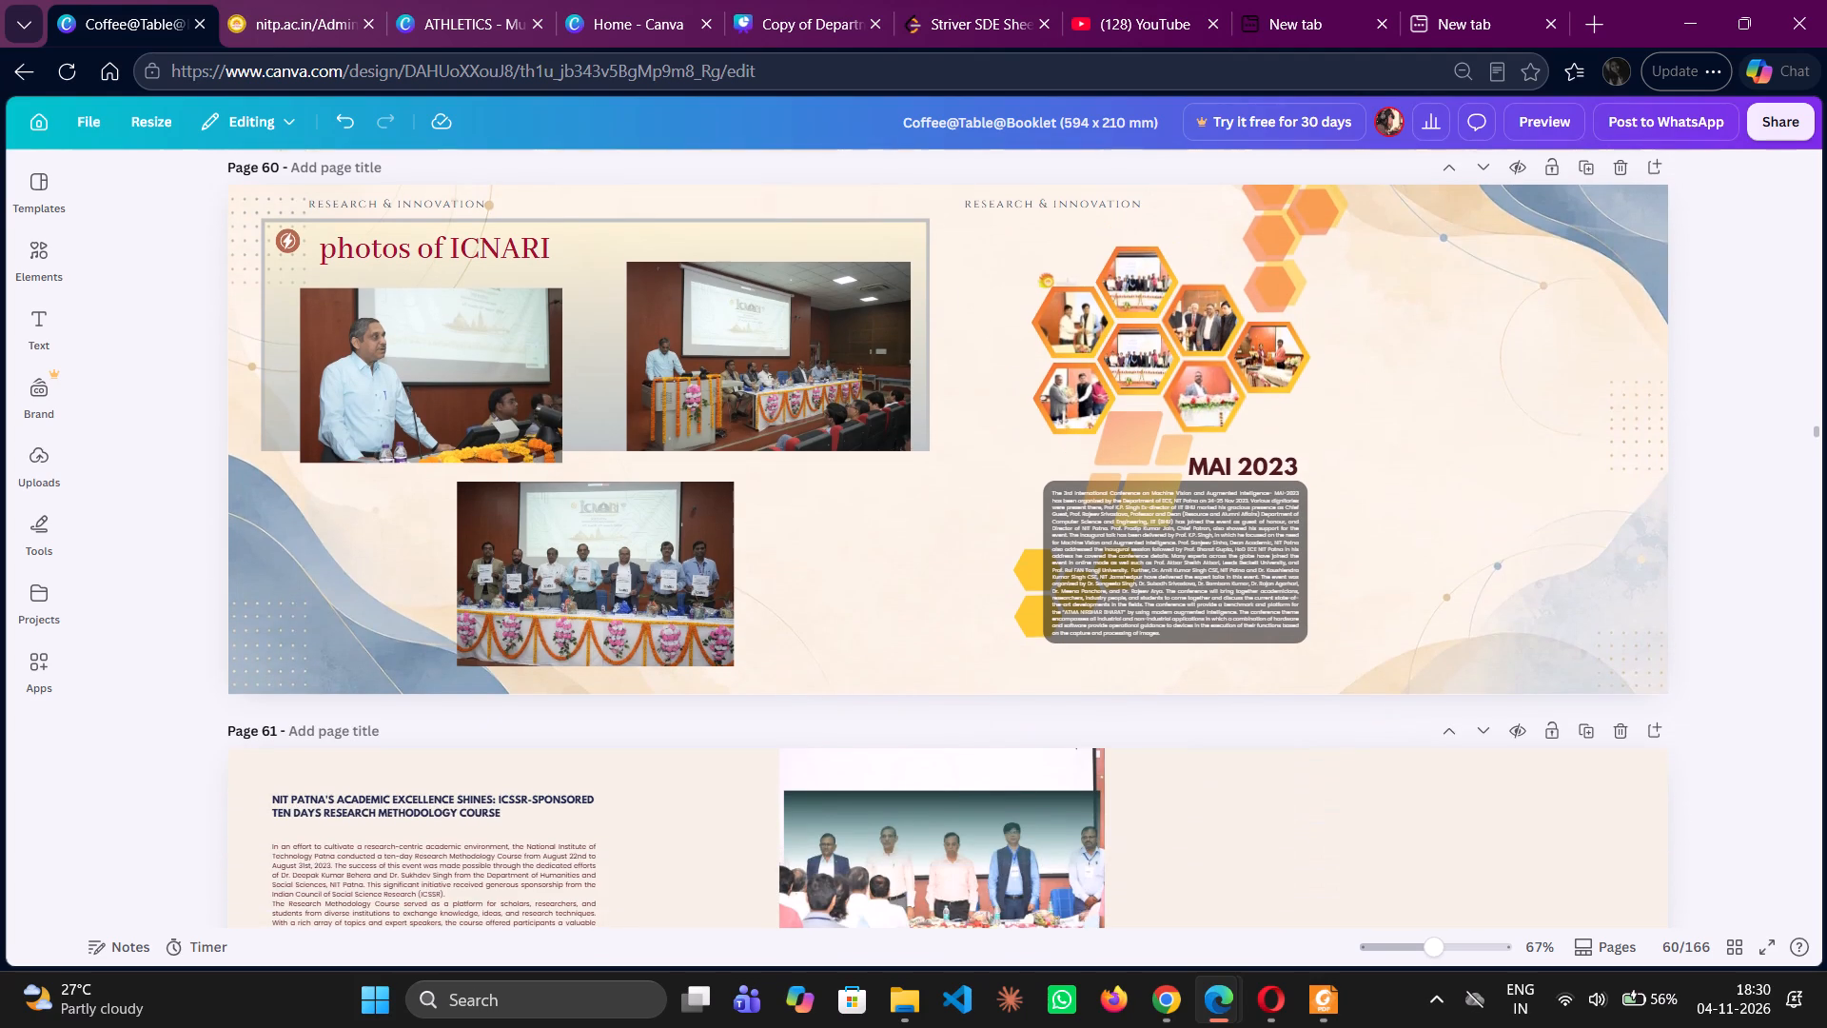
scroll(998, 536, "down", 3)
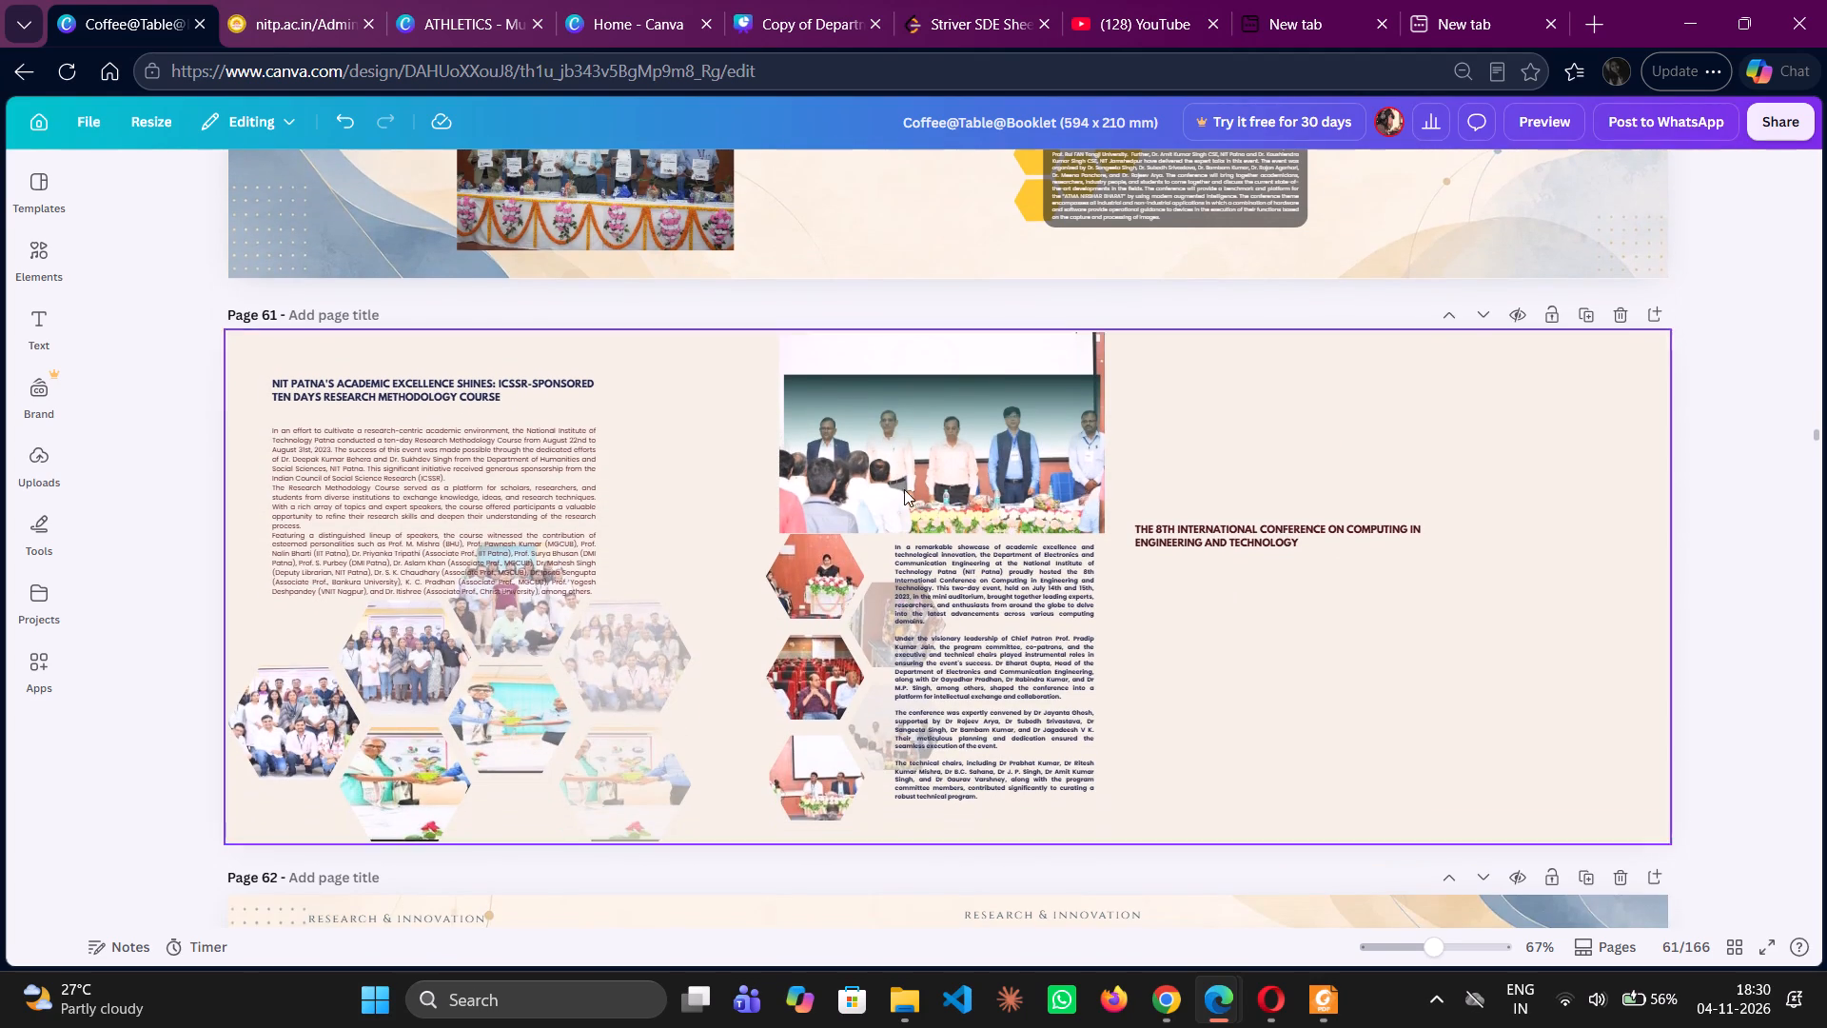
left_click_drag(237, 358, 537, 533)
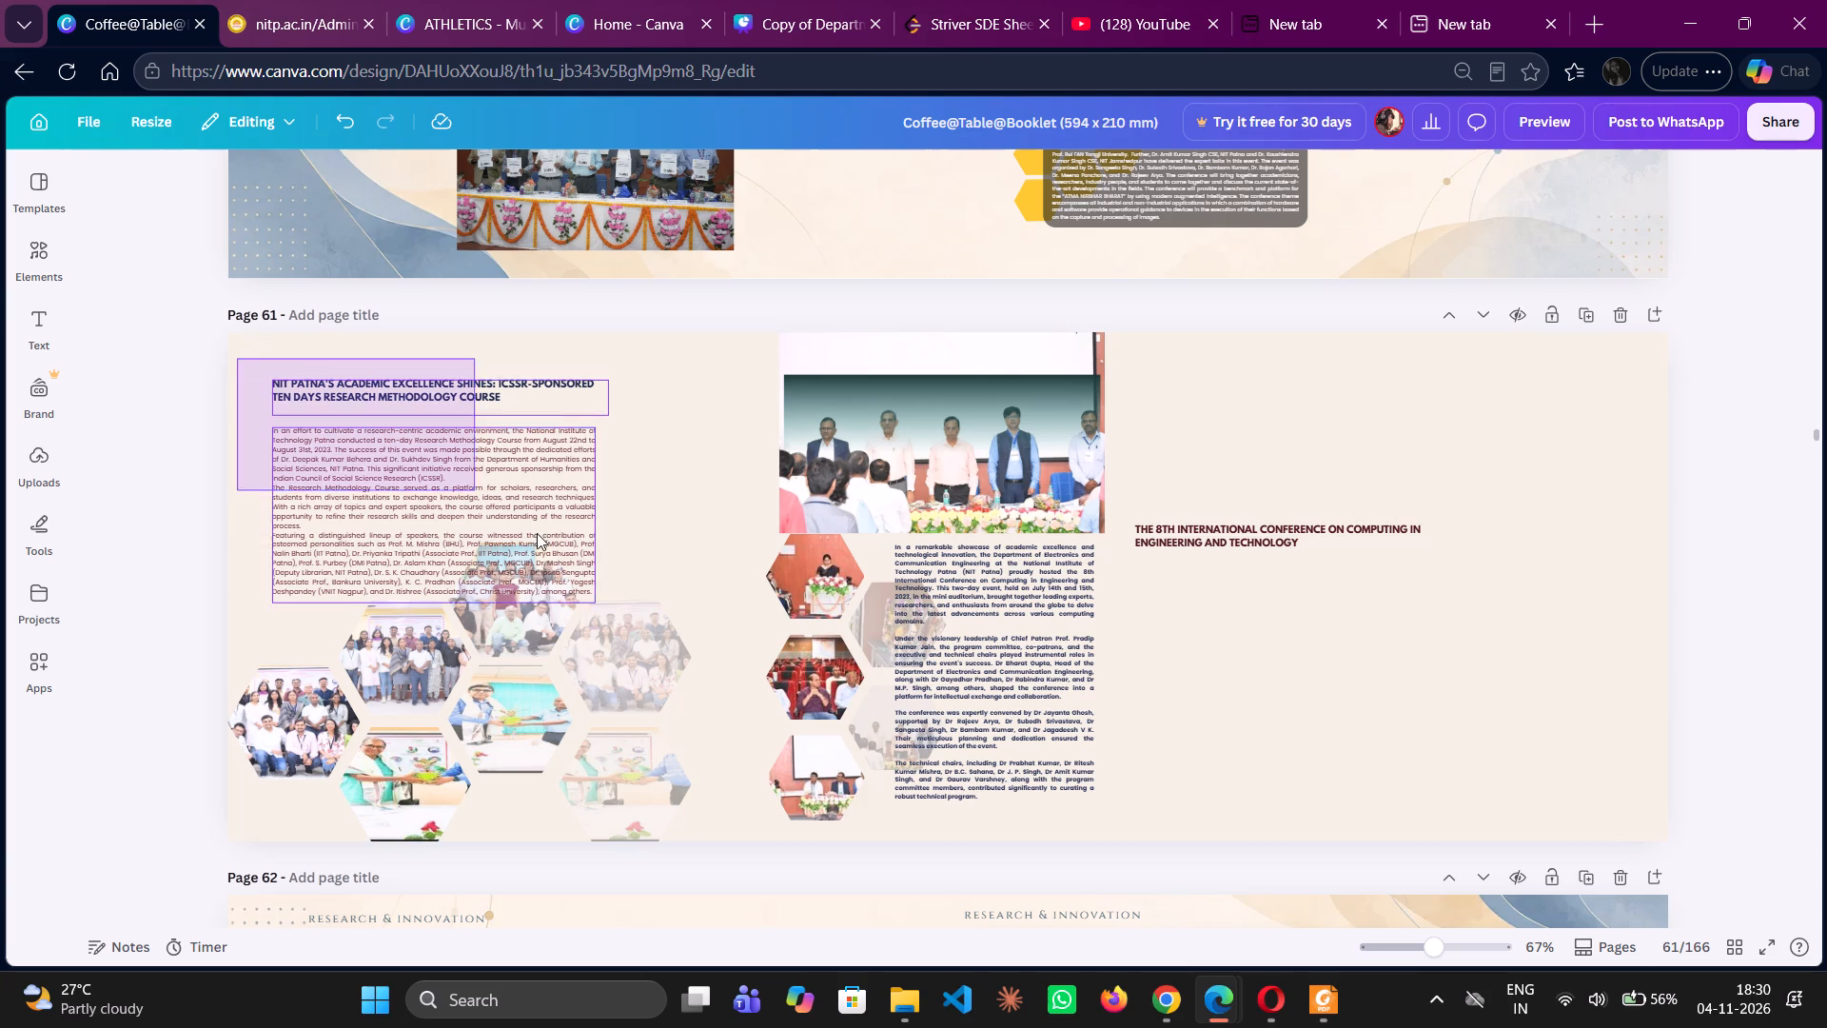
left_click_drag(537, 533, 661, 802)
key("Delete")
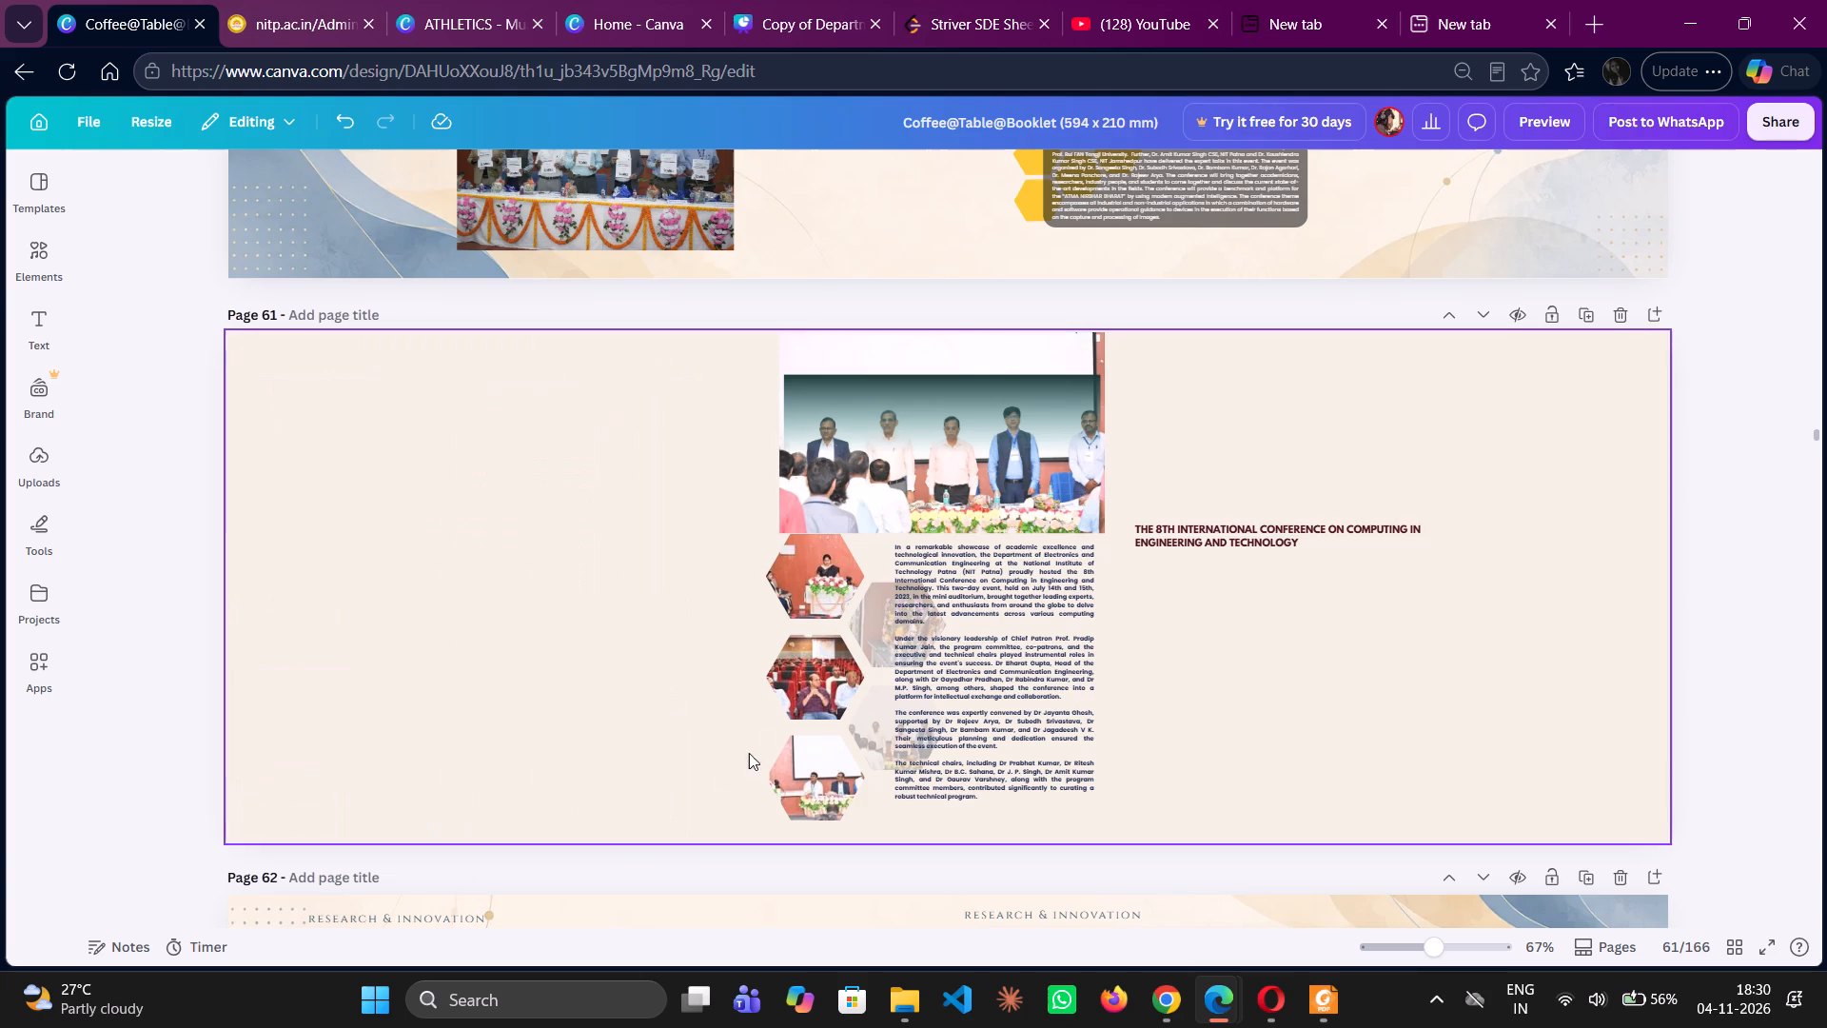
Cut the whole 8th International Conference on Computing article from page 61, including its heading, text and all photos.
left_click_drag(743, 370, 1158, 711)
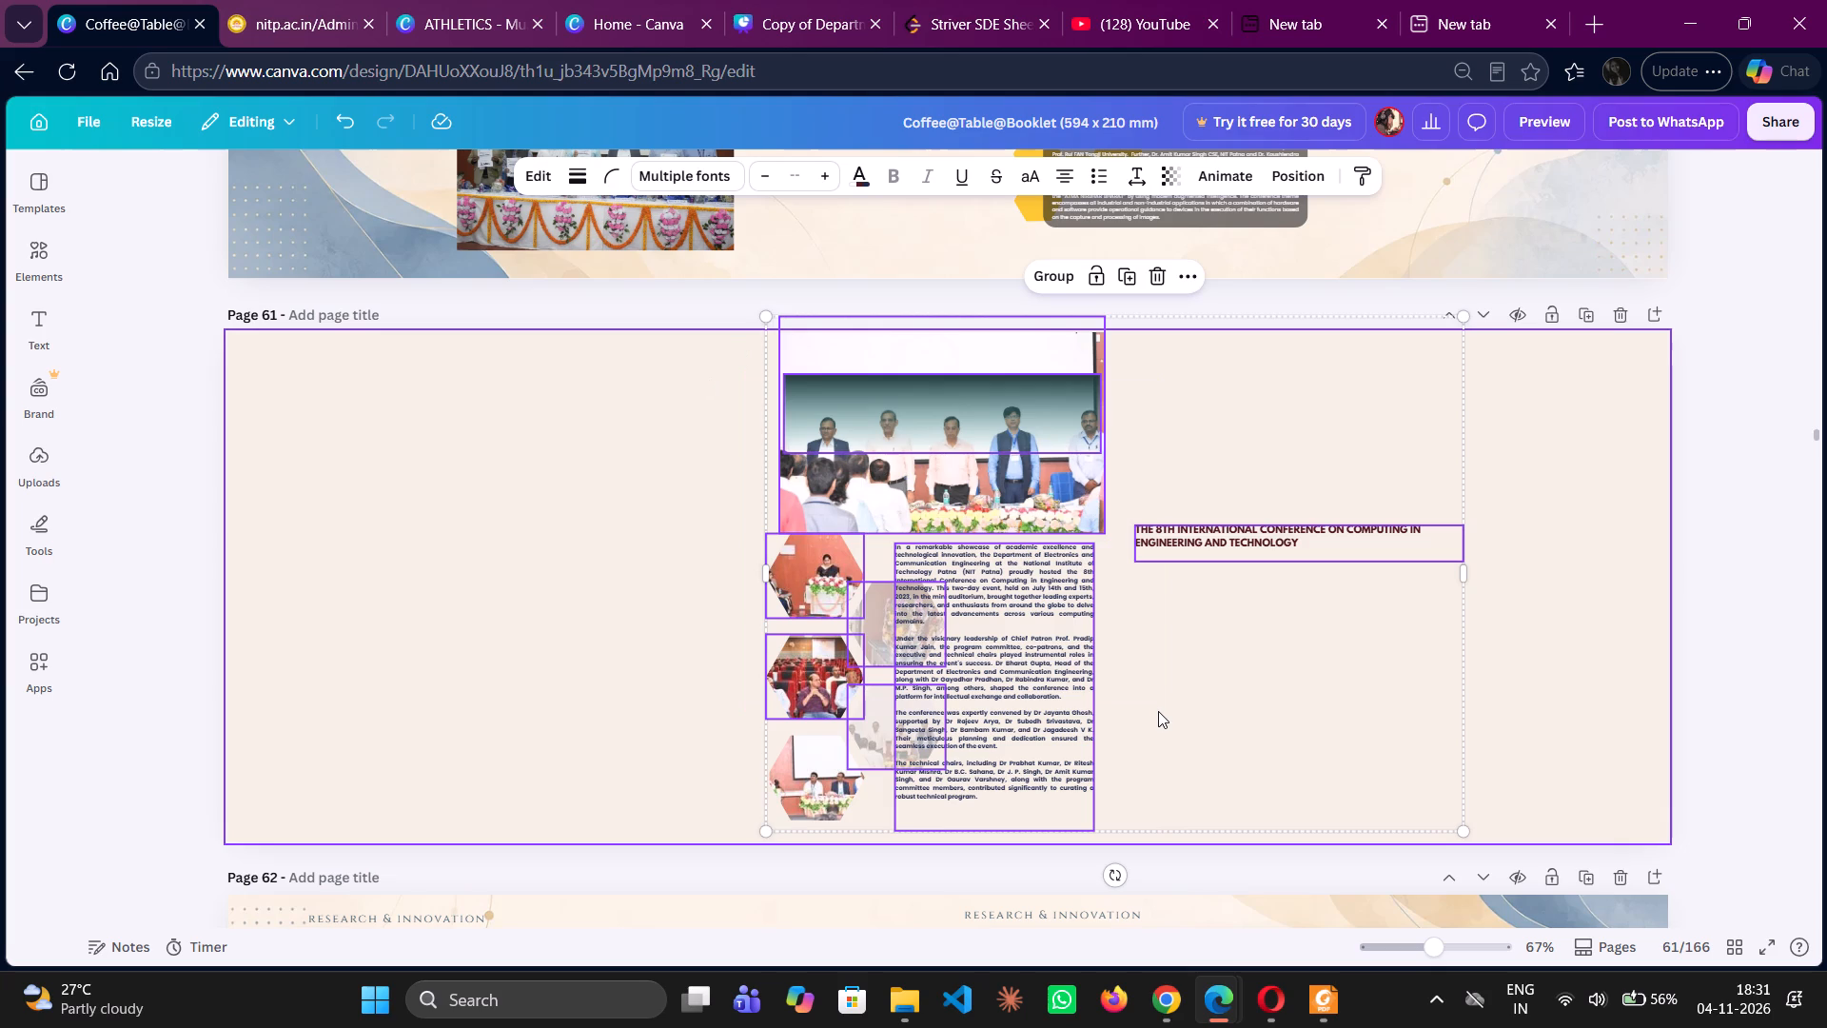
key("ctrl+x")
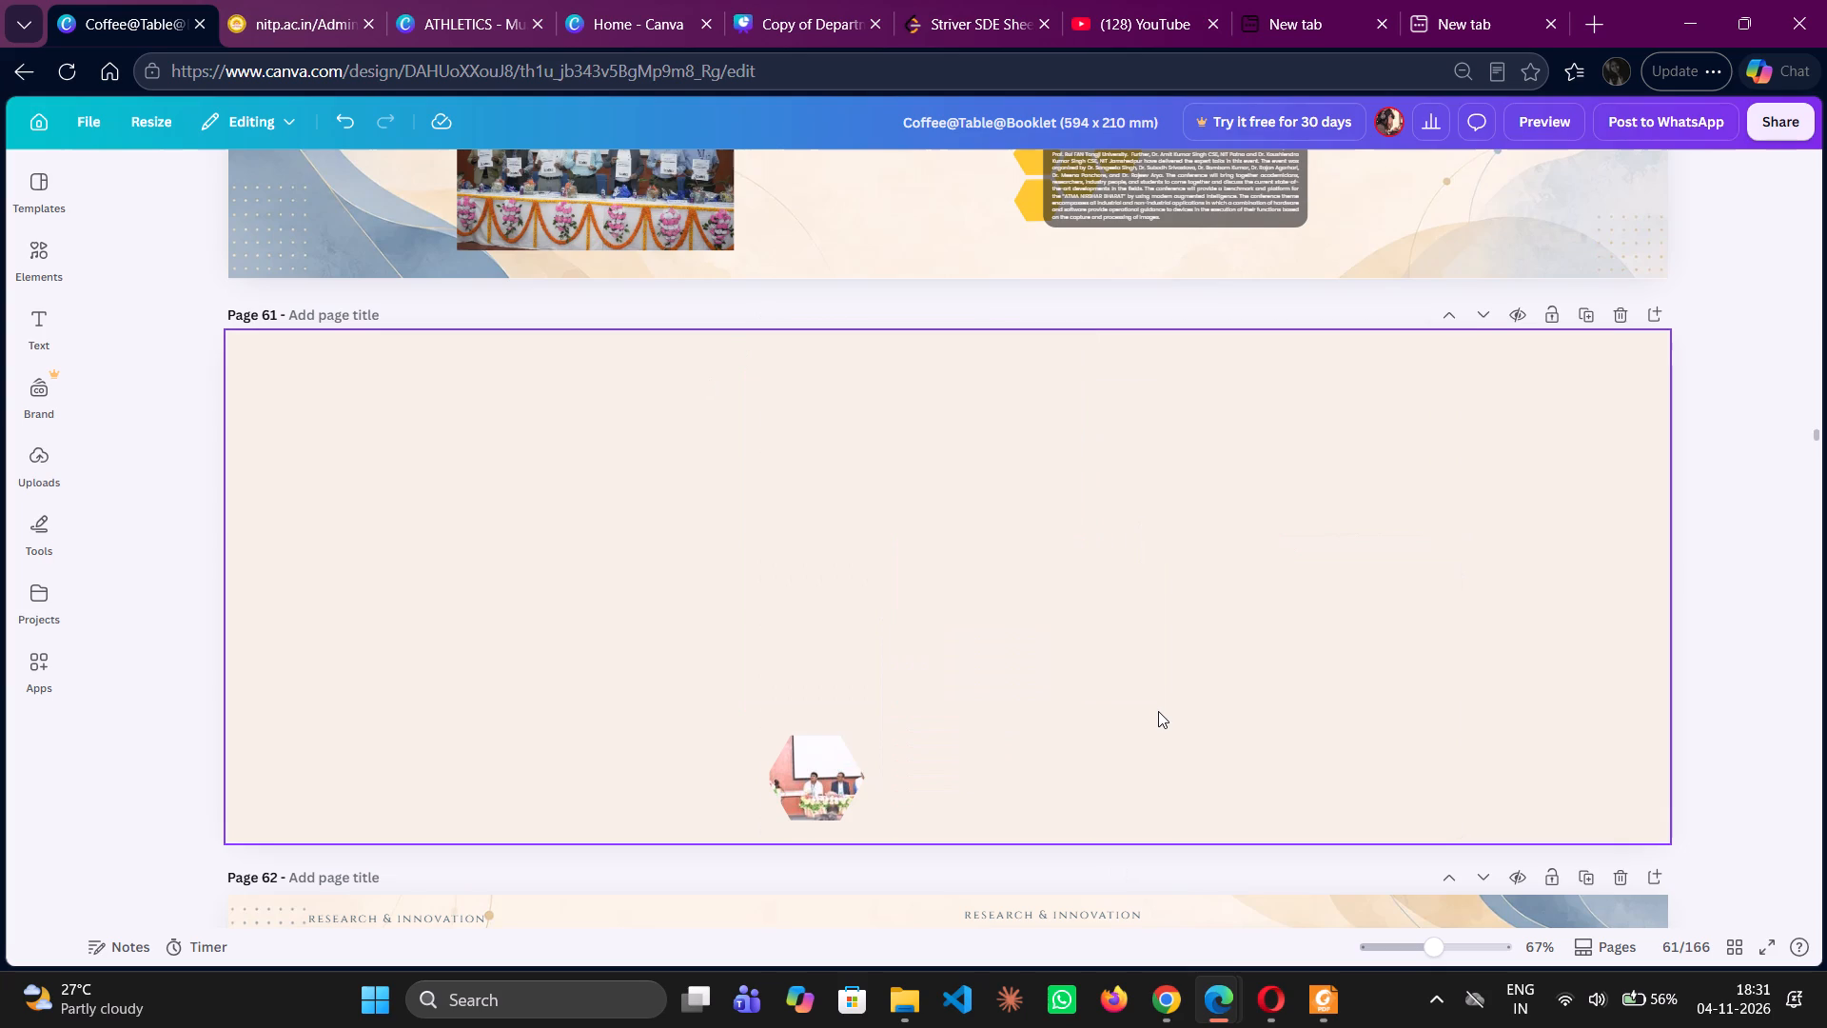
key("ctrl+v")
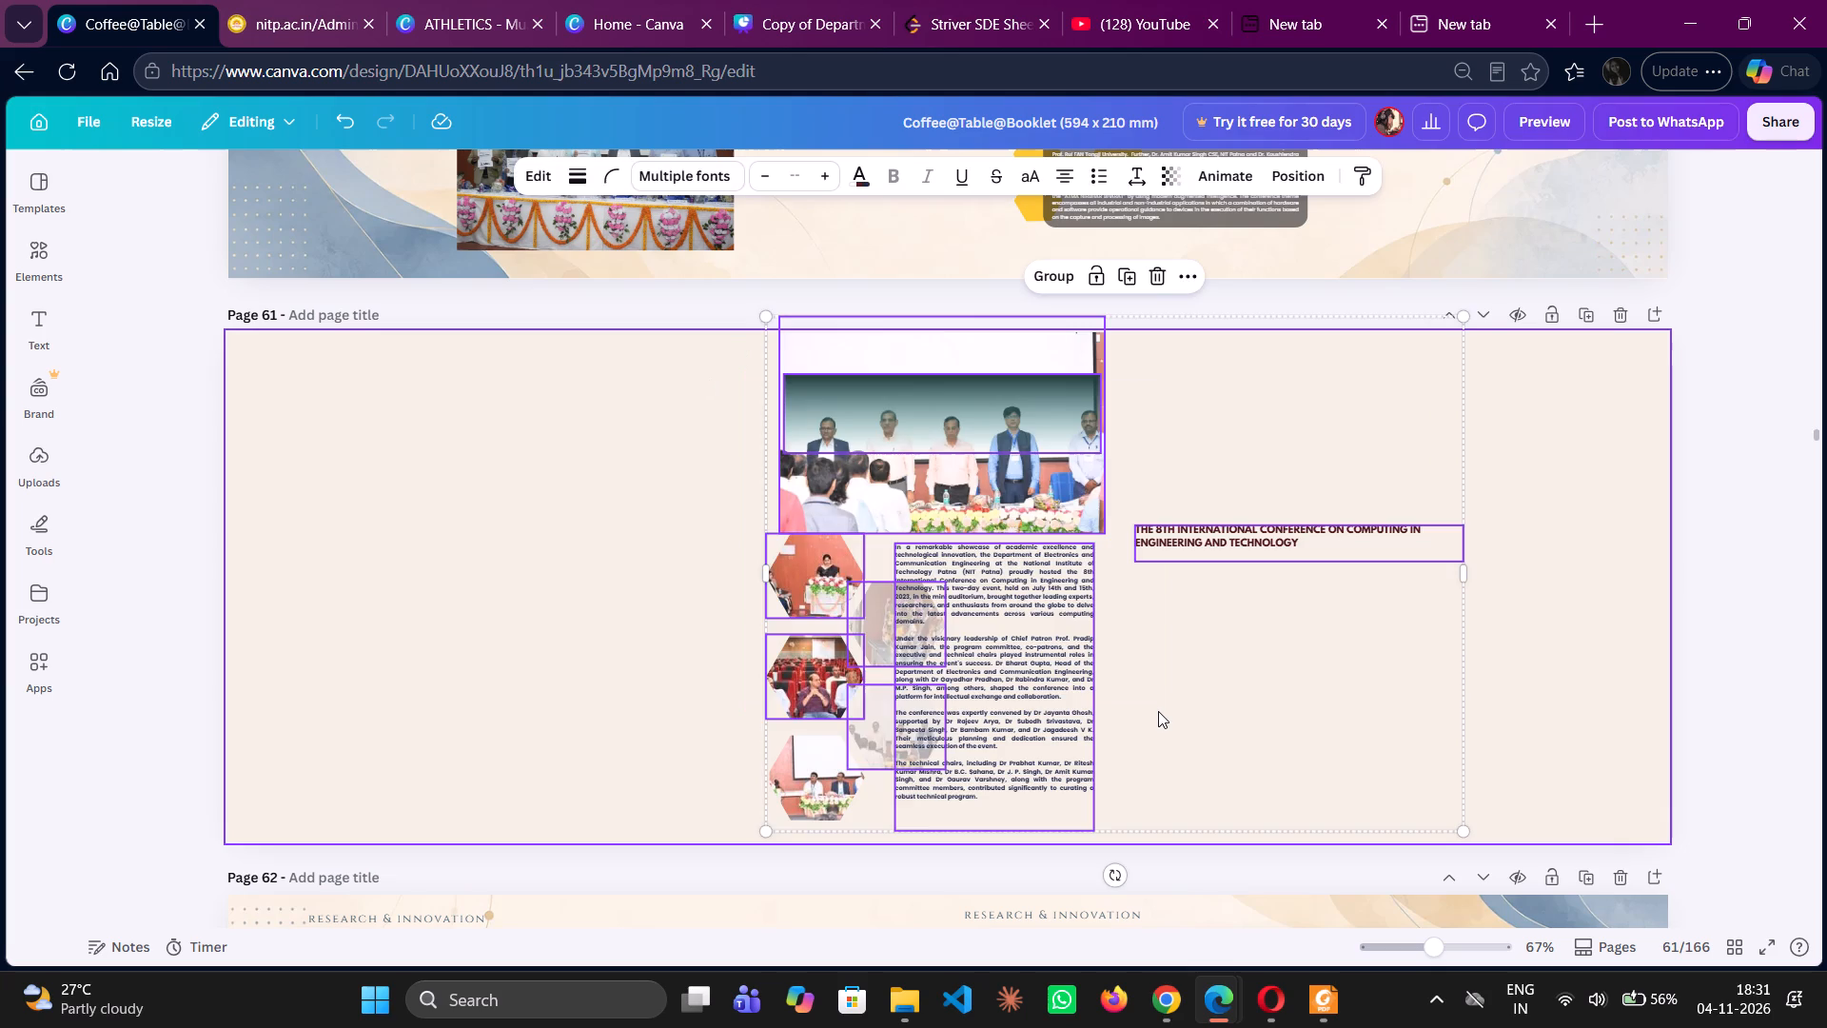
key("ctrl+a")
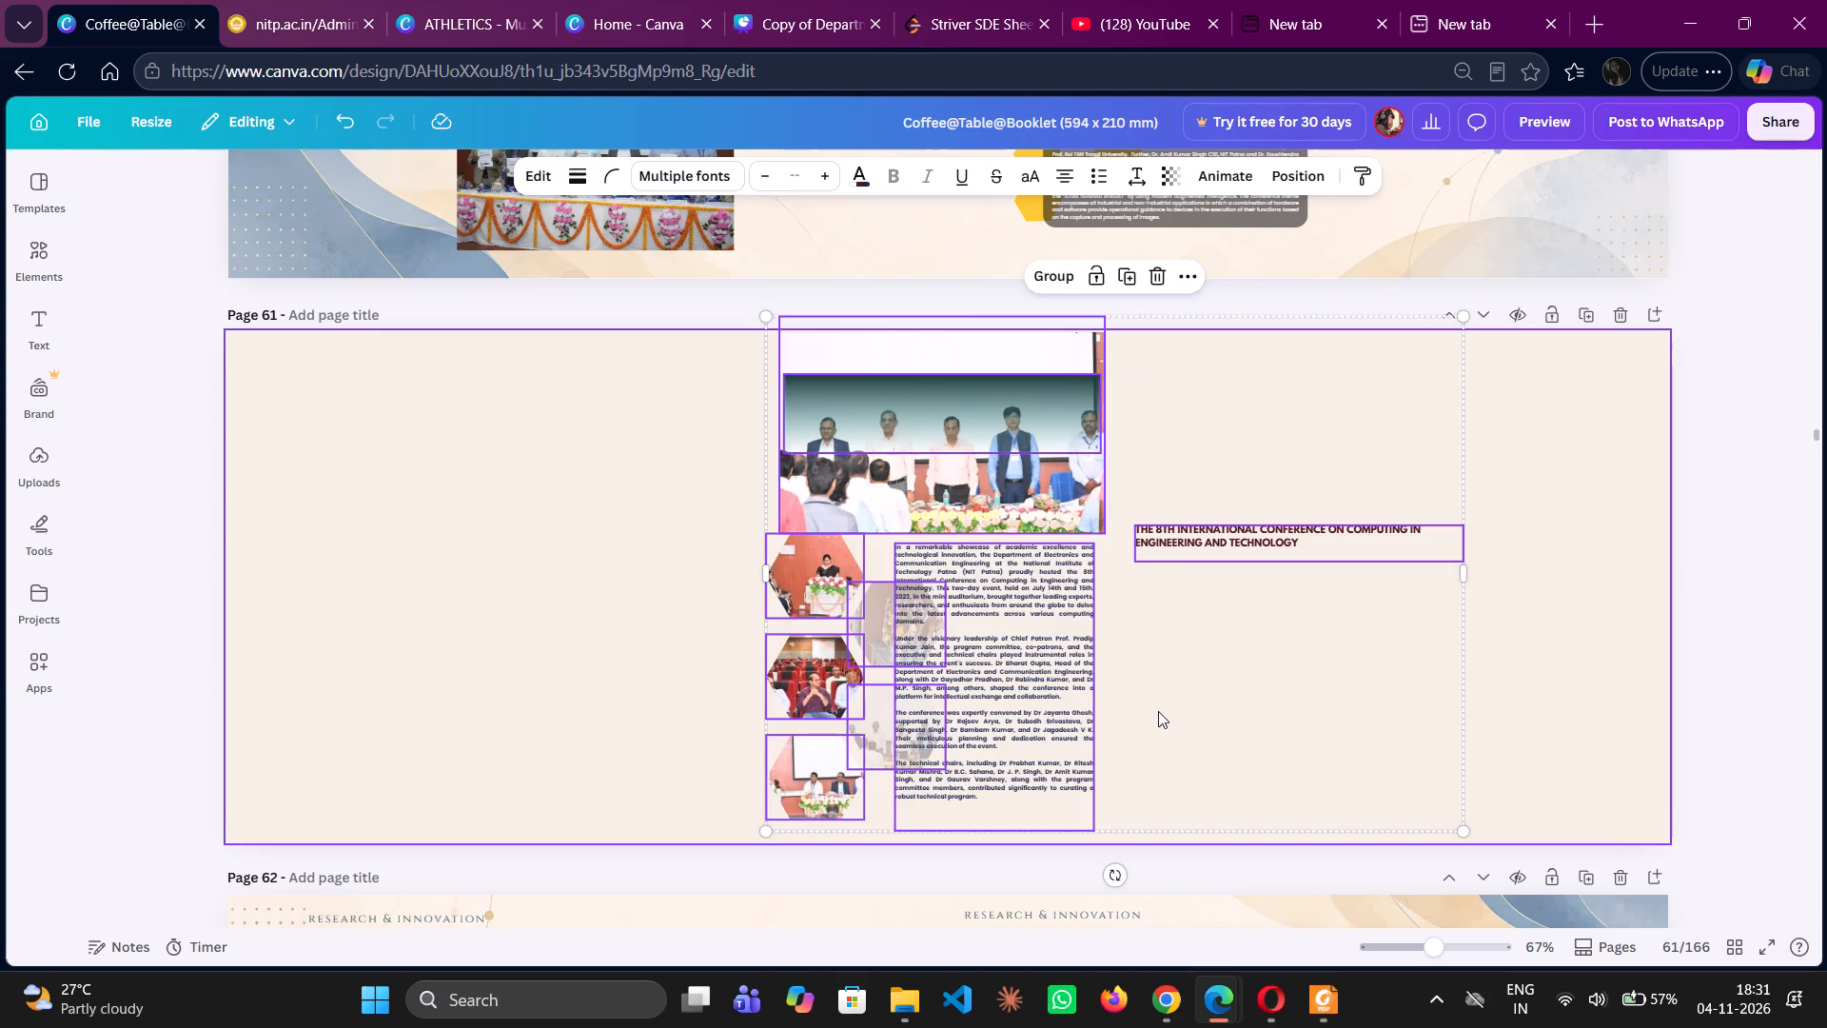
key("ctrl+x")
Move the whole MAI 2023 article on page 60, with its honeycomb photos and text box, closer to the ICNARI panel.
scroll(1424, 635, "up", 2)
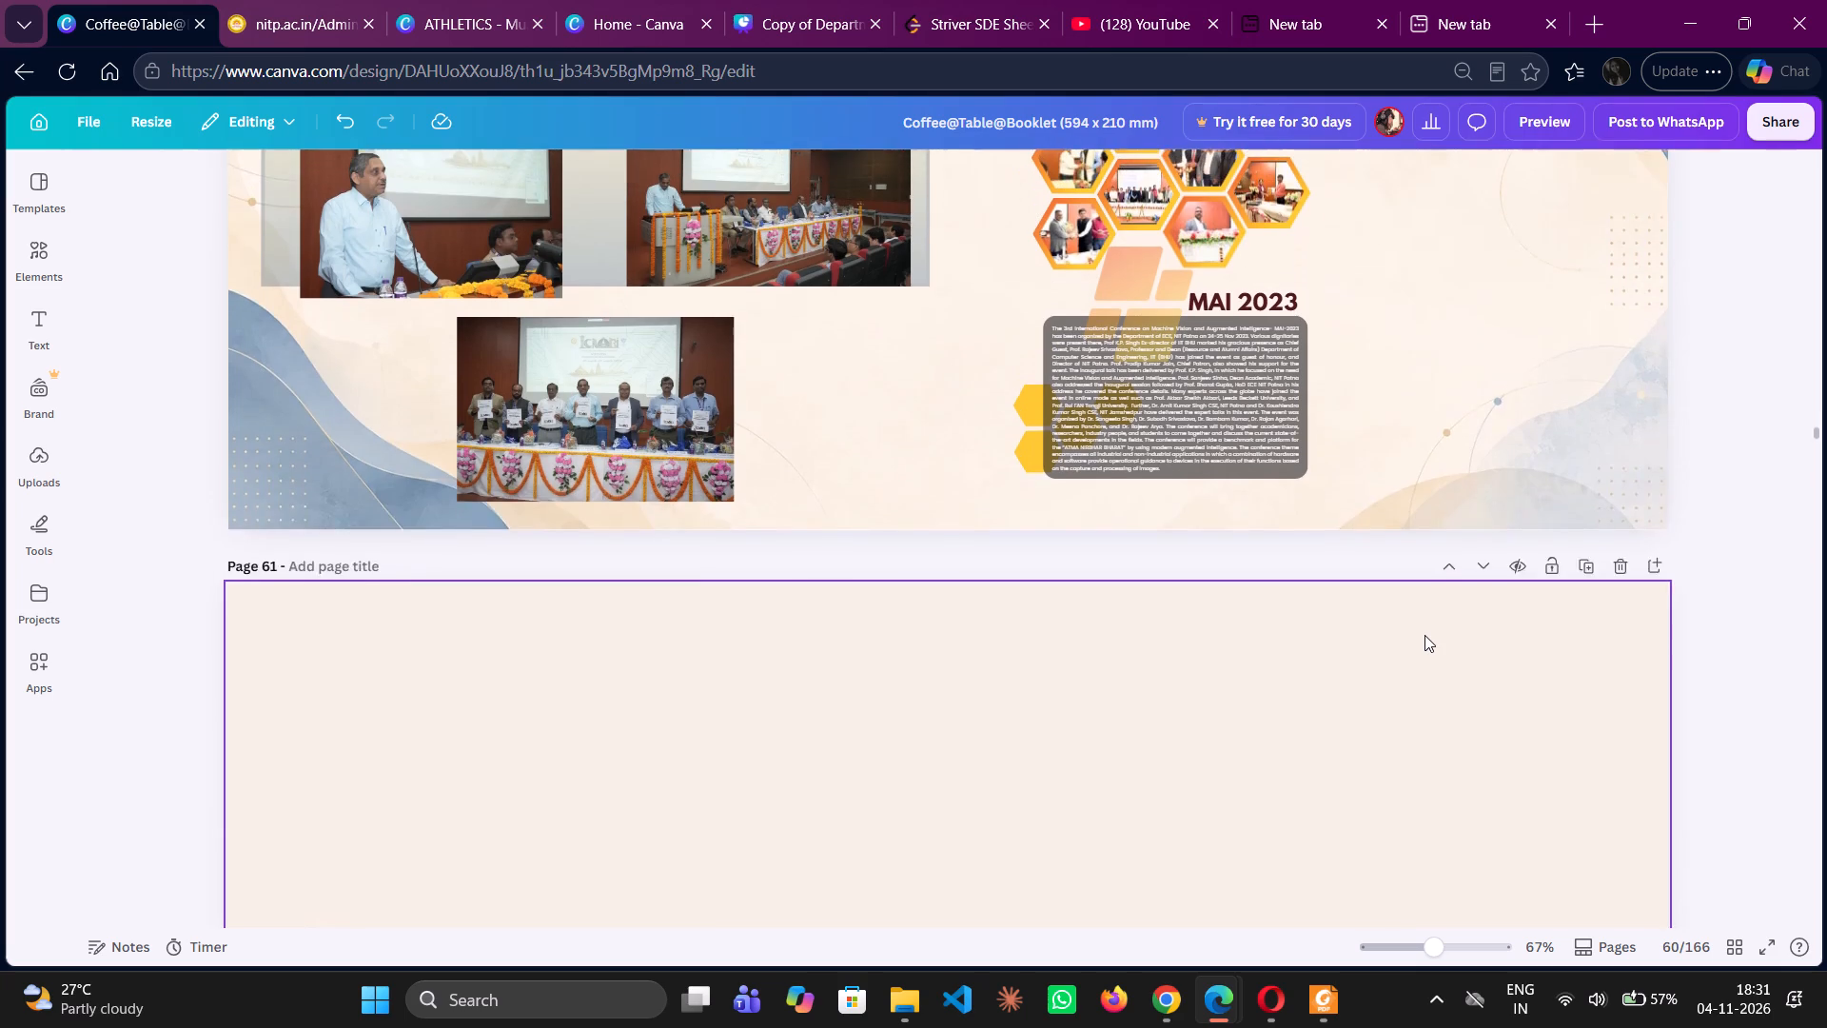
scroll(1424, 635, "up", 1)
left_click_drag(1012, 266, 1345, 596)
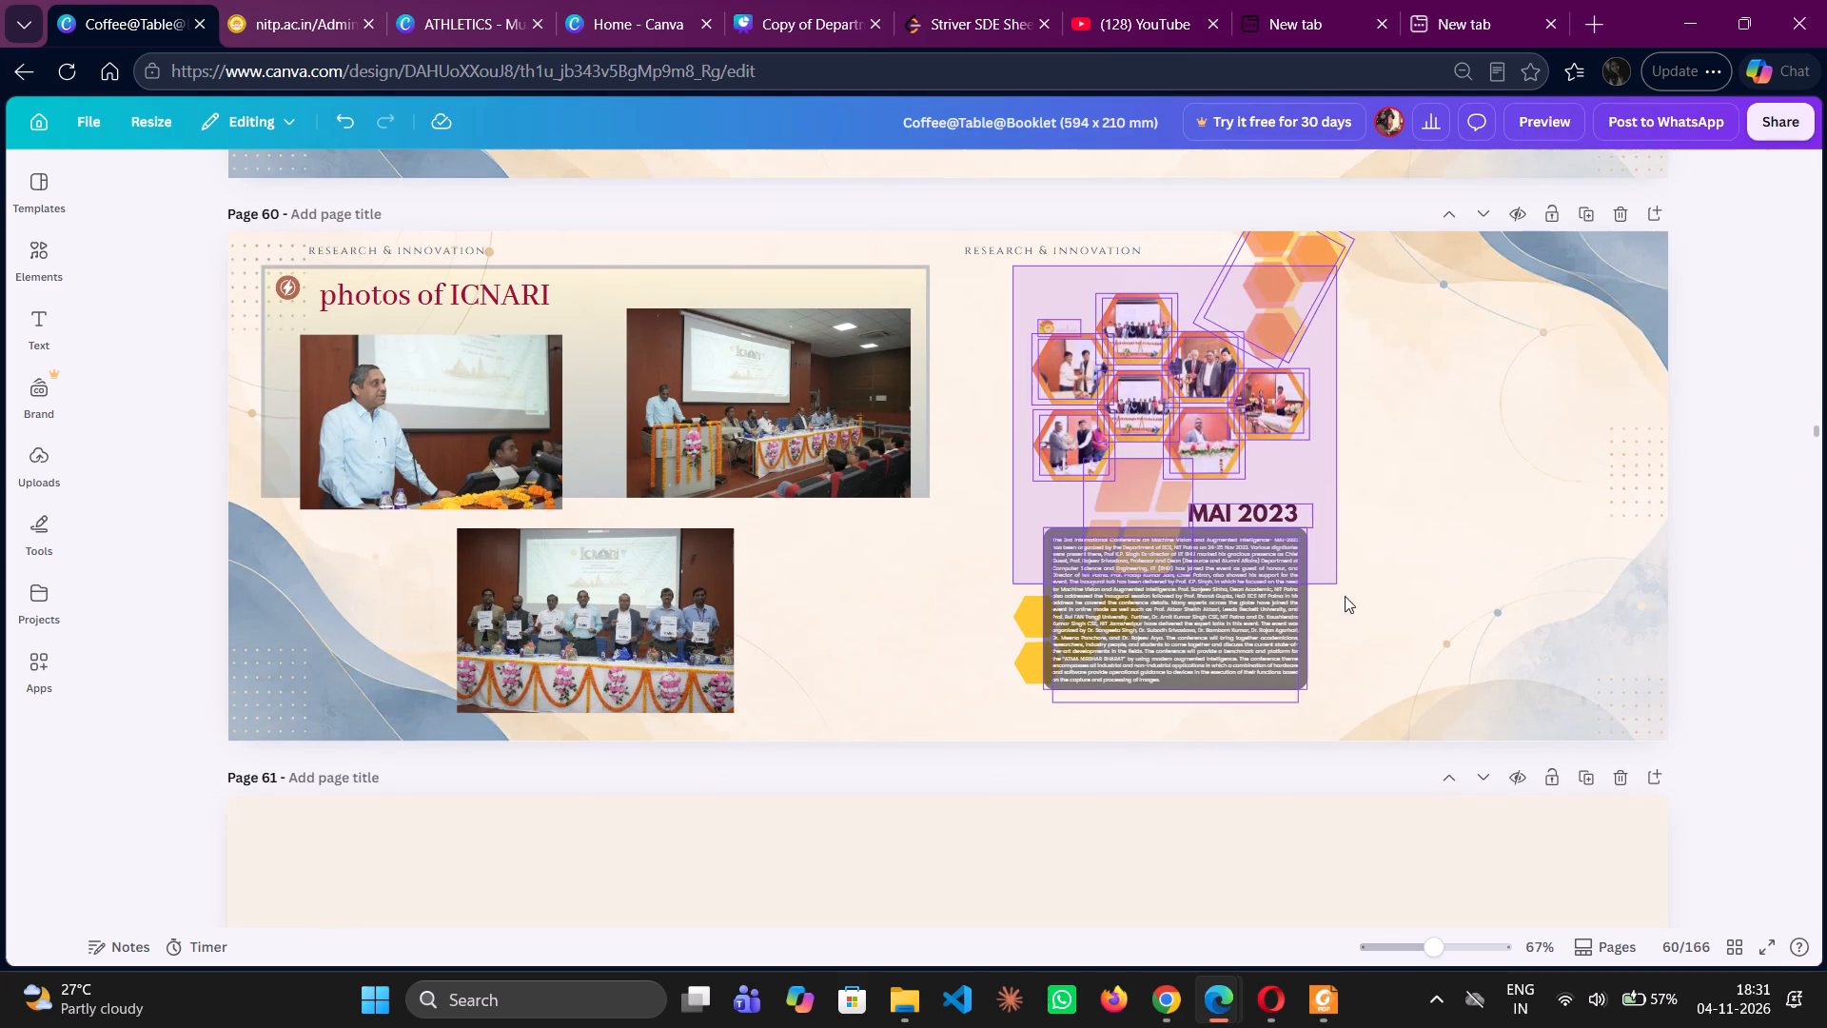
left_click_drag(1345, 596, 1391, 710)
left_click_drag(1280, 514, 1175, 515)
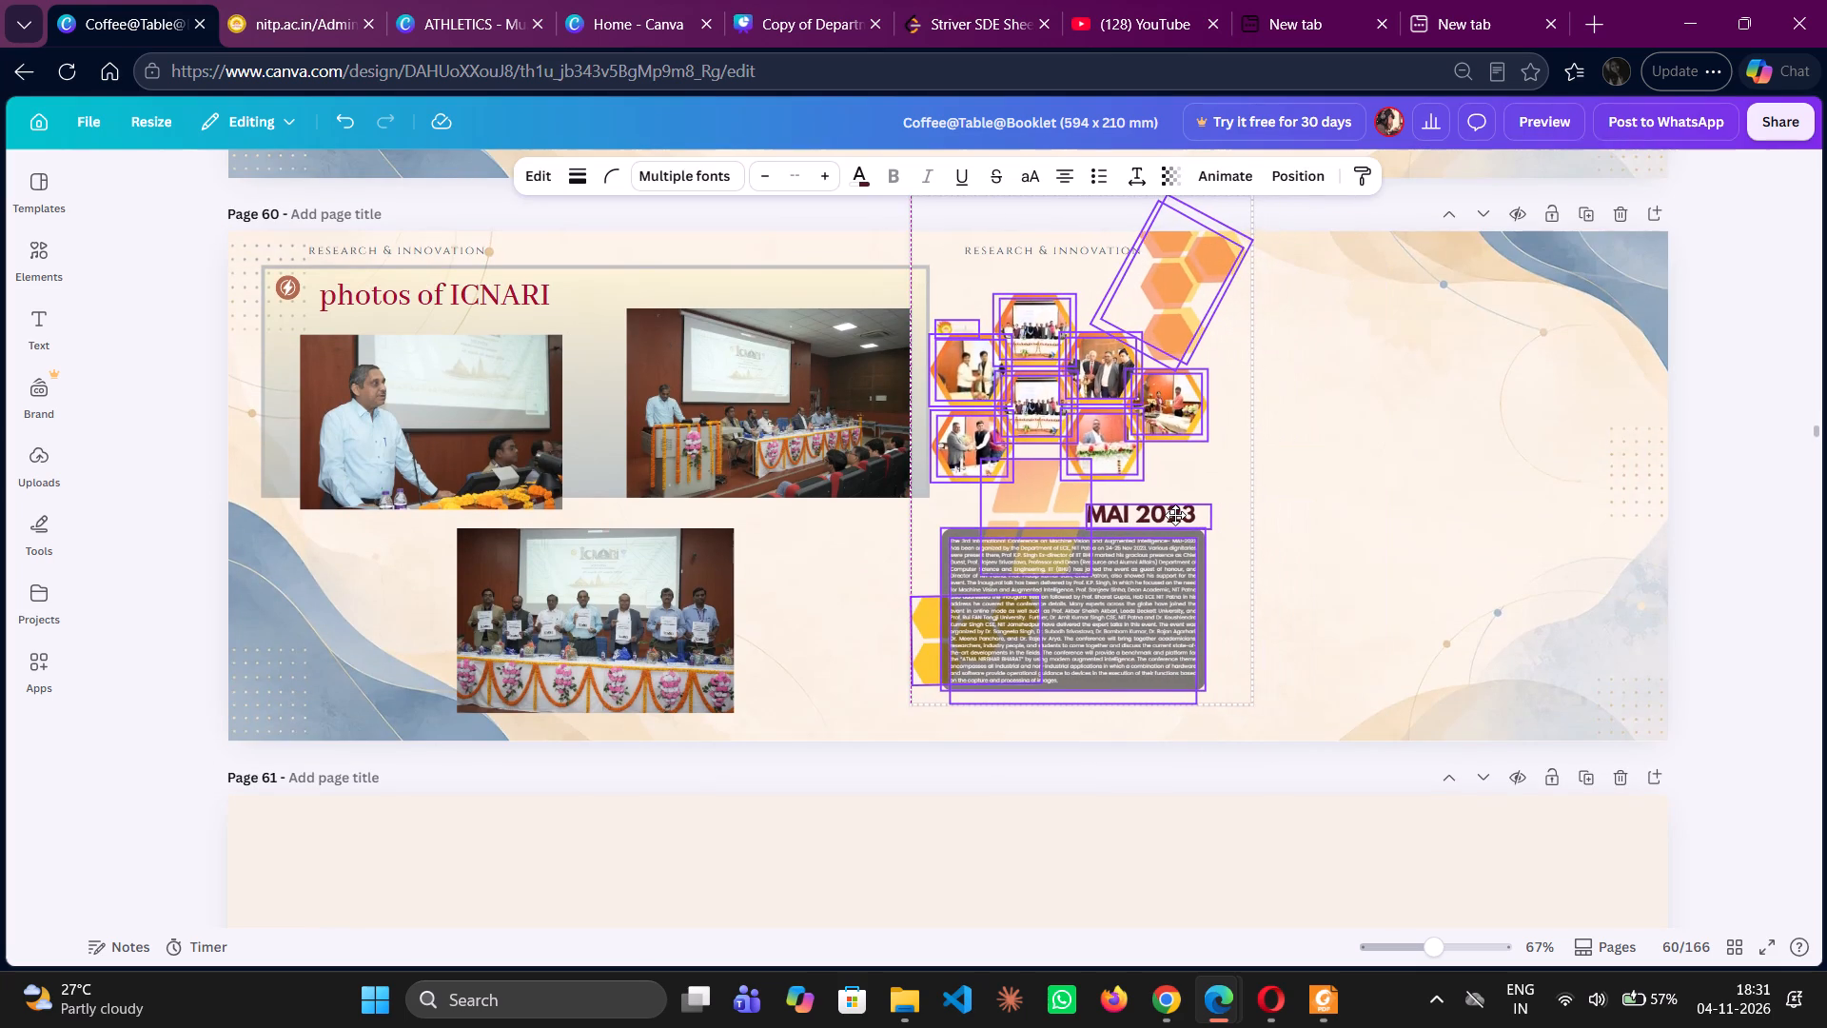
left_click_drag(1175, 515, 1165, 517)
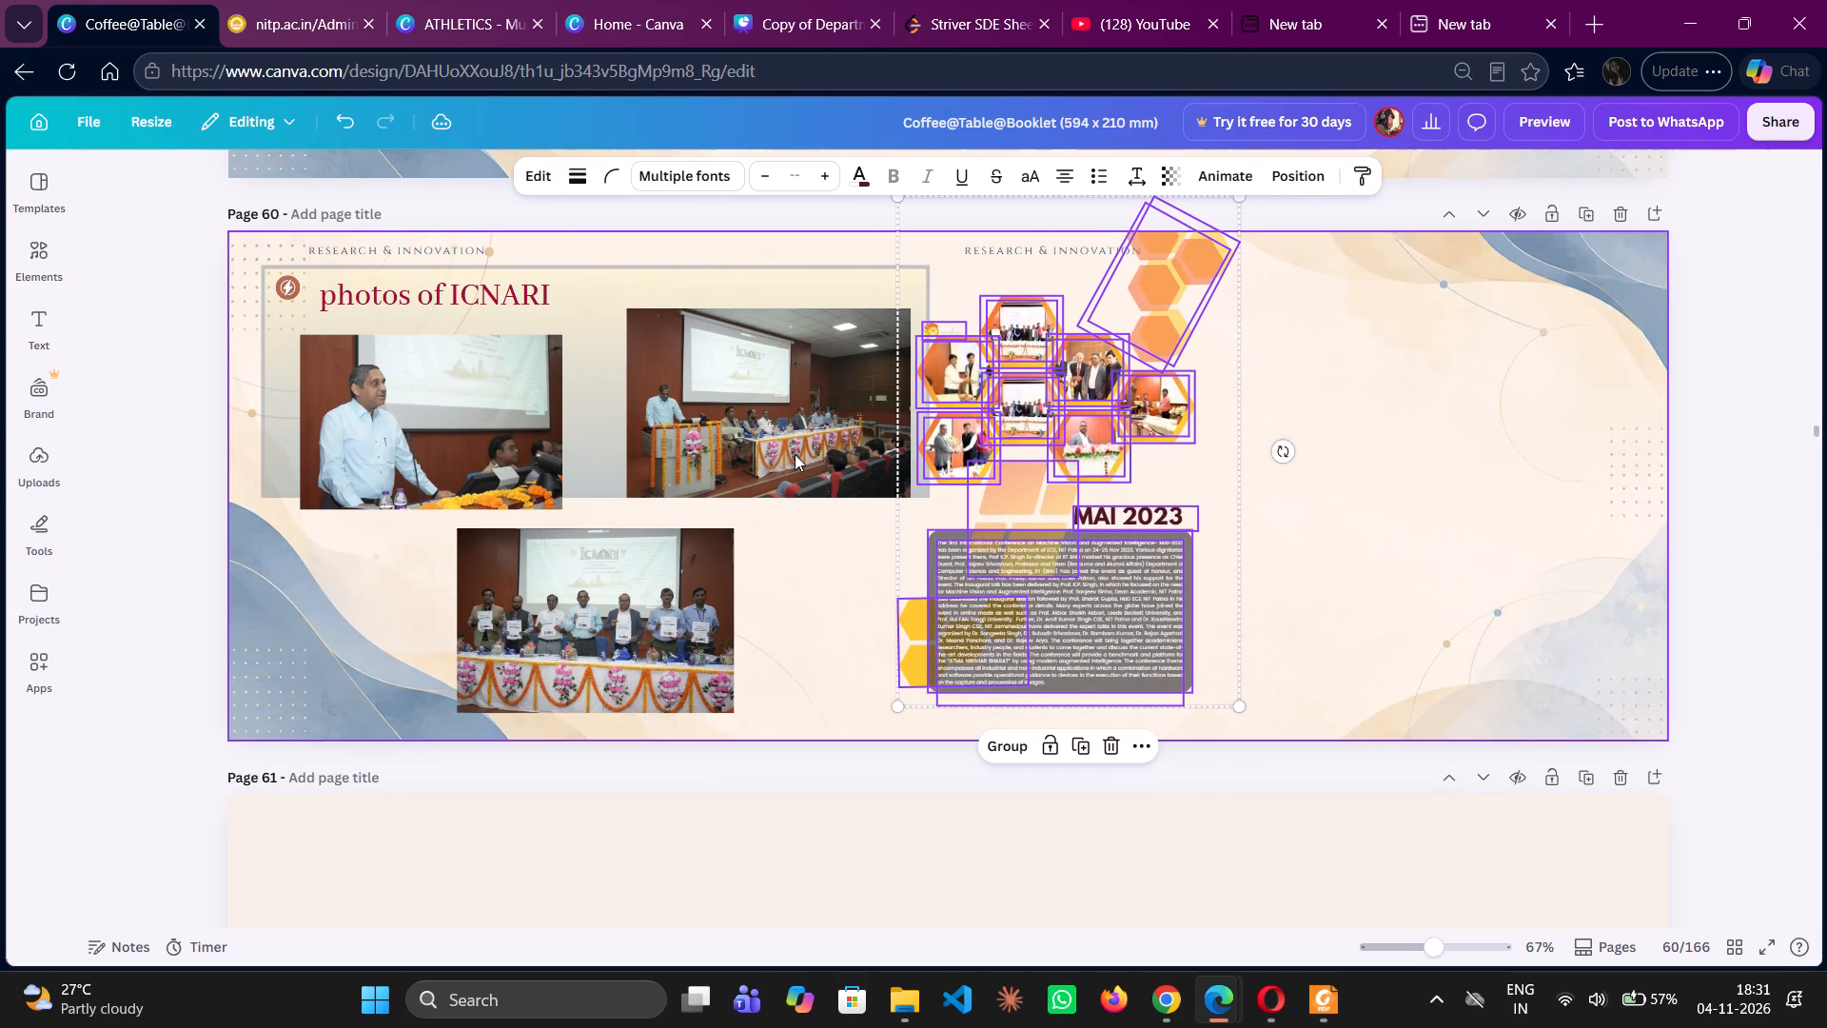
Rearrange the three ICNARI photos on page 60 with two side by side under the heading and the group photo below the first.
left_click_drag(795, 454, 733, 452)
left_click_drag(445, 429, 379, 402)
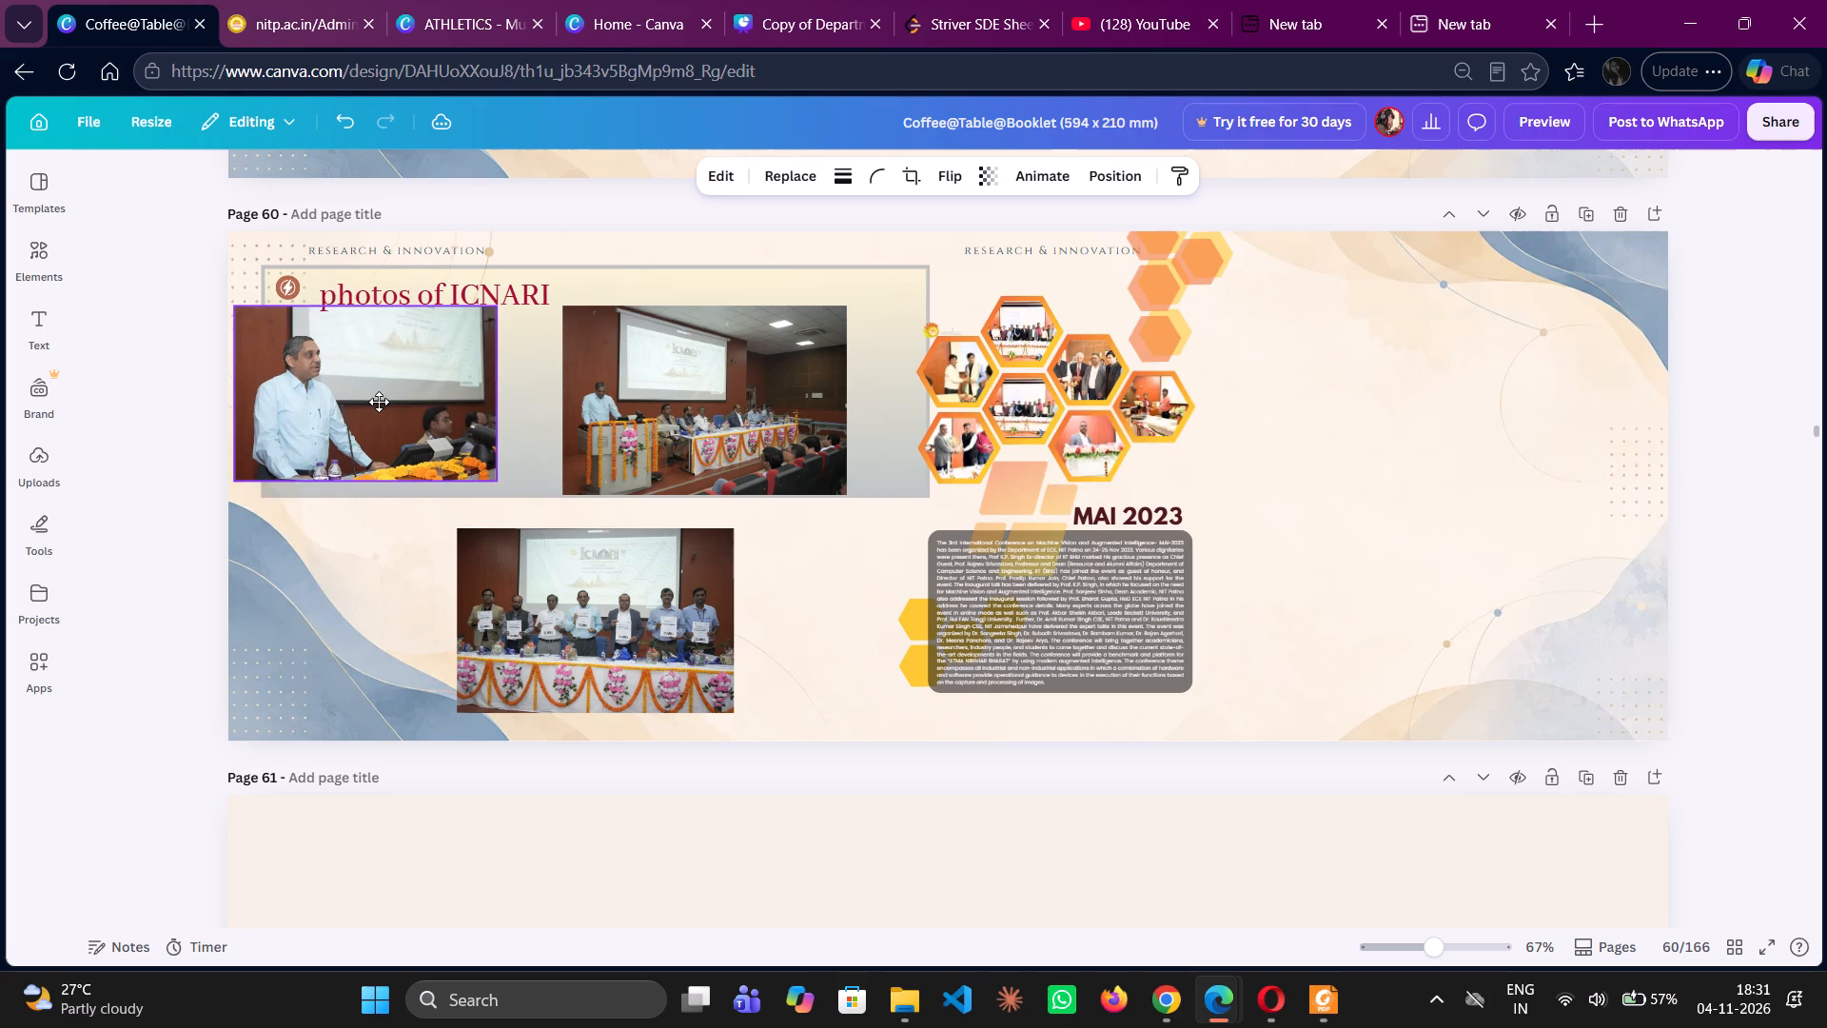
left_click_drag(379, 402, 402, 413)
left_click_drag(555, 600, 359, 583)
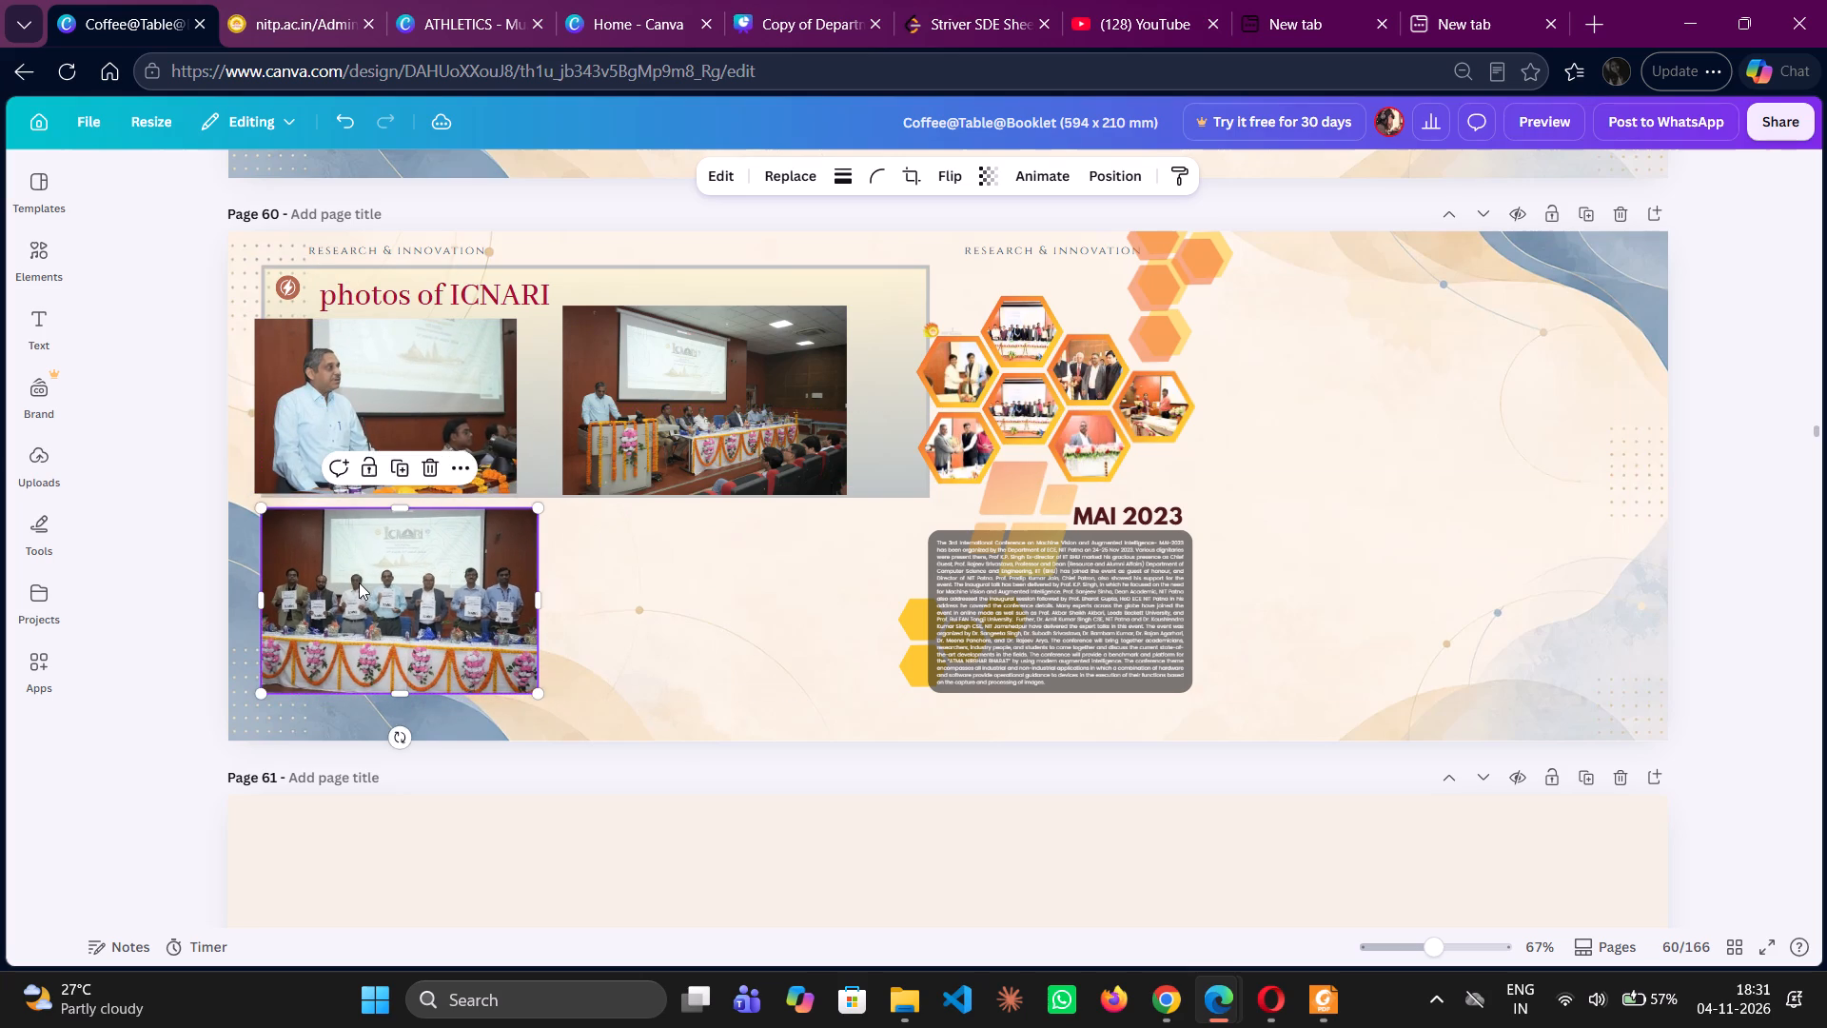
left_click_drag(679, 464, 653, 467)
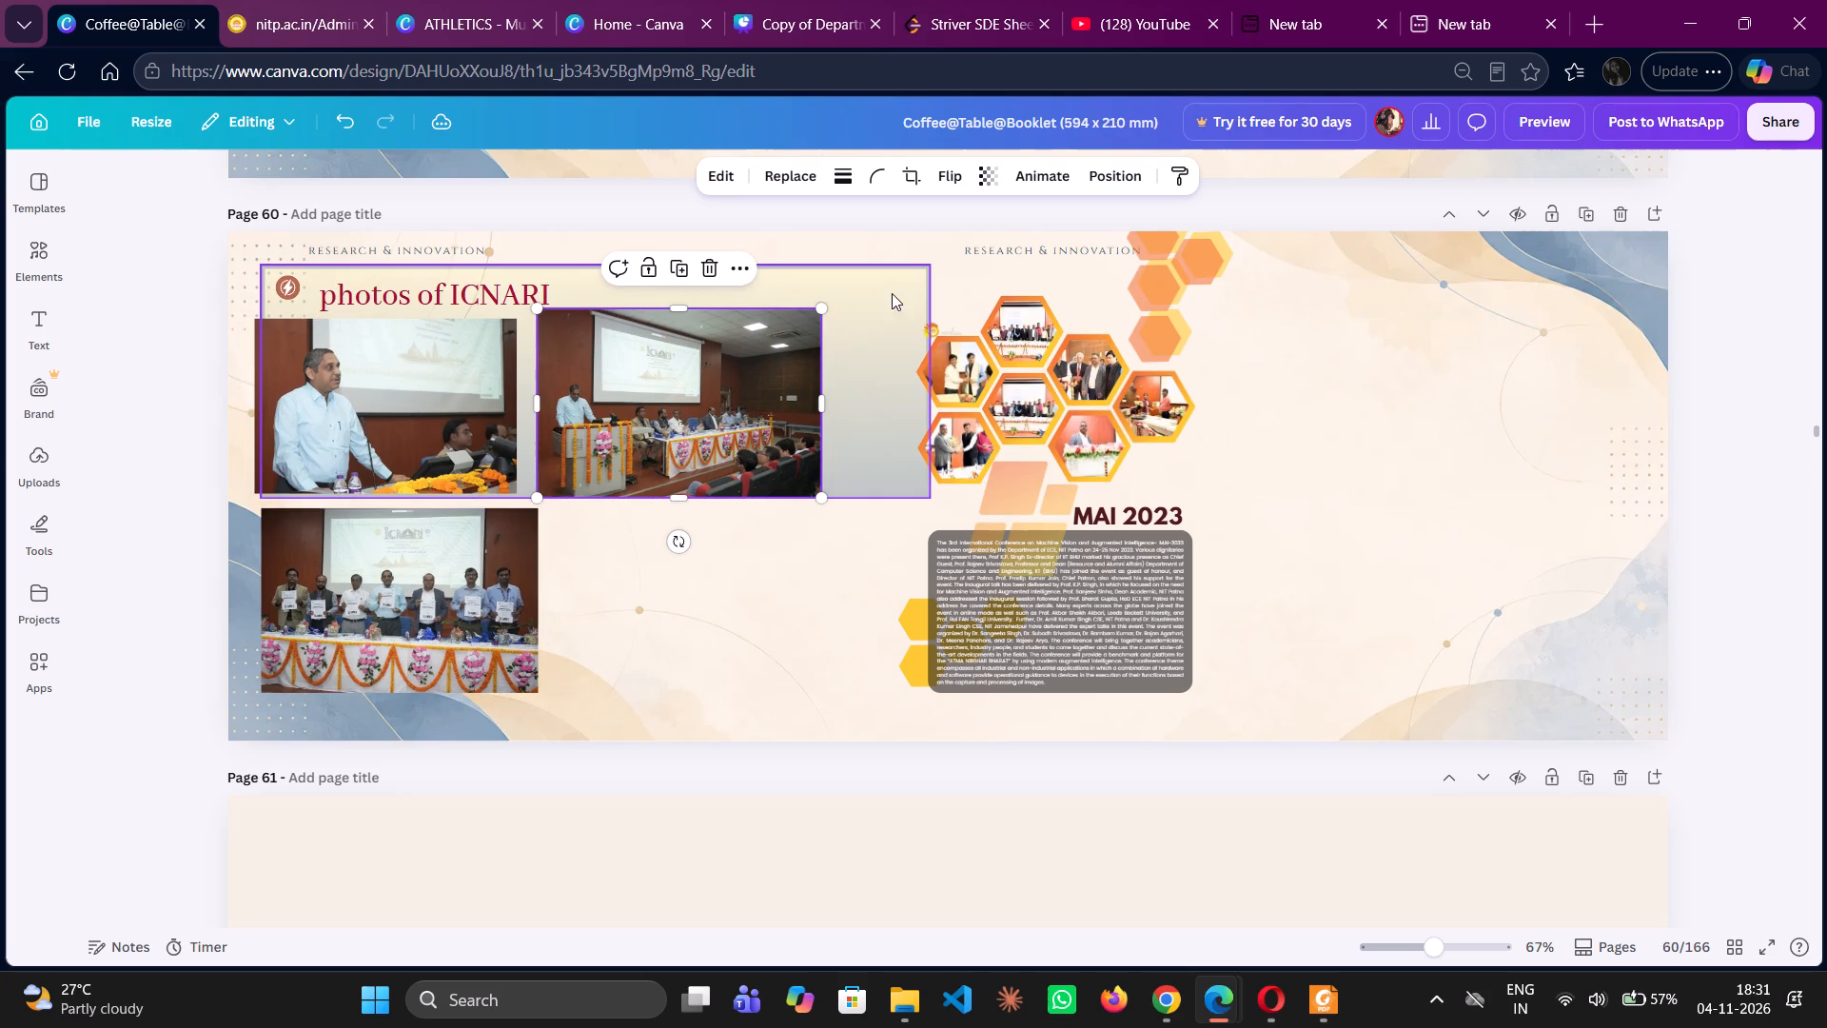
Shift the MAI 2023 article and its Research & Innovation heading further toward the ICNARI photos on page 60.
left_click_drag(935, 250, 1132, 676)
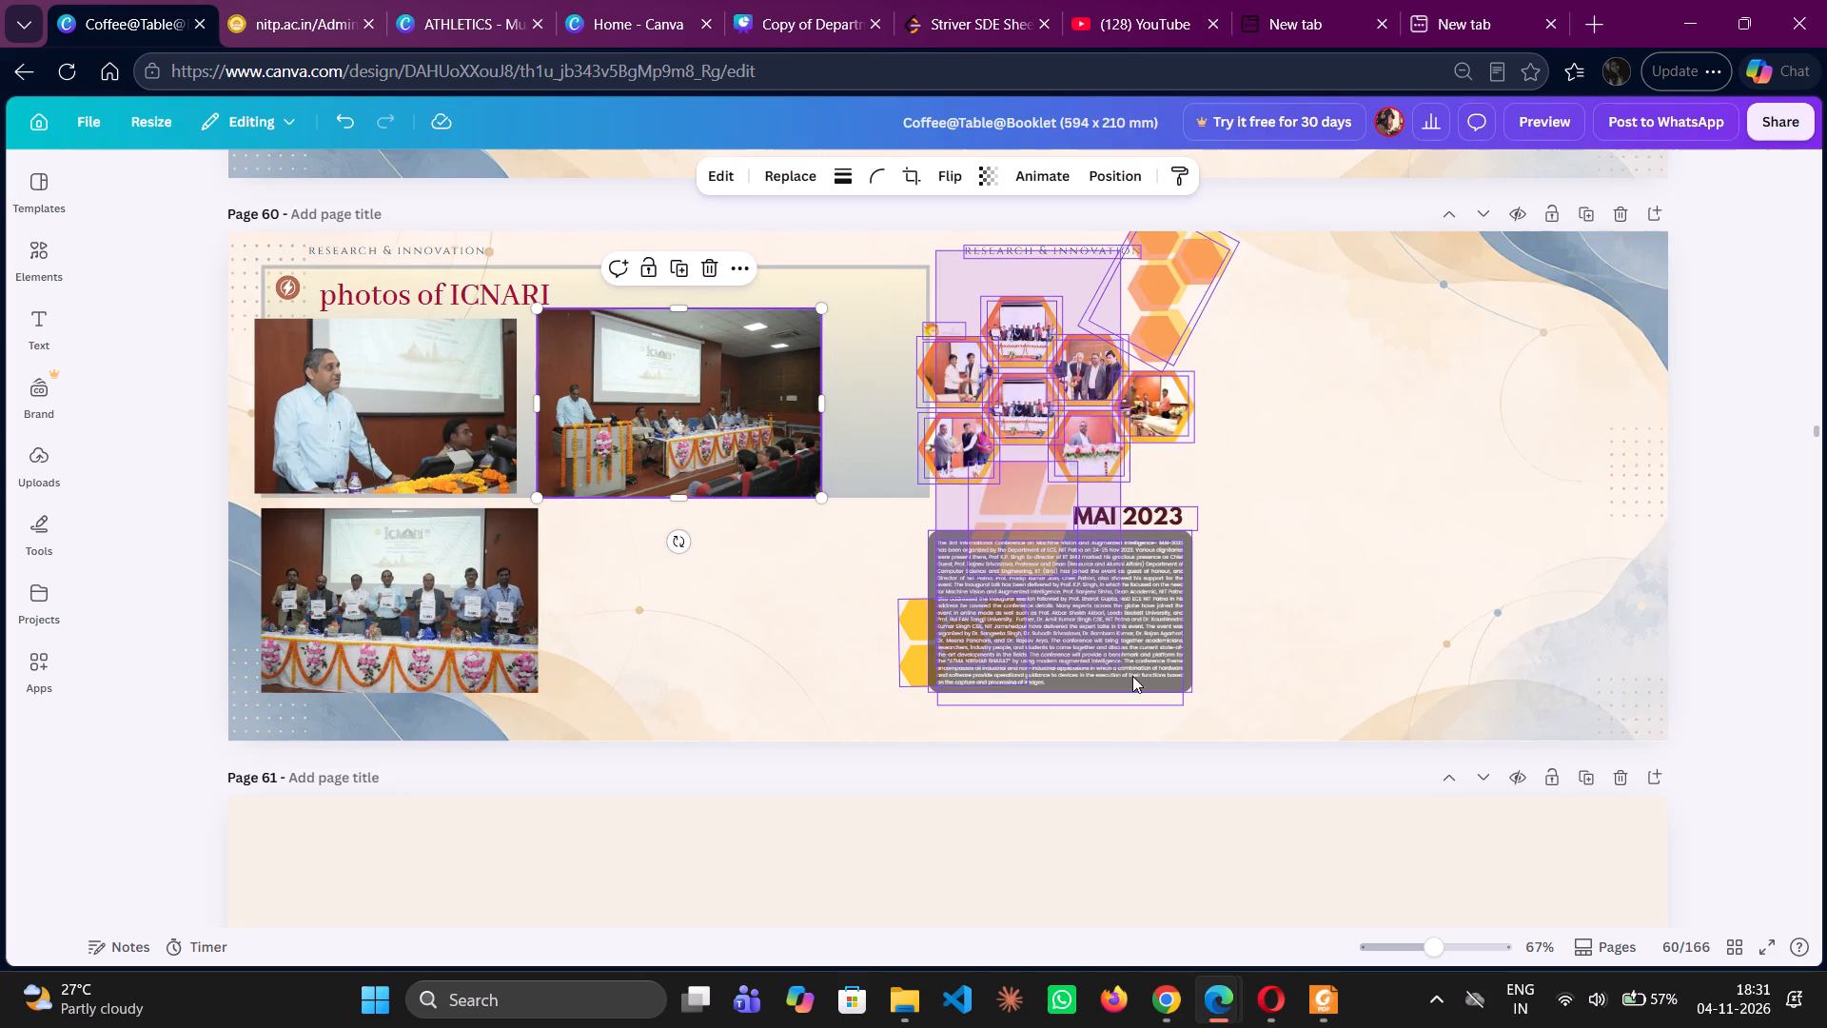
left_click_drag(1132, 676, 1228, 695)
left_click_drag(1092, 552, 1026, 558)
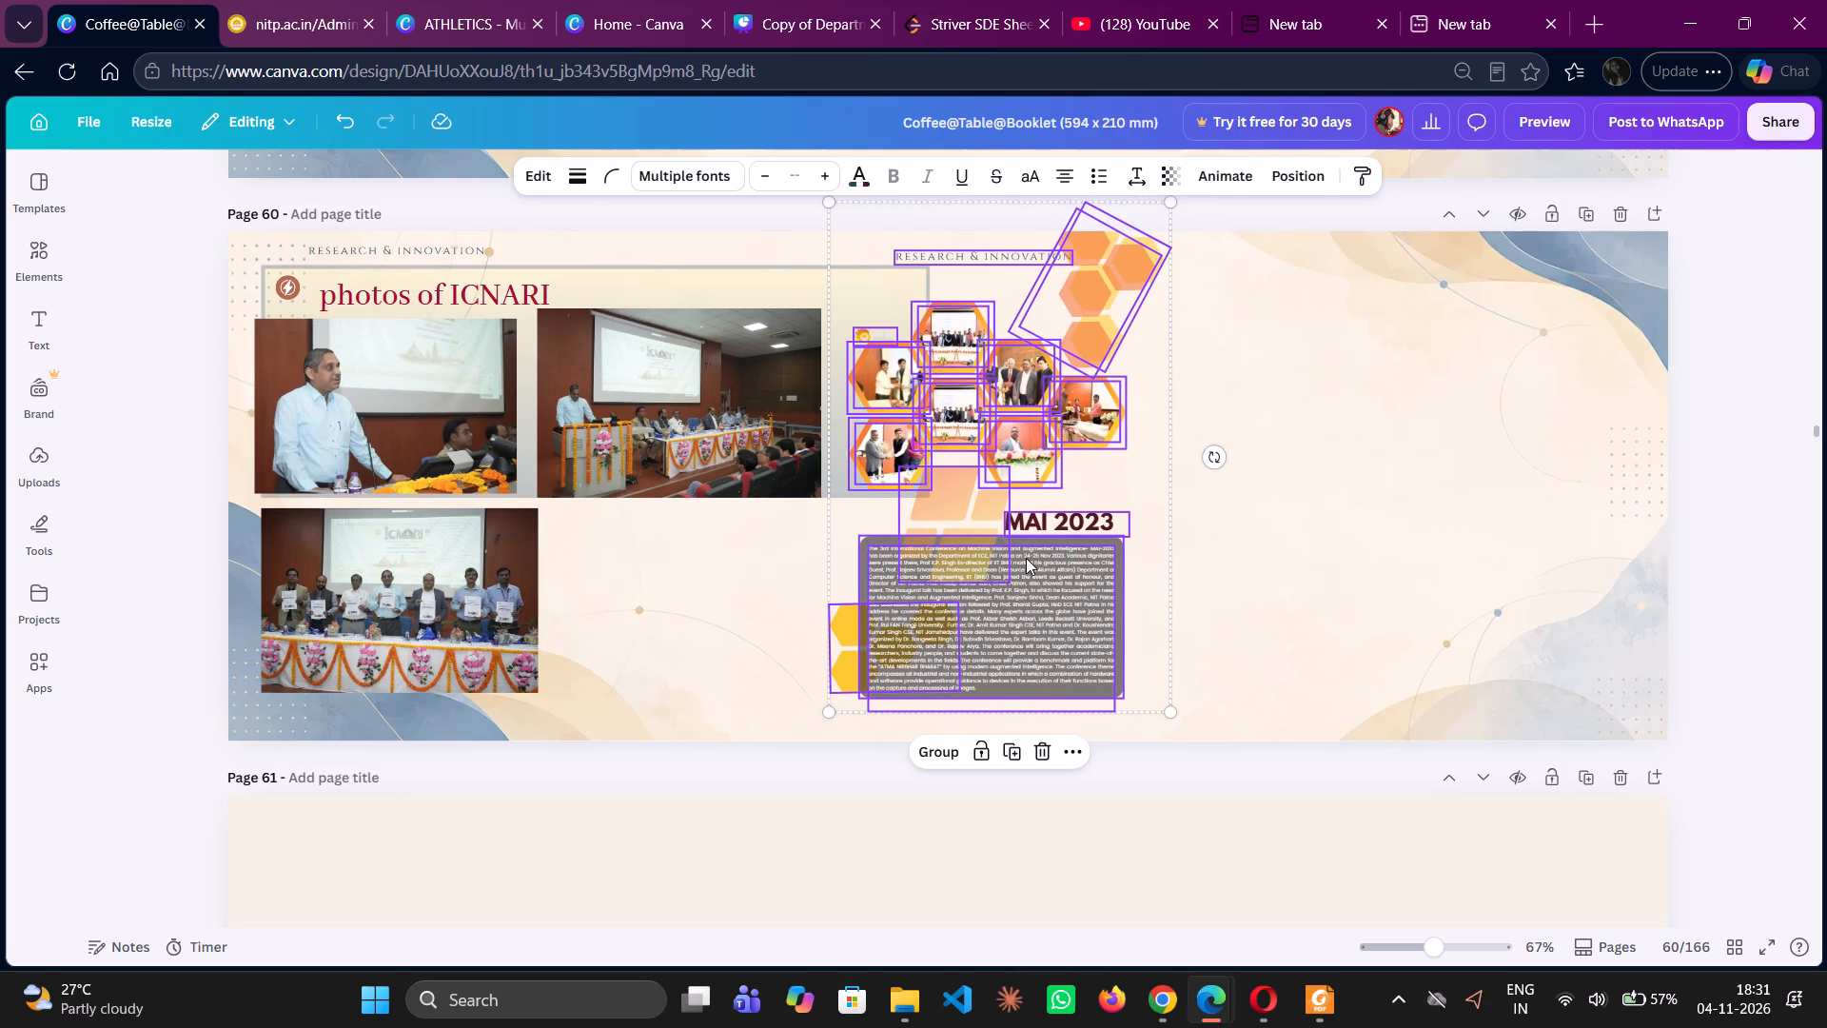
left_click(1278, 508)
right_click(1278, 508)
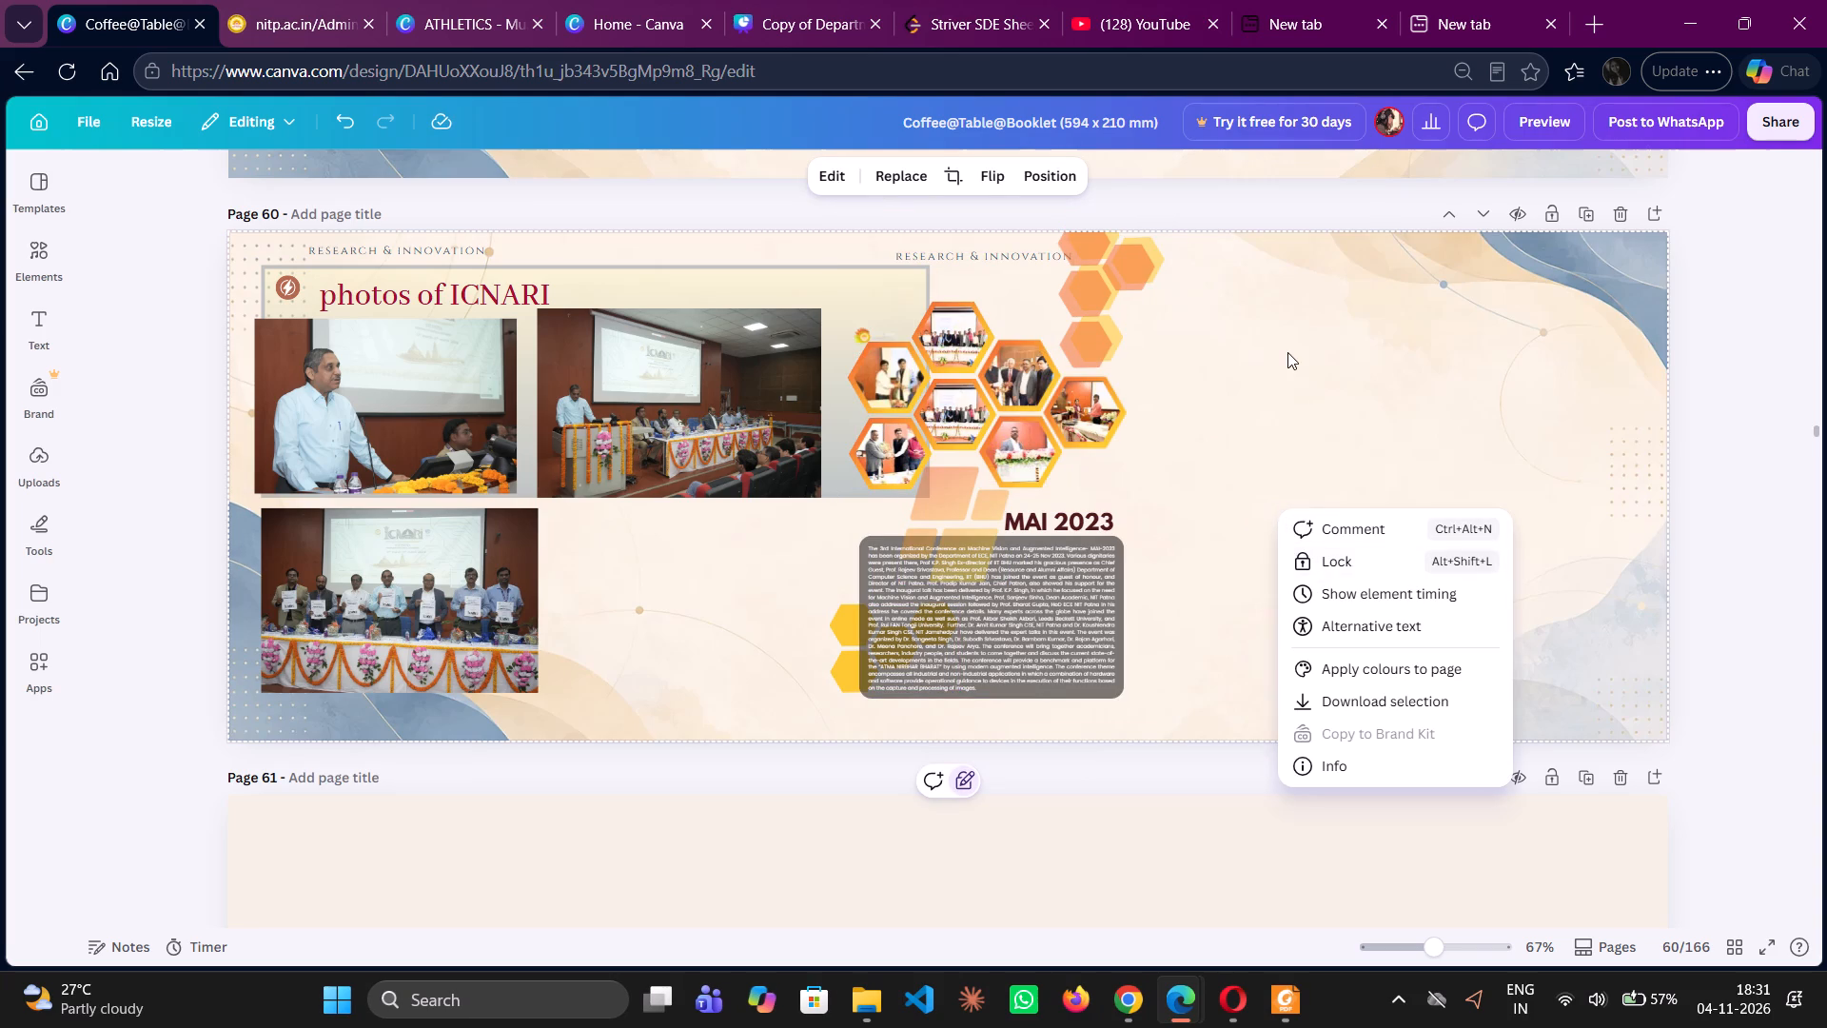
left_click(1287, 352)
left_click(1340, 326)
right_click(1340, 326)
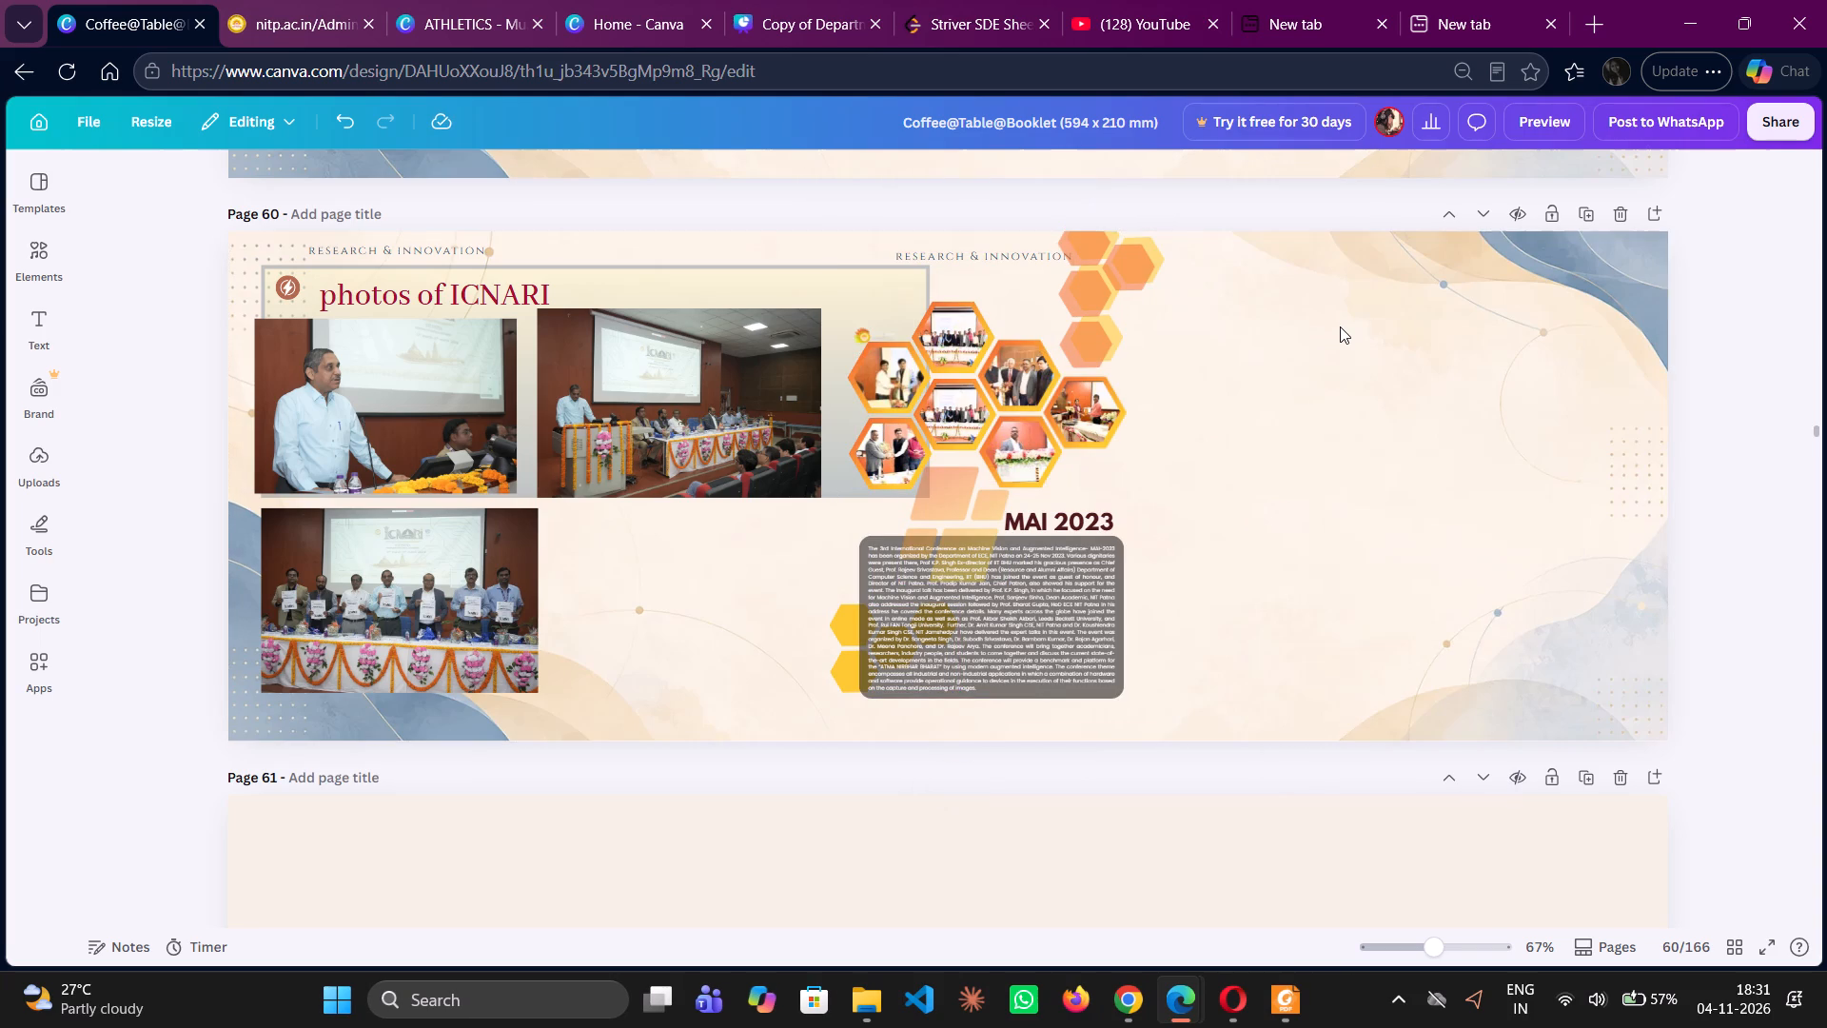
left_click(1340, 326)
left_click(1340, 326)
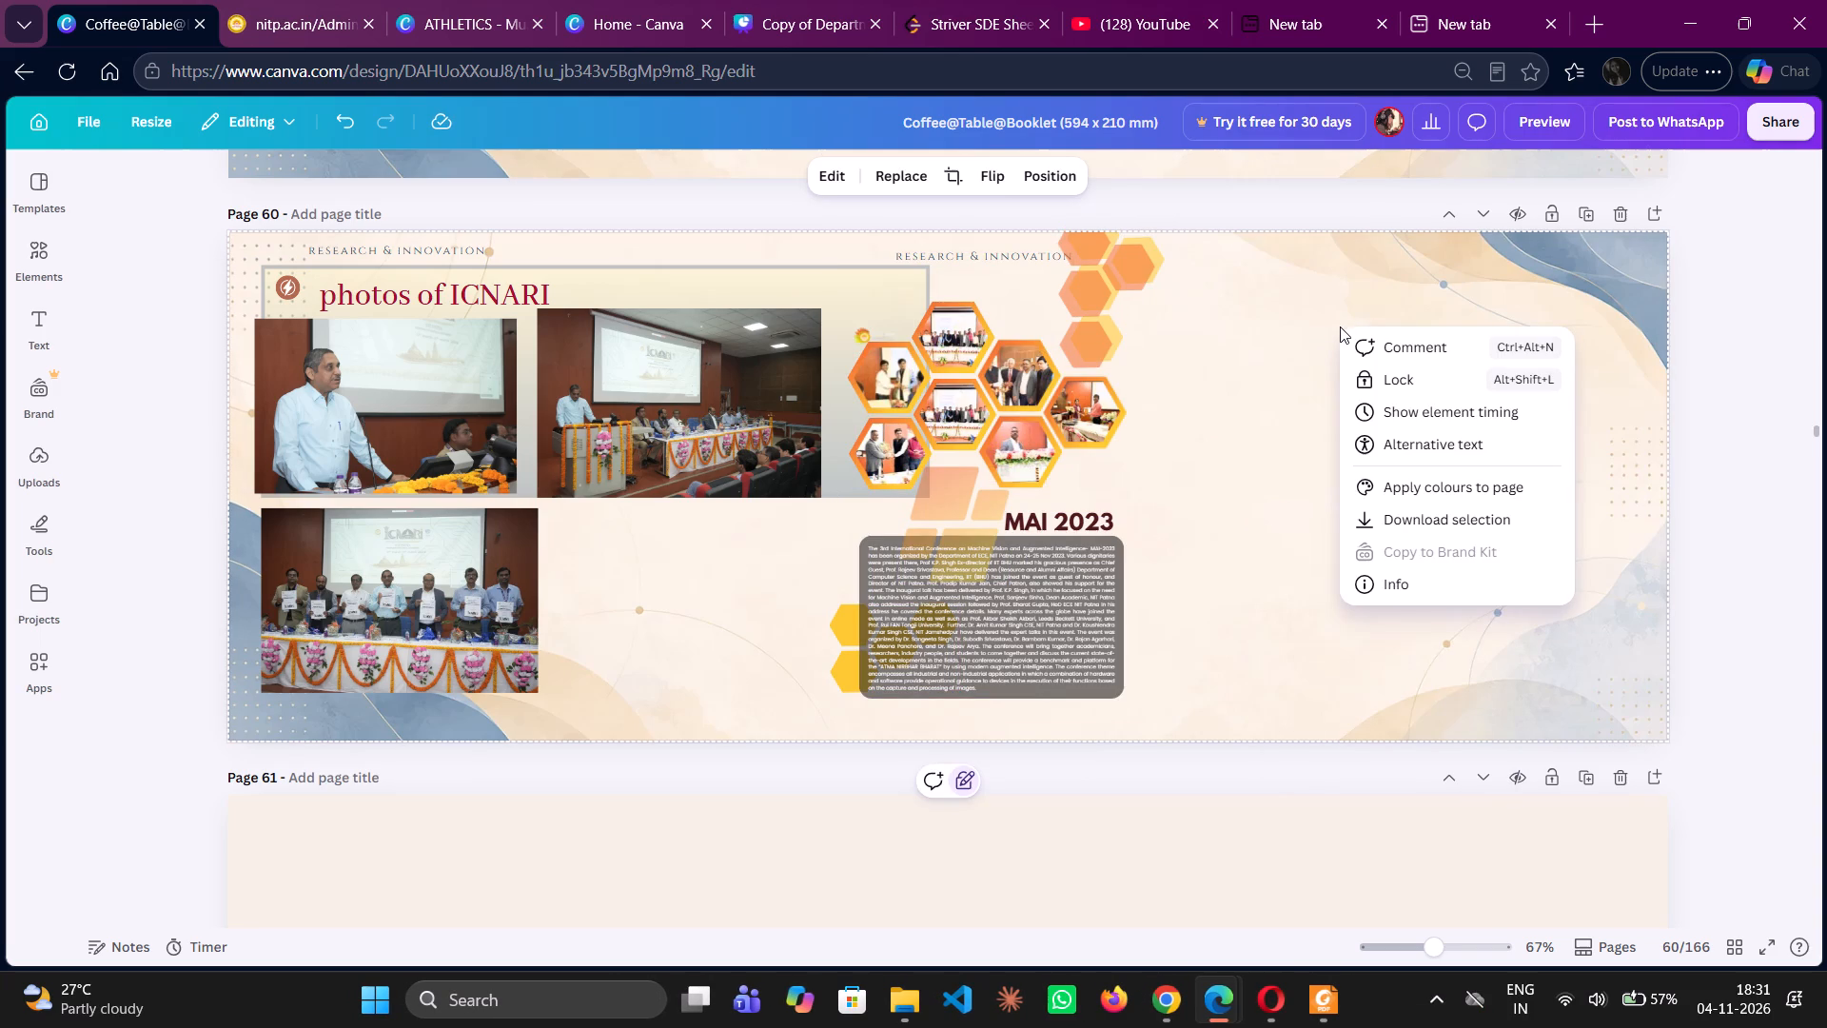
Paste the cut 8th International Conference article onto page 60 and place its photos and text beside the MAI 2023 article.
left_click(1263, 434)
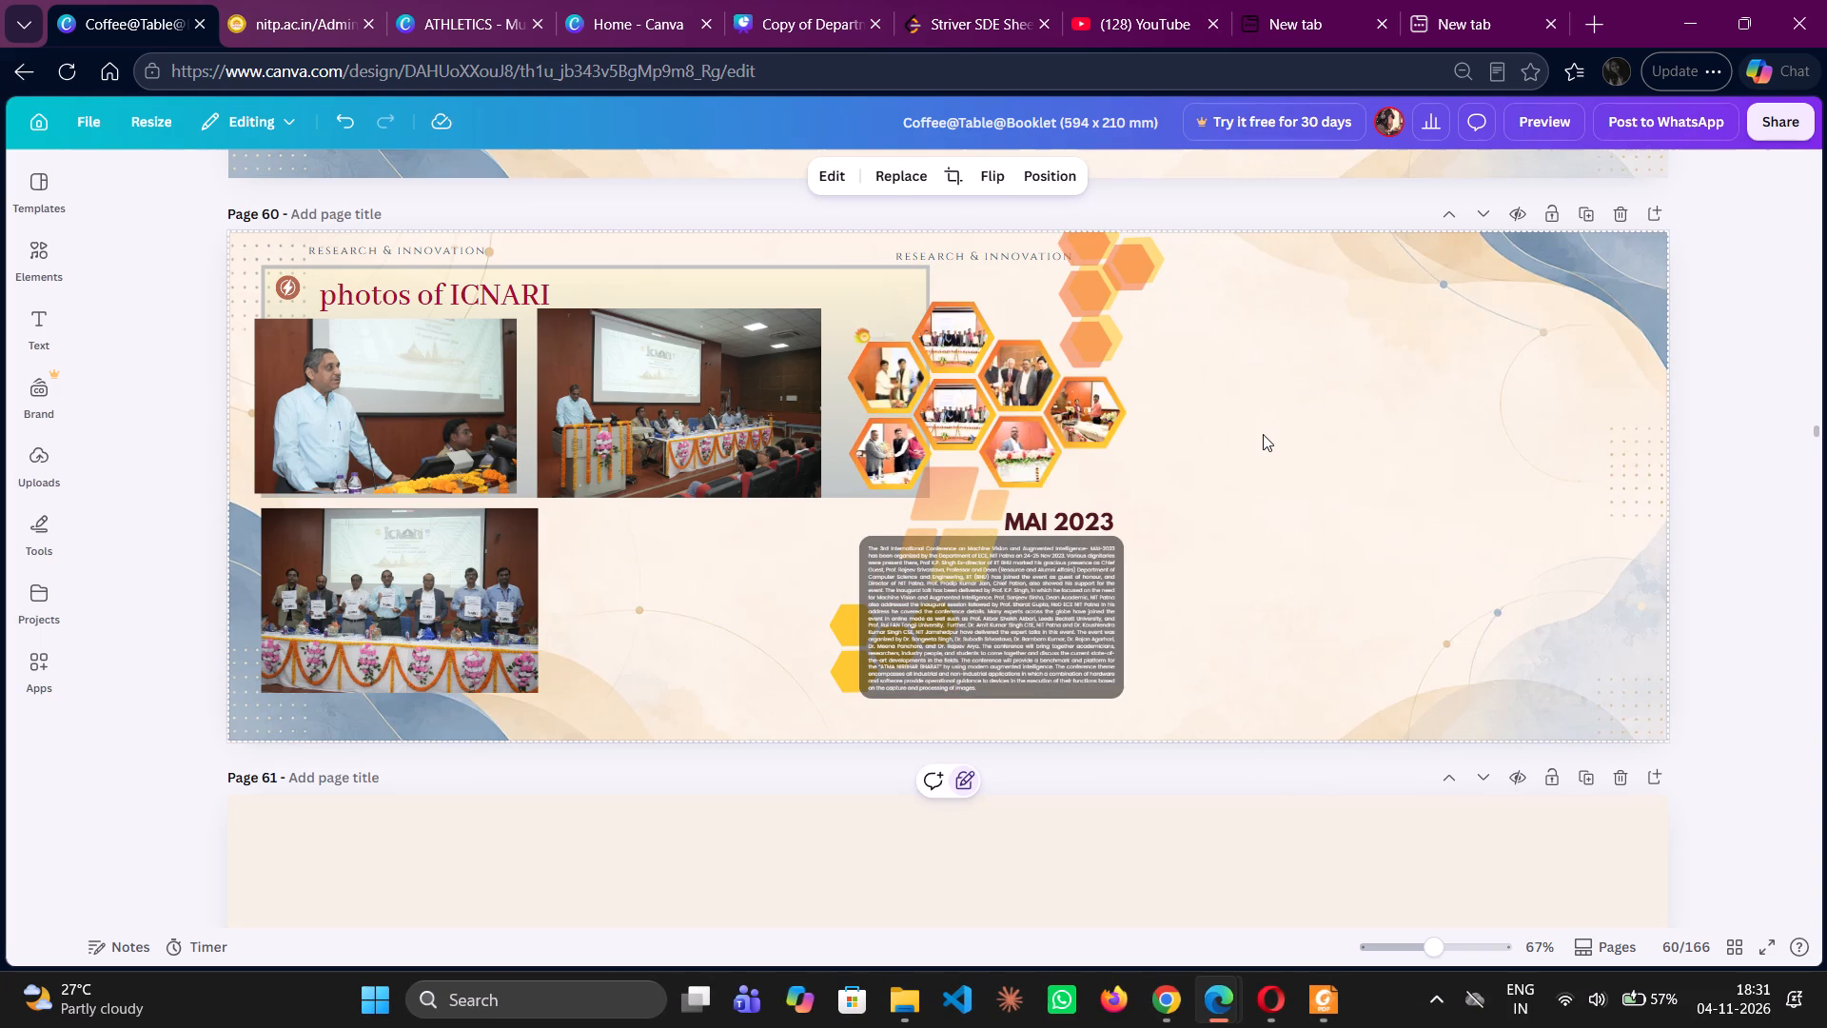
key("ctrl+v")
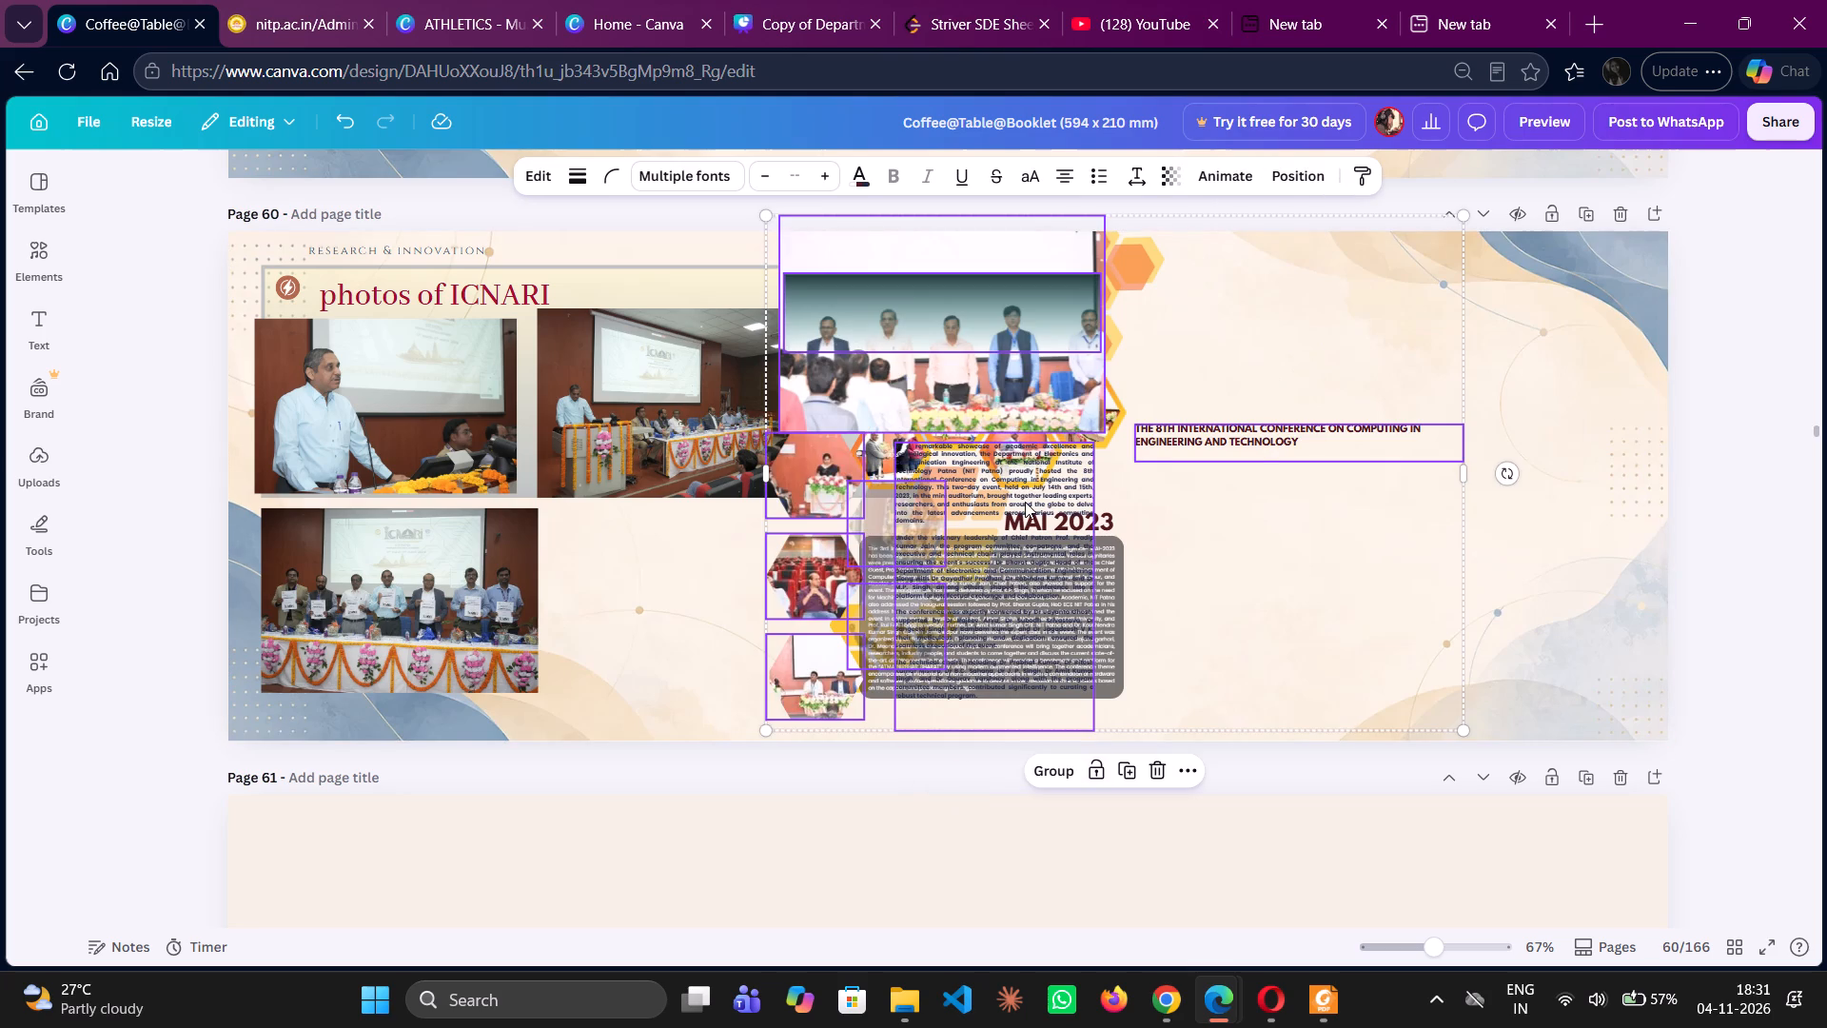
left_click_drag(1025, 502, 1413, 501)
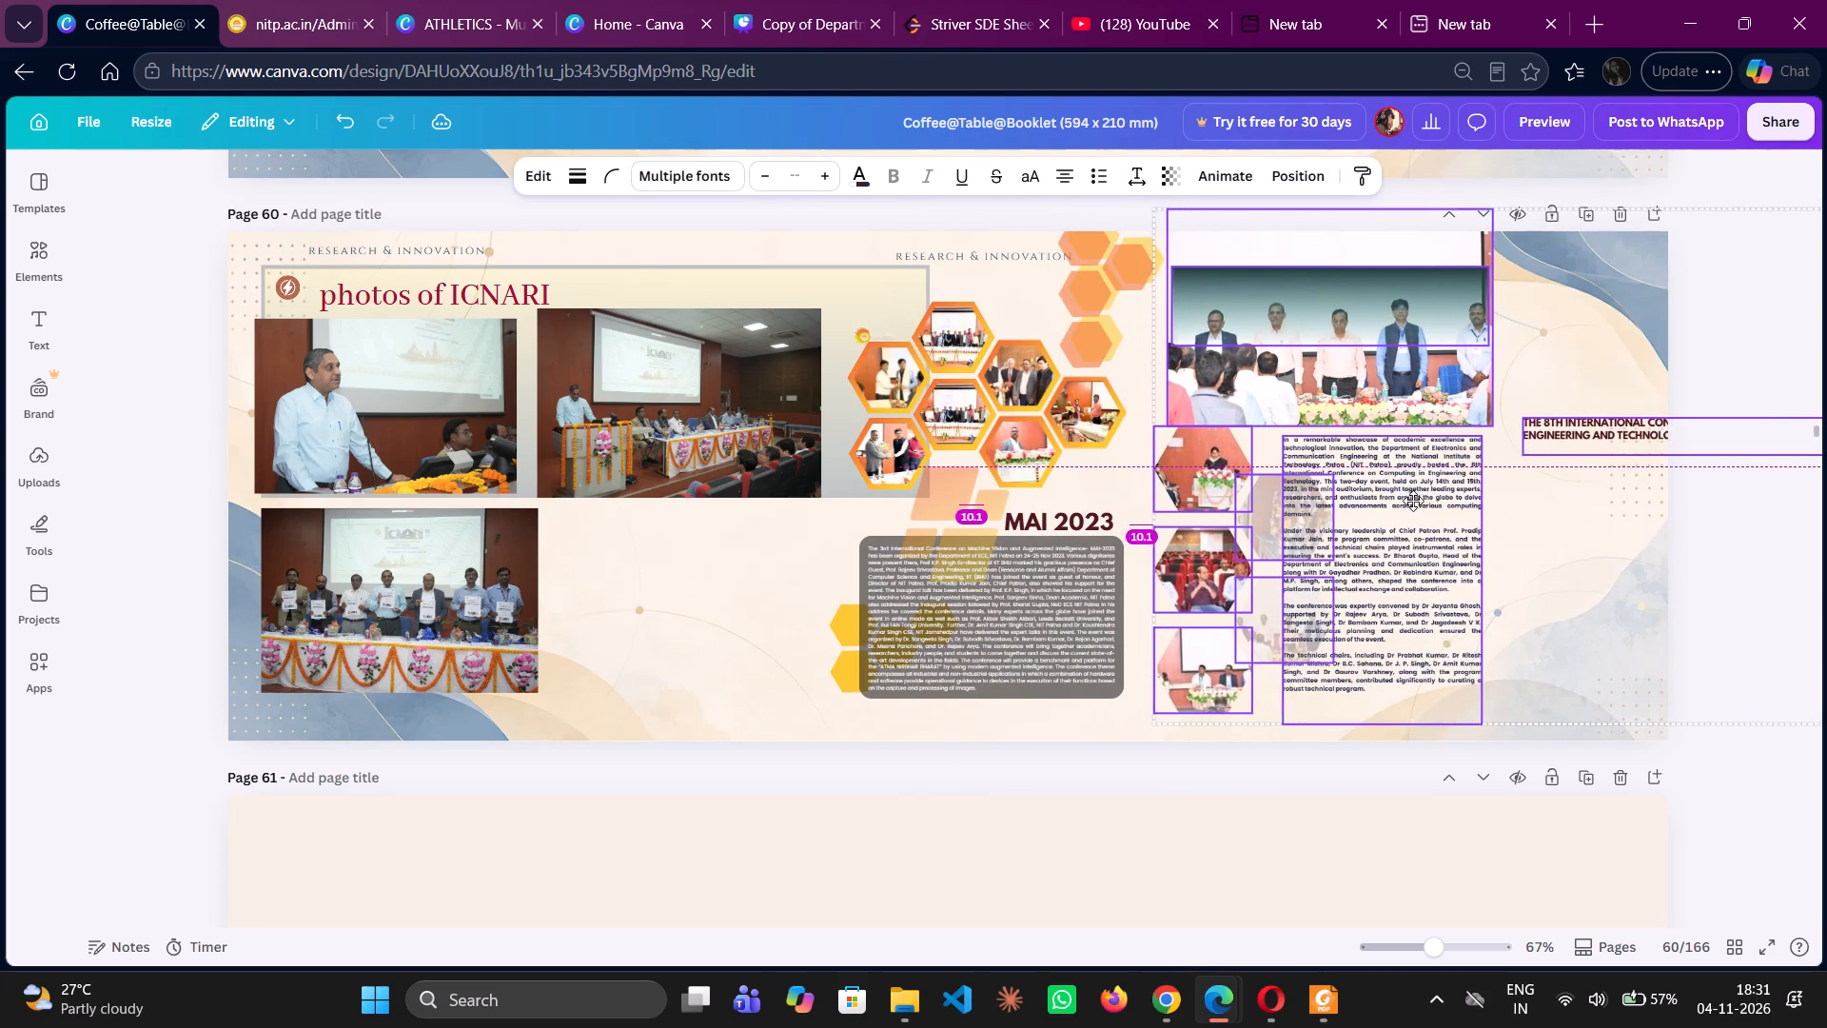
left_click_drag(1413, 501, 1434, 504)
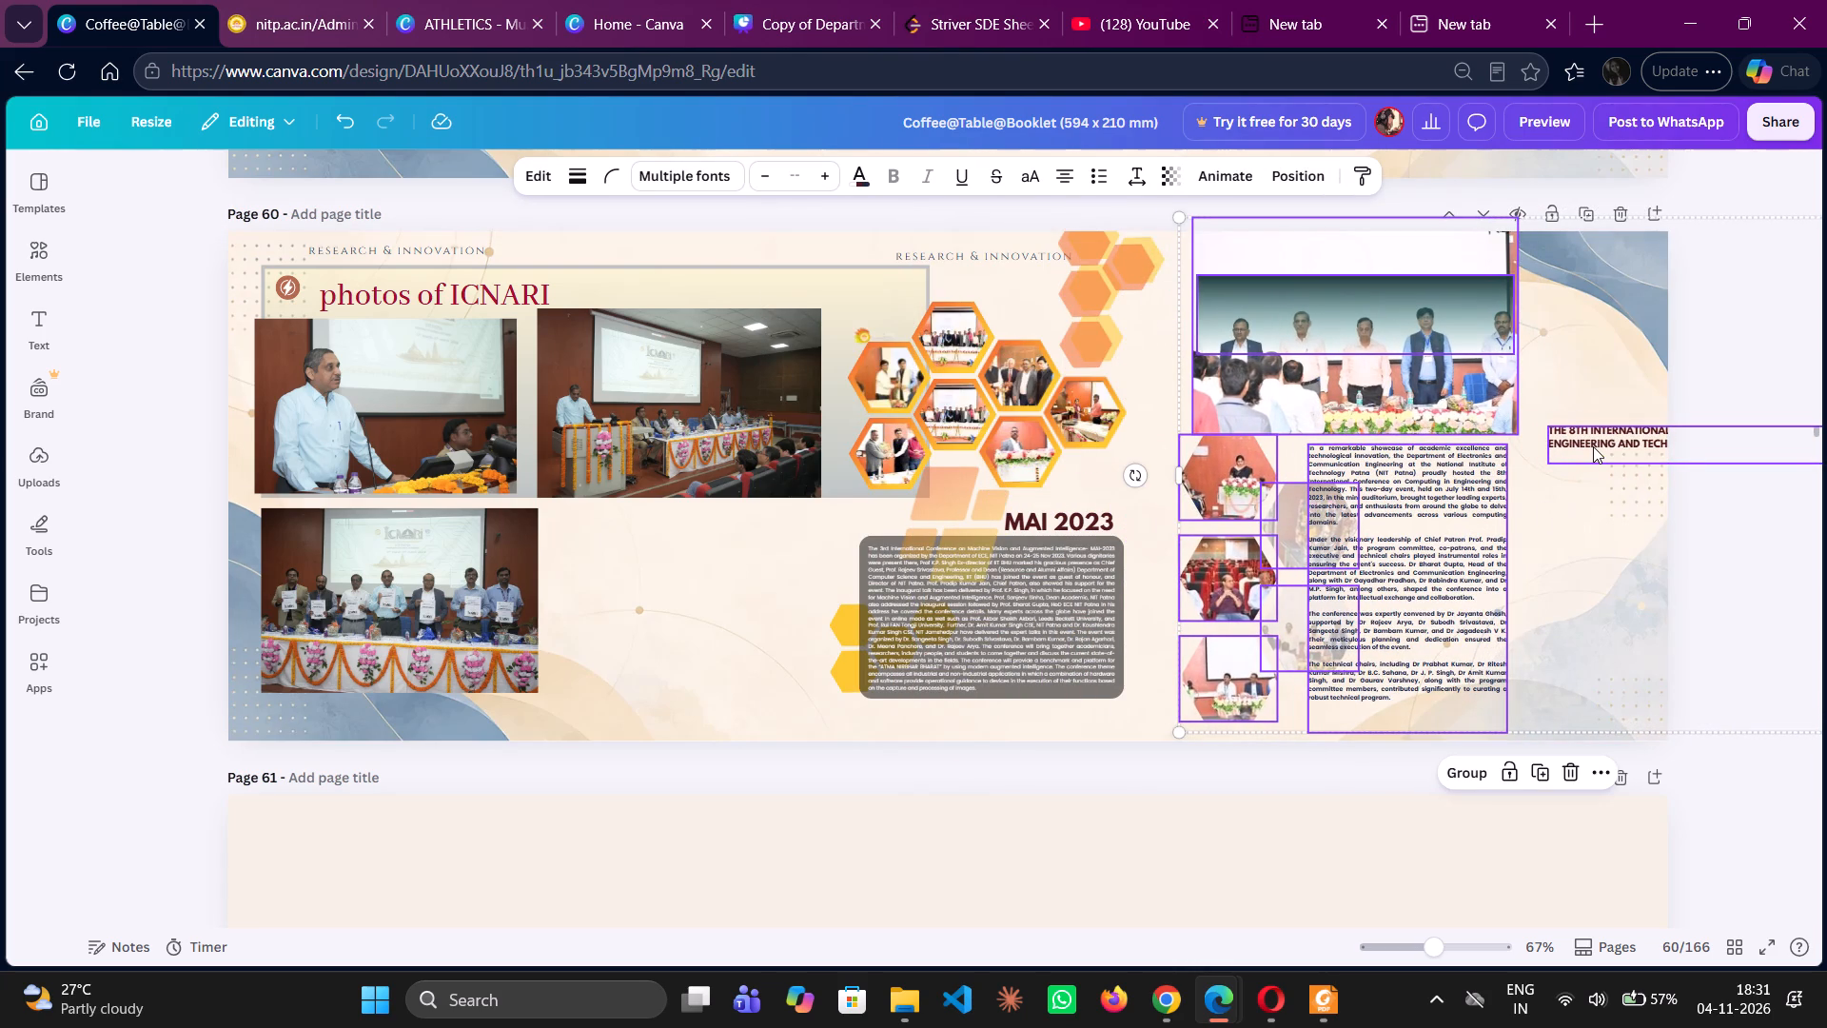
Place the 8th International Conference title on page 60 directly above that article's group photo.
left_click(1593, 446)
left_click(1580, 560)
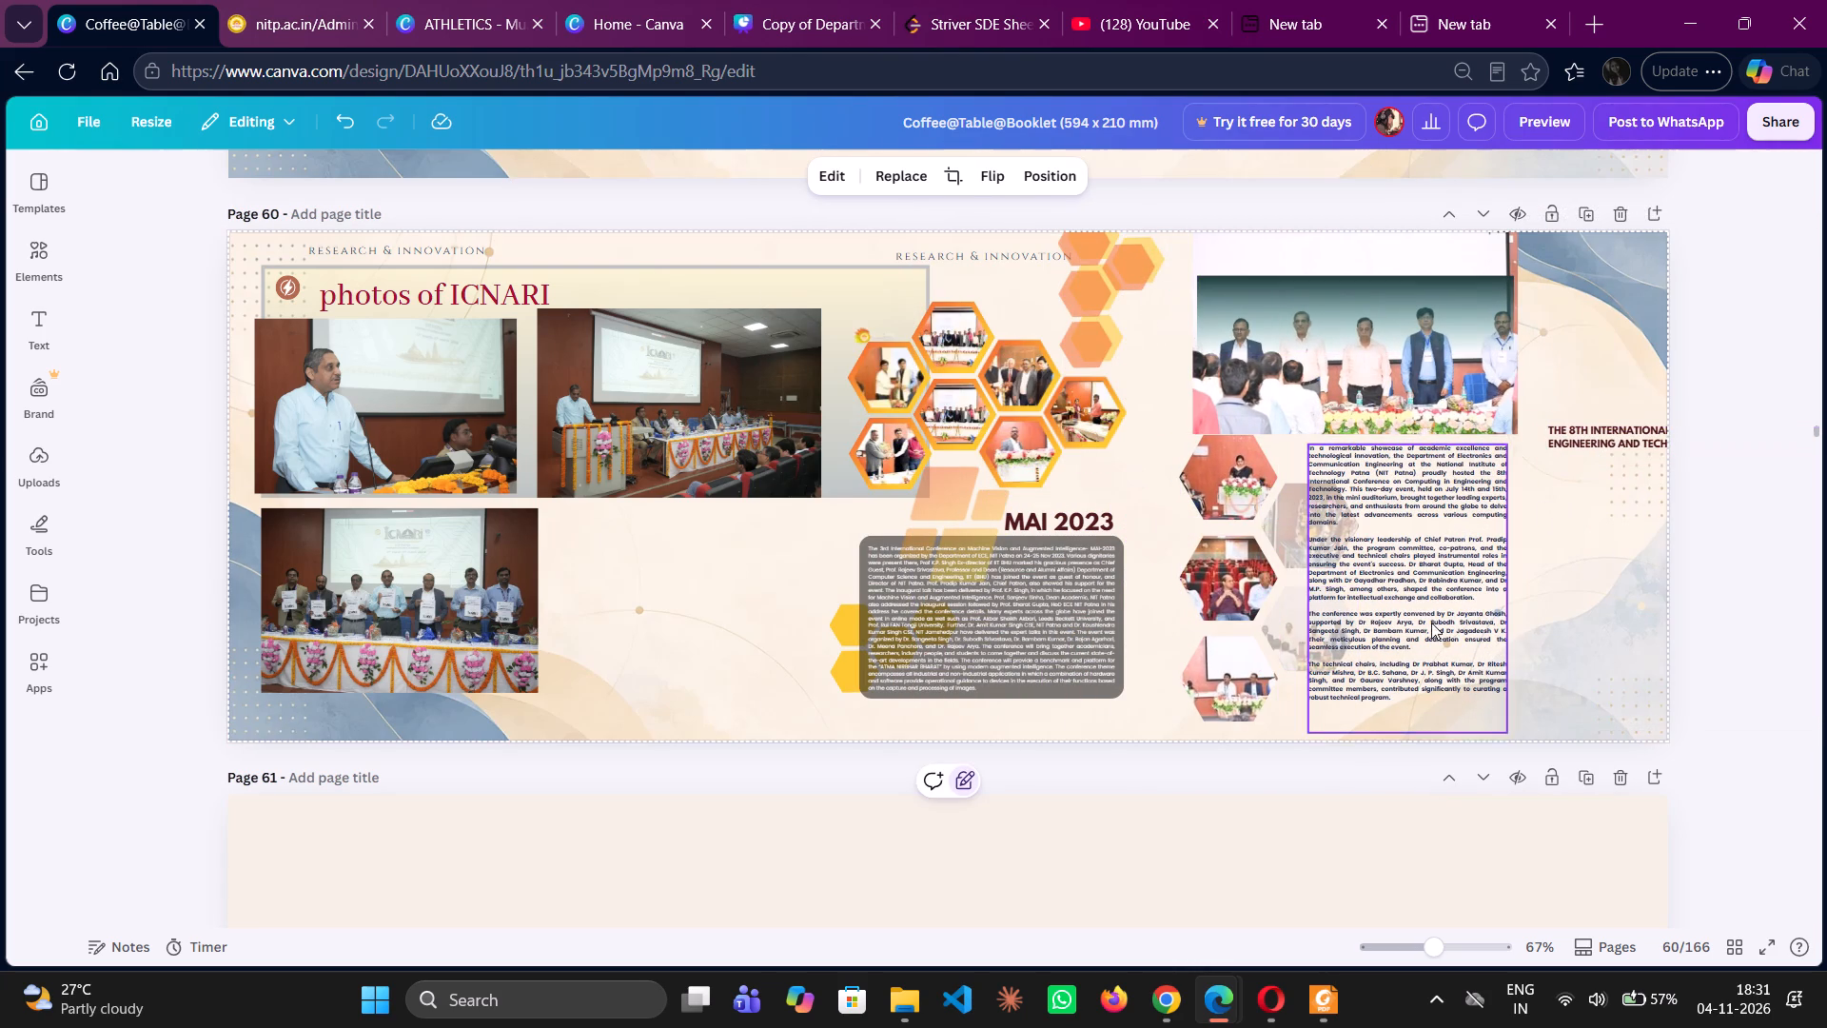
left_click(1629, 421)
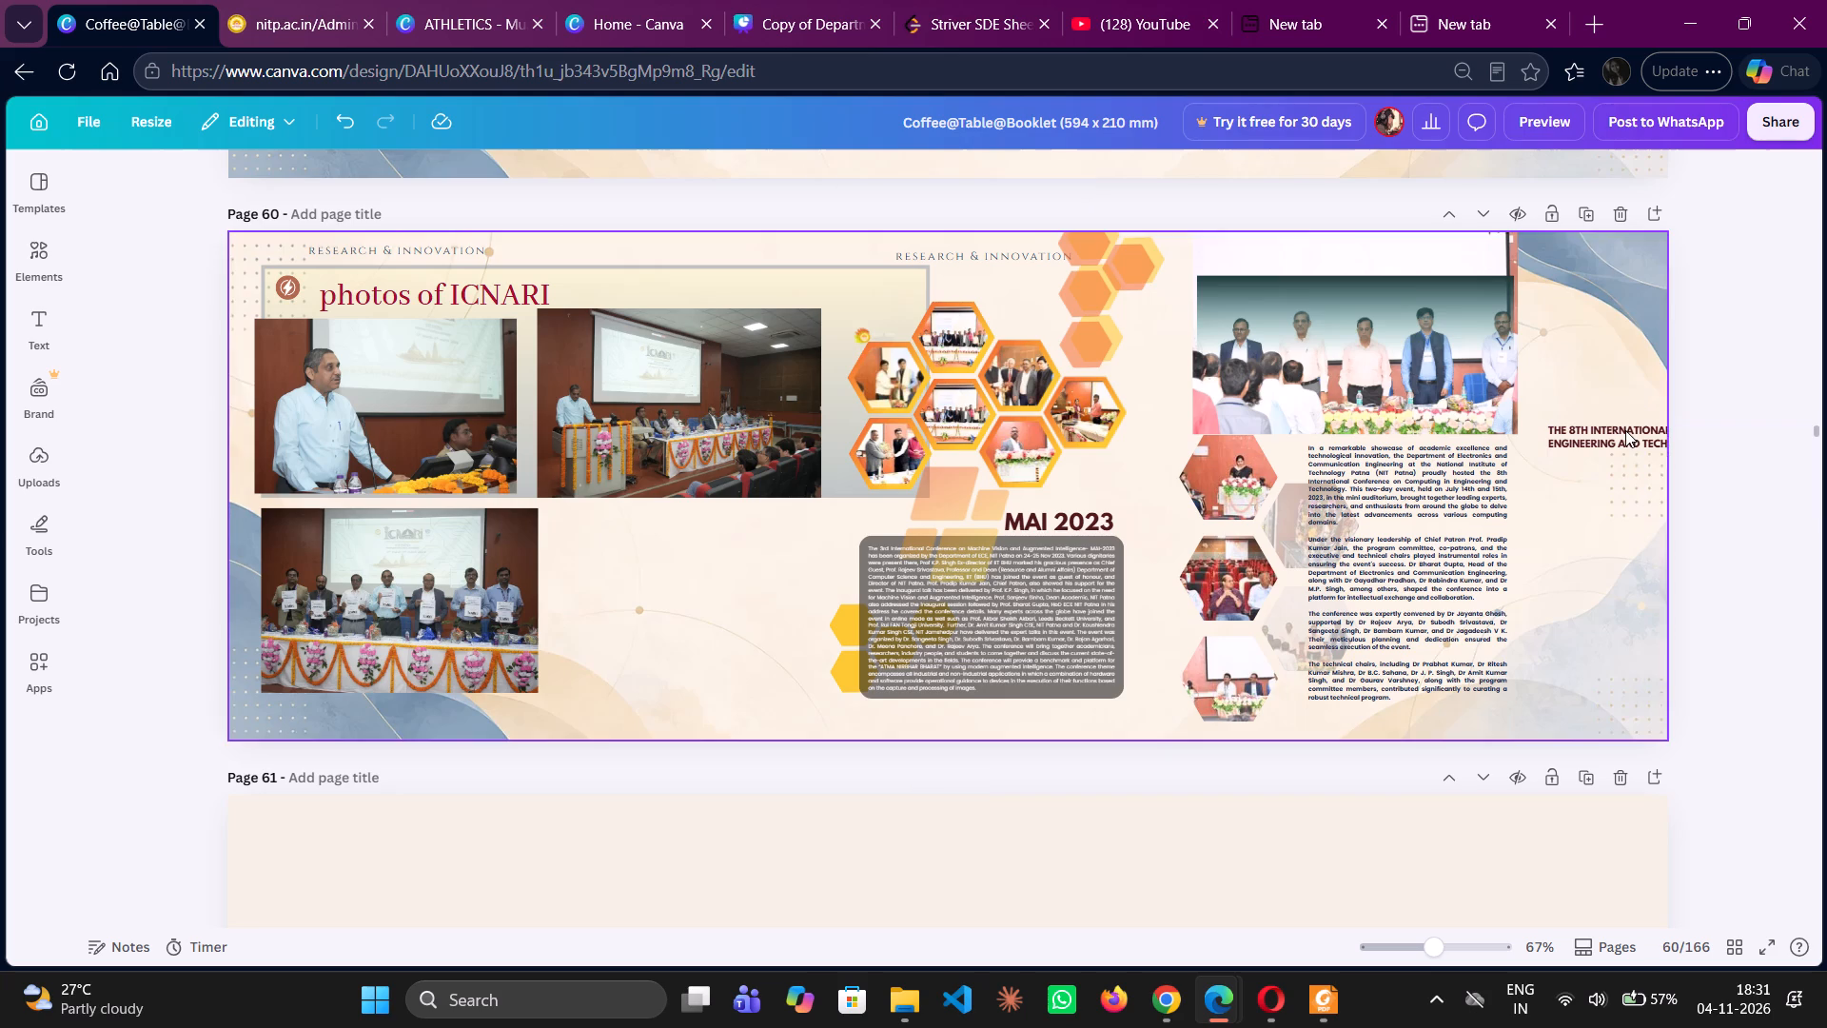
left_click(1625, 430)
left_click_drag(1625, 430, 1324, 240)
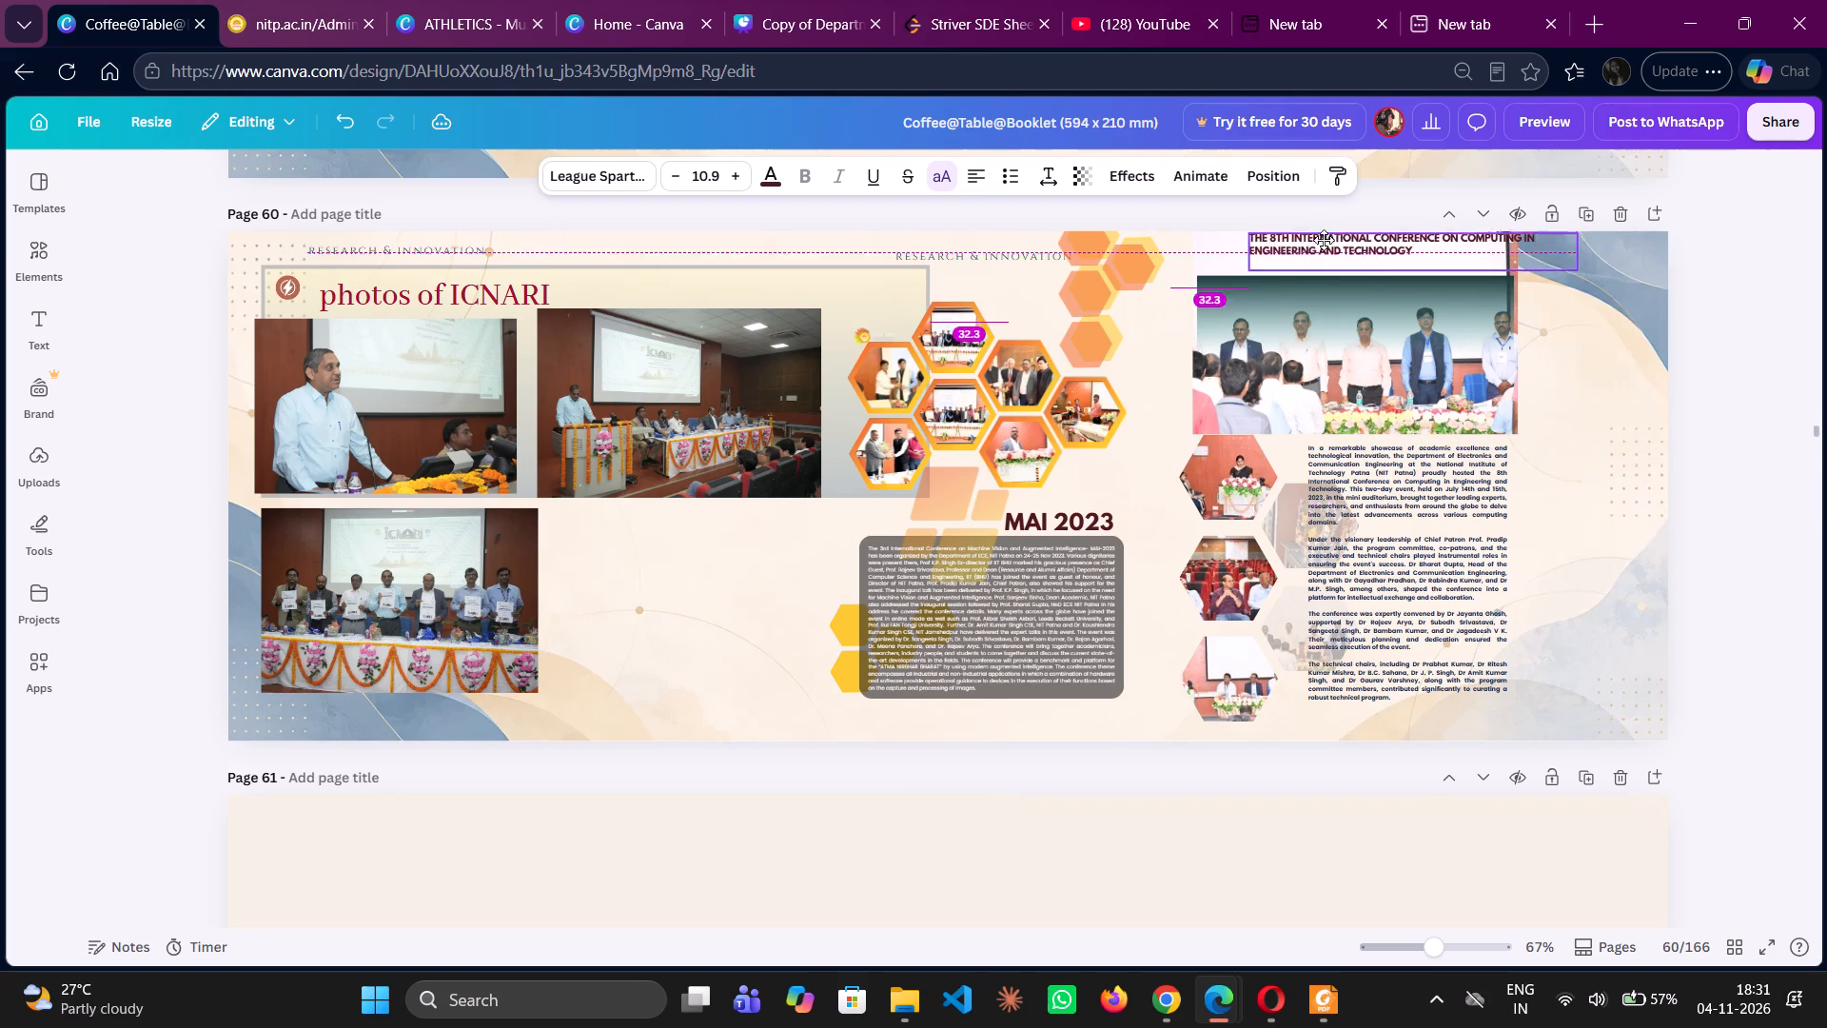
left_click_drag(1324, 240, 1309, 254)
left_click(1601, 490)
Delete the emptied page 61 that follows the combined ICNARI, MAI 2023 and 8th International Conference page.
scroll(1601, 490, "down", 1)
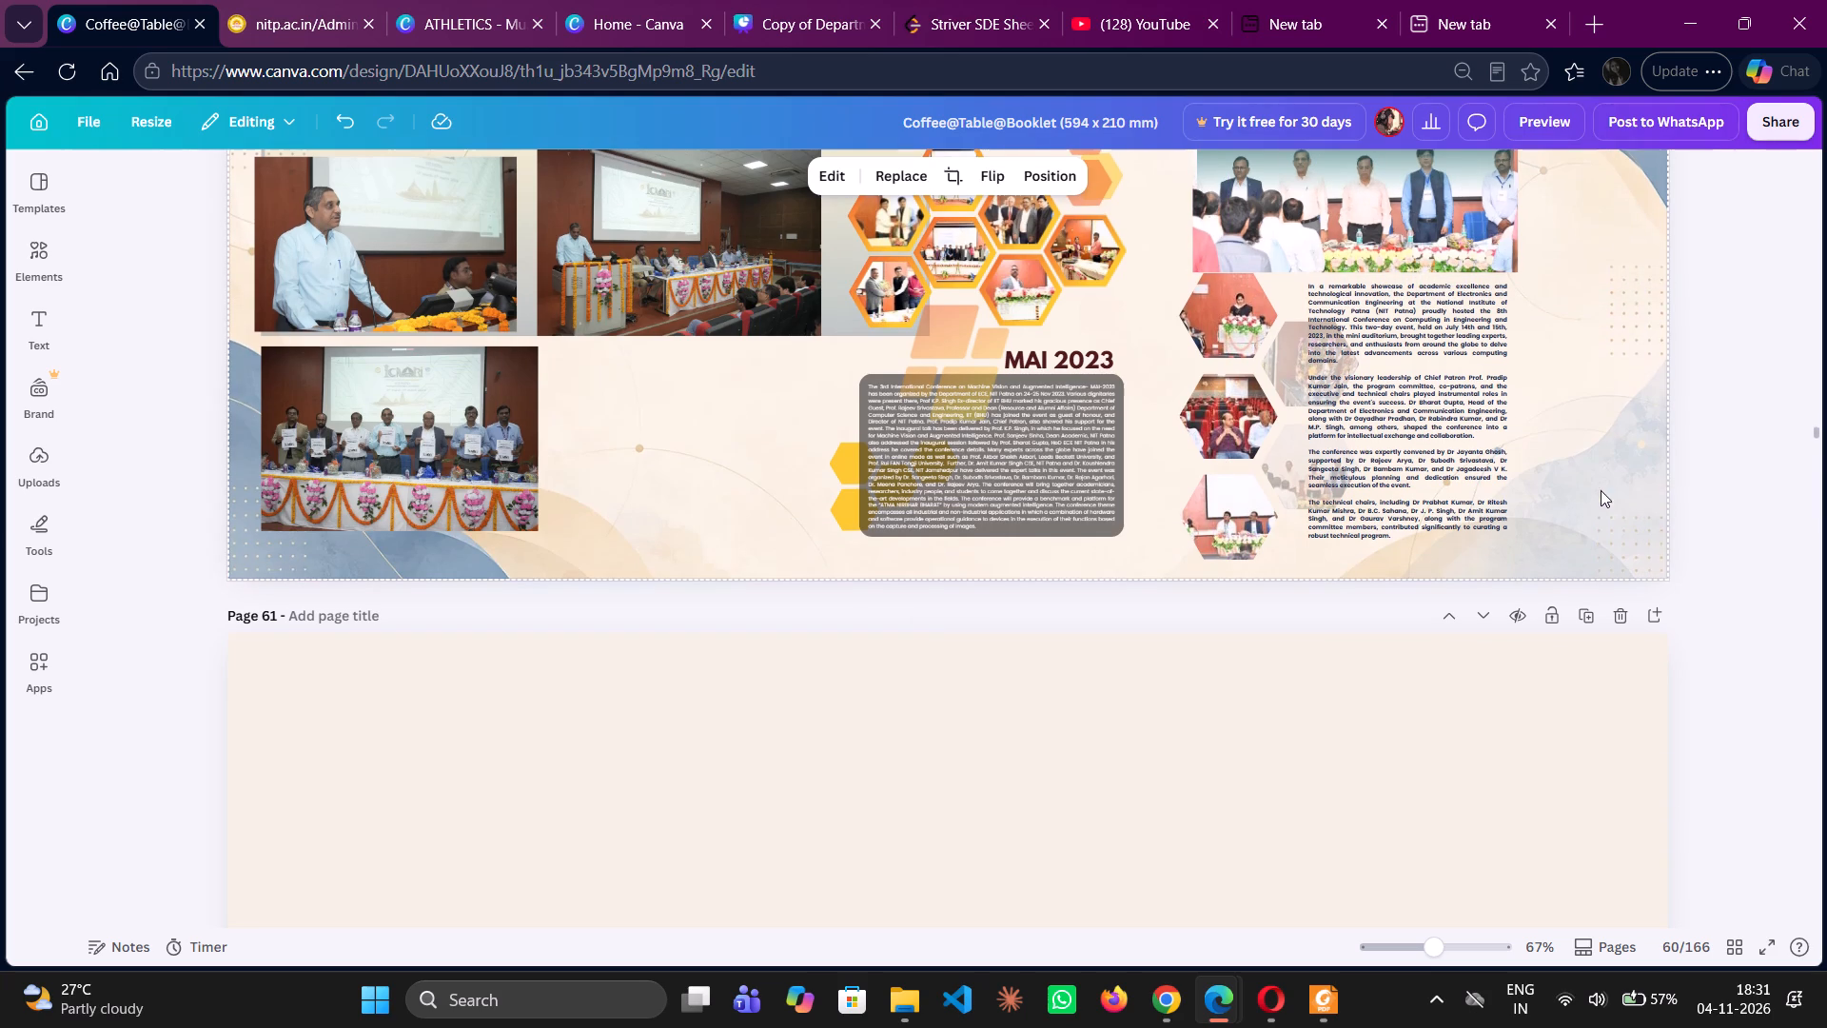
scroll(1601, 490, "down", 1)
left_click(1623, 626)
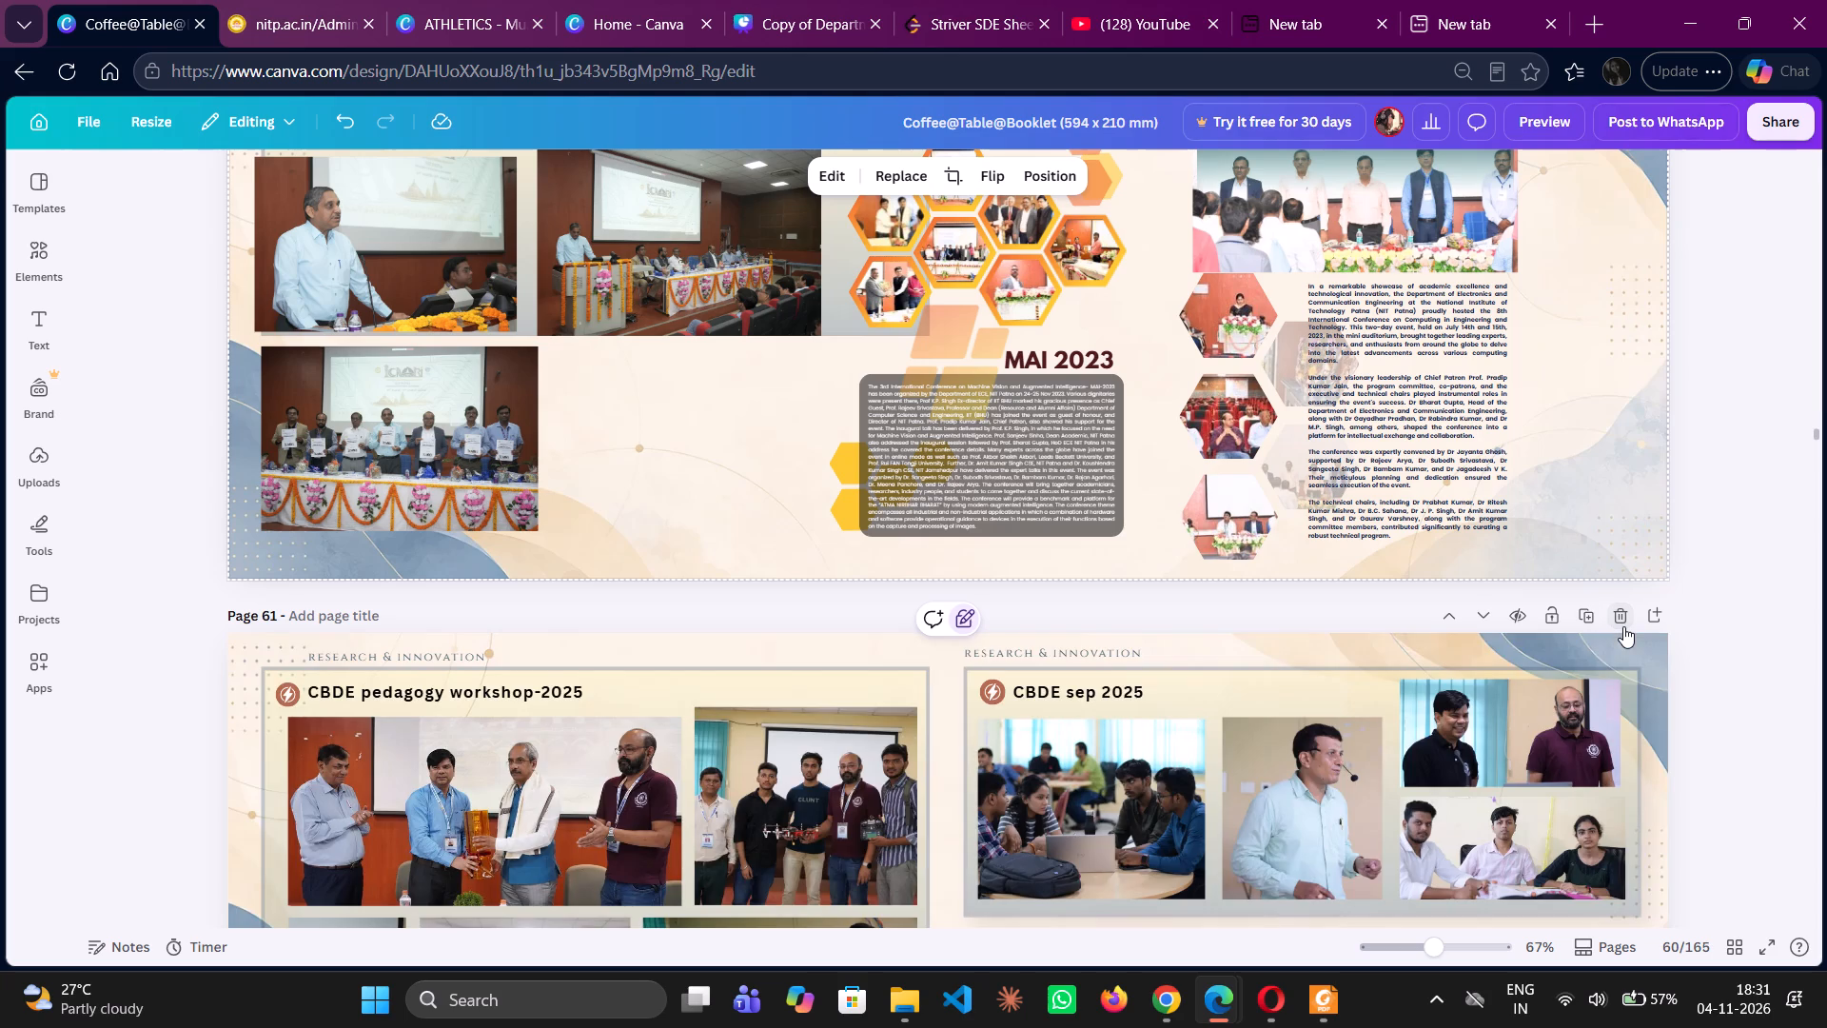
Reorder the combined ICNARI and MAI 2023 page from position 60 up to page 54, just before the VEDA 2019 page.
scroll(1582, 824, "down", 5)
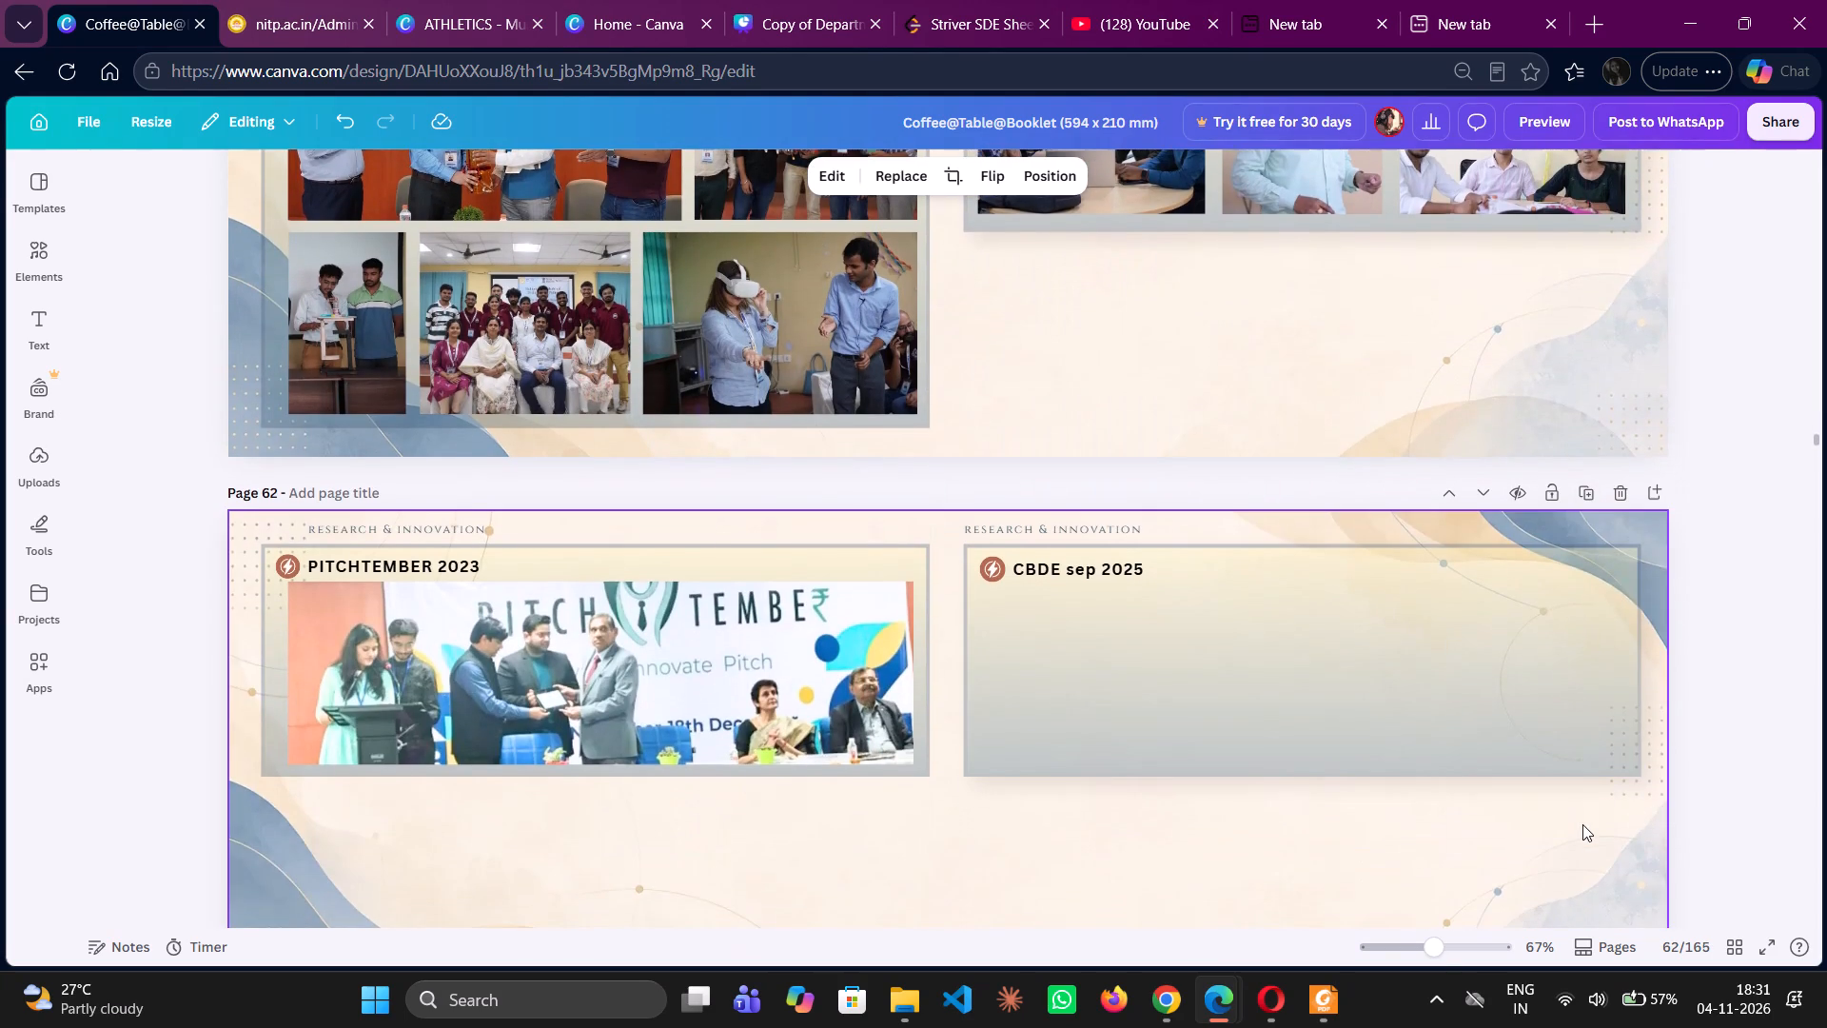
scroll(1582, 824, "down", 5)
scroll(1582, 824, "up", 2)
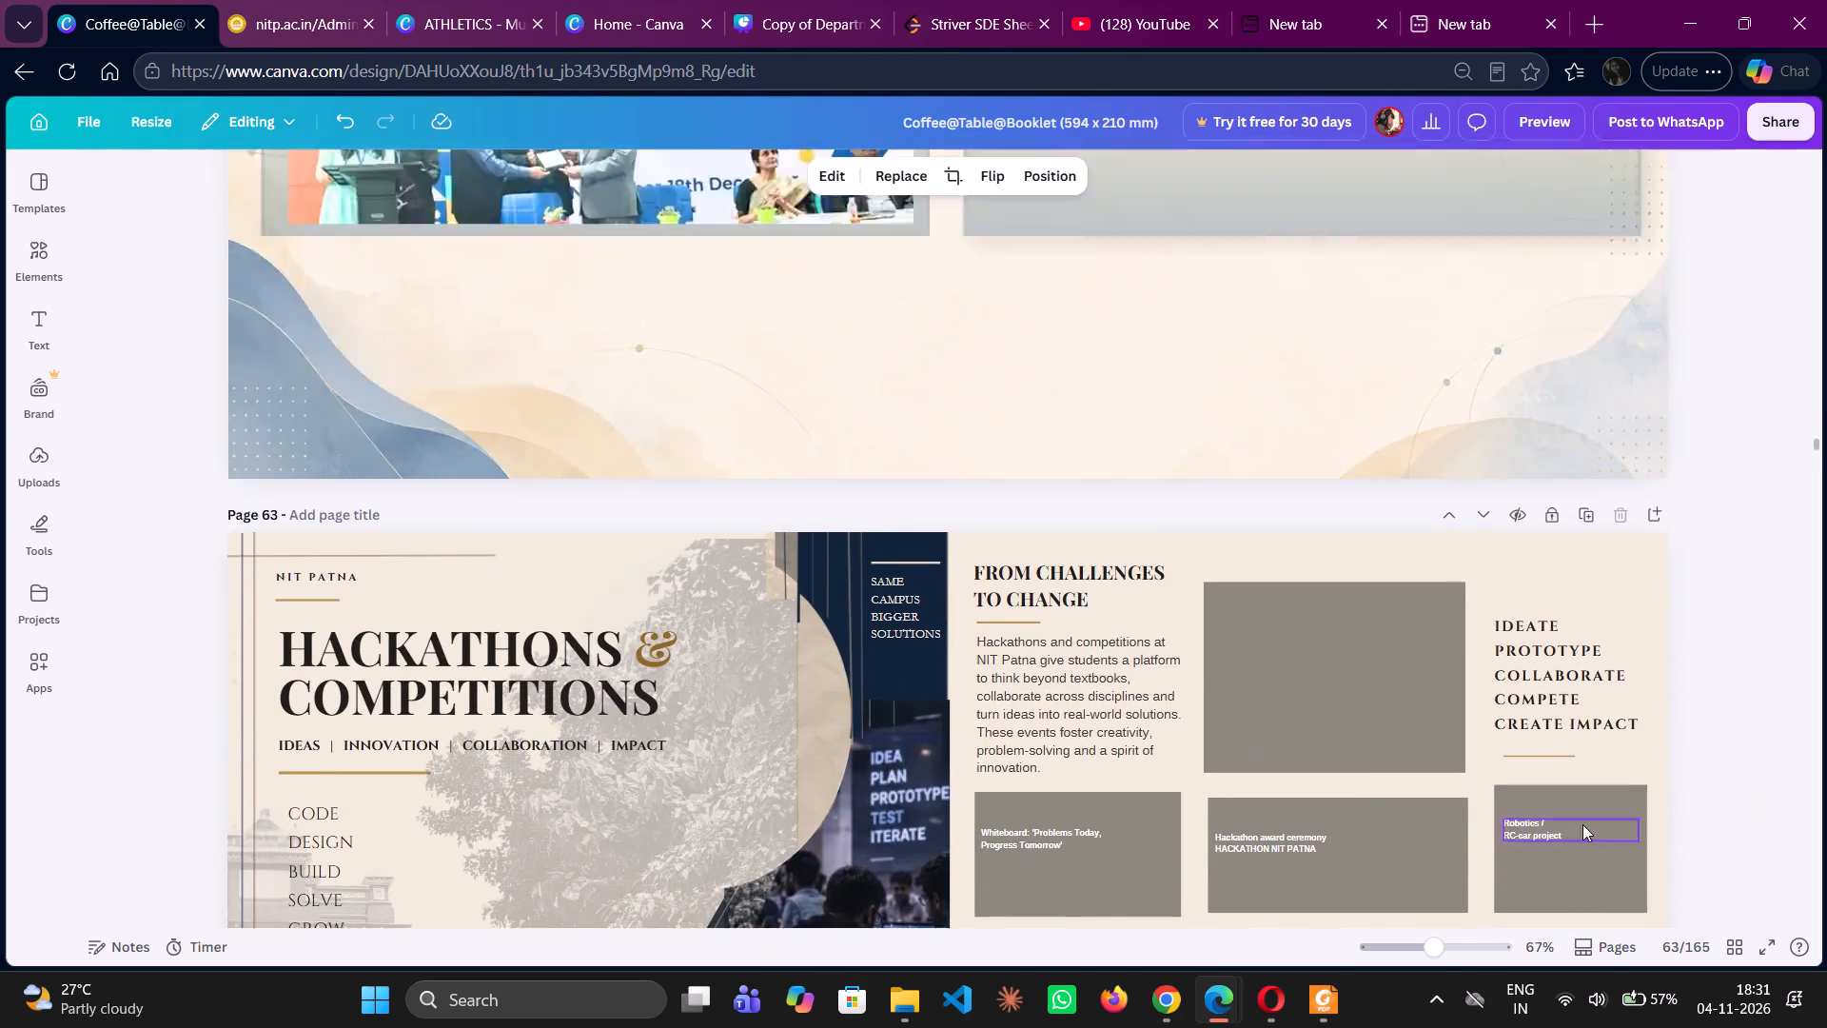
scroll(1582, 824, "up", 5)
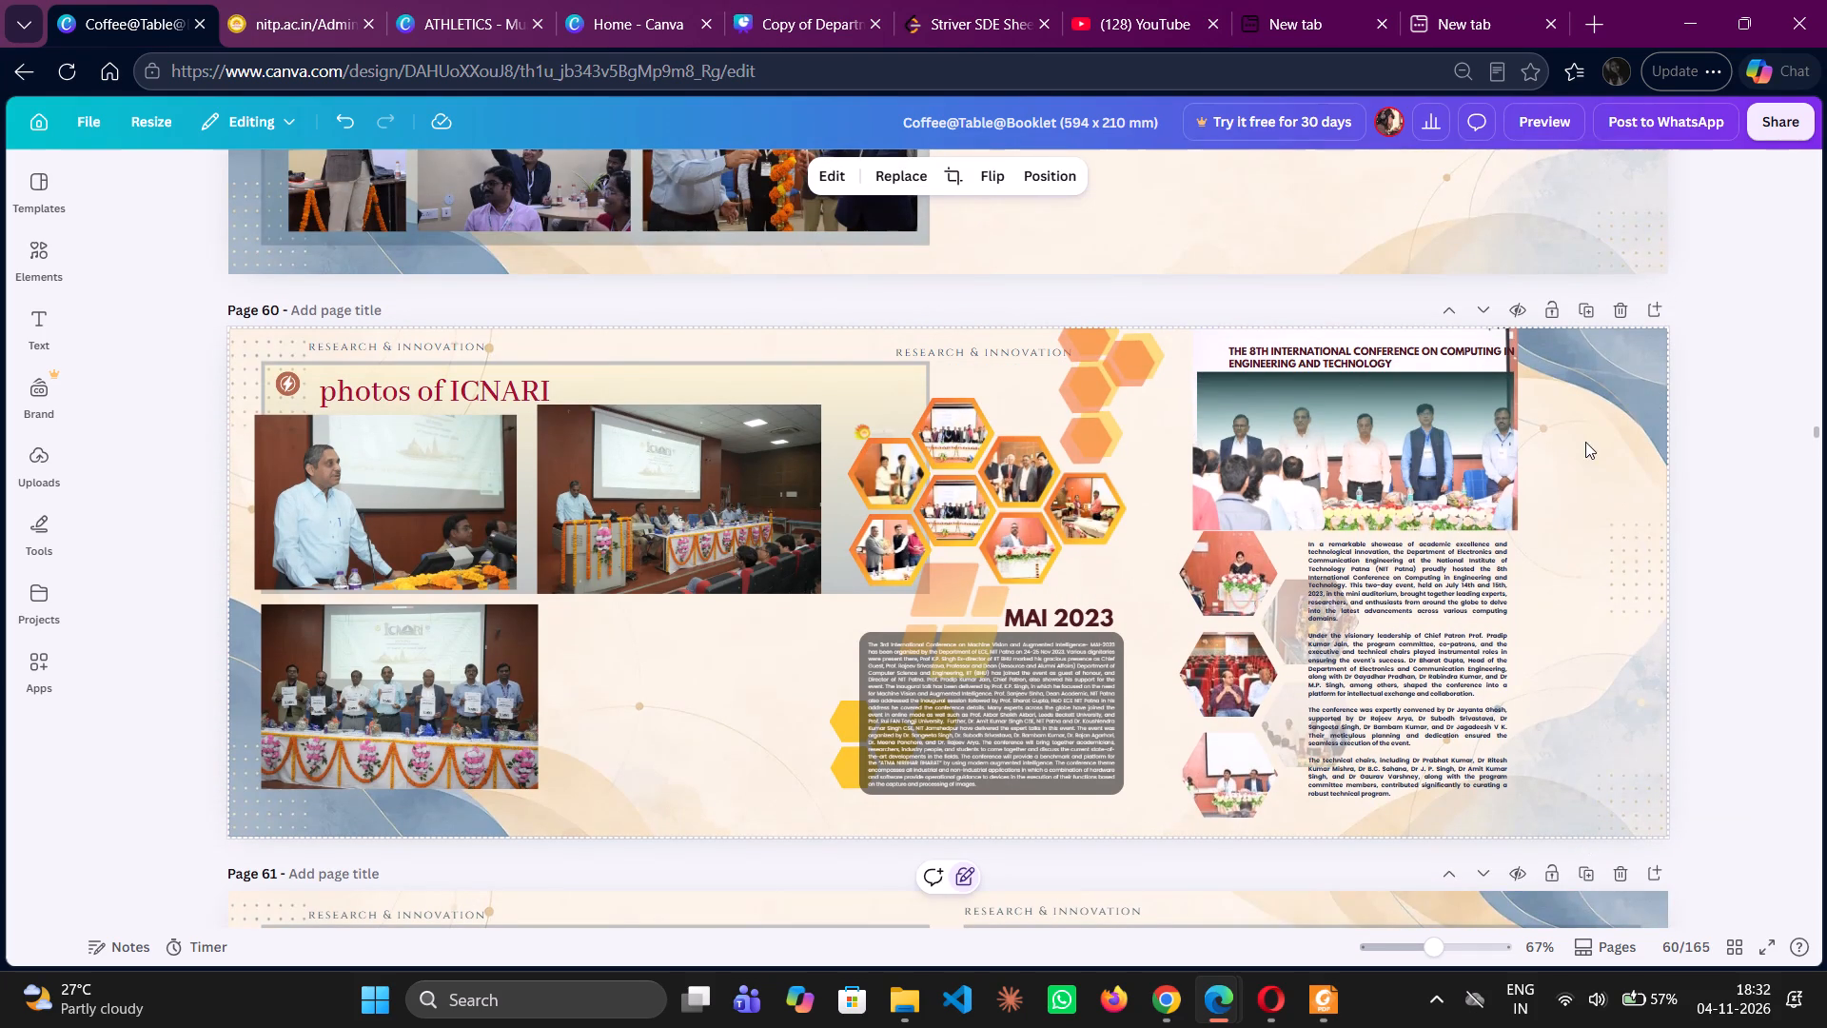
left_click(1459, 306)
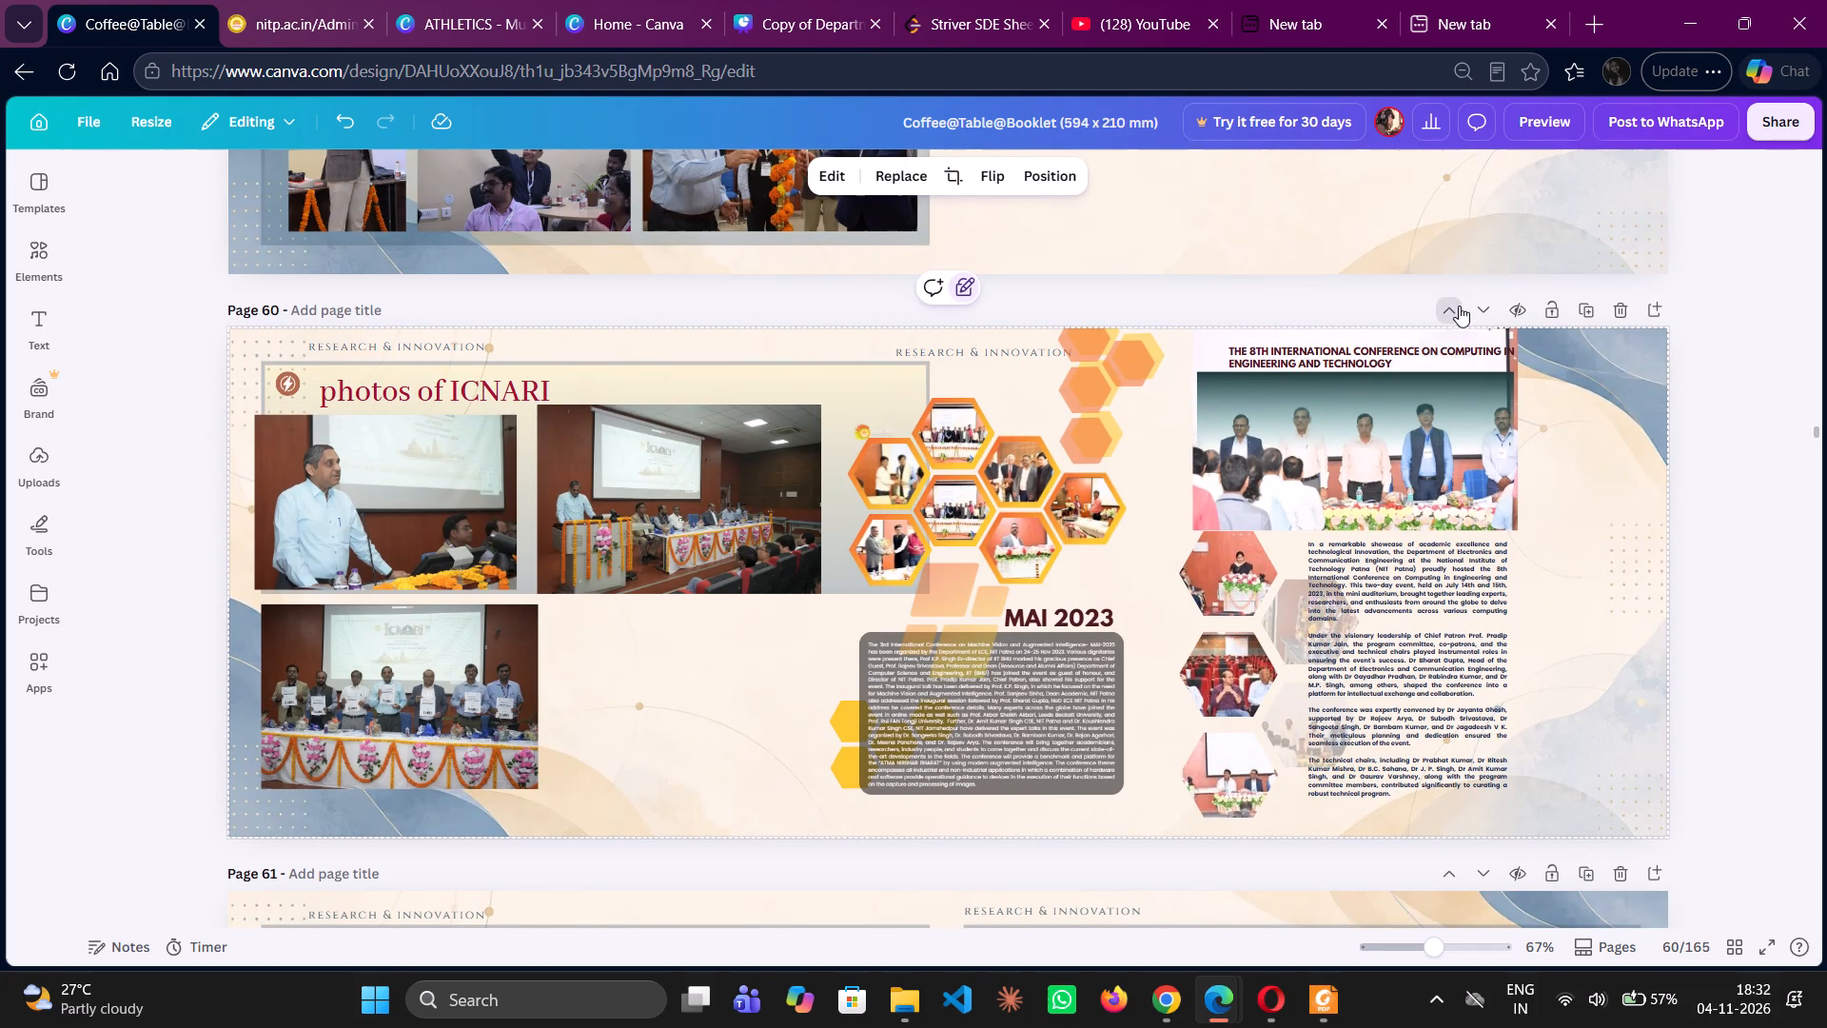
left_click(1459, 306)
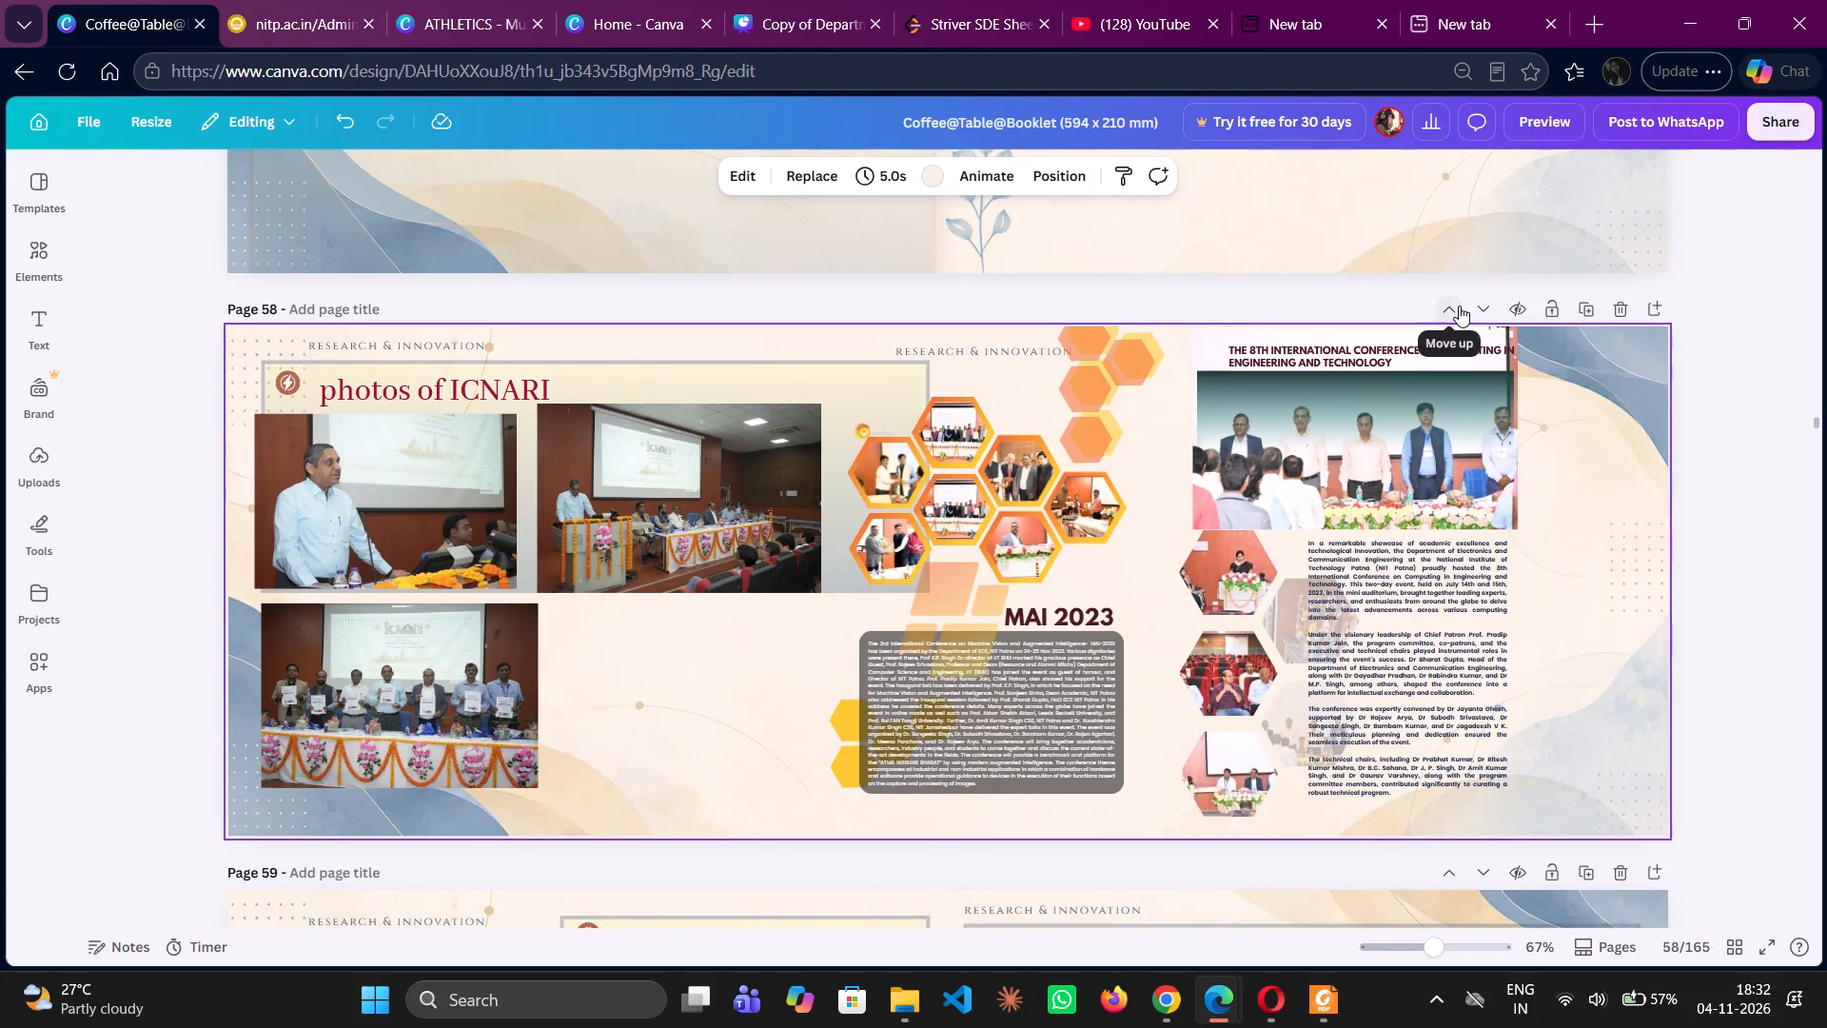
left_click(1459, 306)
left_click(1459, 306)
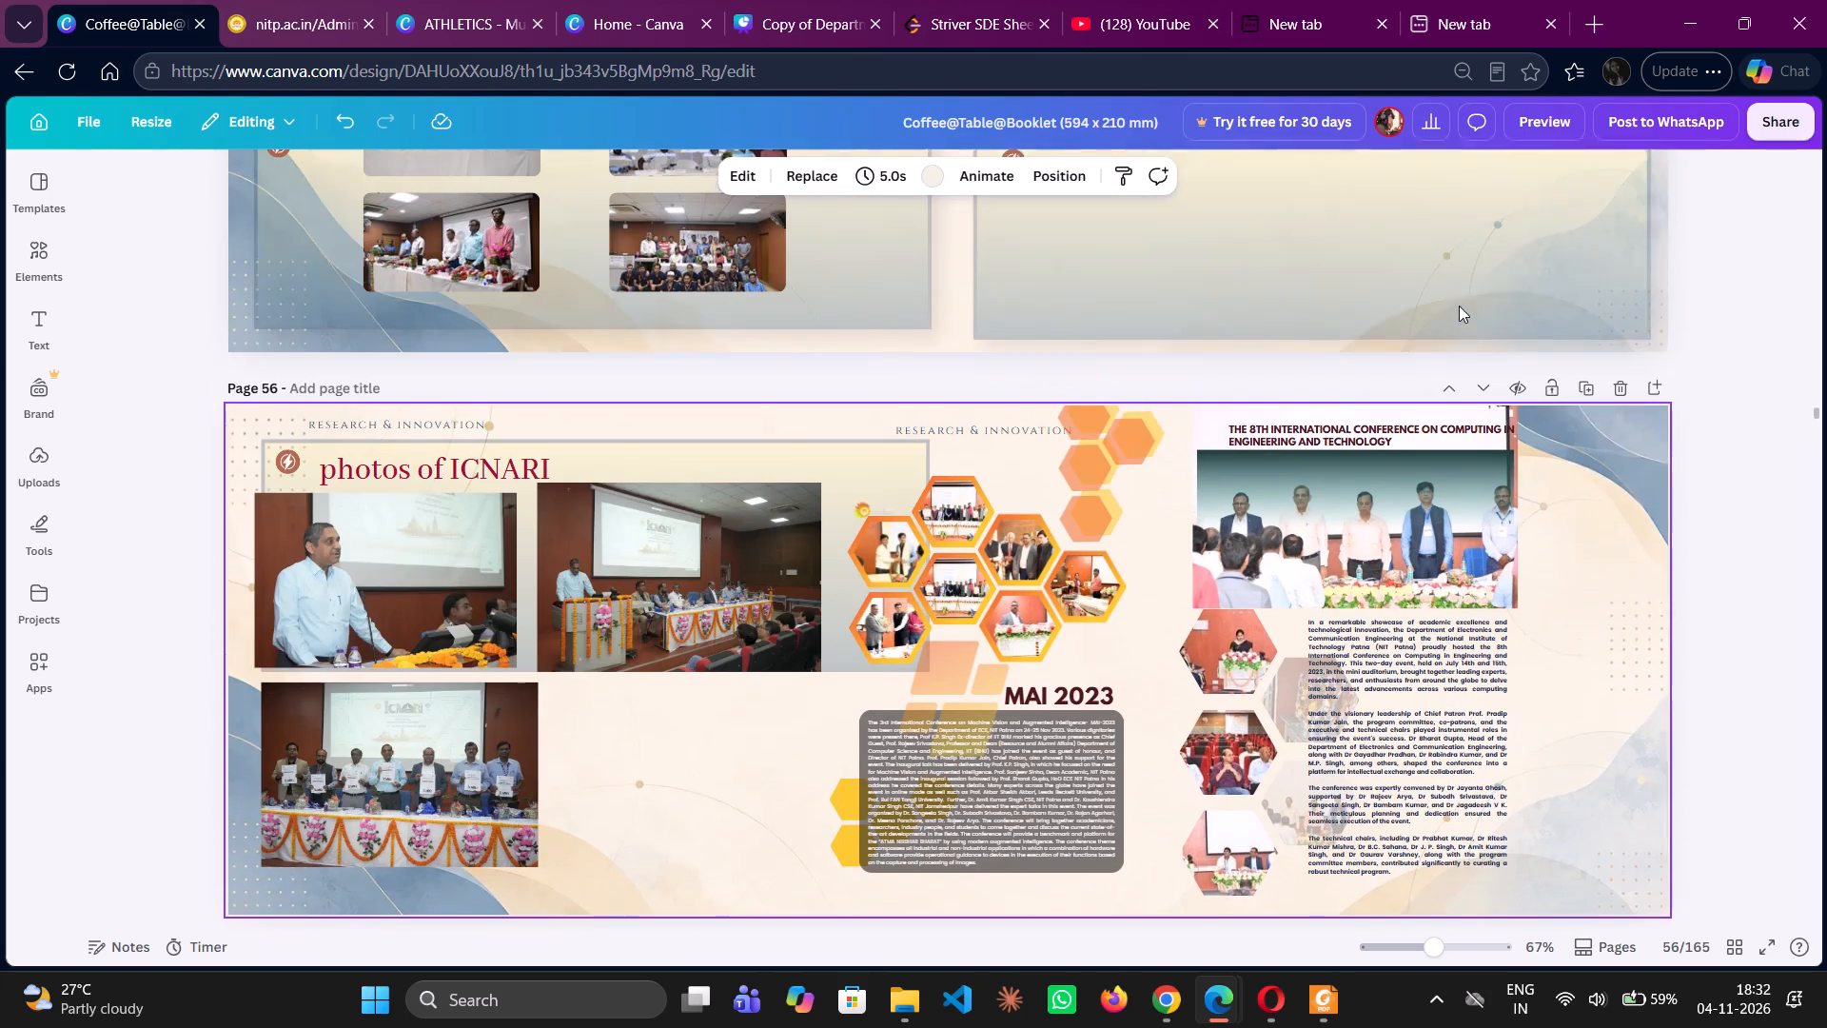
left_click(1446, 411)
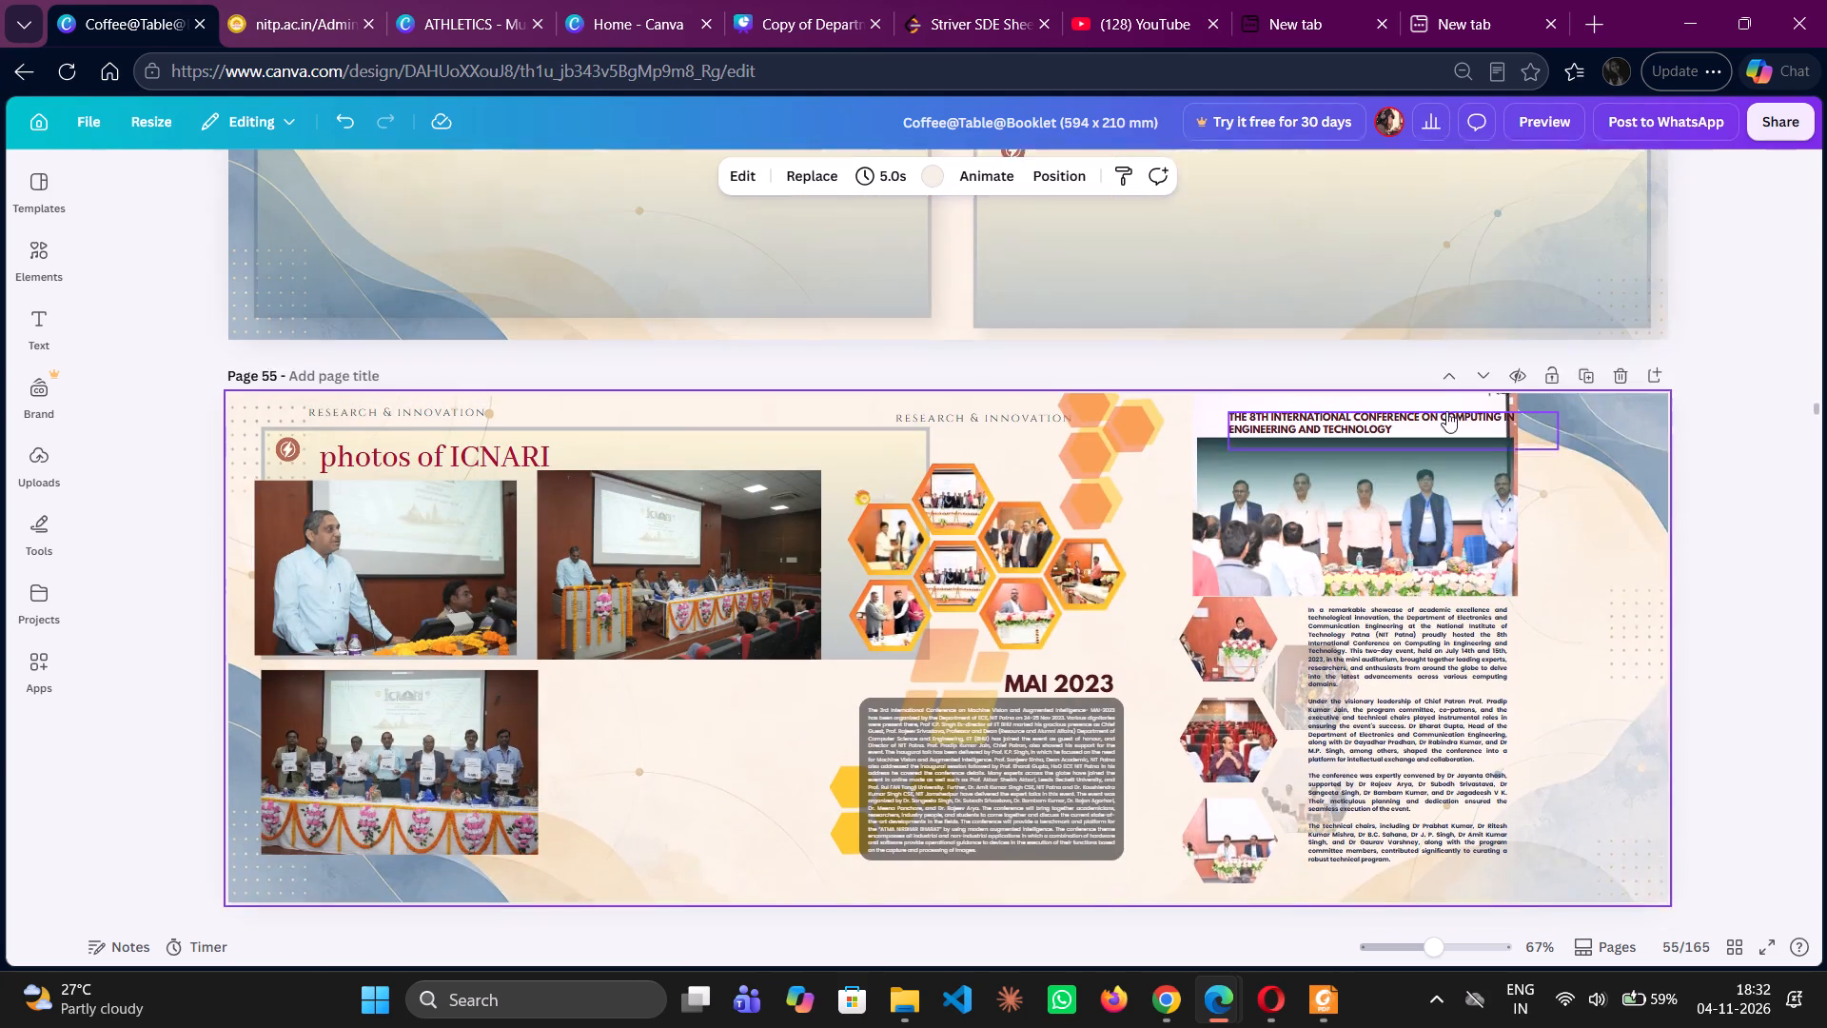
left_click(1446, 411)
Review the Research & Innovation pages around the moved conference page, from page 53 through the PITCHTEMBER 2023 page 62.
scroll(1446, 411, "down", 3)
scroll(1446, 411, "up", 1)
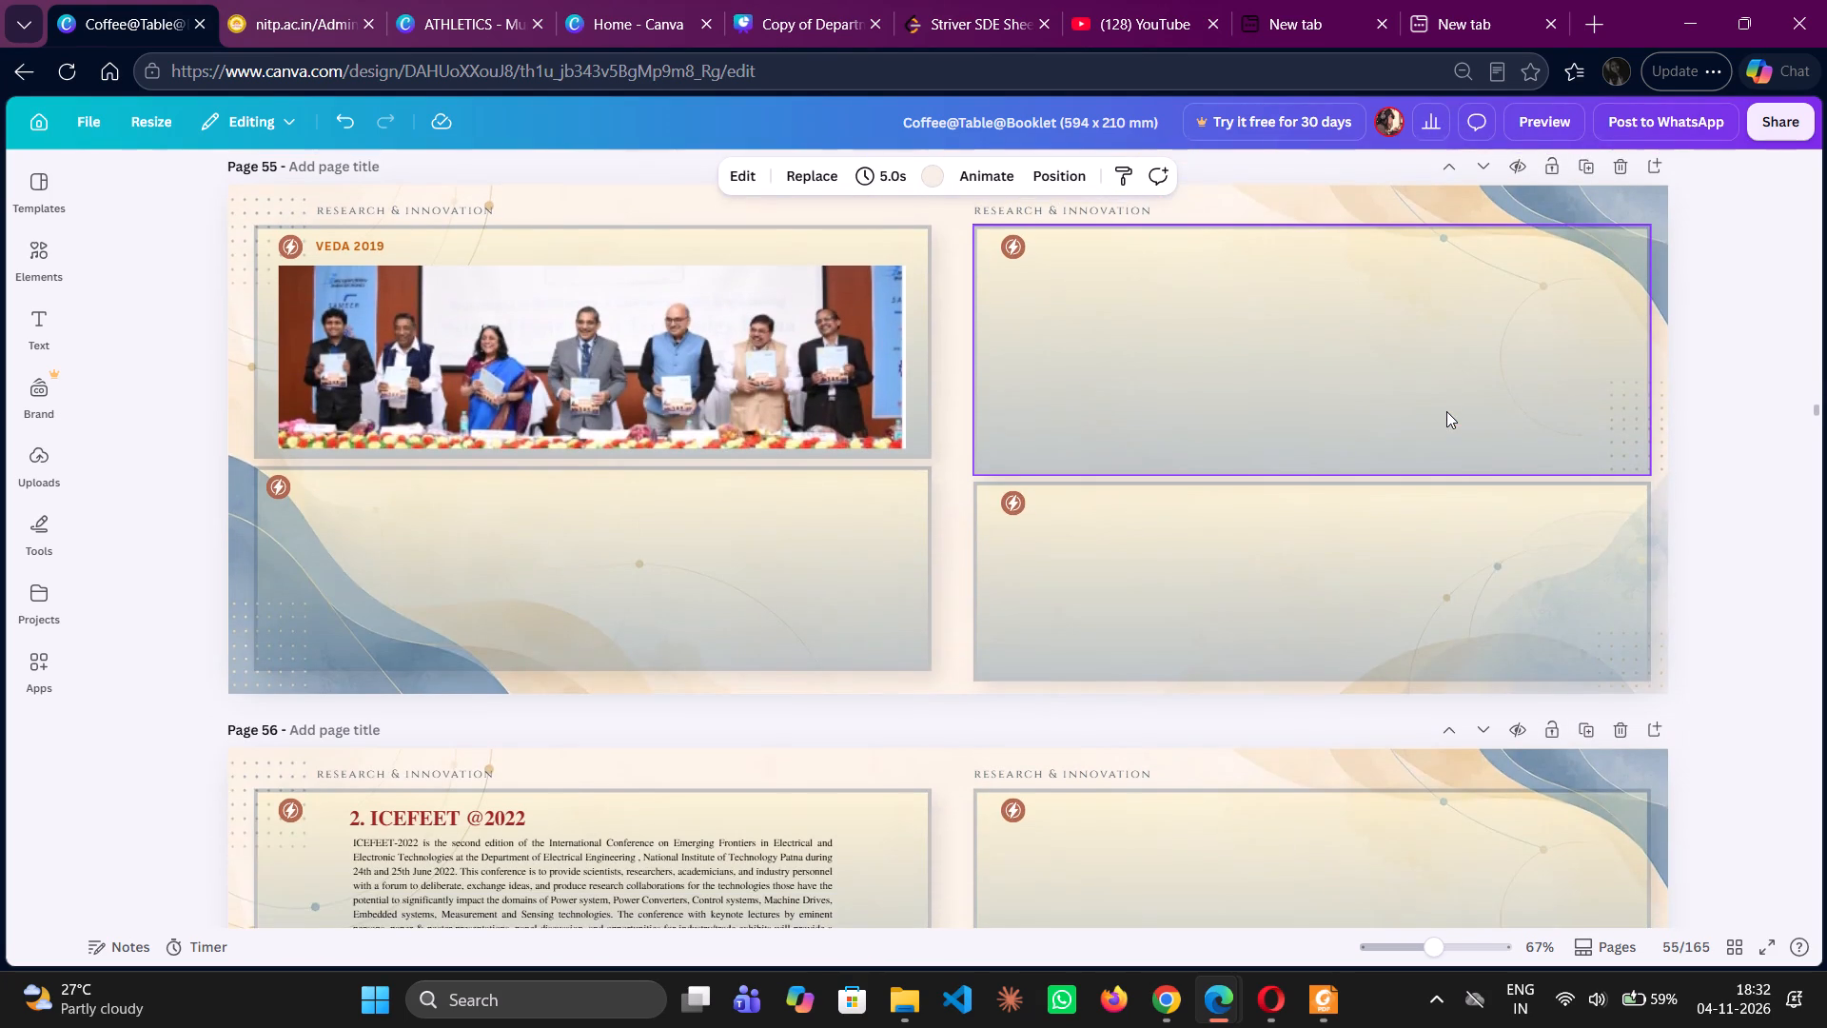
scroll(1446, 411, "up", 4)
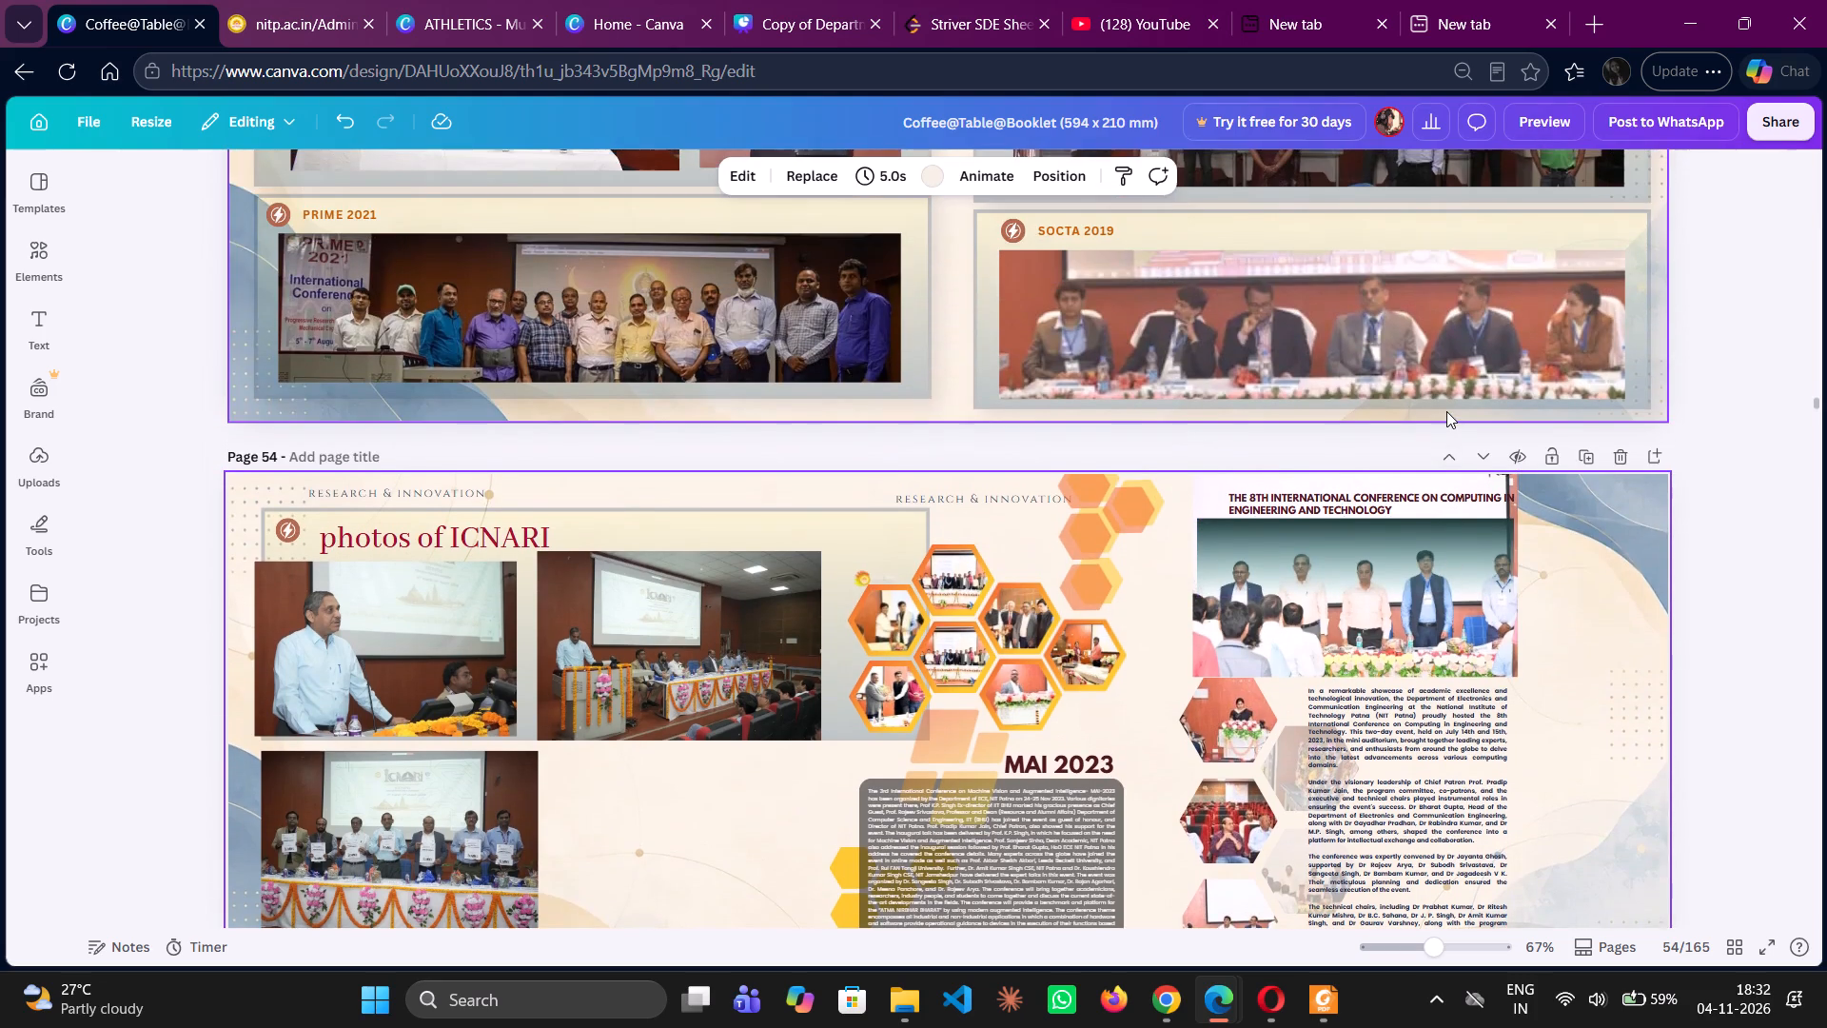
scroll(1446, 411, "up", 3)
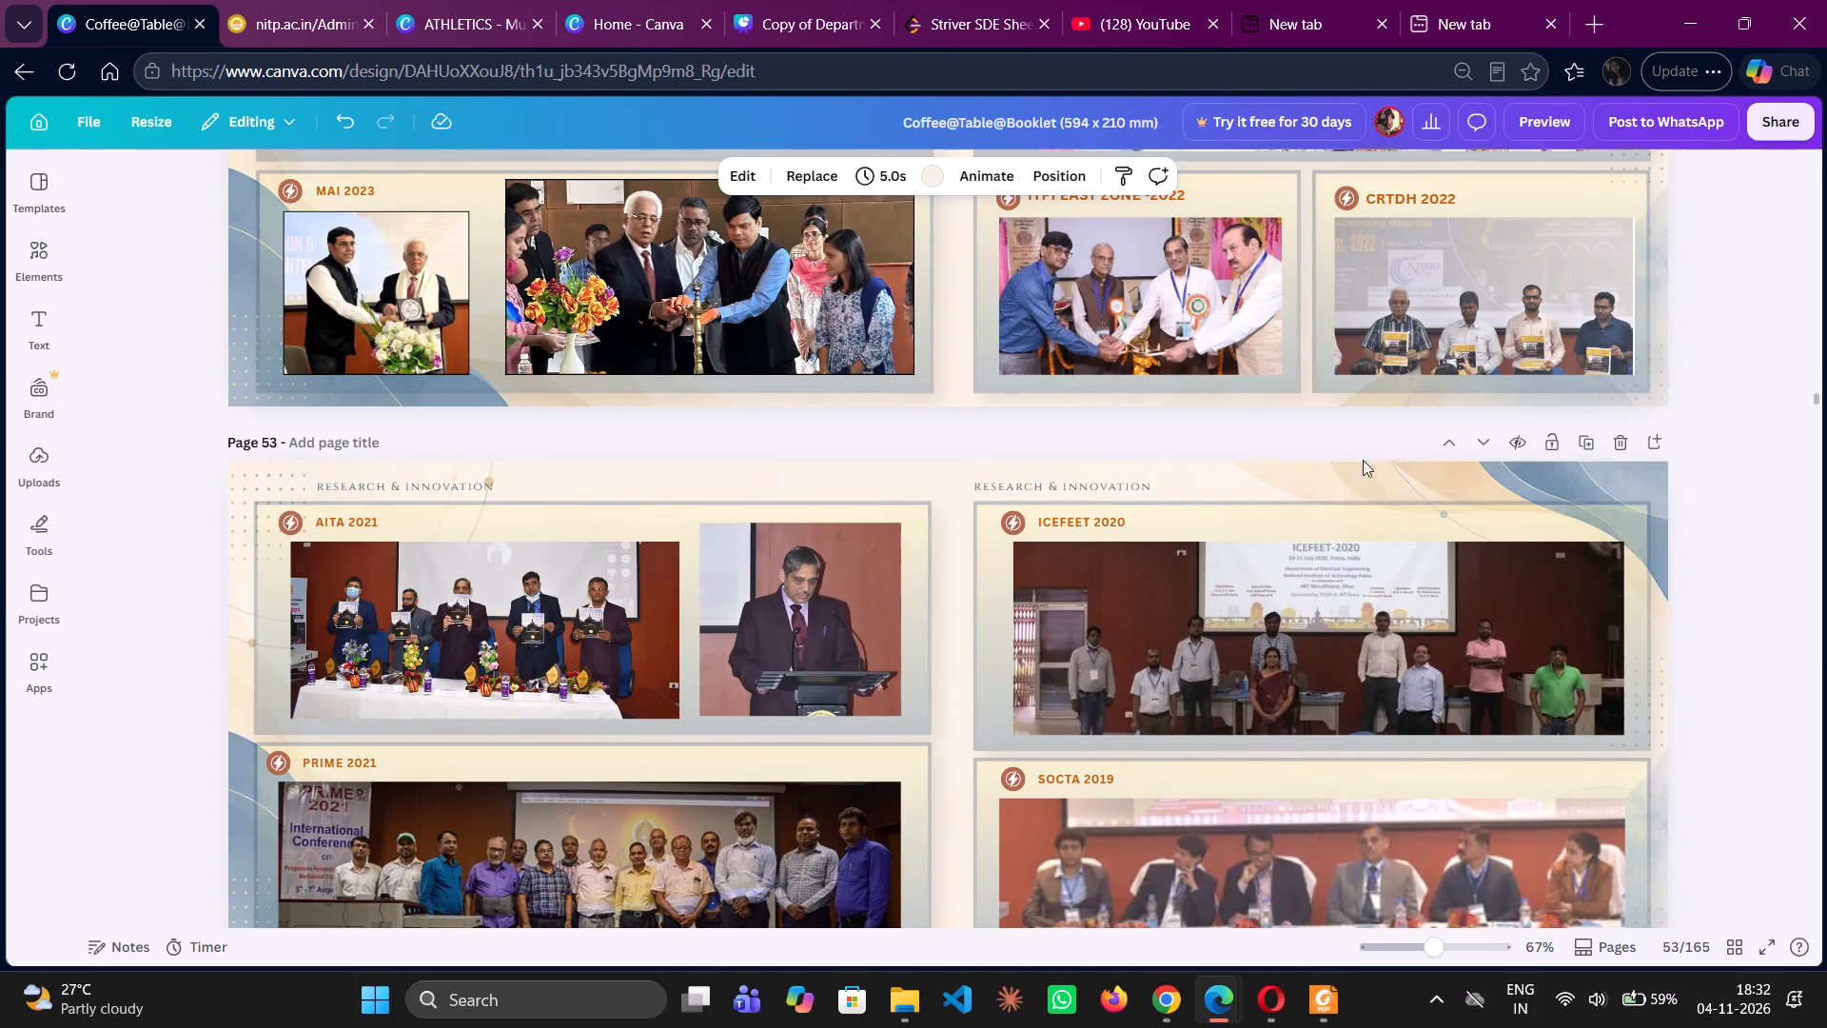
scroll(1346, 629, "down", 4)
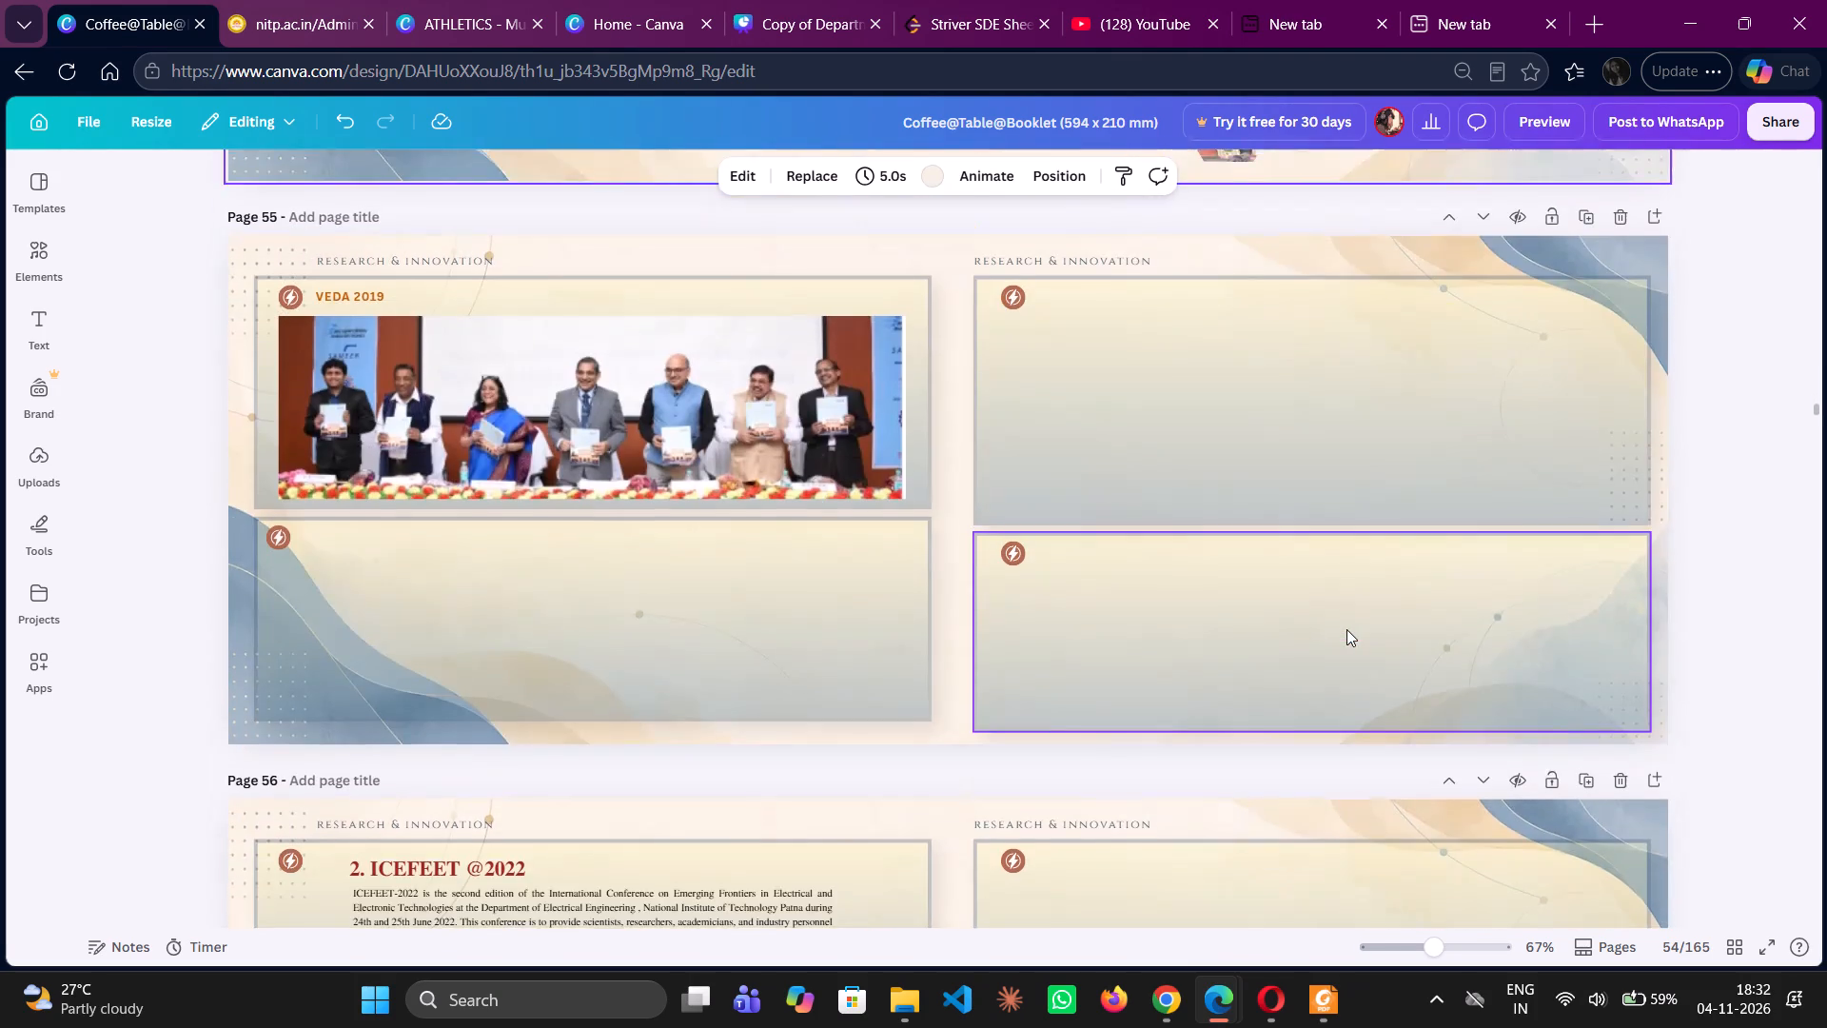
scroll(1346, 629, "down", 4)
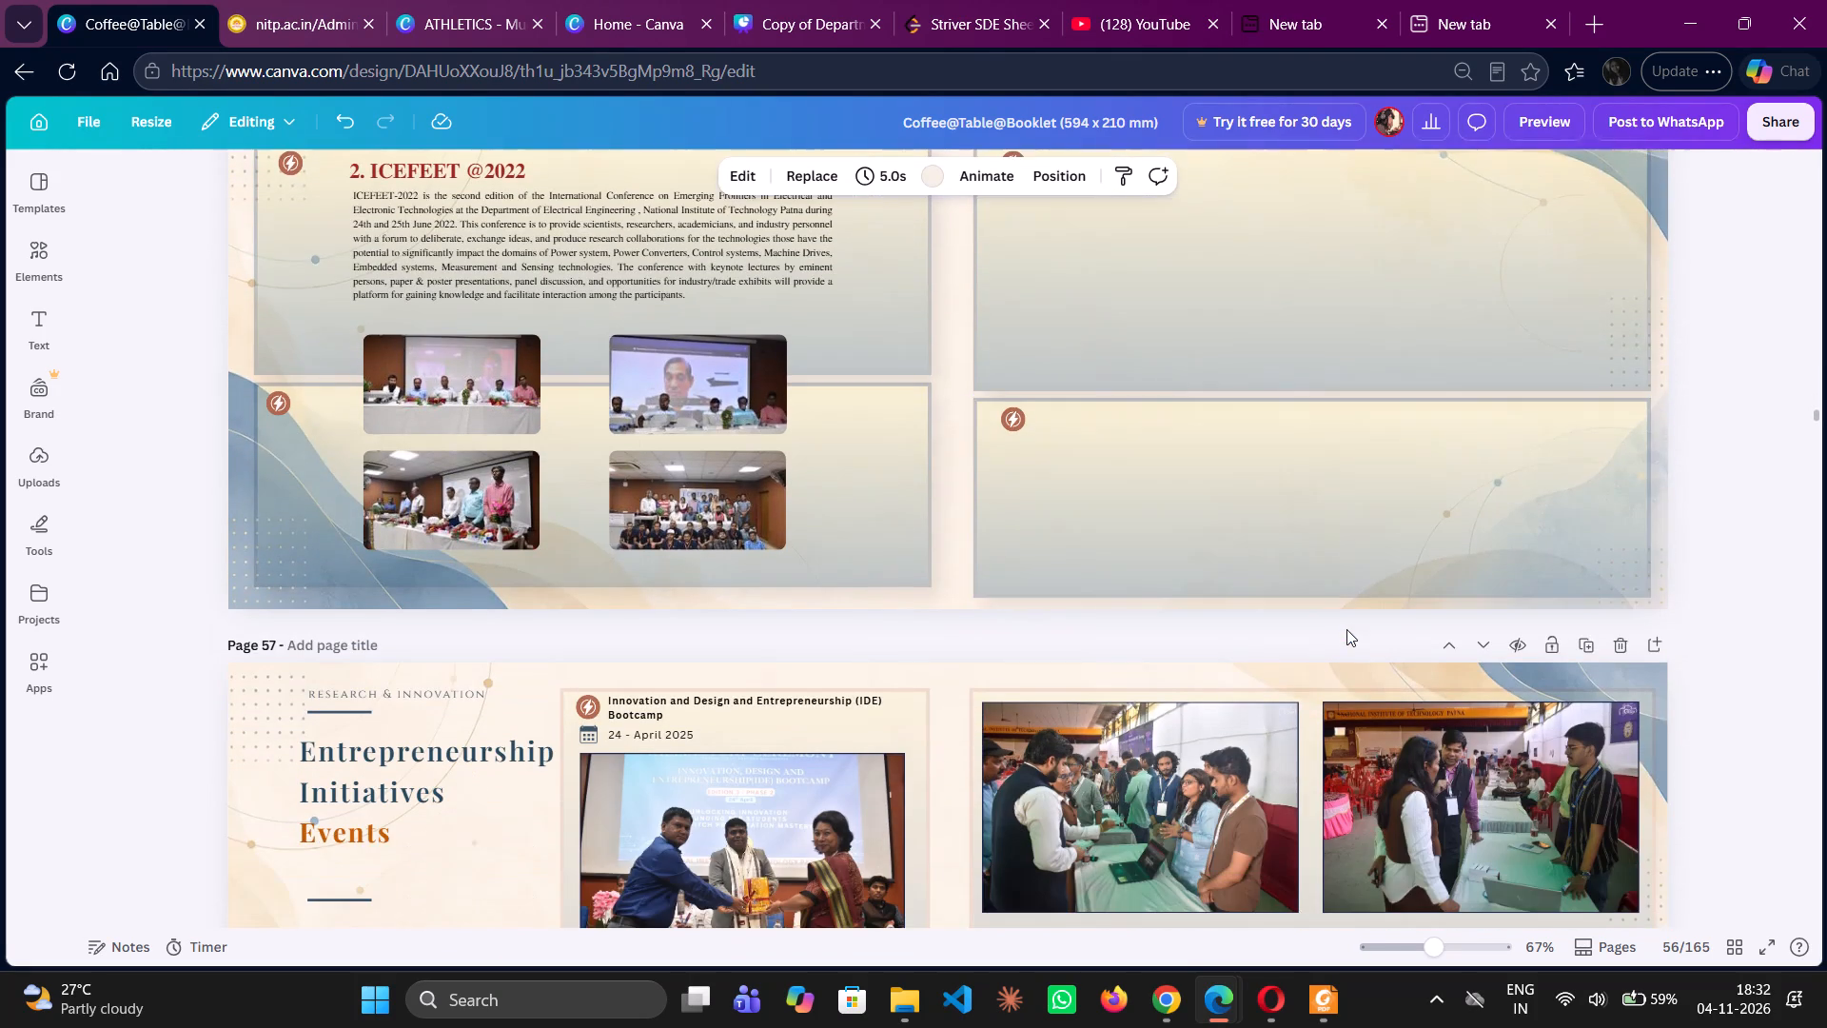
scroll(1346, 629, "down", 5)
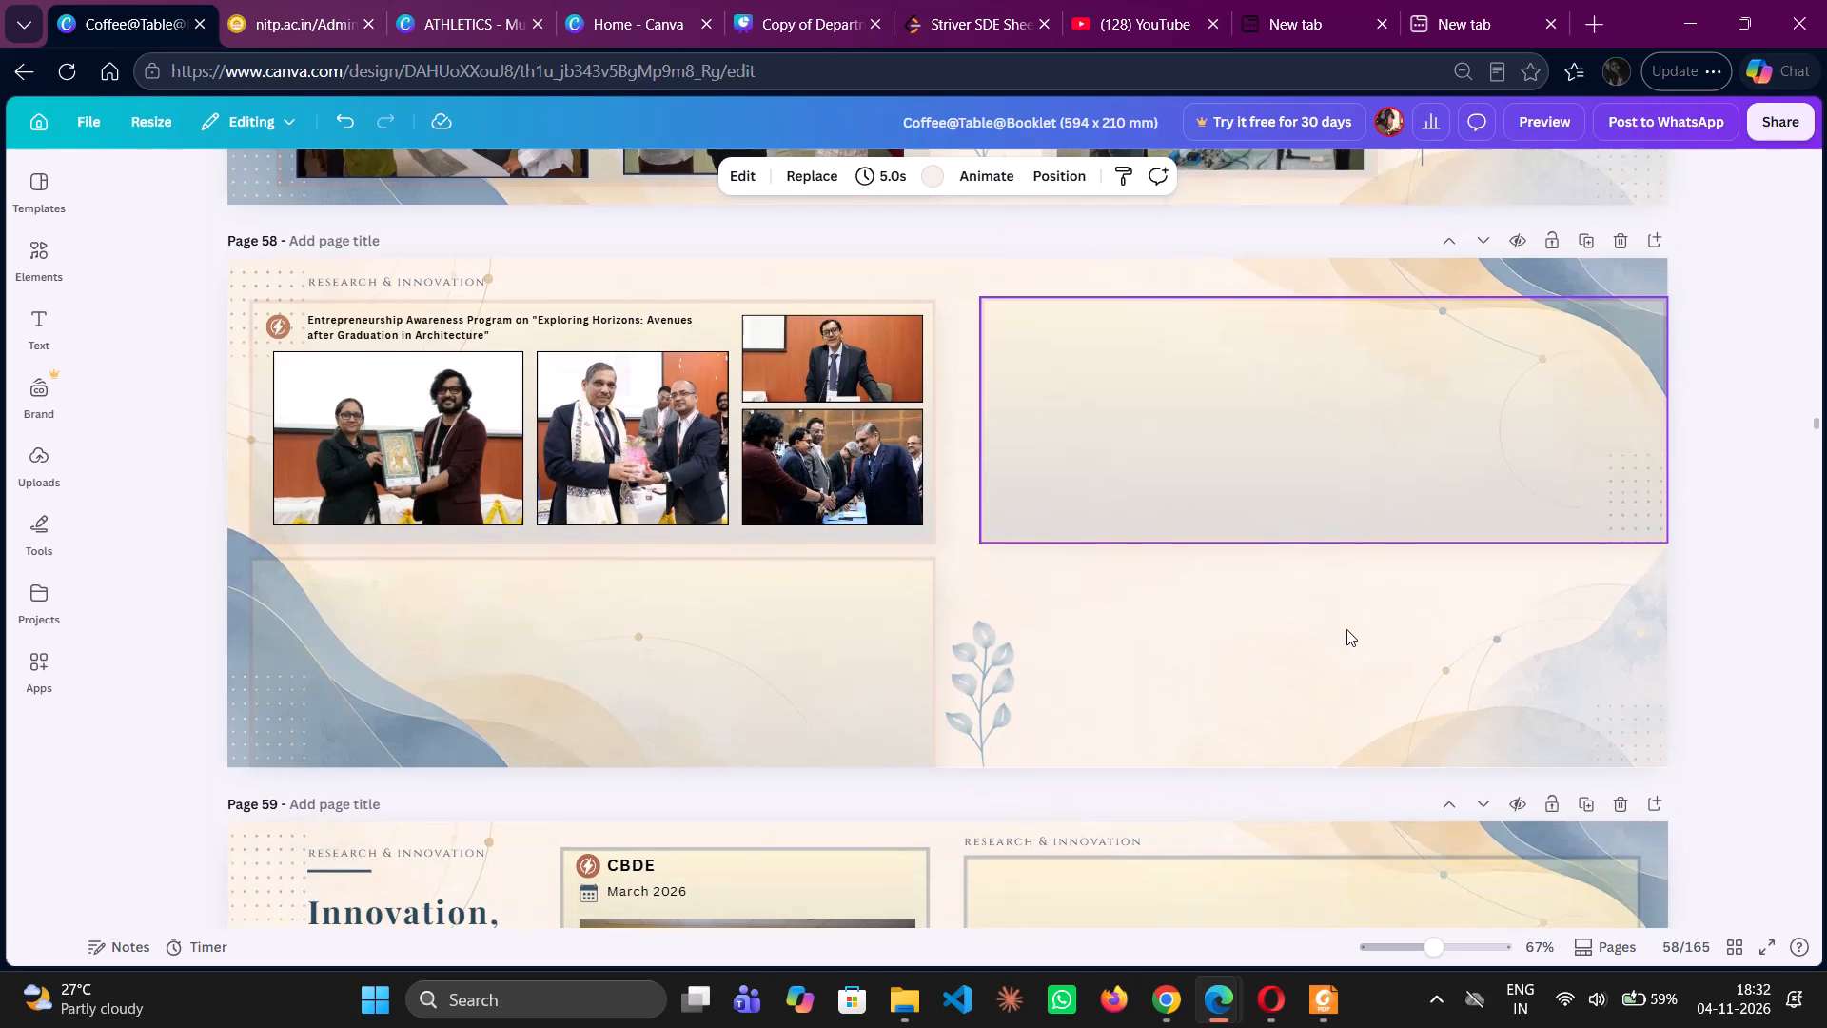
scroll(1346, 629, "down", 4)
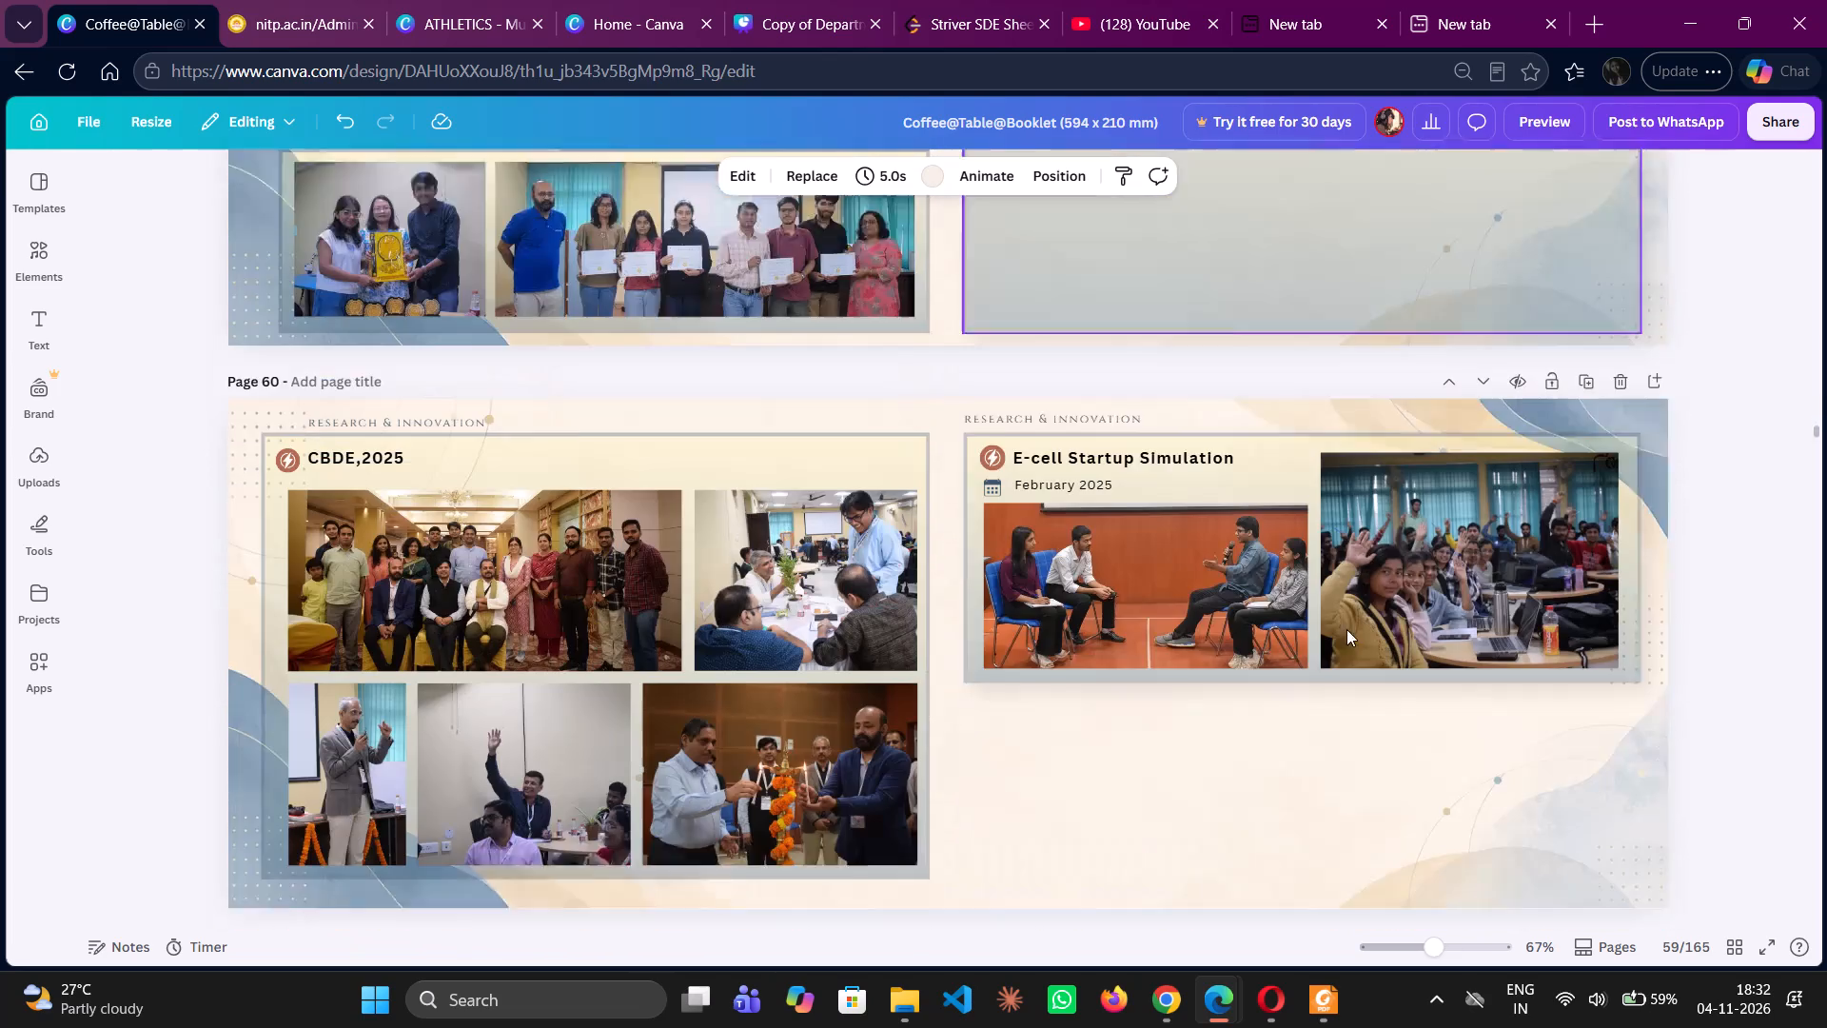
scroll(1346, 629, "down", 4)
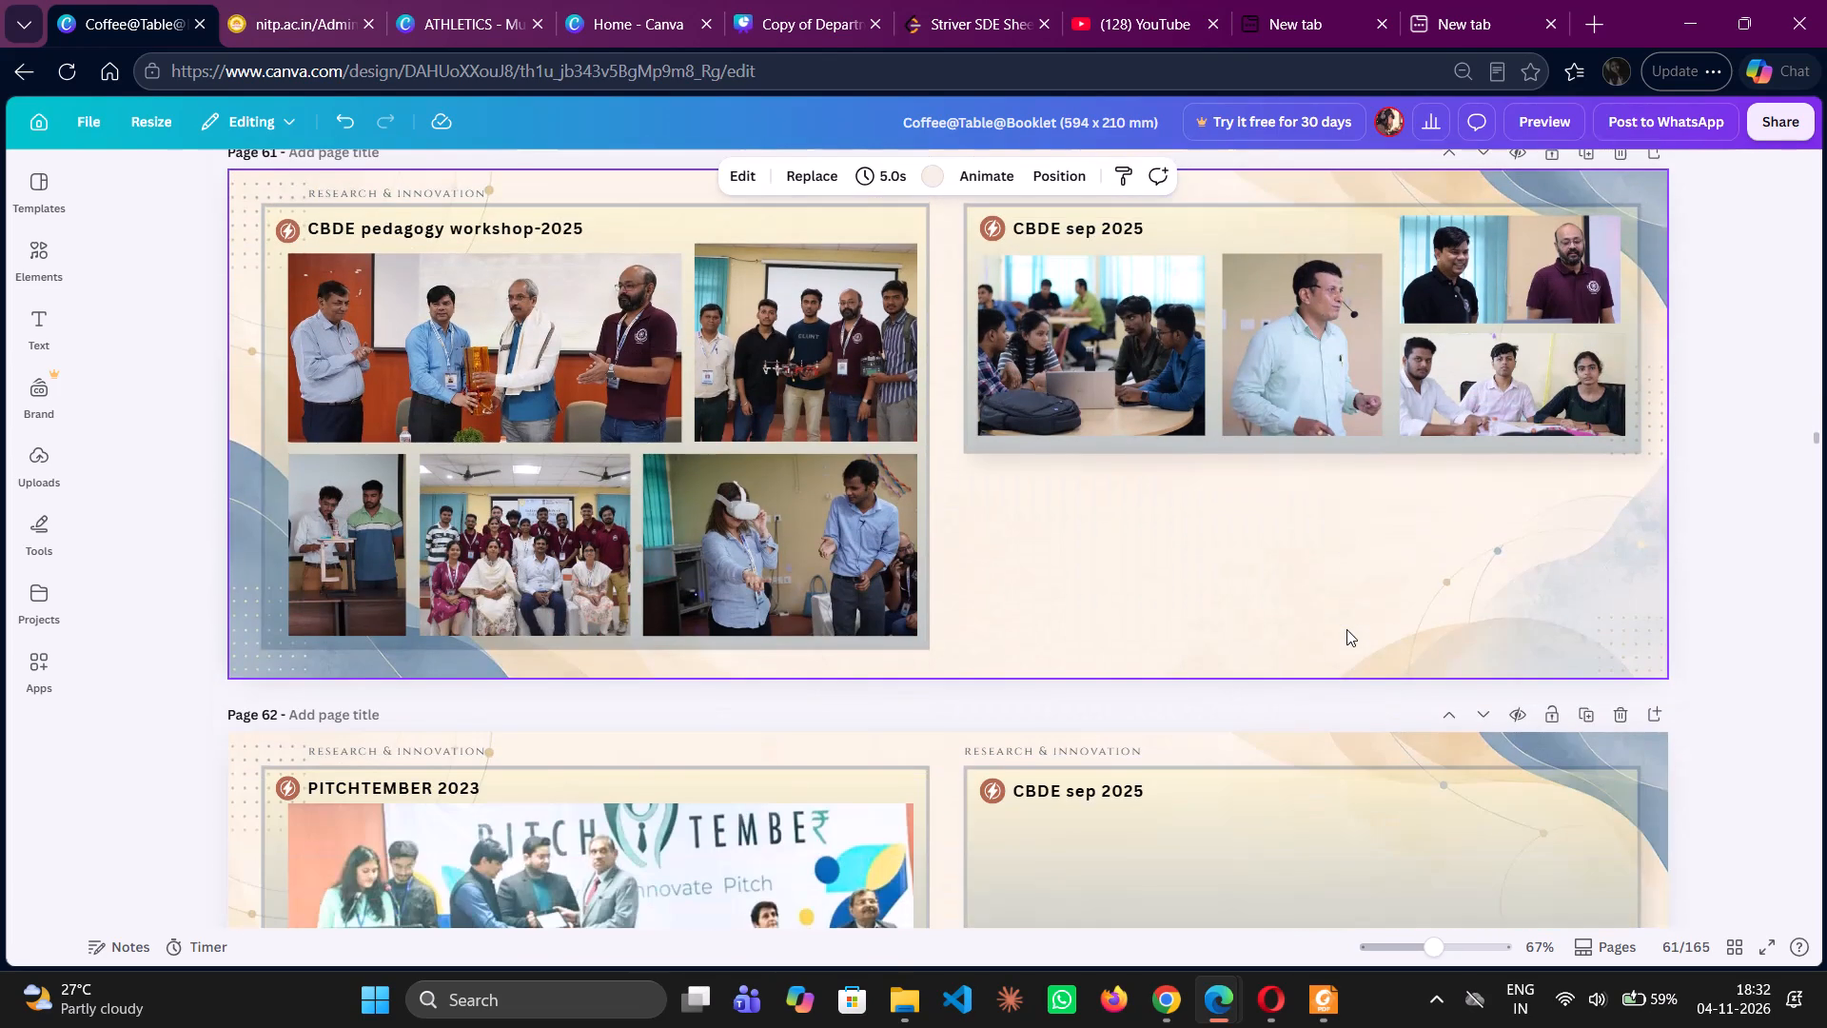
scroll(1346, 629, "down", 1)
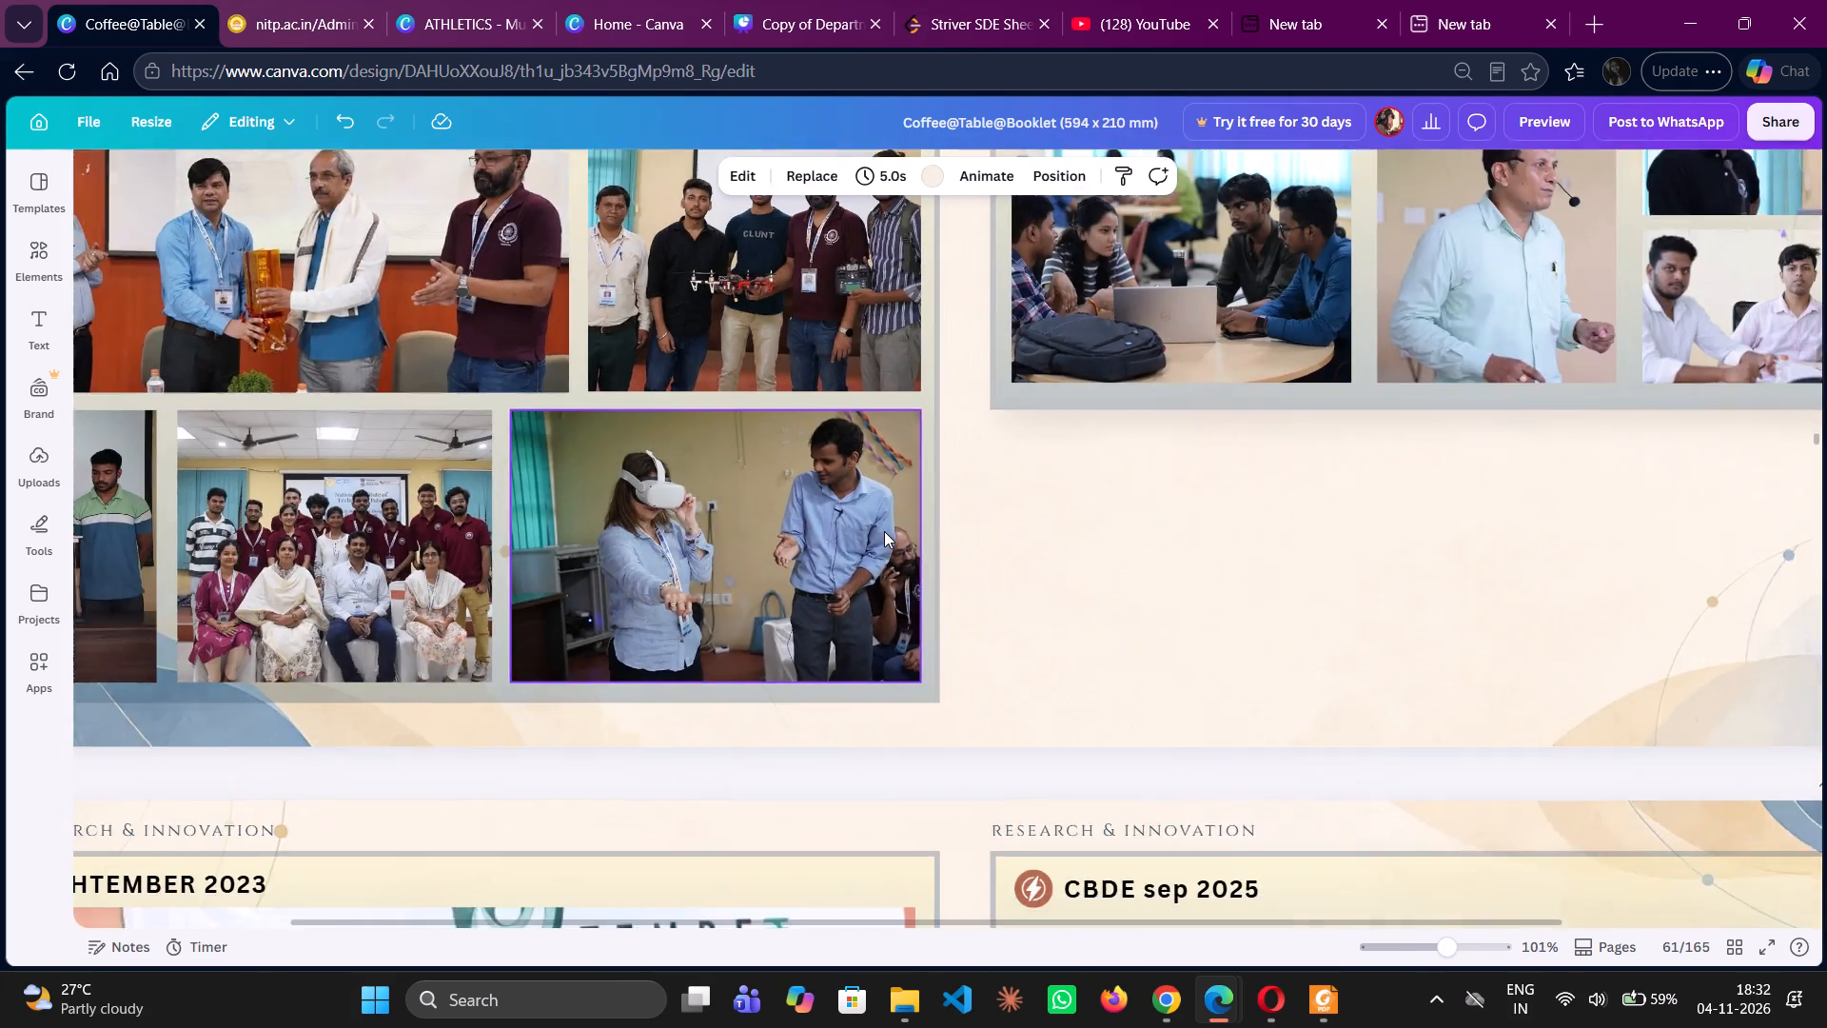
scroll(884, 531, "down", 4)
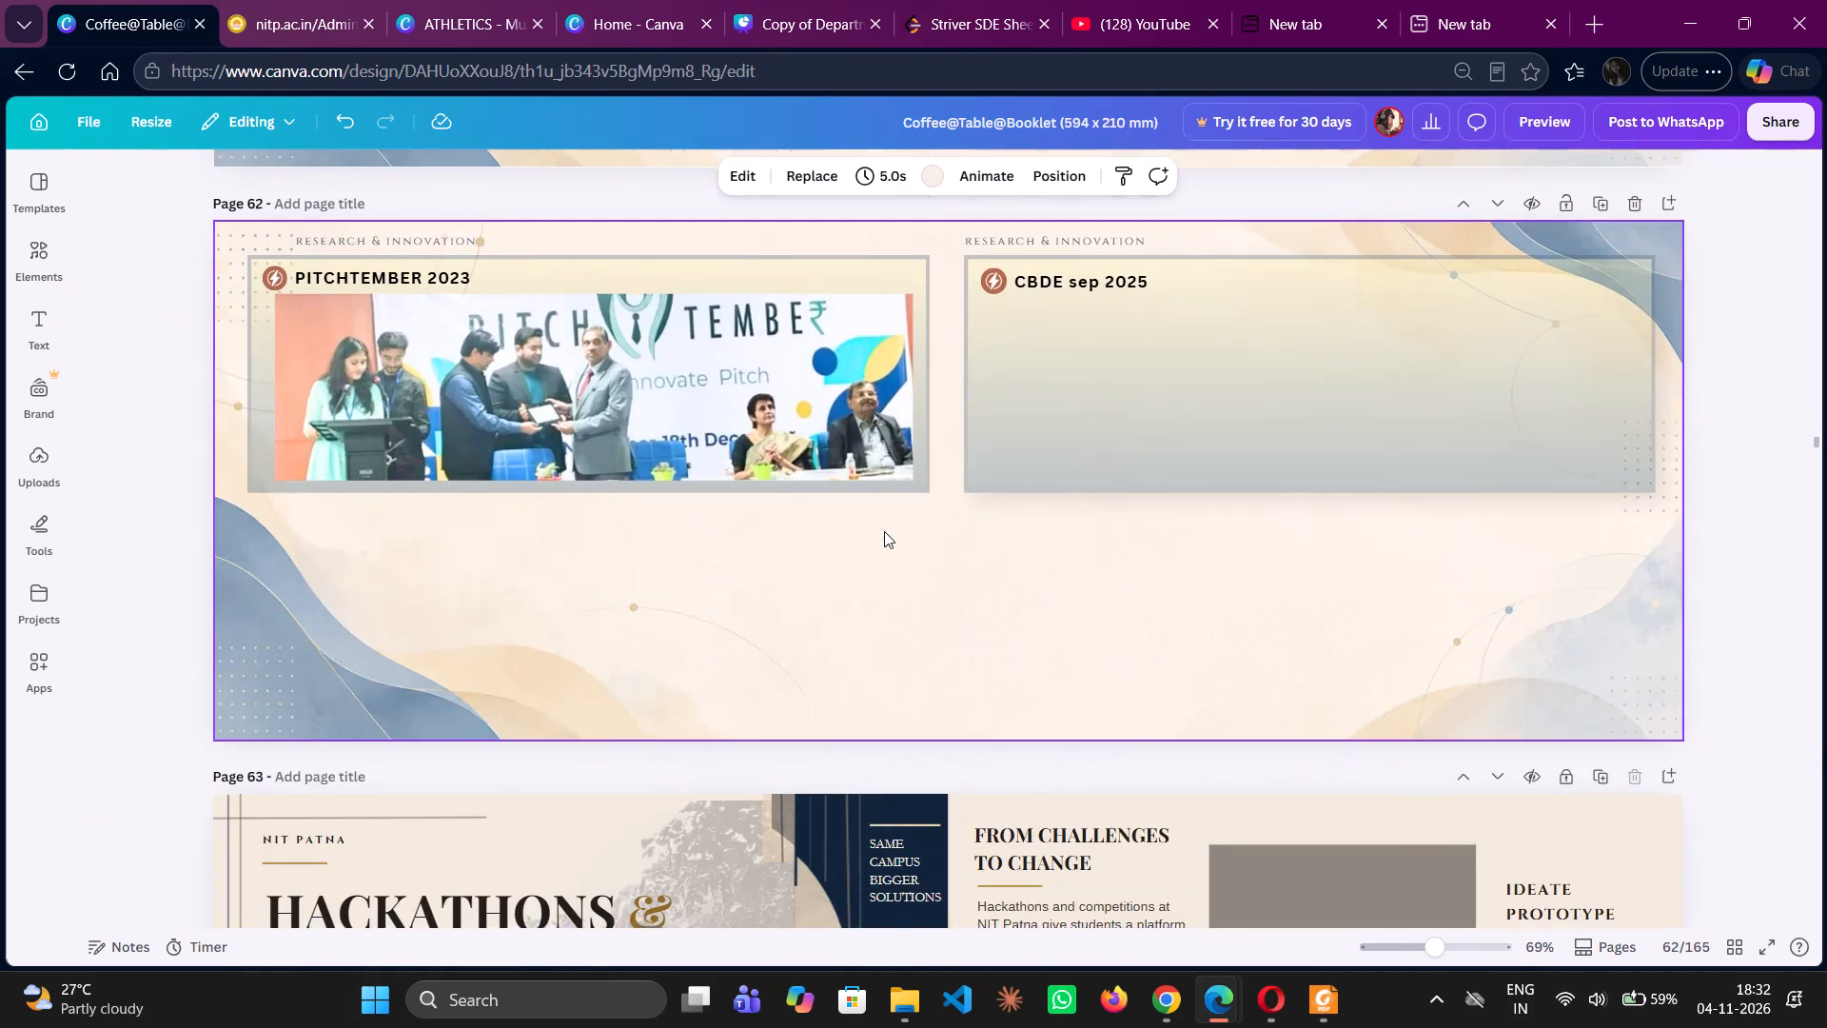
Review the Hackathons & Competitions section from page 63 to page 68, up to the Celebrations Round the Year opening spread.
scroll(884, 531, "down", 5)
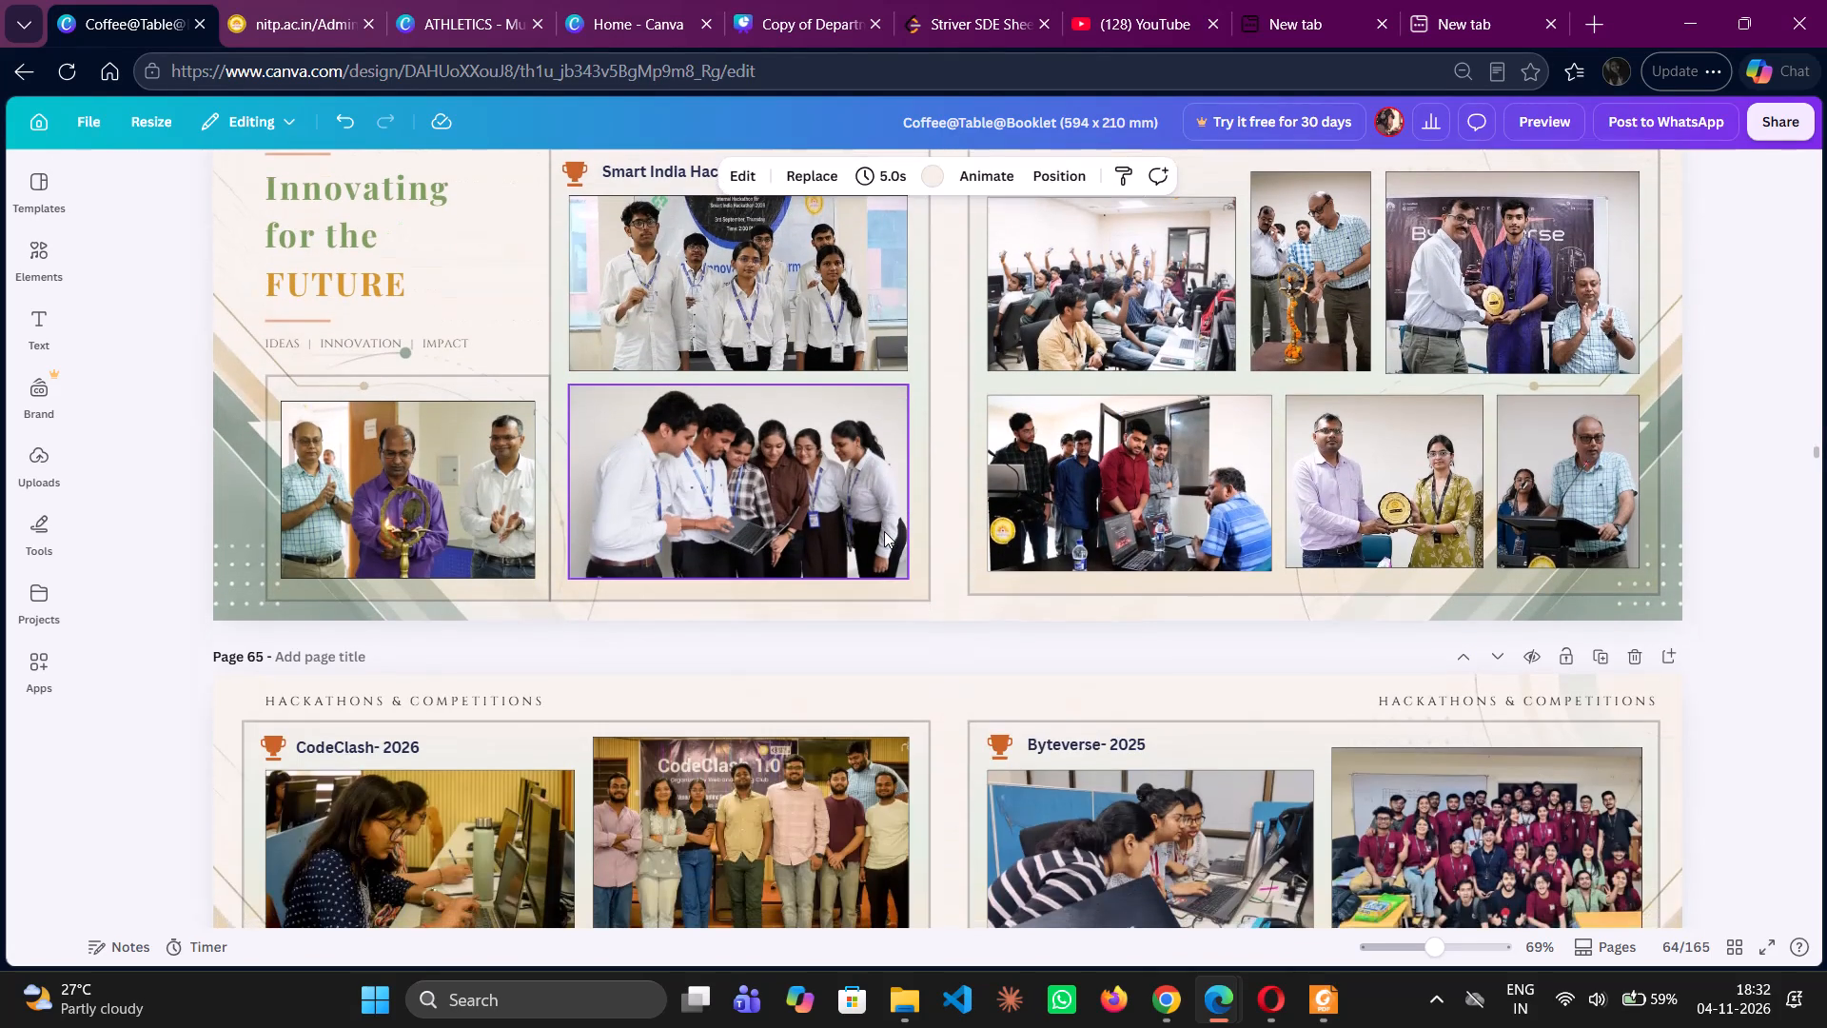
scroll(884, 531, "down", 1)
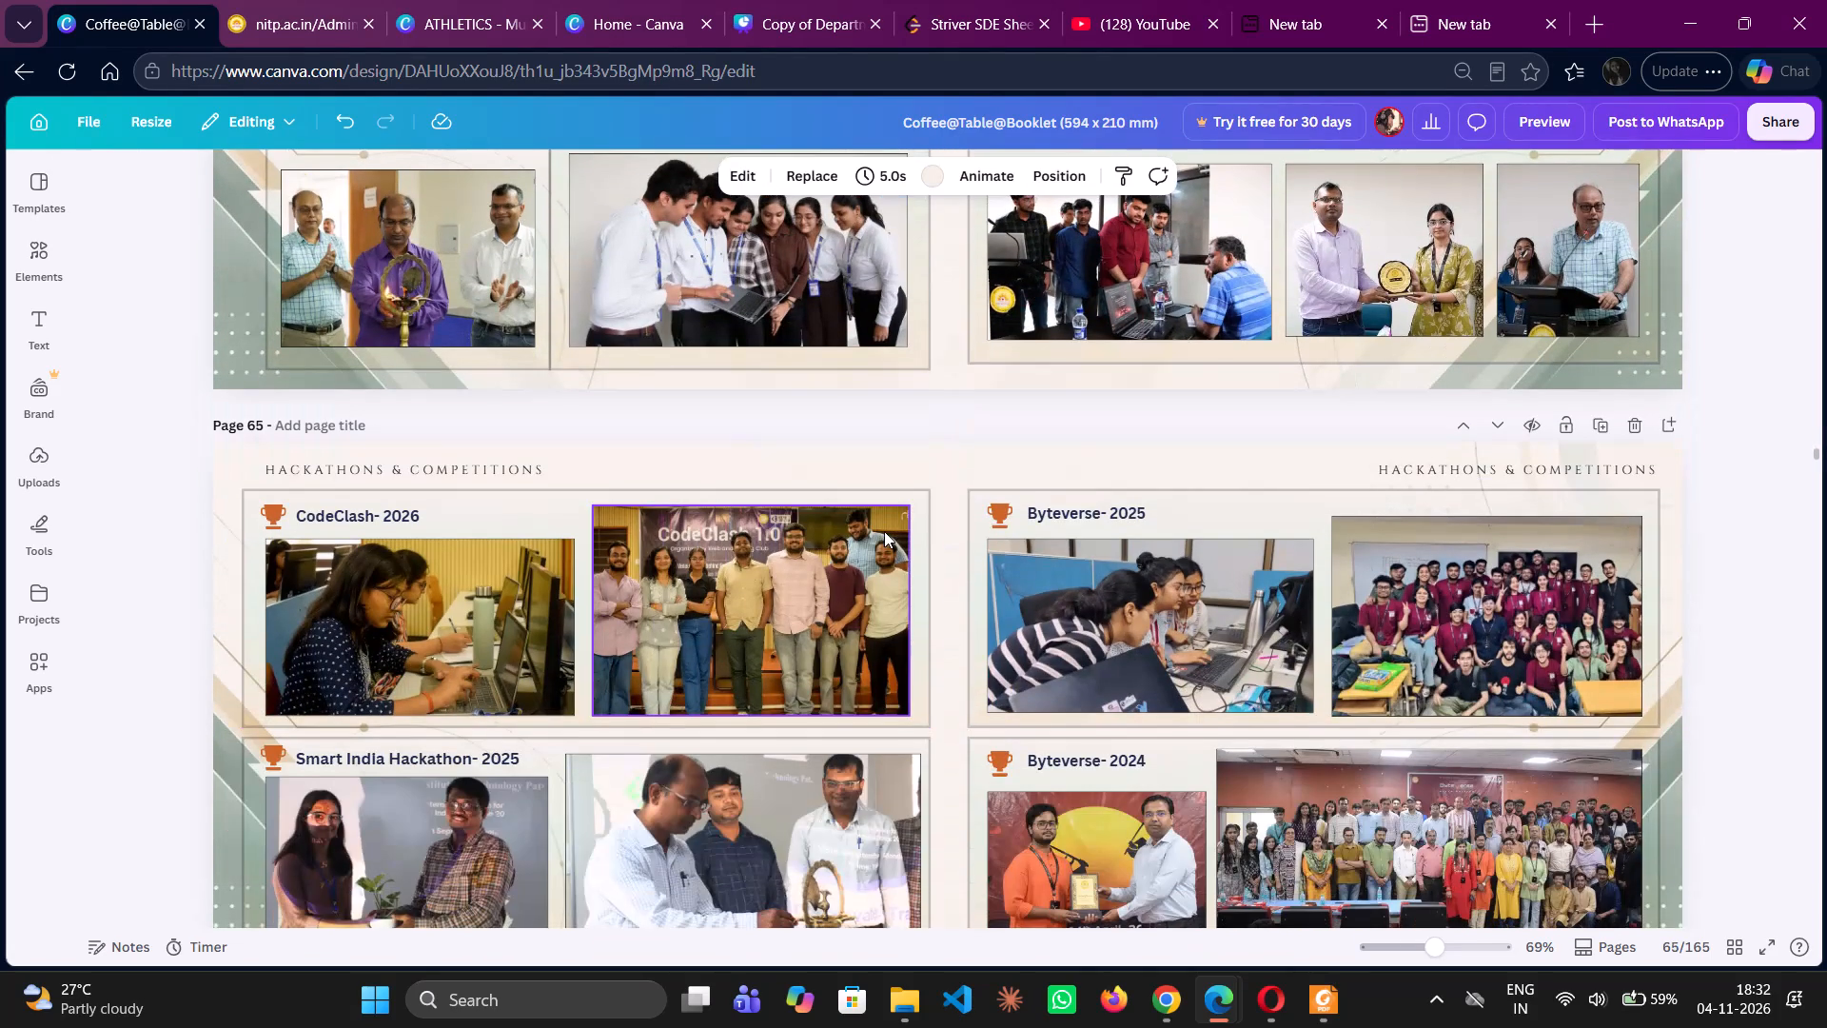
scroll(884, 531, "down", 1)
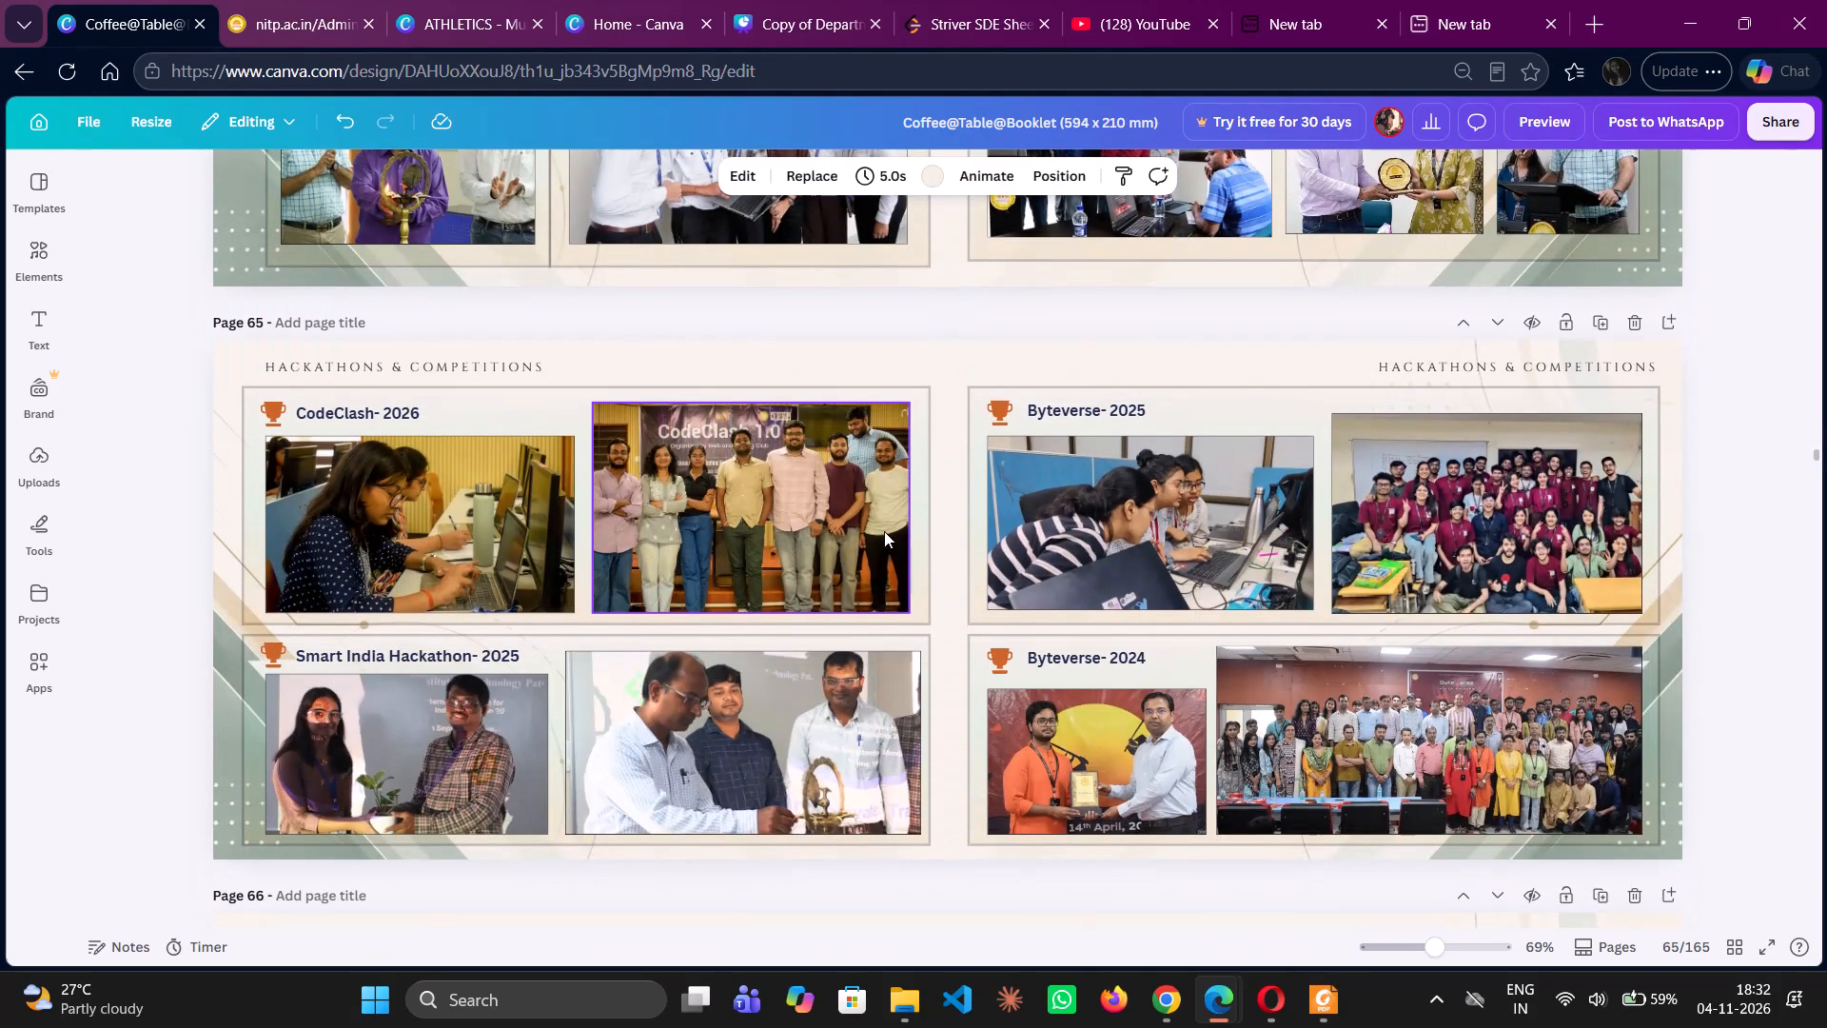
scroll(884, 531, "down", 2)
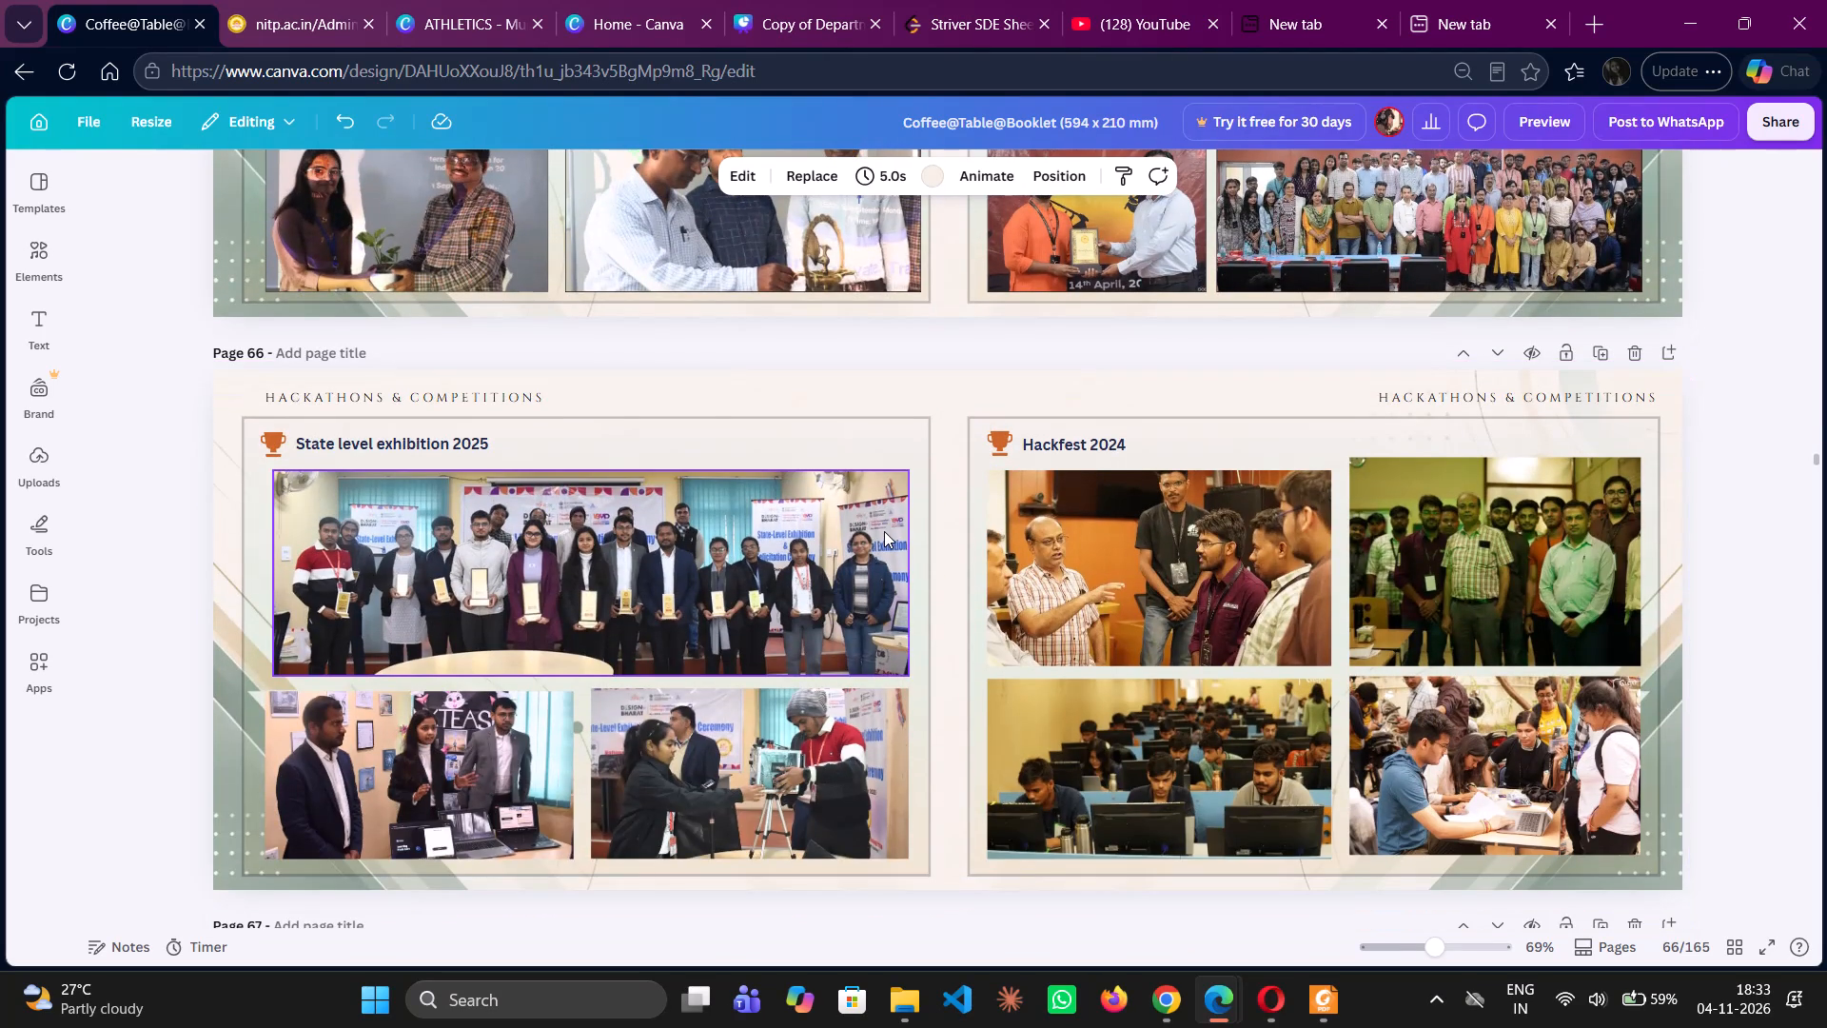
scroll(884, 531, "down", 3)
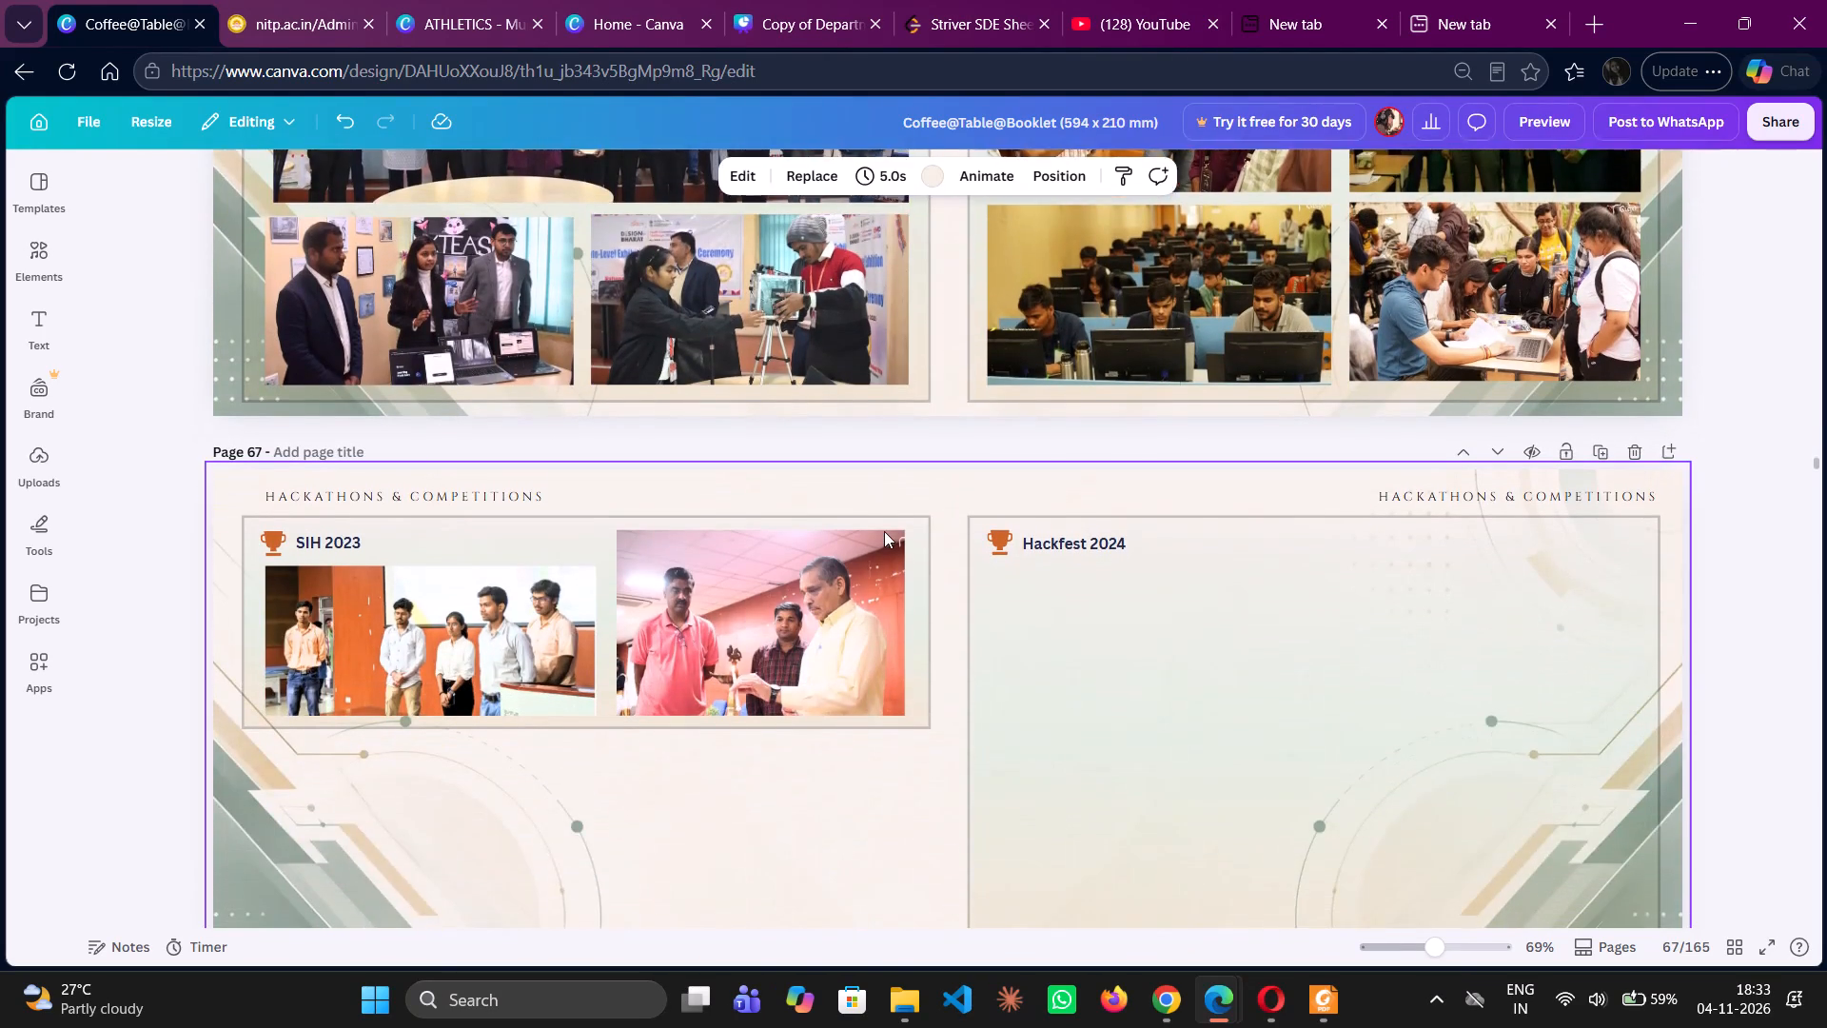
scroll(884, 531, "down", 4)
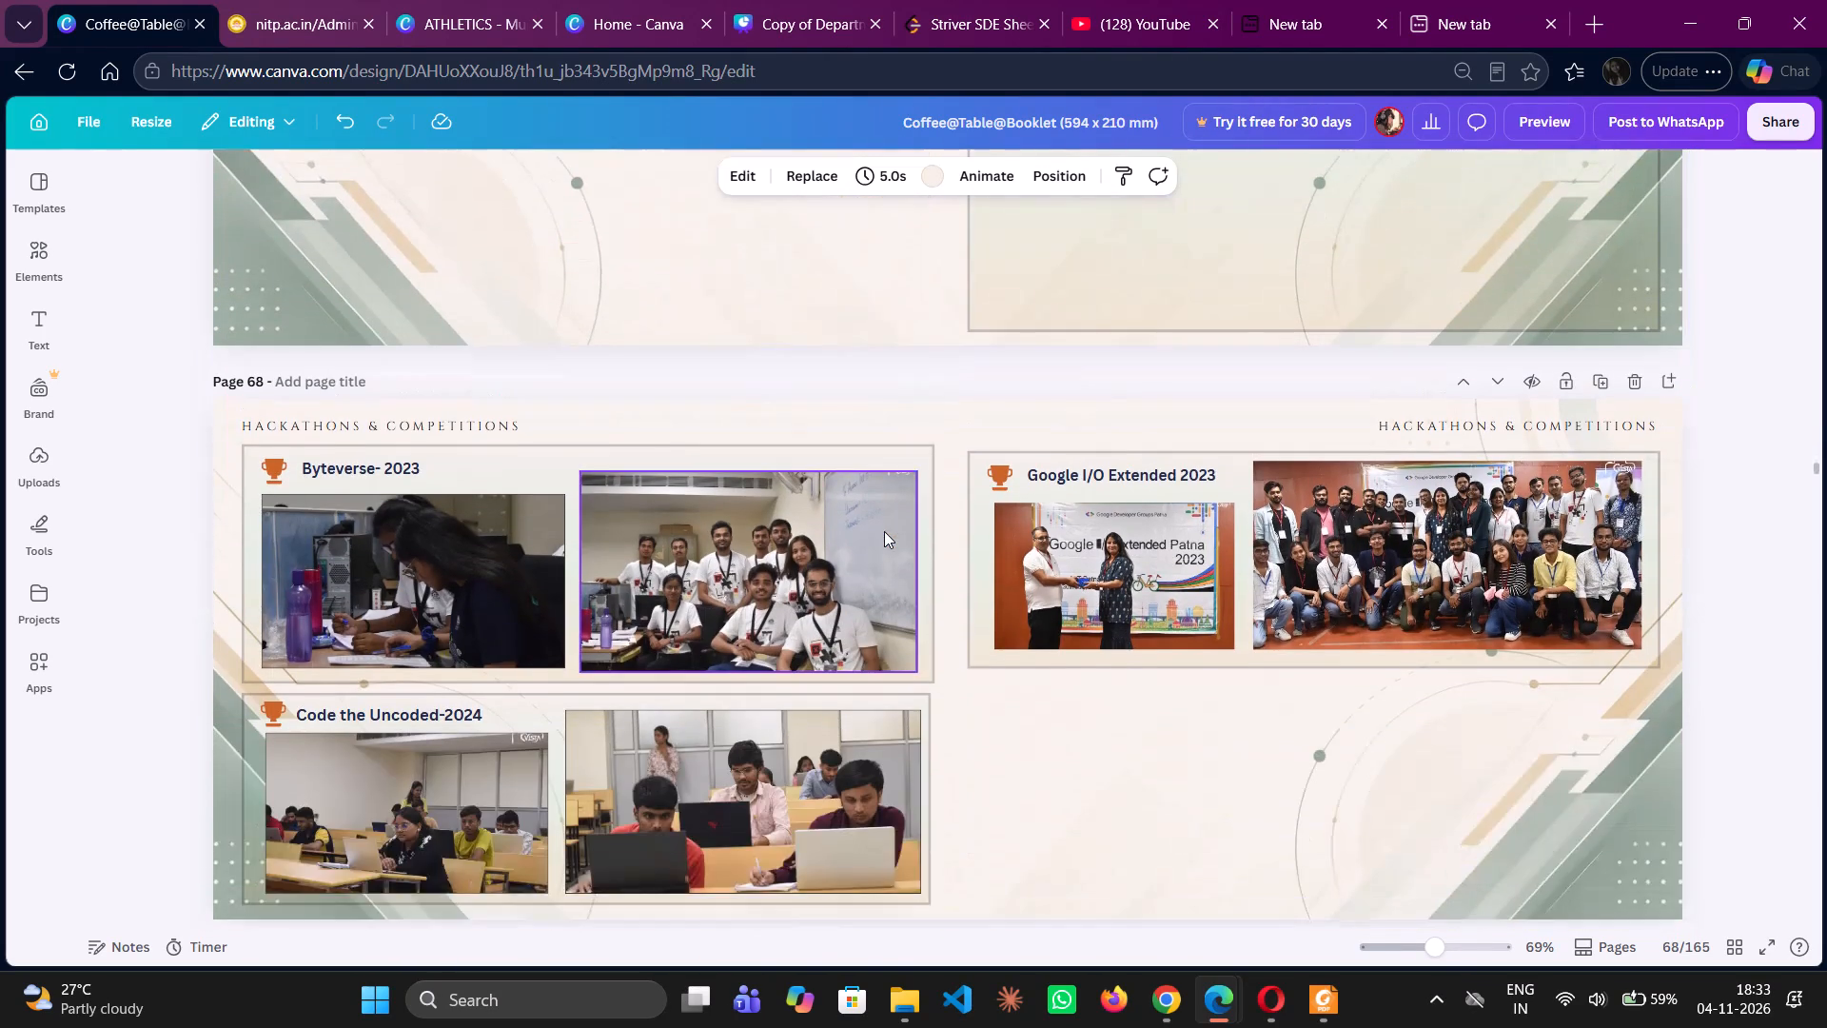
scroll(884, 531, "down", 2)
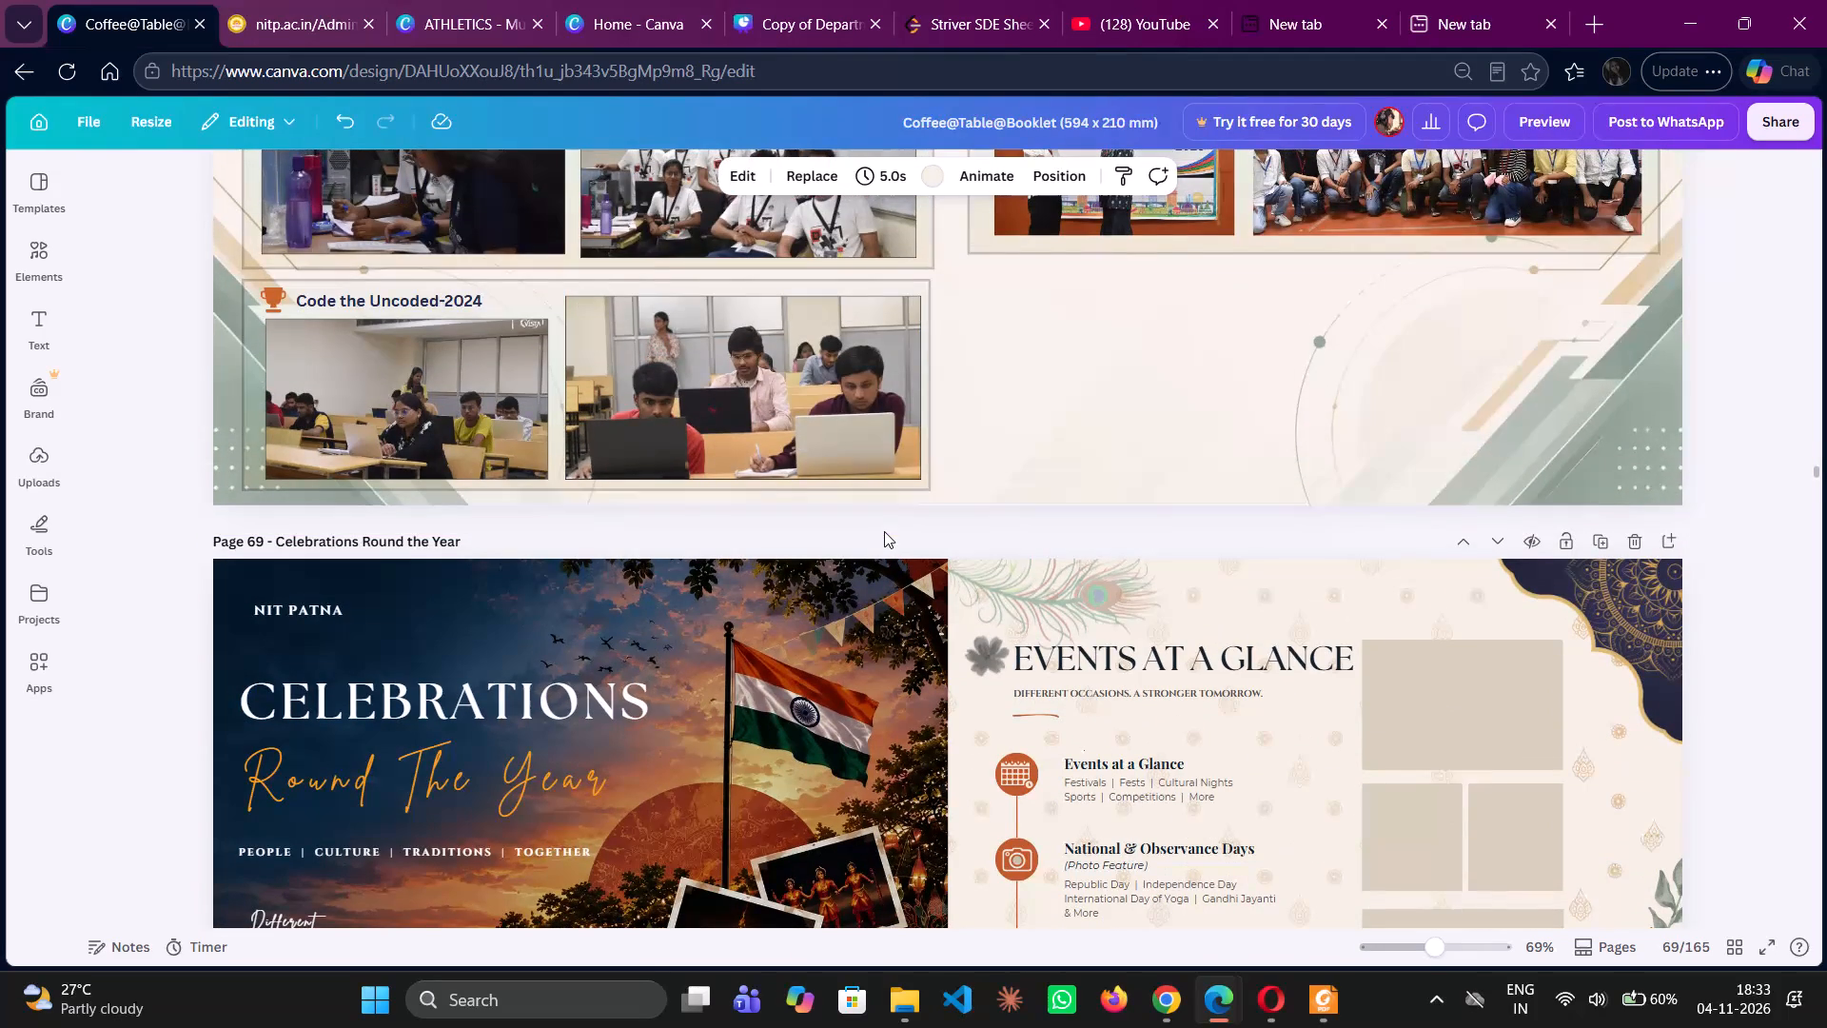
scroll(849, 367, "up", 1)
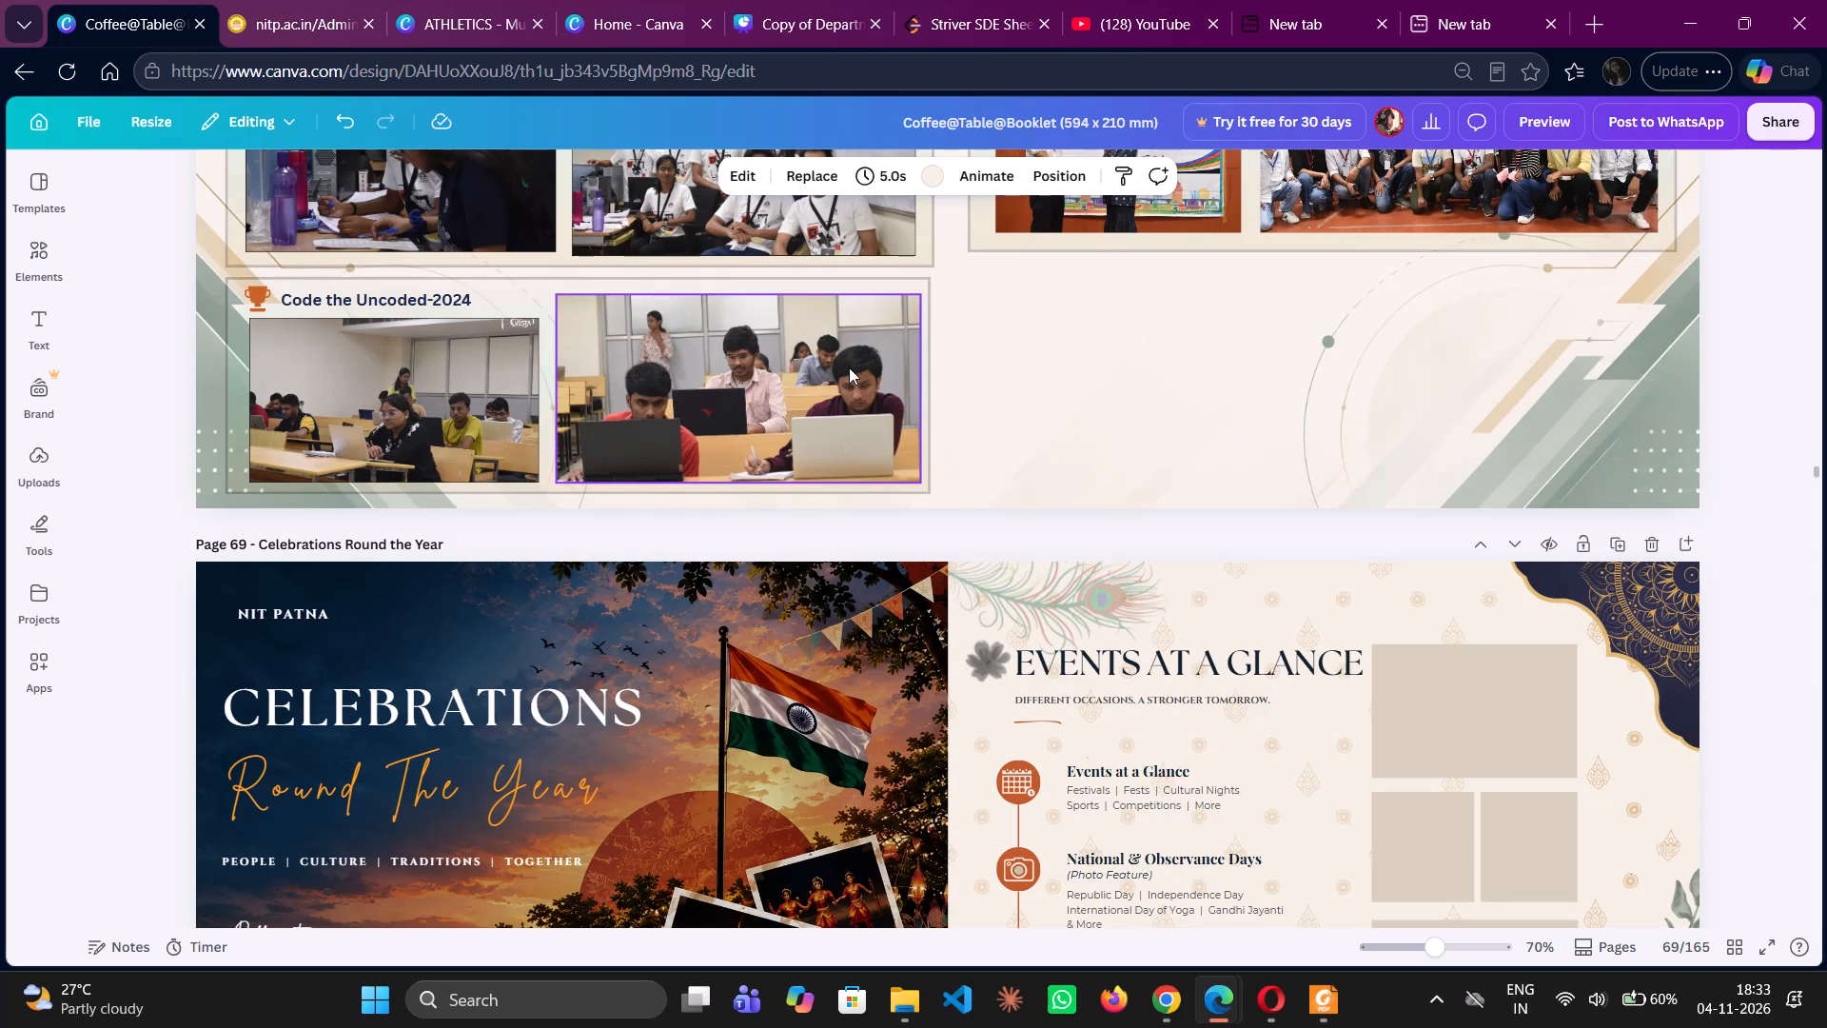
Narrow the first placeholder box in the middle row beside Events at a Glance on page 69 to about 38.4 wide.
scroll(976, 758, "down", 1)
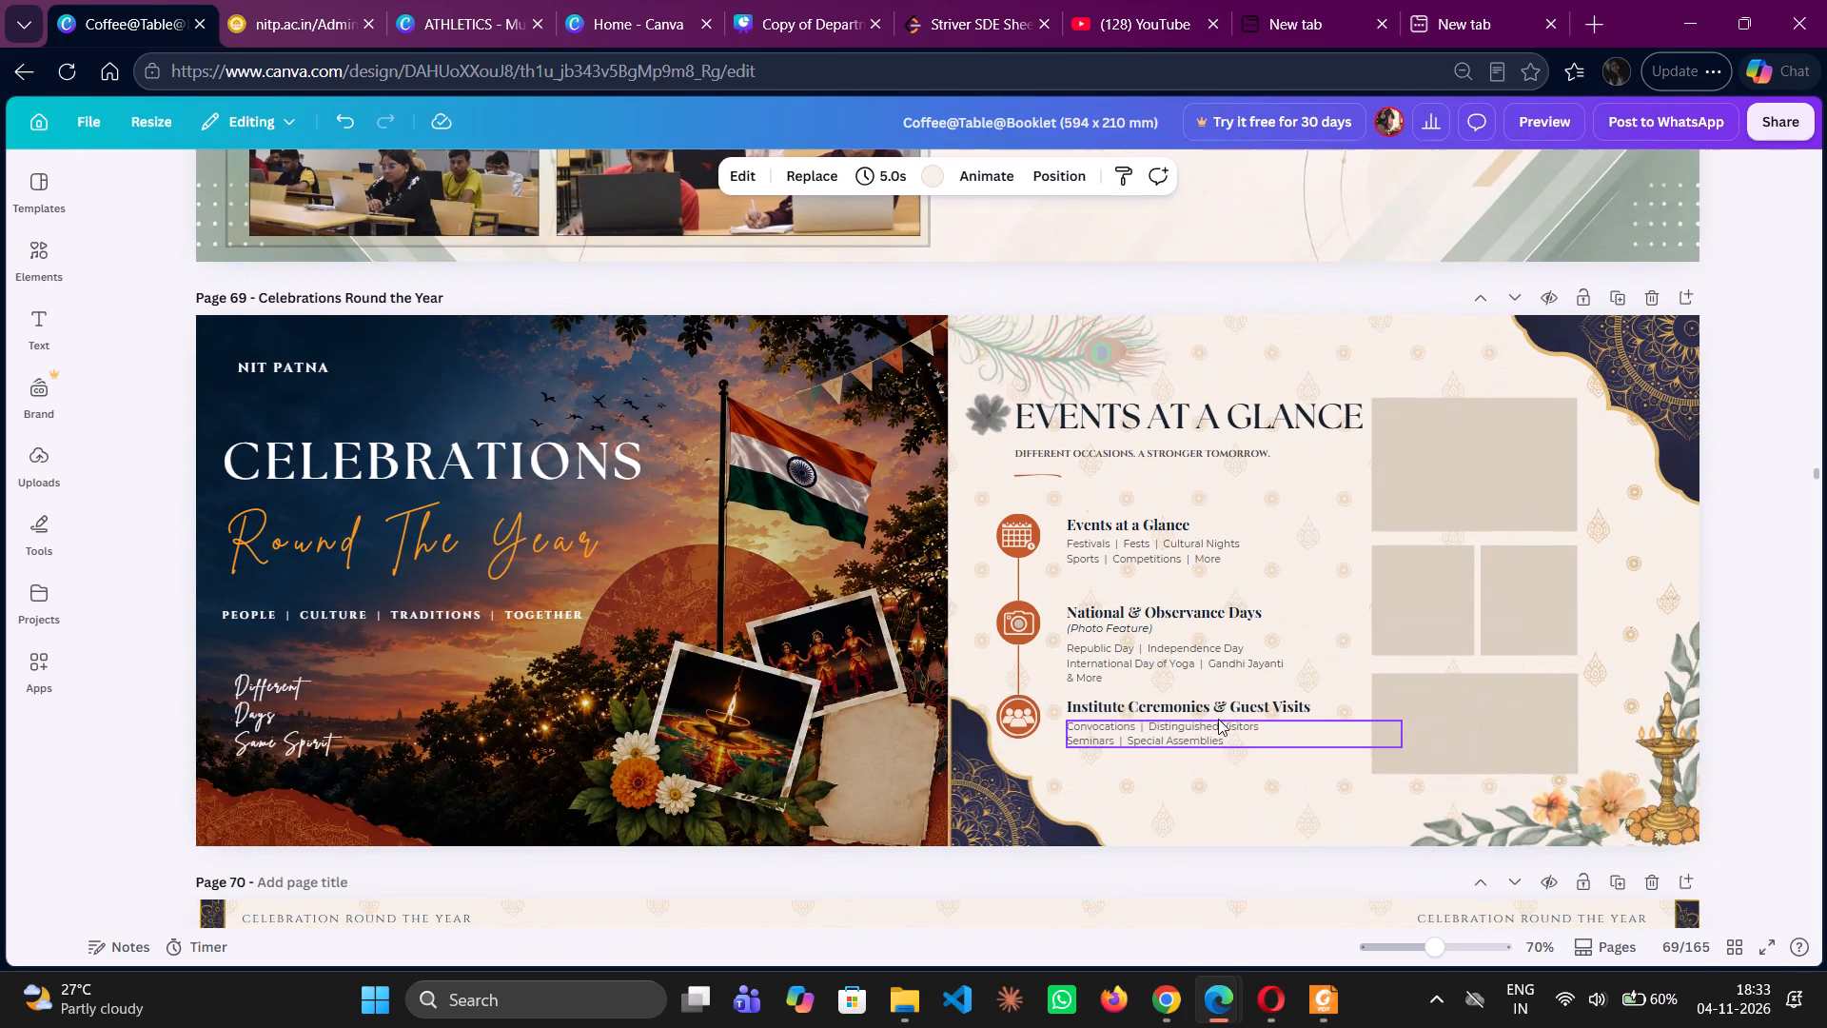
left_click(1431, 616)
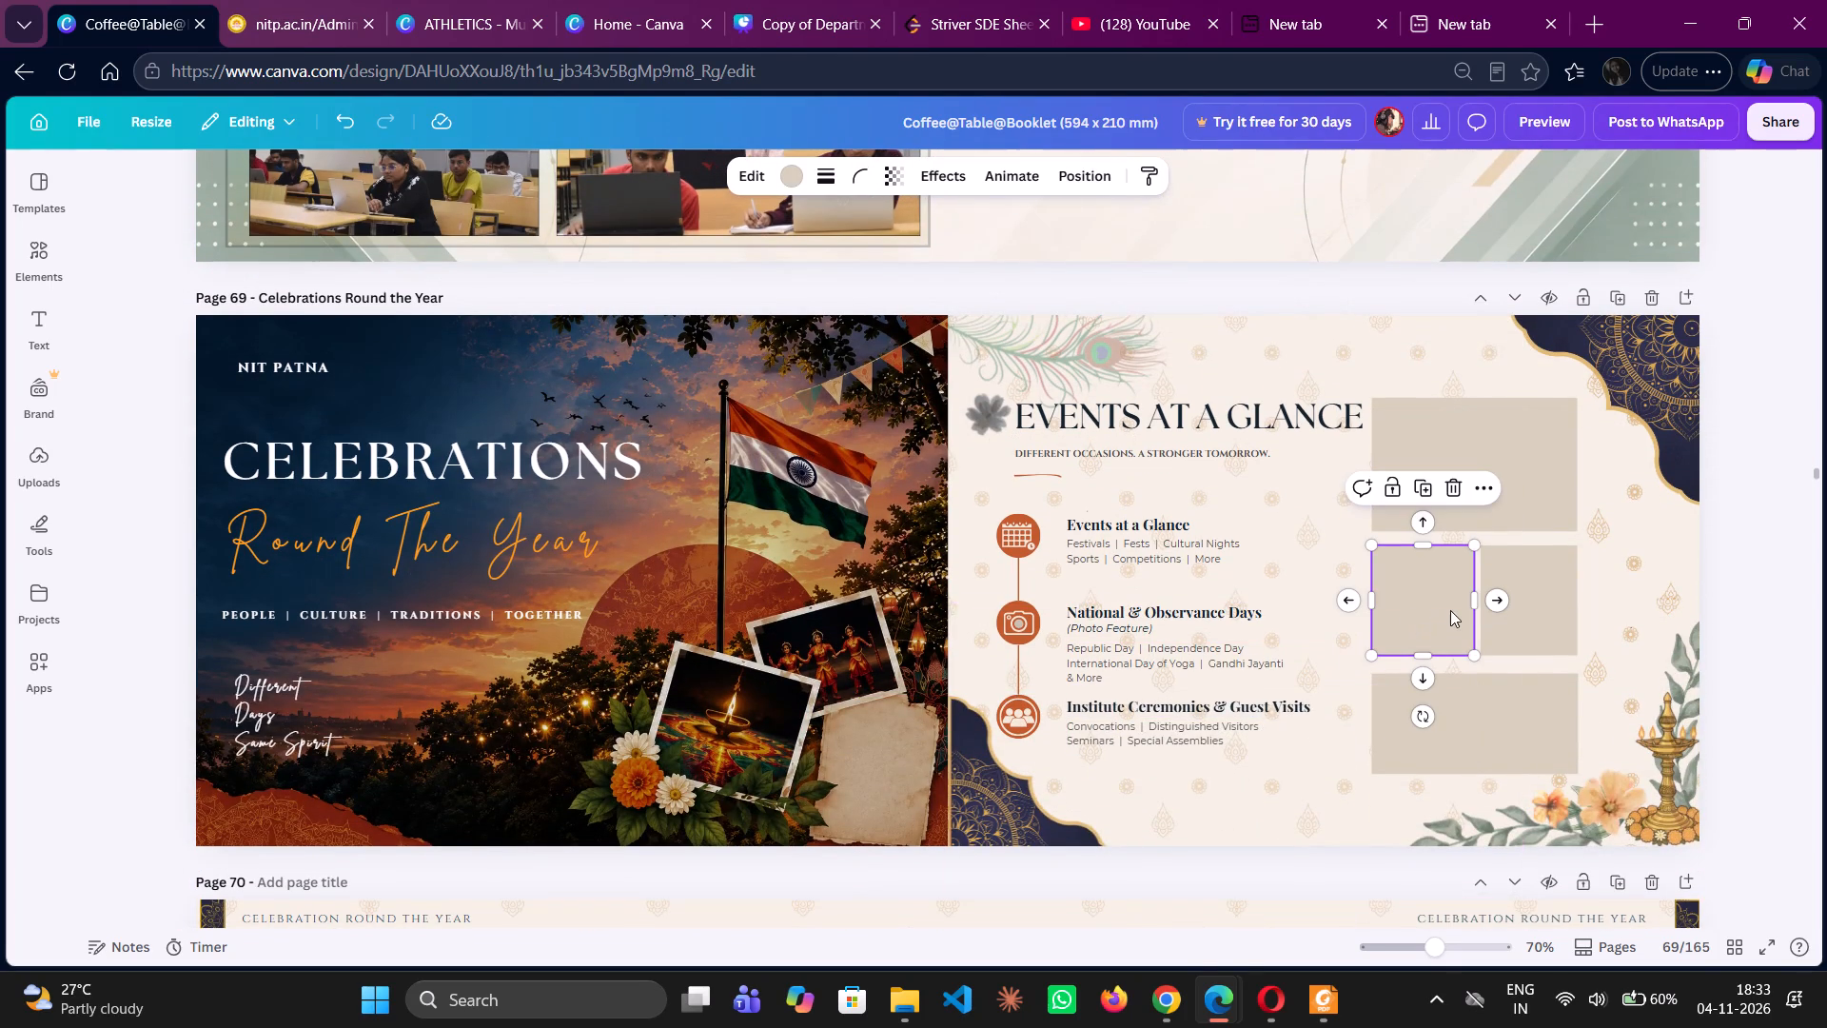
left_click(1478, 600)
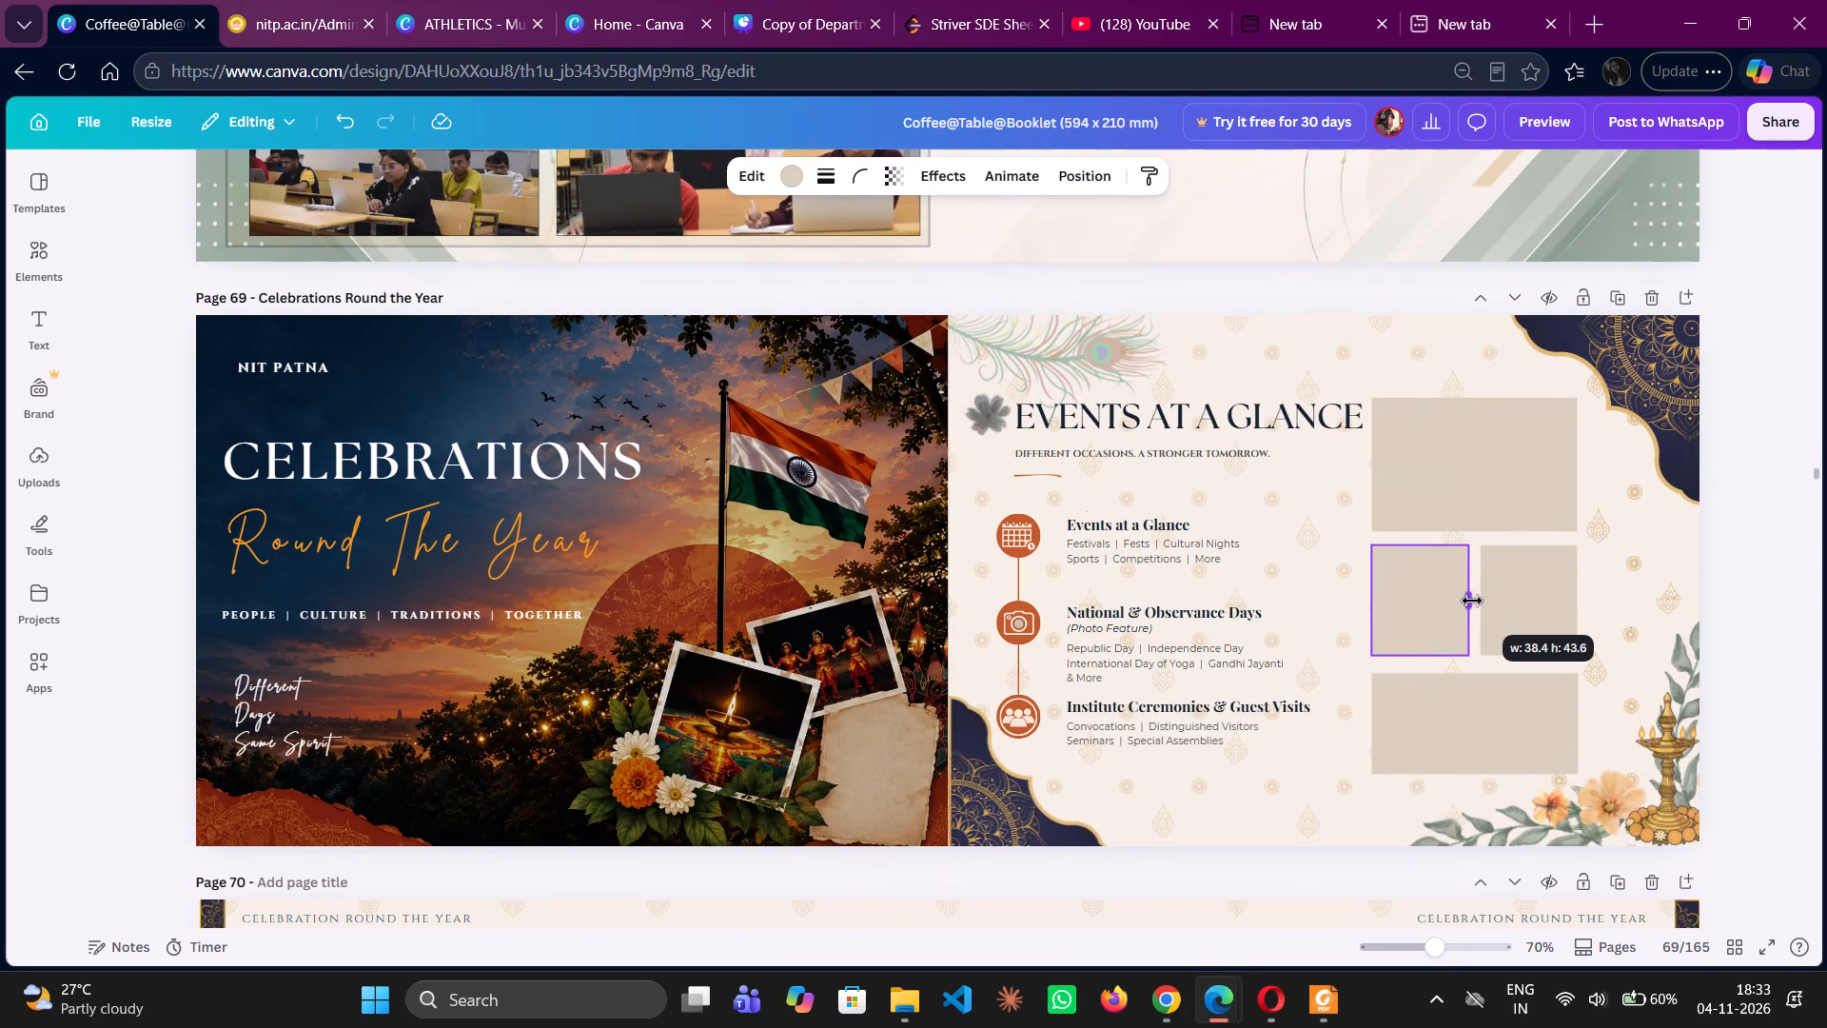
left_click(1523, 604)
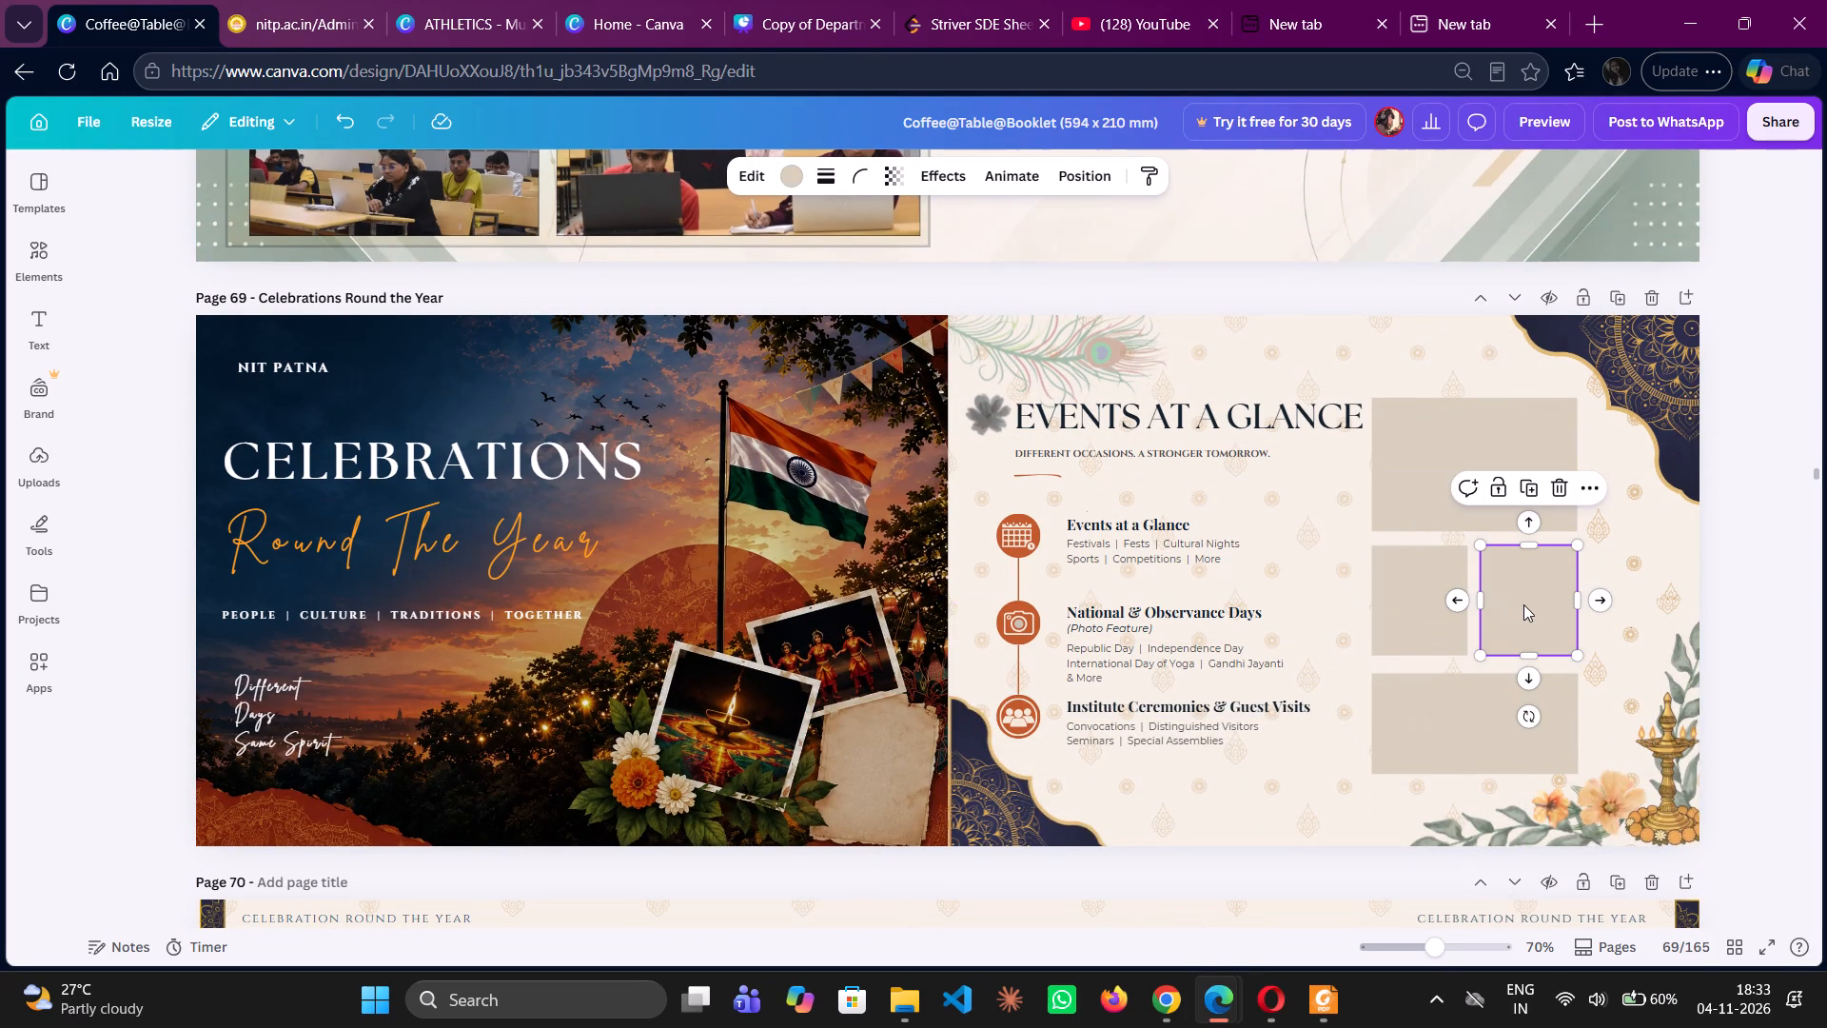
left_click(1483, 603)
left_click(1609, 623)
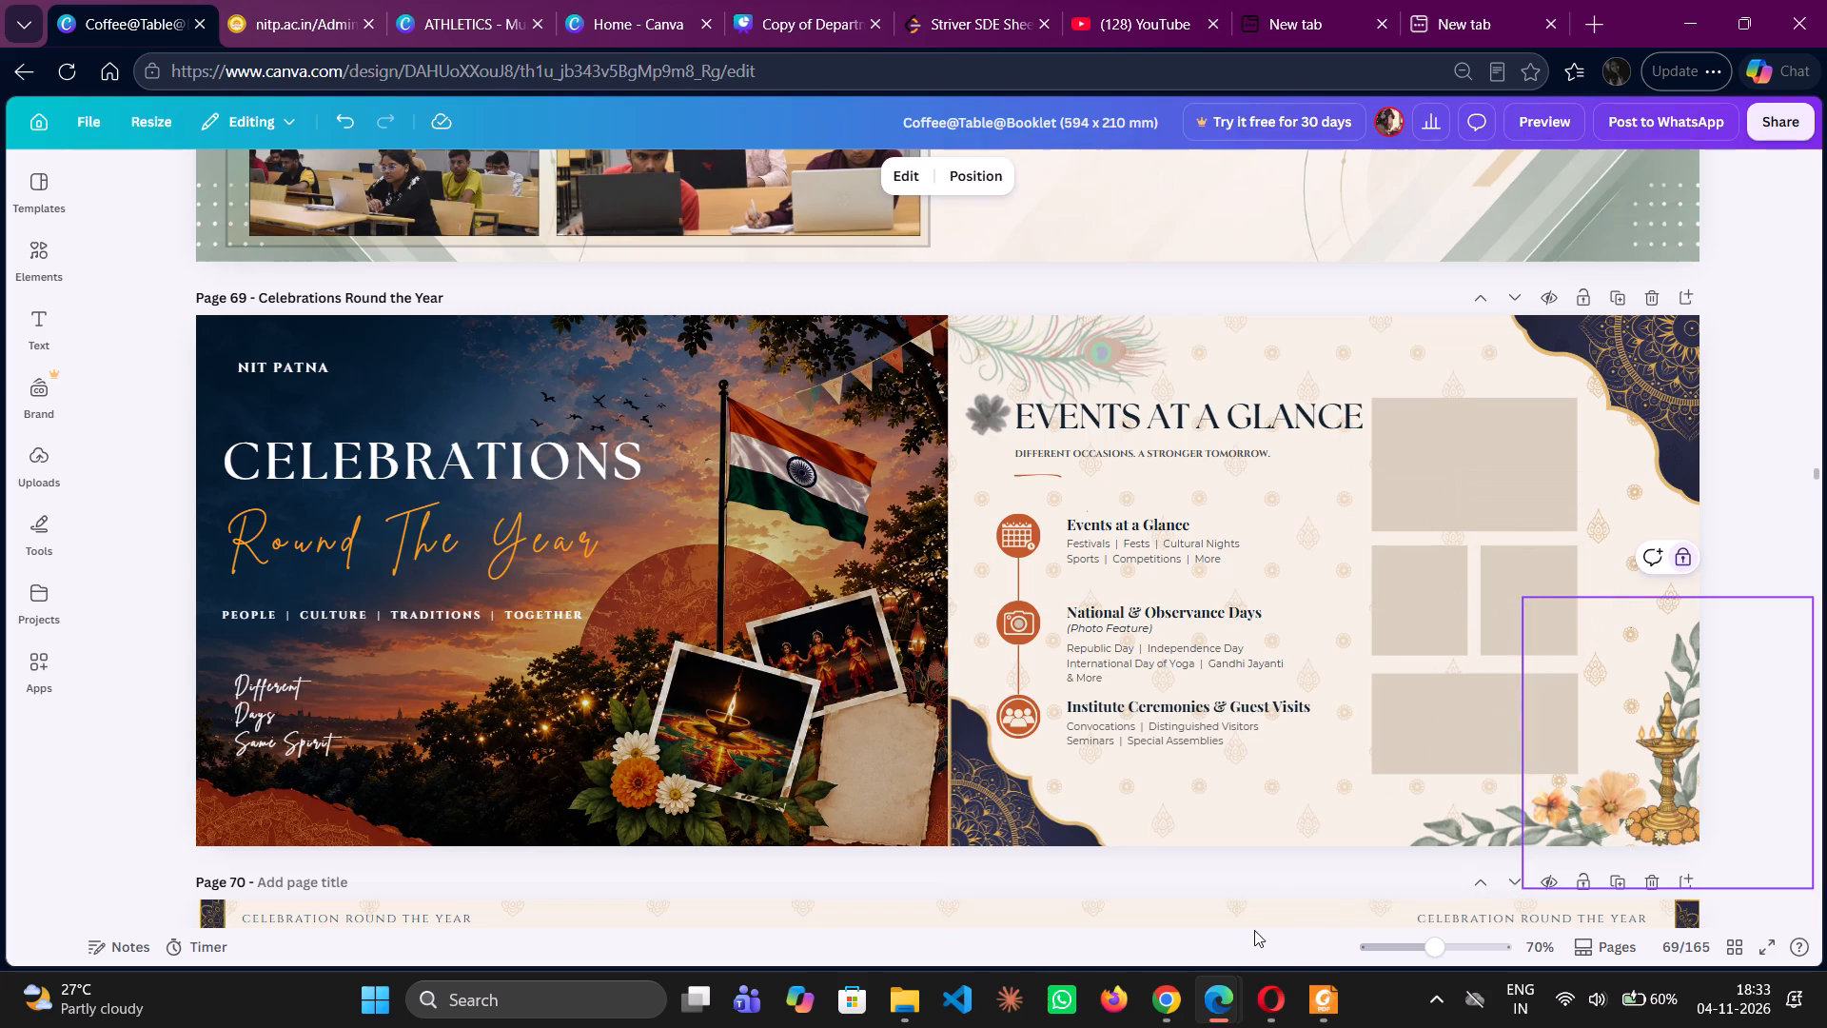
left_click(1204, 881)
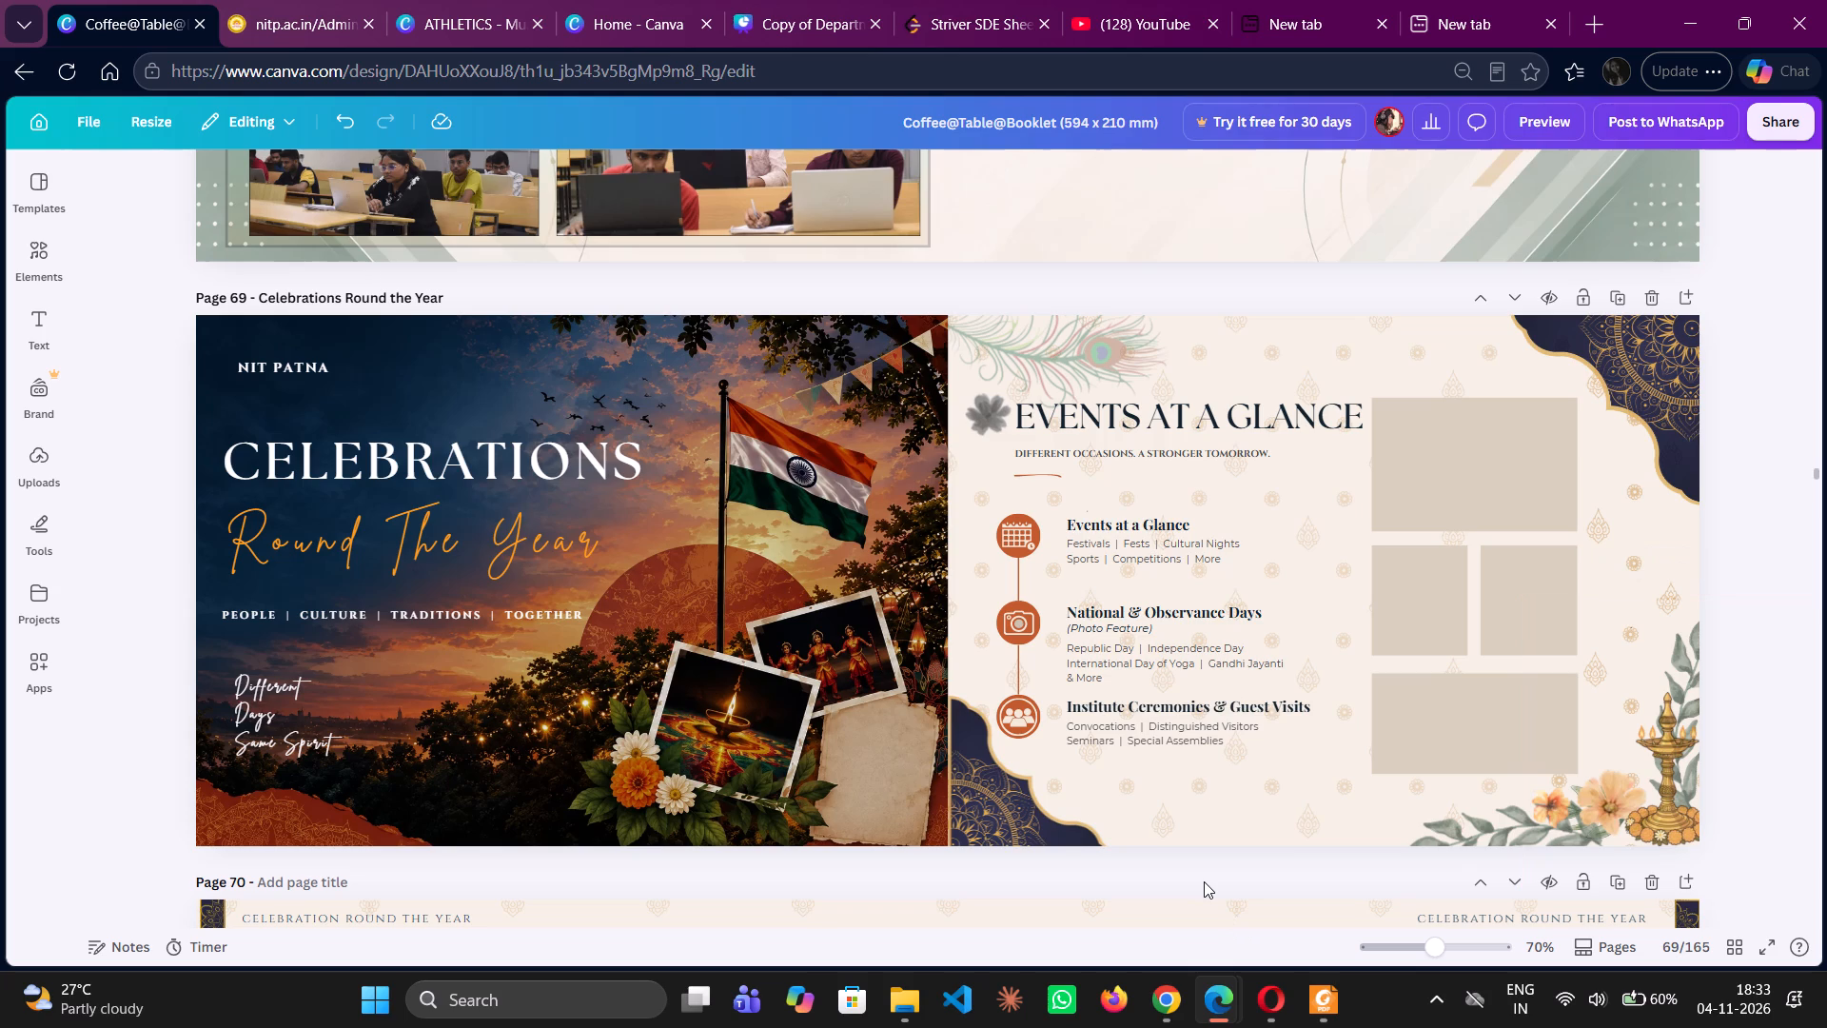
Copy the first Republic Day 2025 group photo from page 70 and paste it onto the Celebrations Round the Year page 69.
scroll(1204, 881, "down", 2)
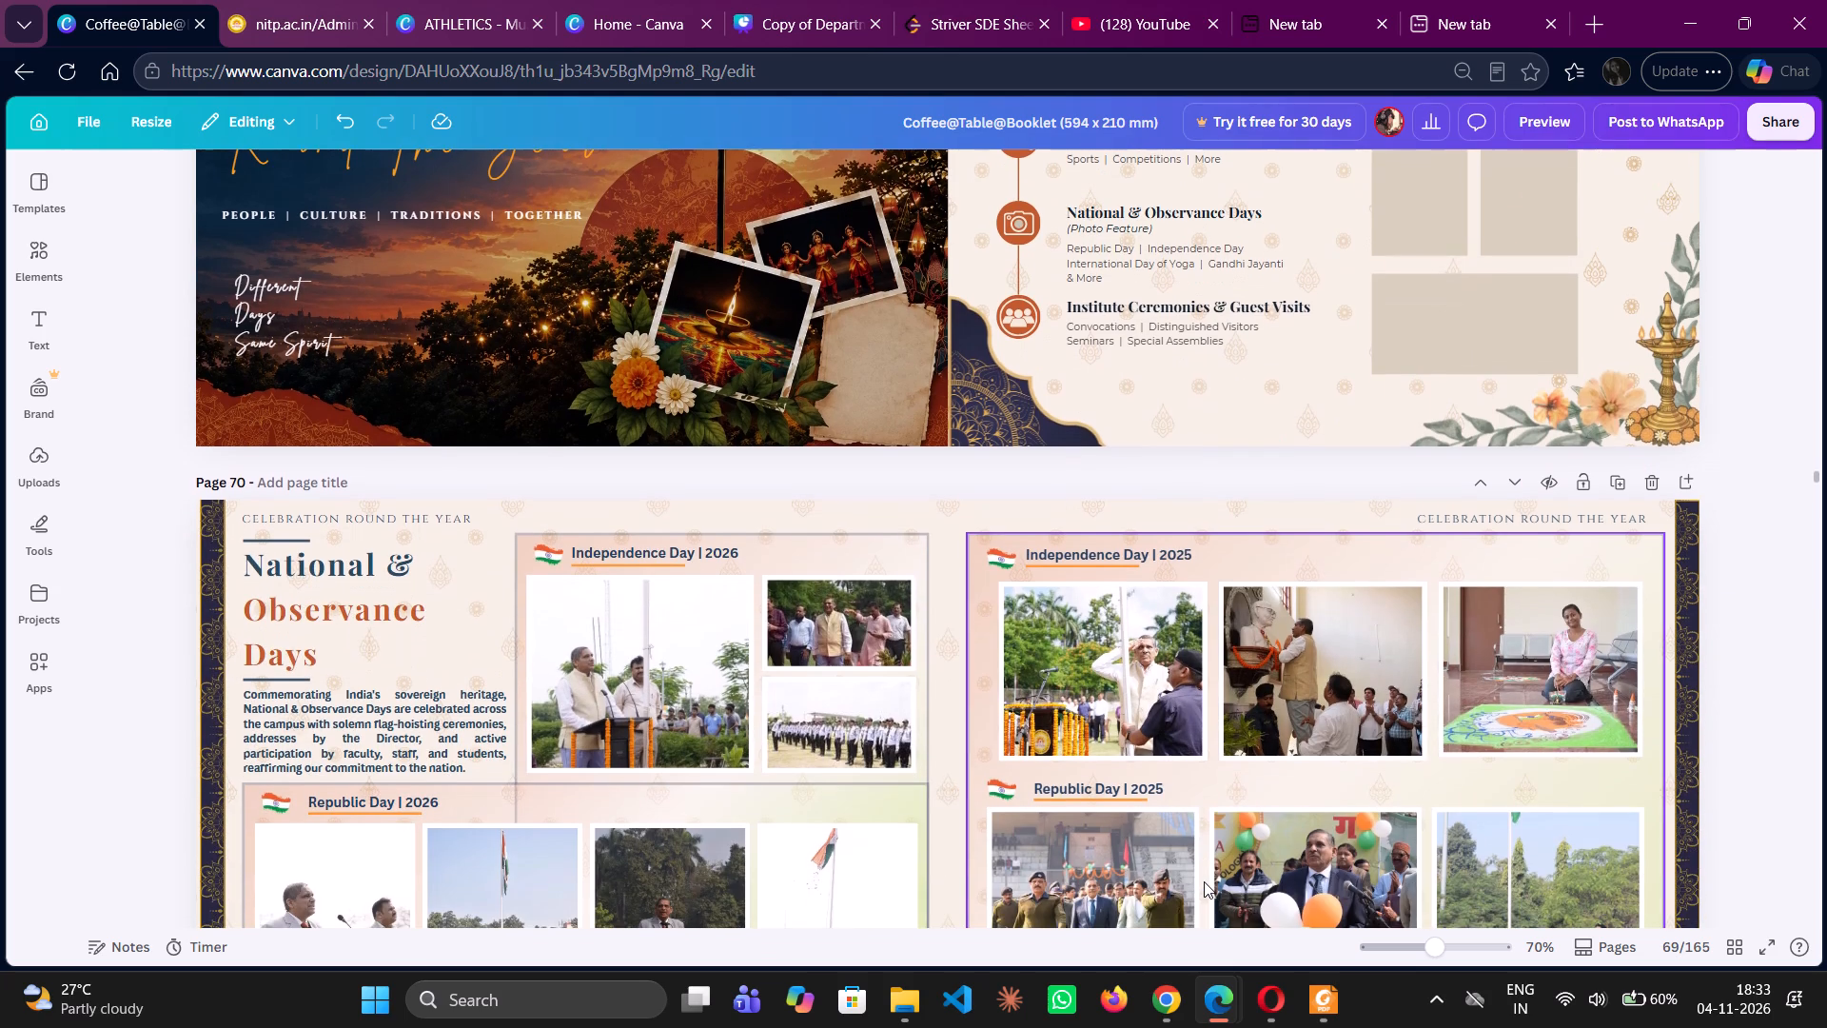
scroll(1204, 881, "down", 2)
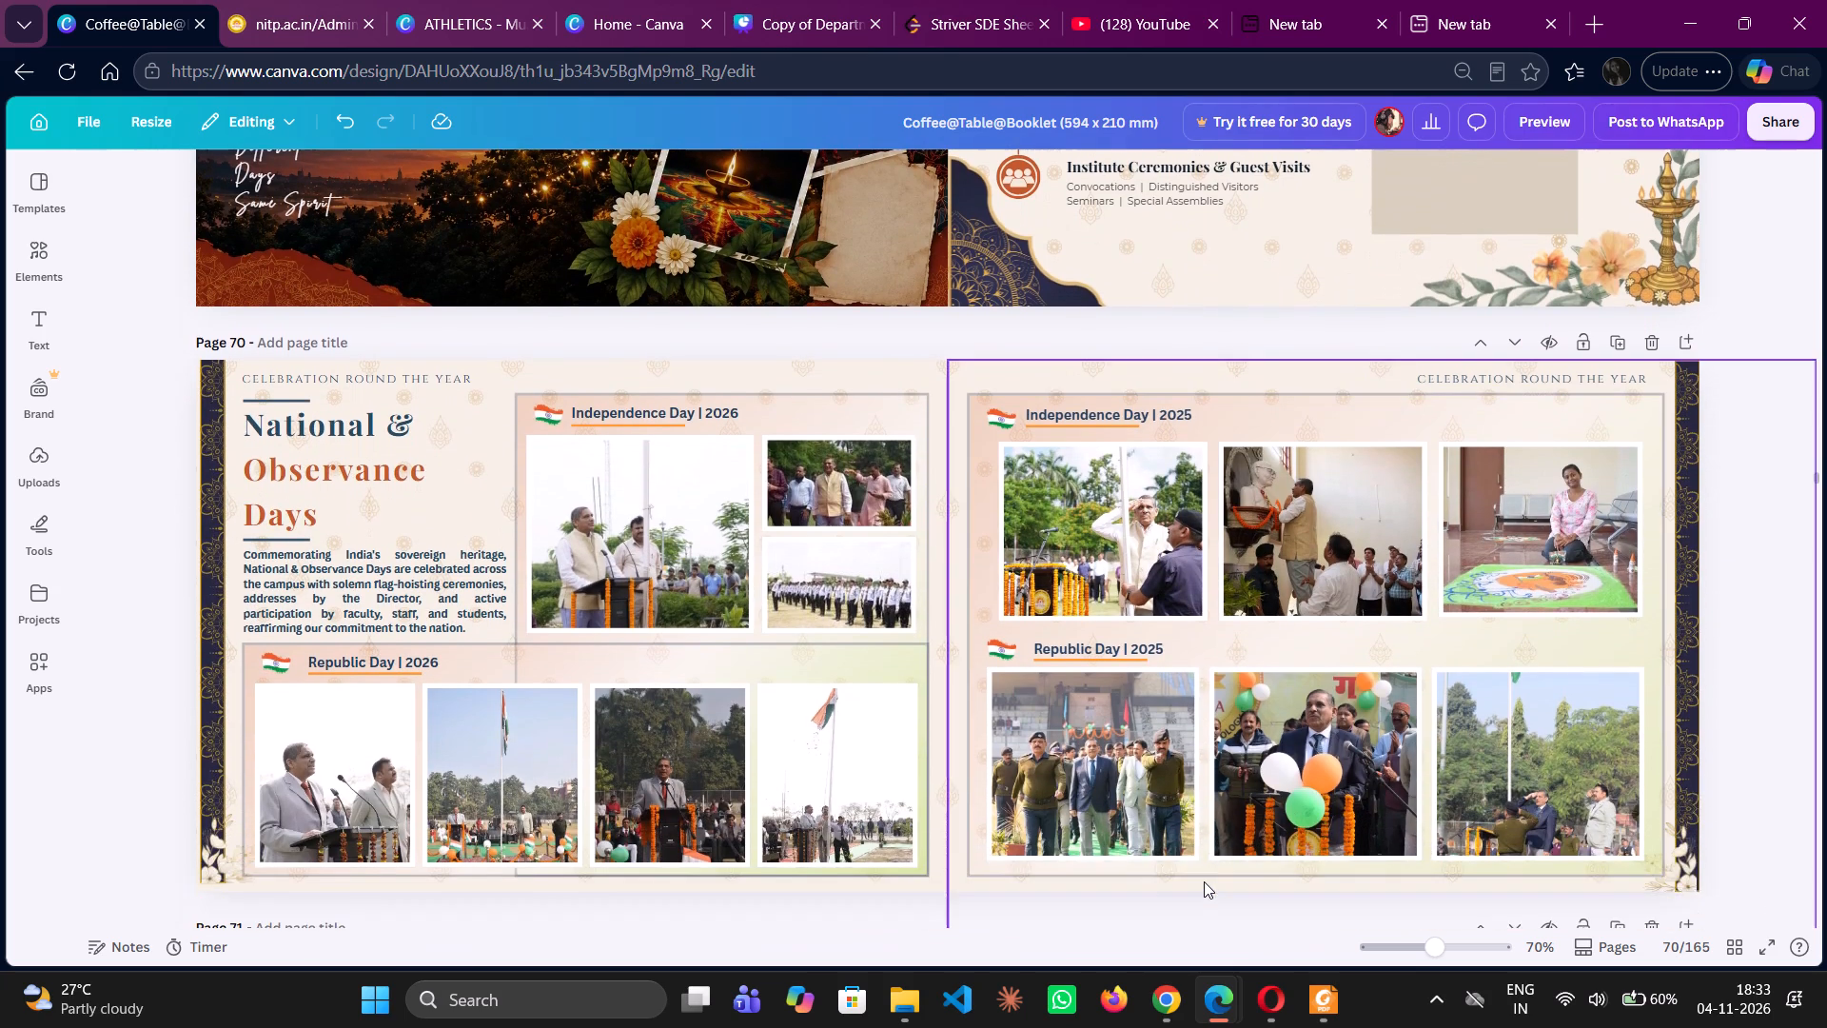
scroll(1204, 881, "down", 2)
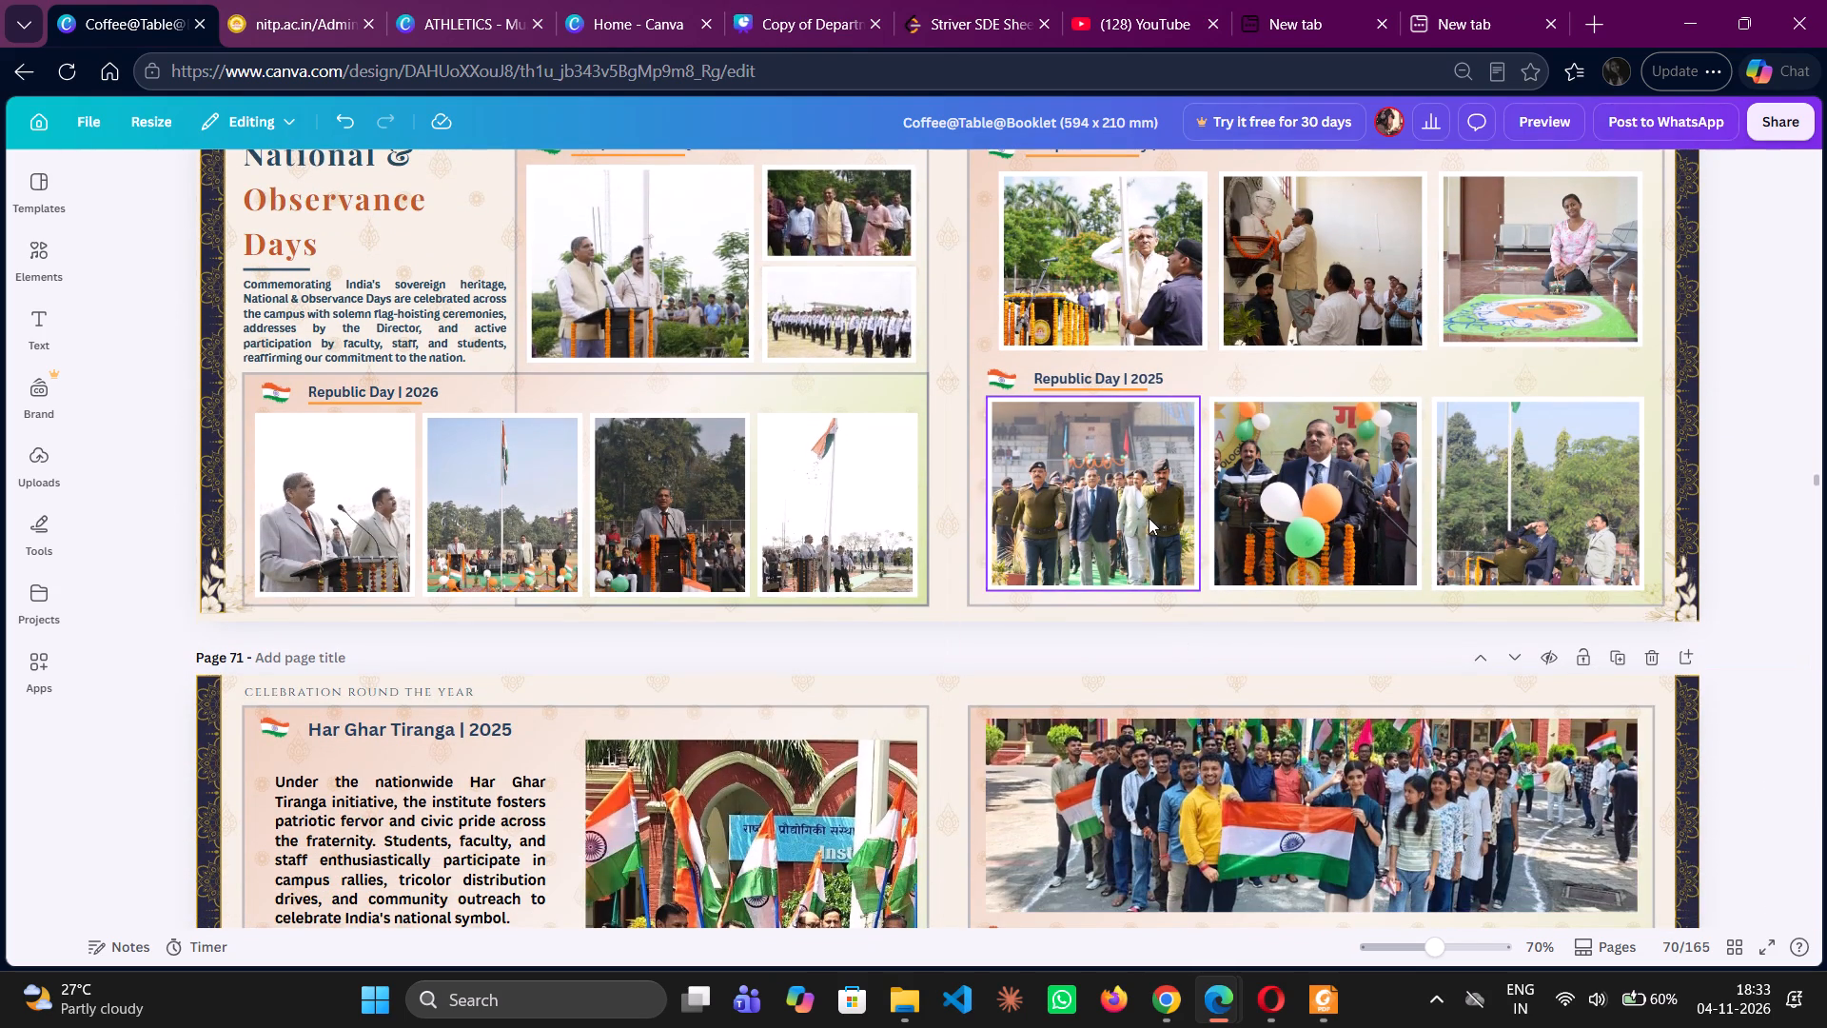
left_click(1149, 518)
right_click(1149, 518)
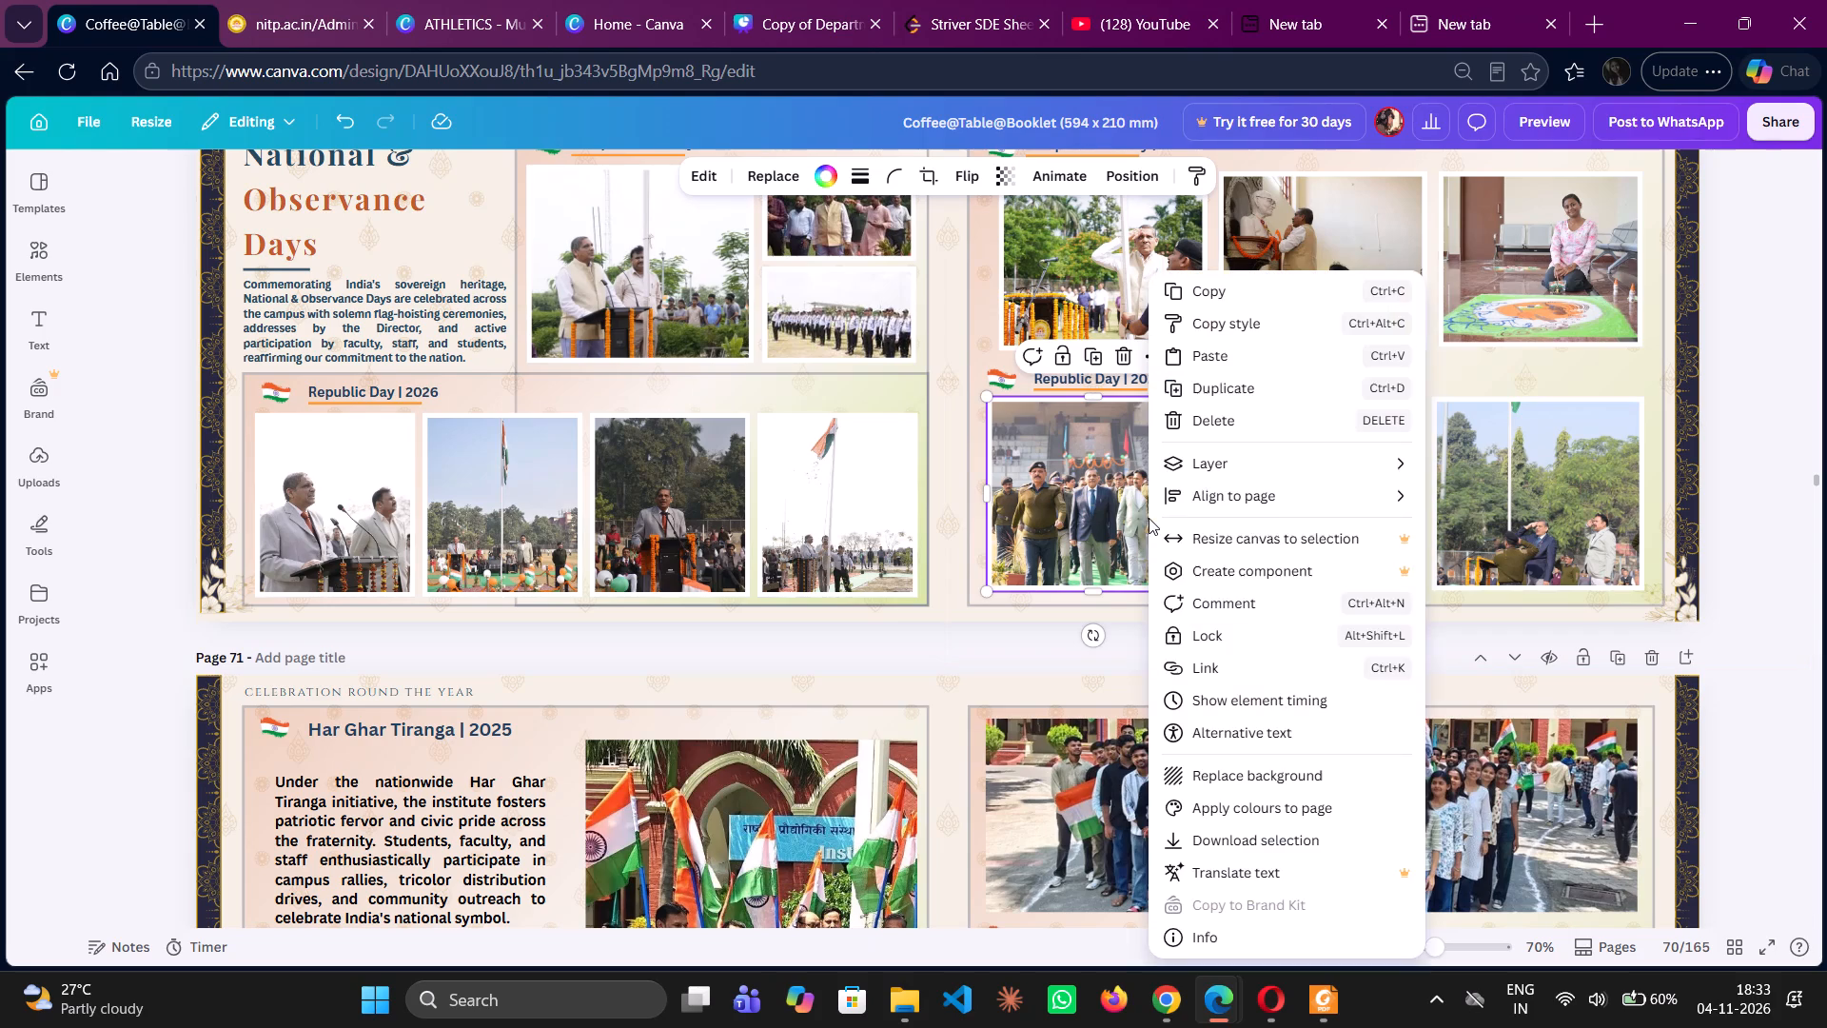
left_click(1235, 291)
scroll(1235, 291, "up", 4)
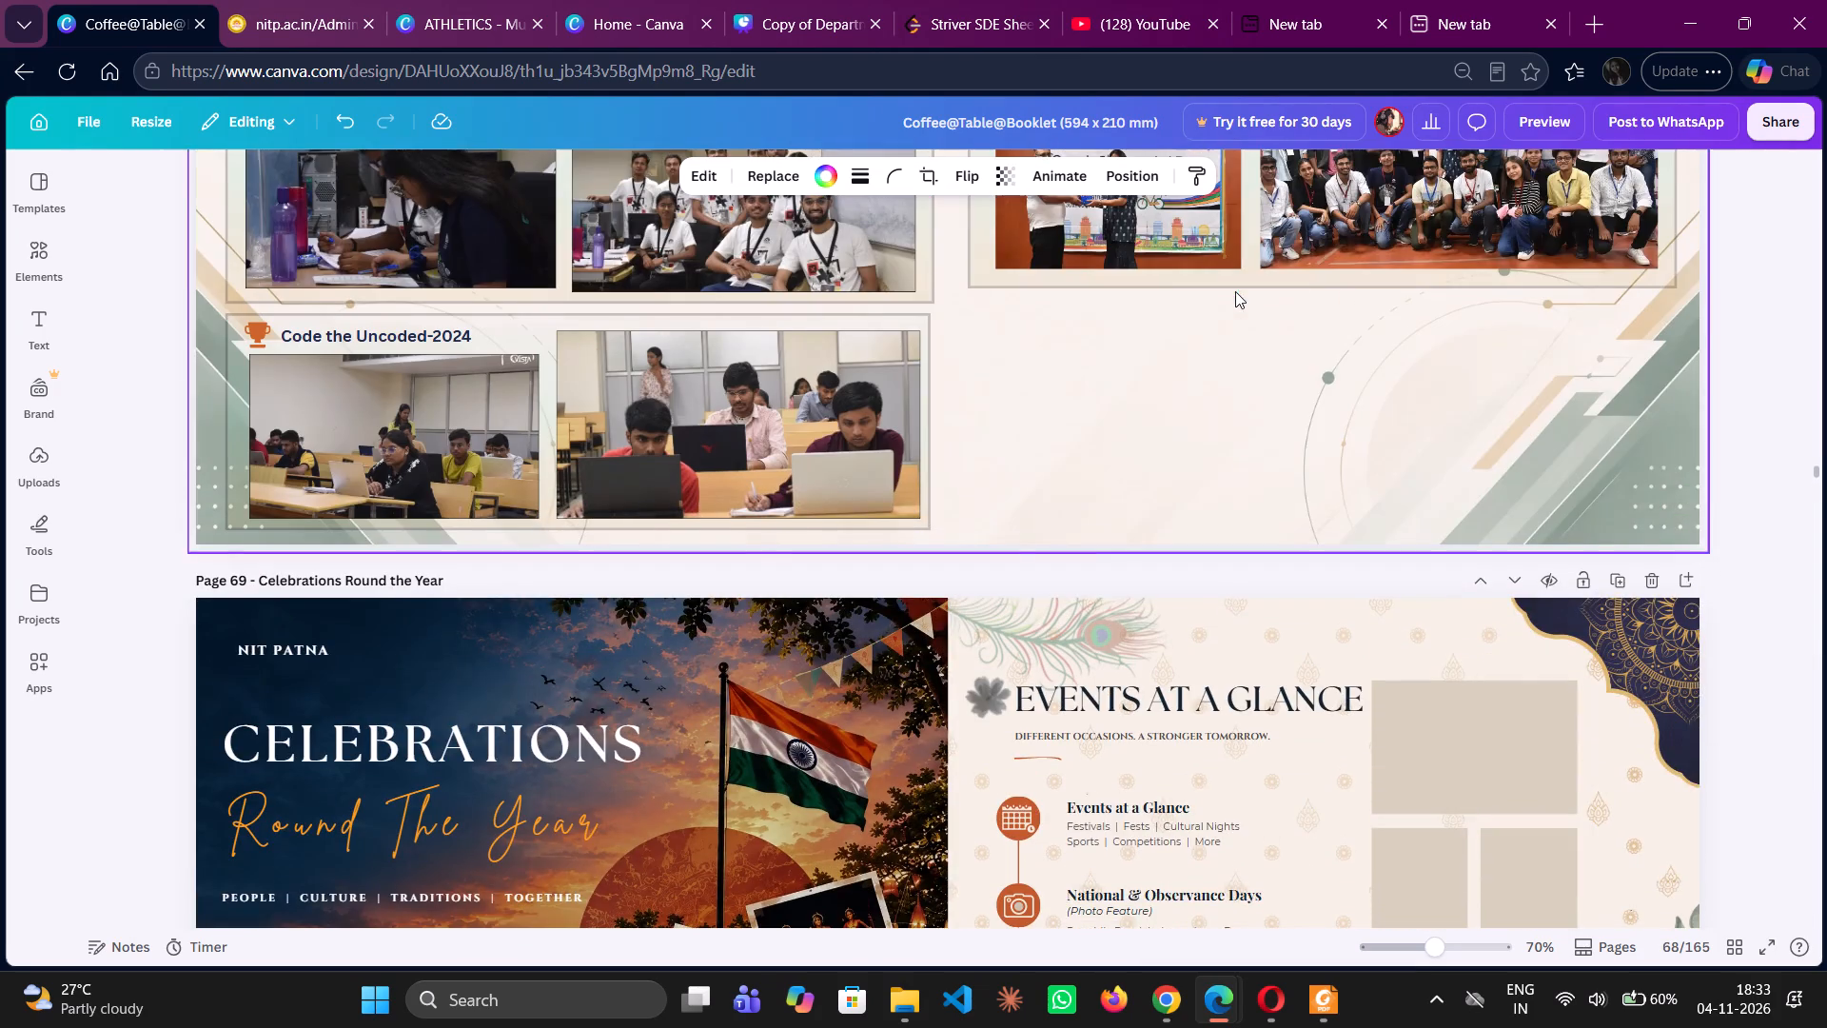
scroll(1329, 624, "down", 1)
left_click(1427, 639)
right_click(1427, 639)
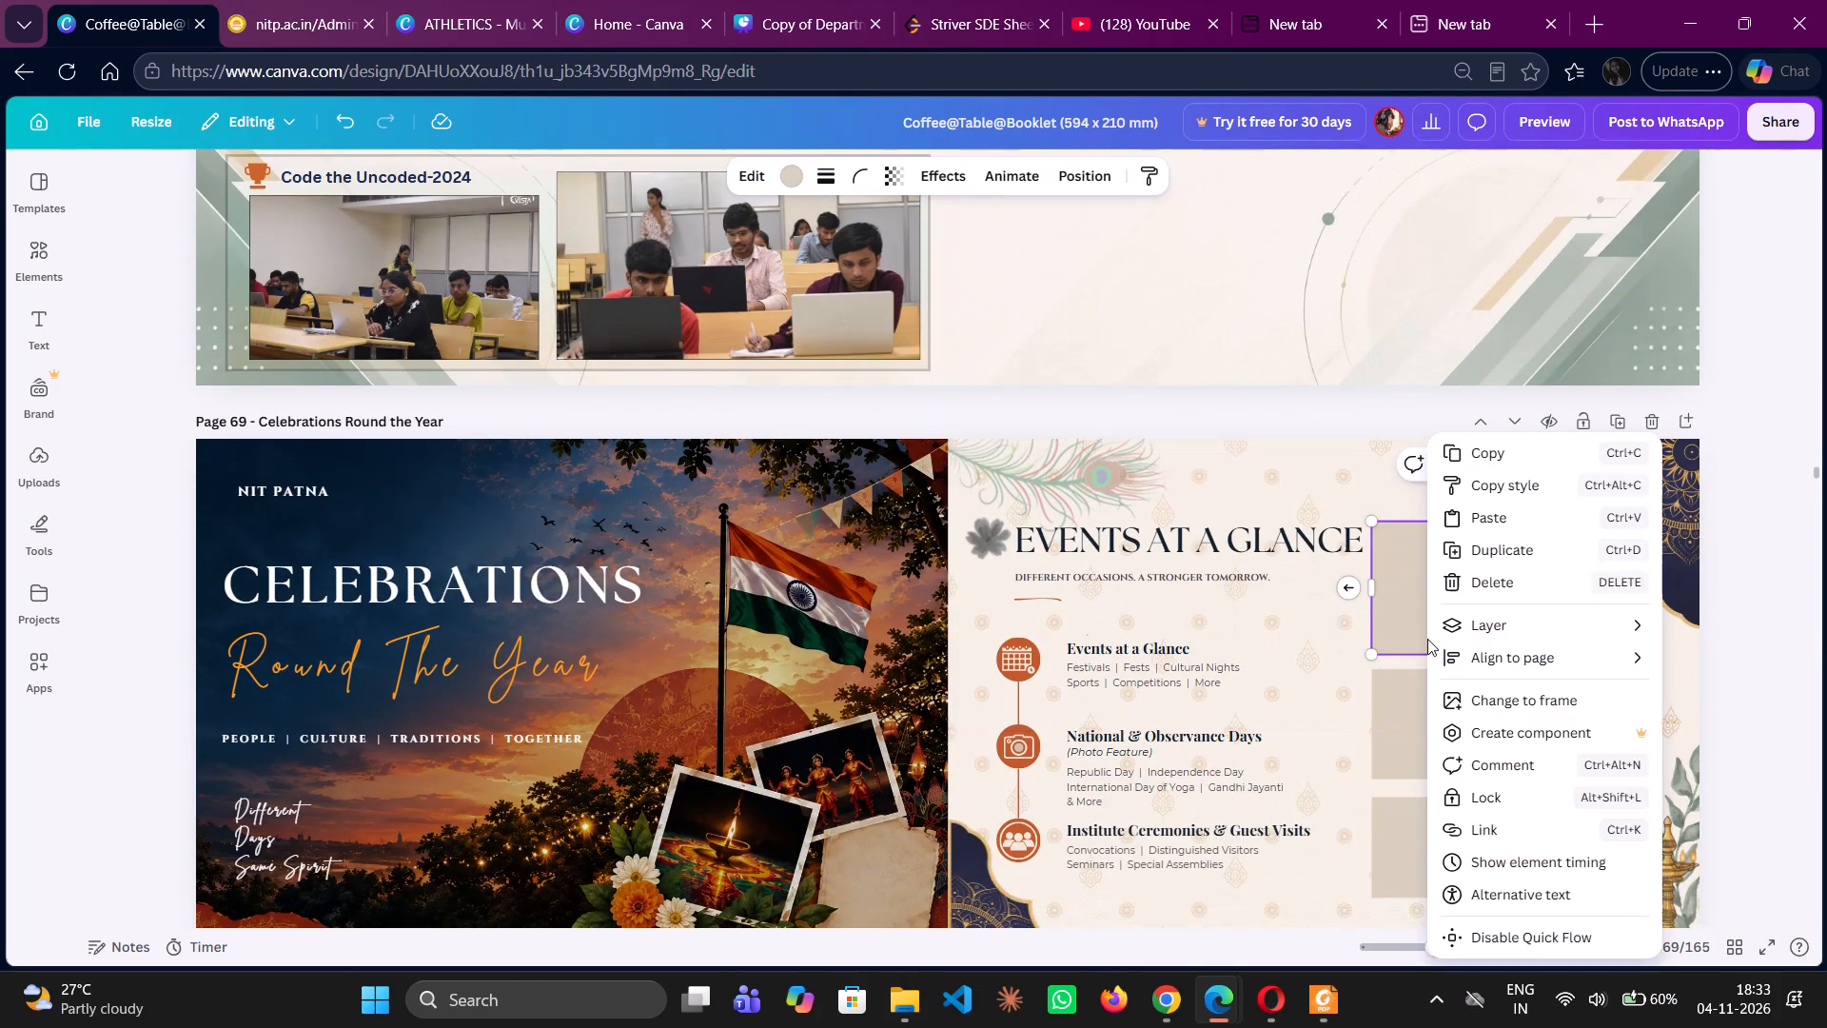
left_click(1501, 524)
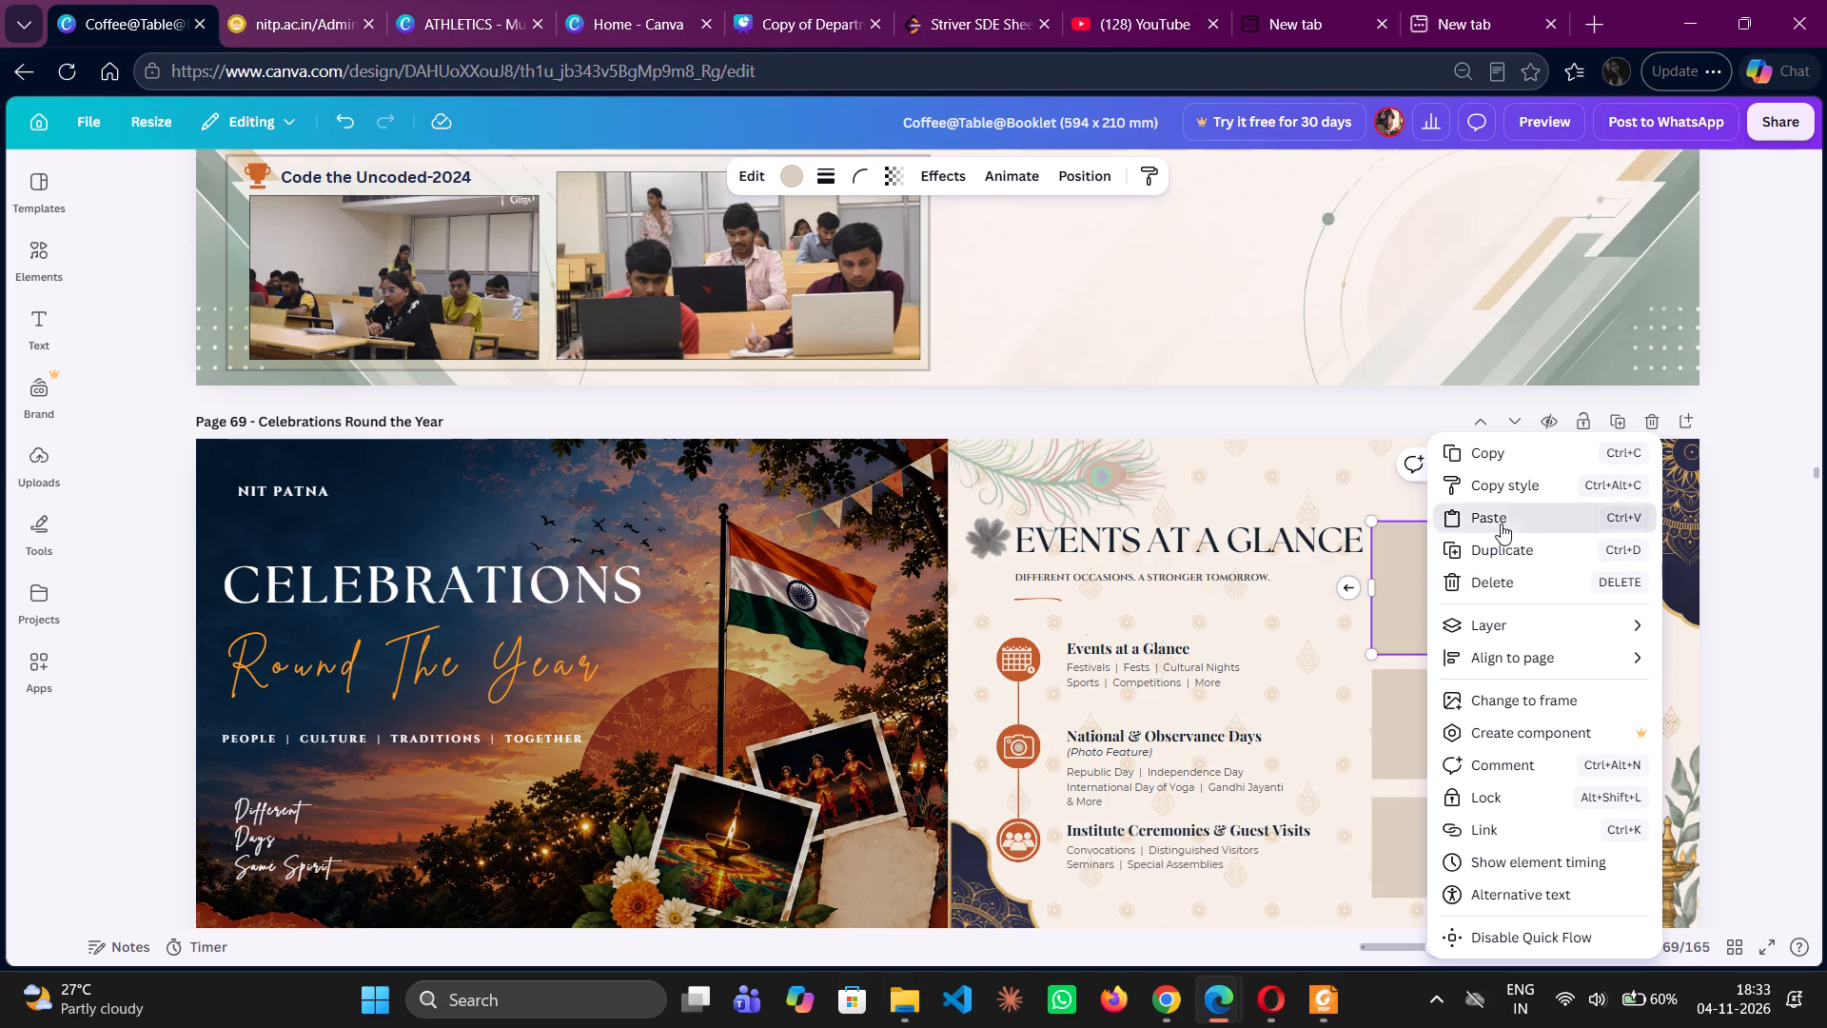
Shrink the pasted Republic Day photo and align it with the lower-left corner of the top placeholder beside Events at a Glance.
left_click_drag(1130, 856, 1444, 625)
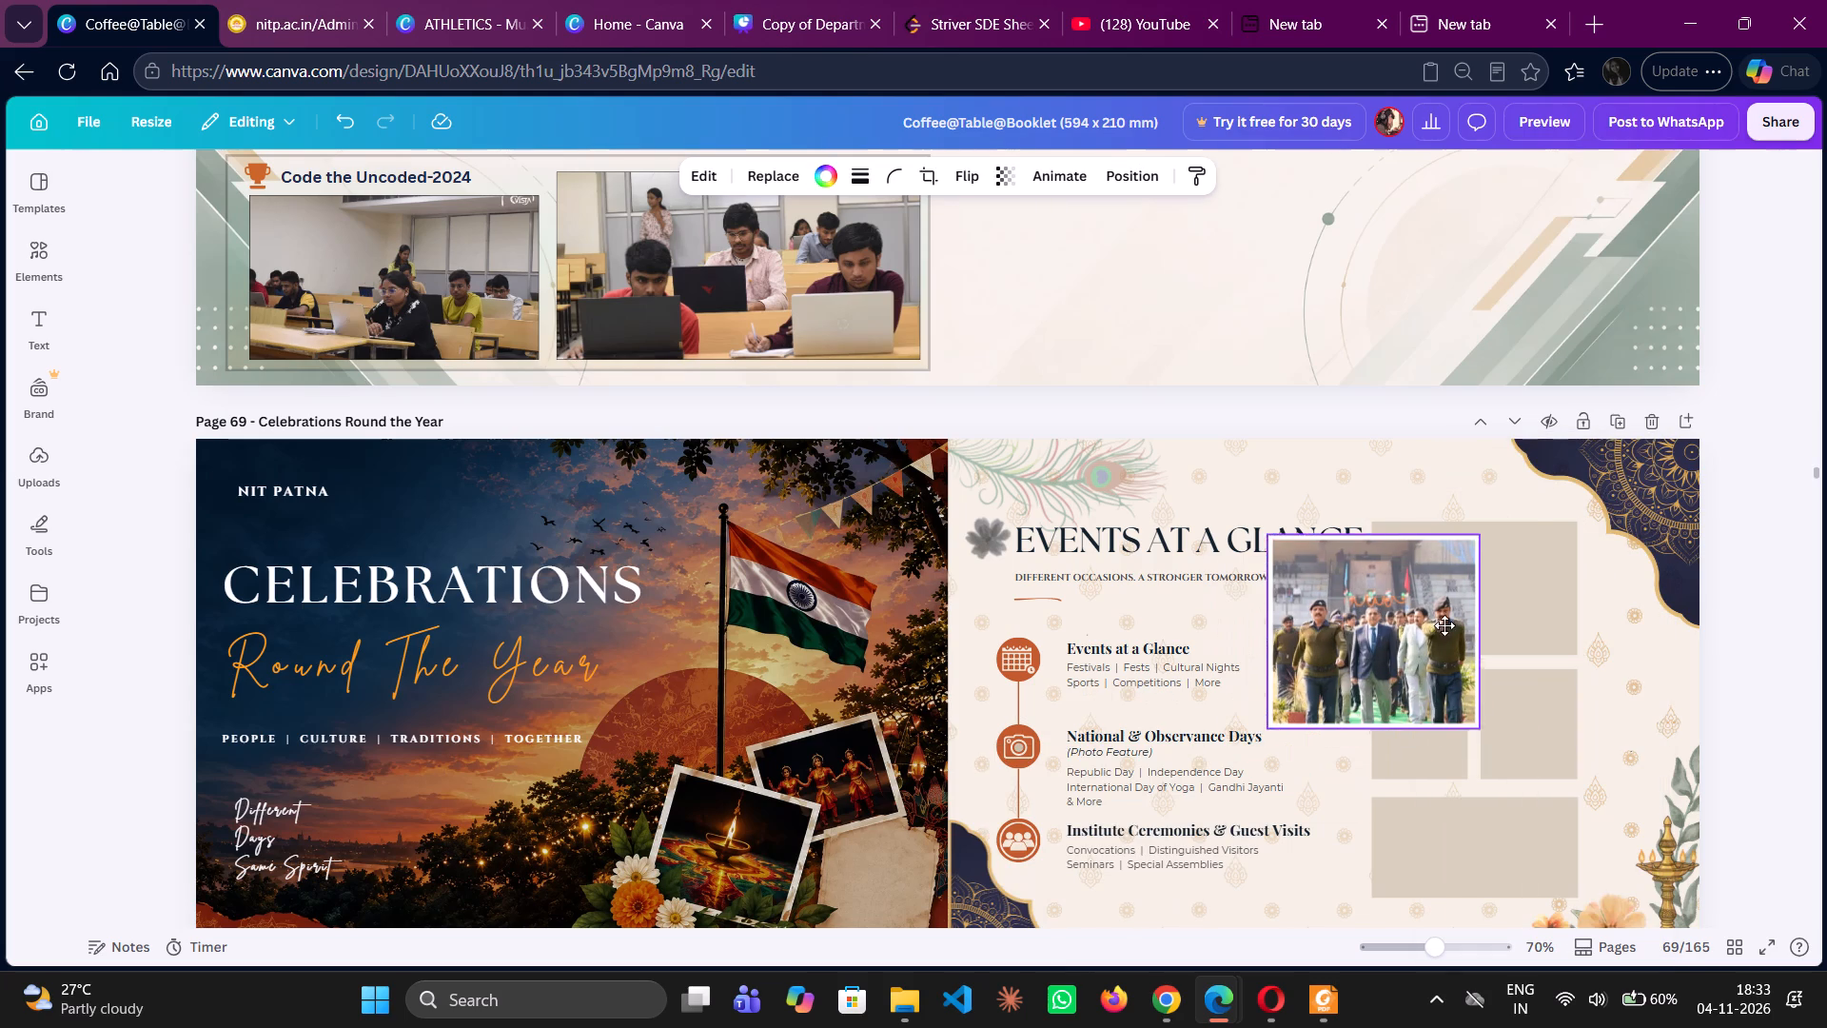
left_click_drag(1444, 625, 1519, 633)
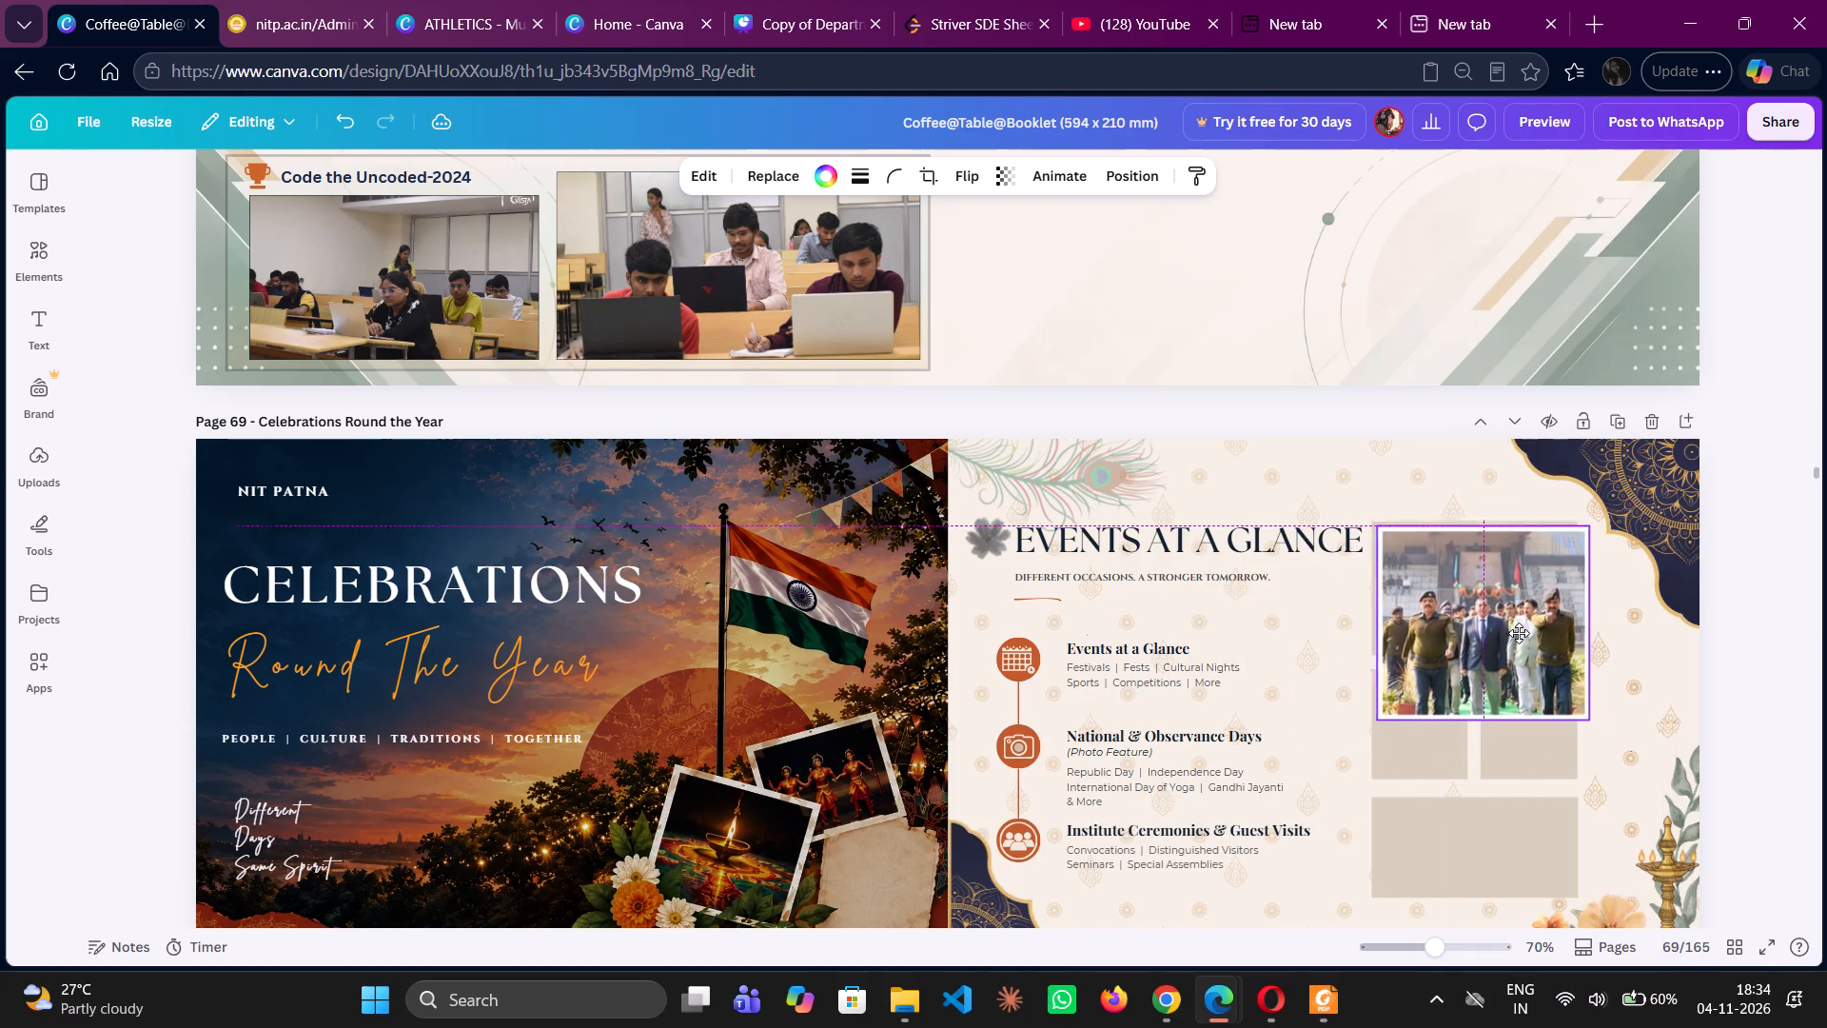
left_click_drag(1519, 633, 1516, 632)
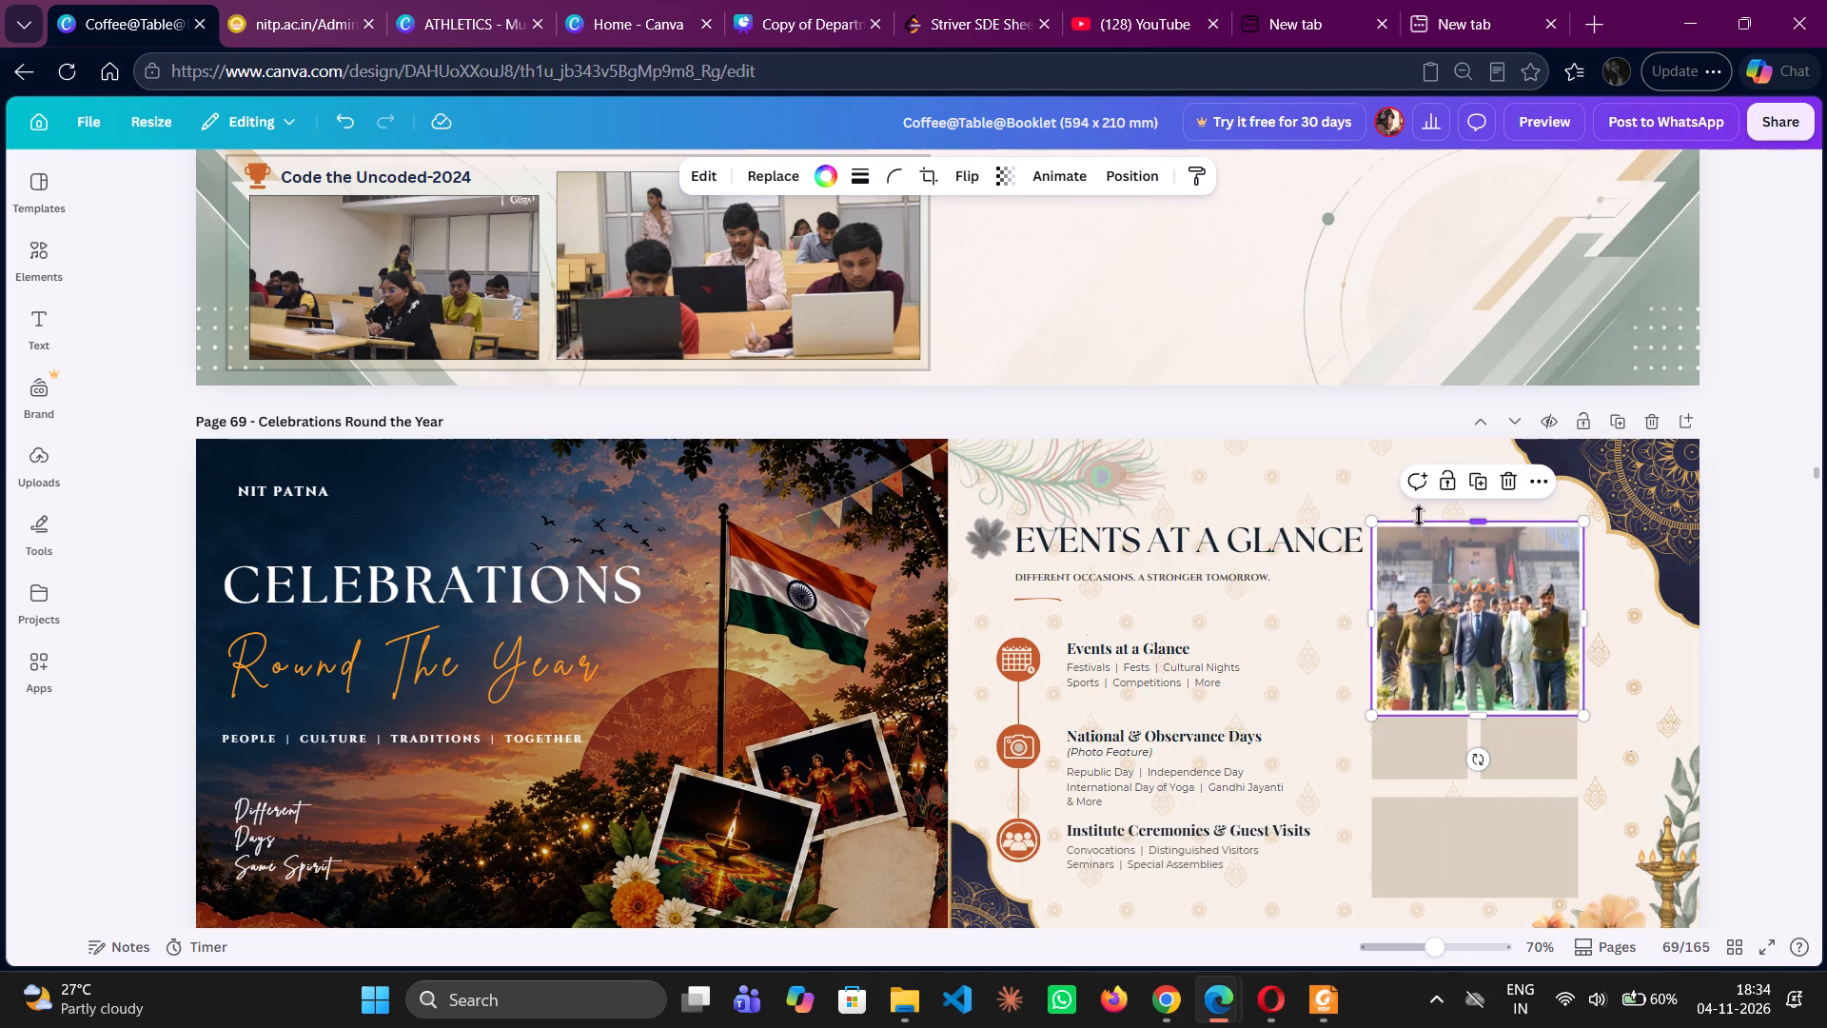
left_click_drag(1367, 523, 1491, 605)
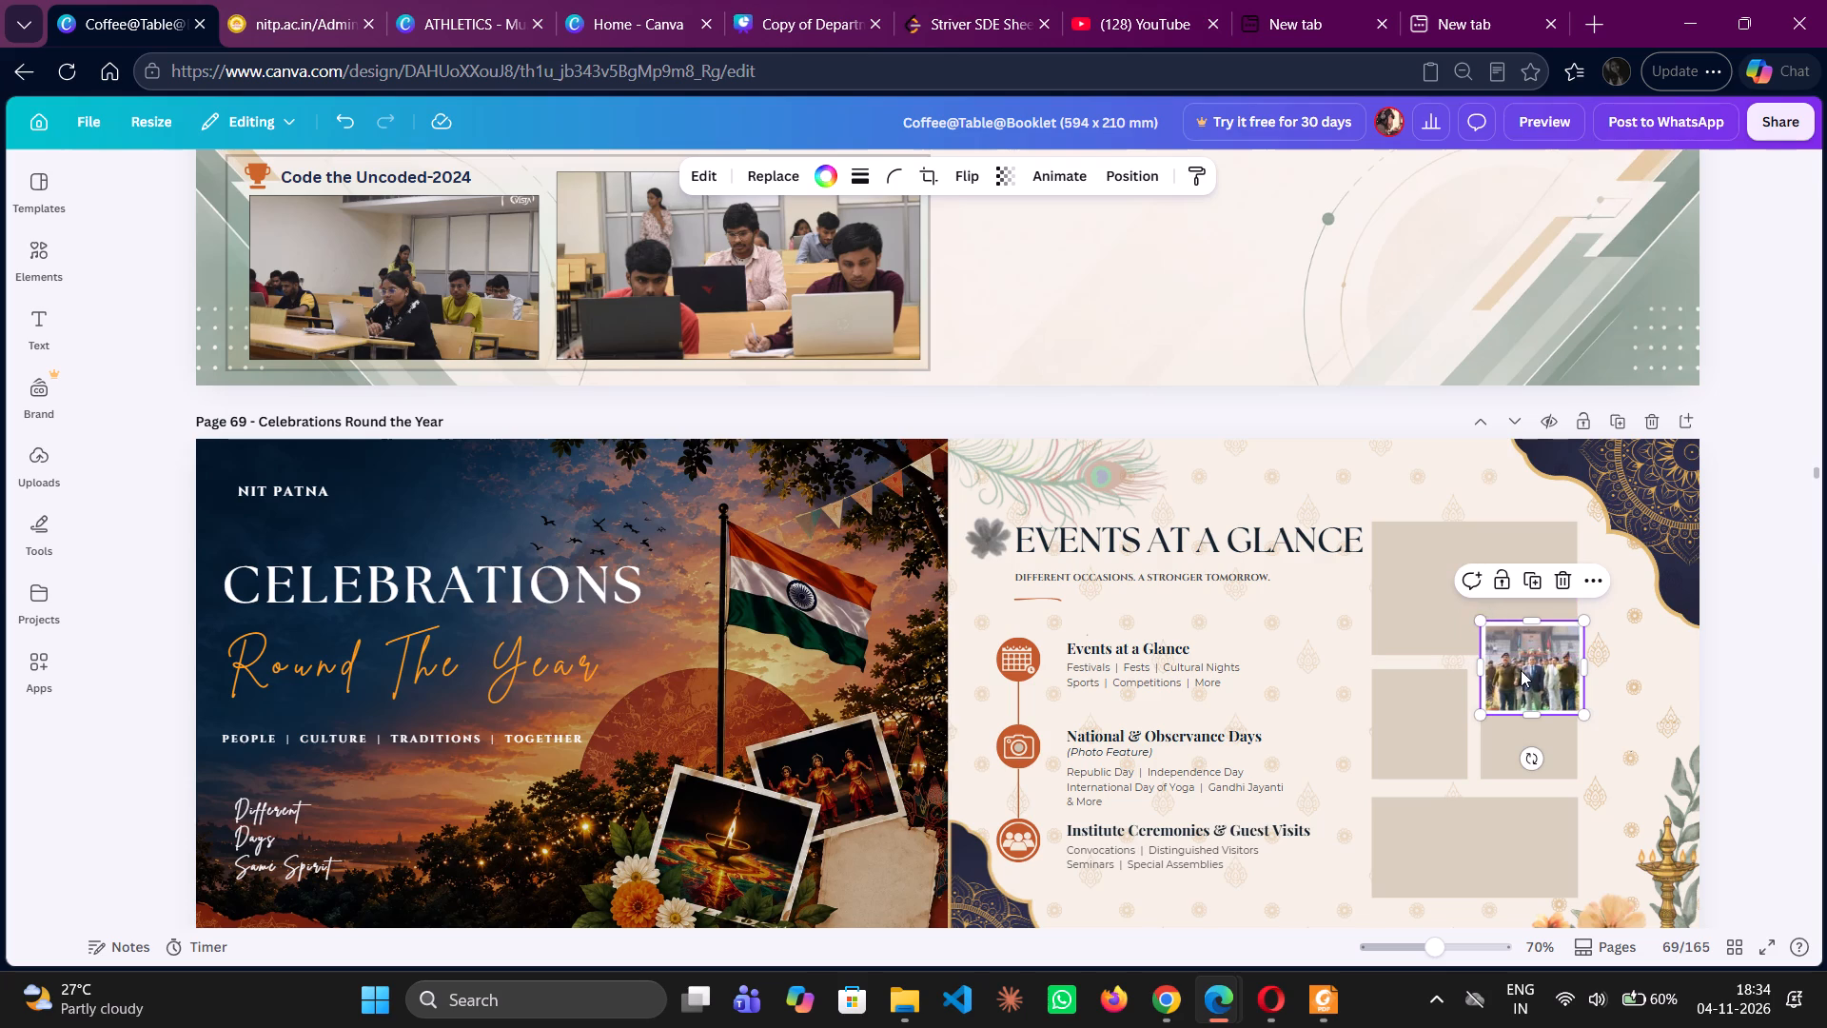
left_click_drag(1521, 670, 1414, 609)
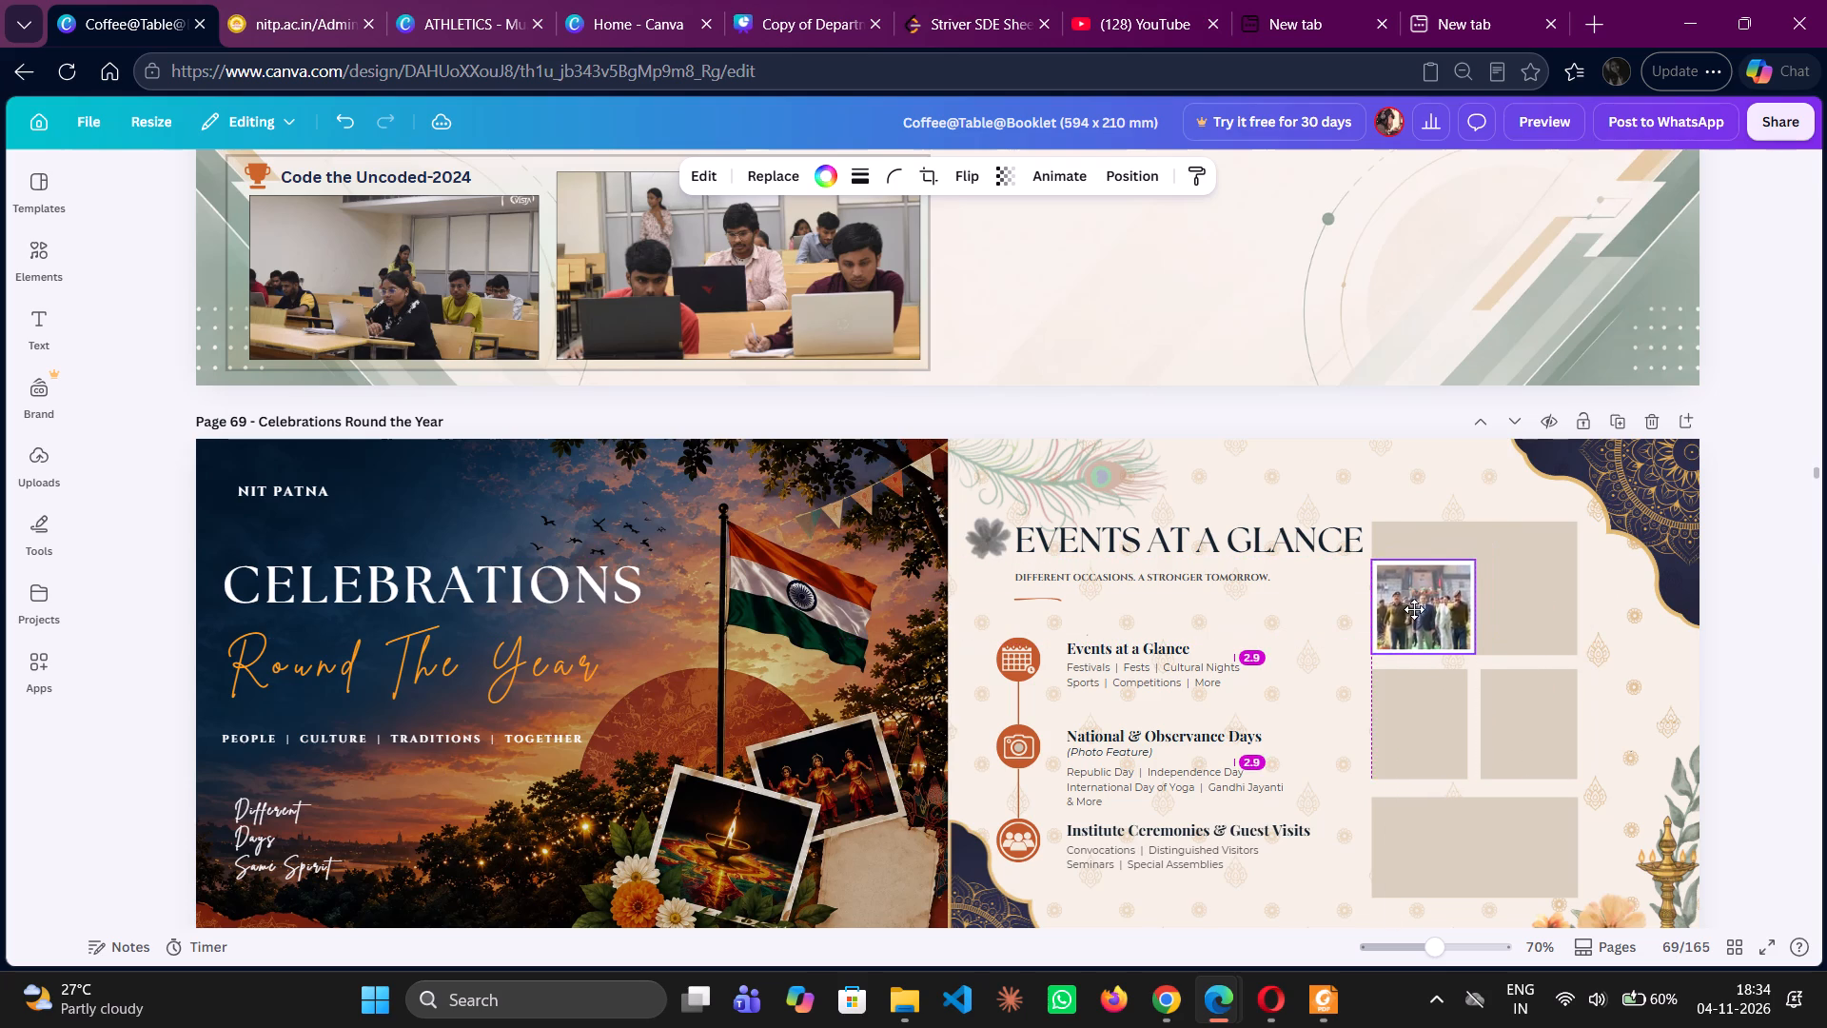
left_click_drag(1414, 609, 1413, 609)
Stretch the Republic Day photo to about 81.7 wide by 50.9 high over the top placeholder box.
left_click_drag(1474, 607, 1560, 604)
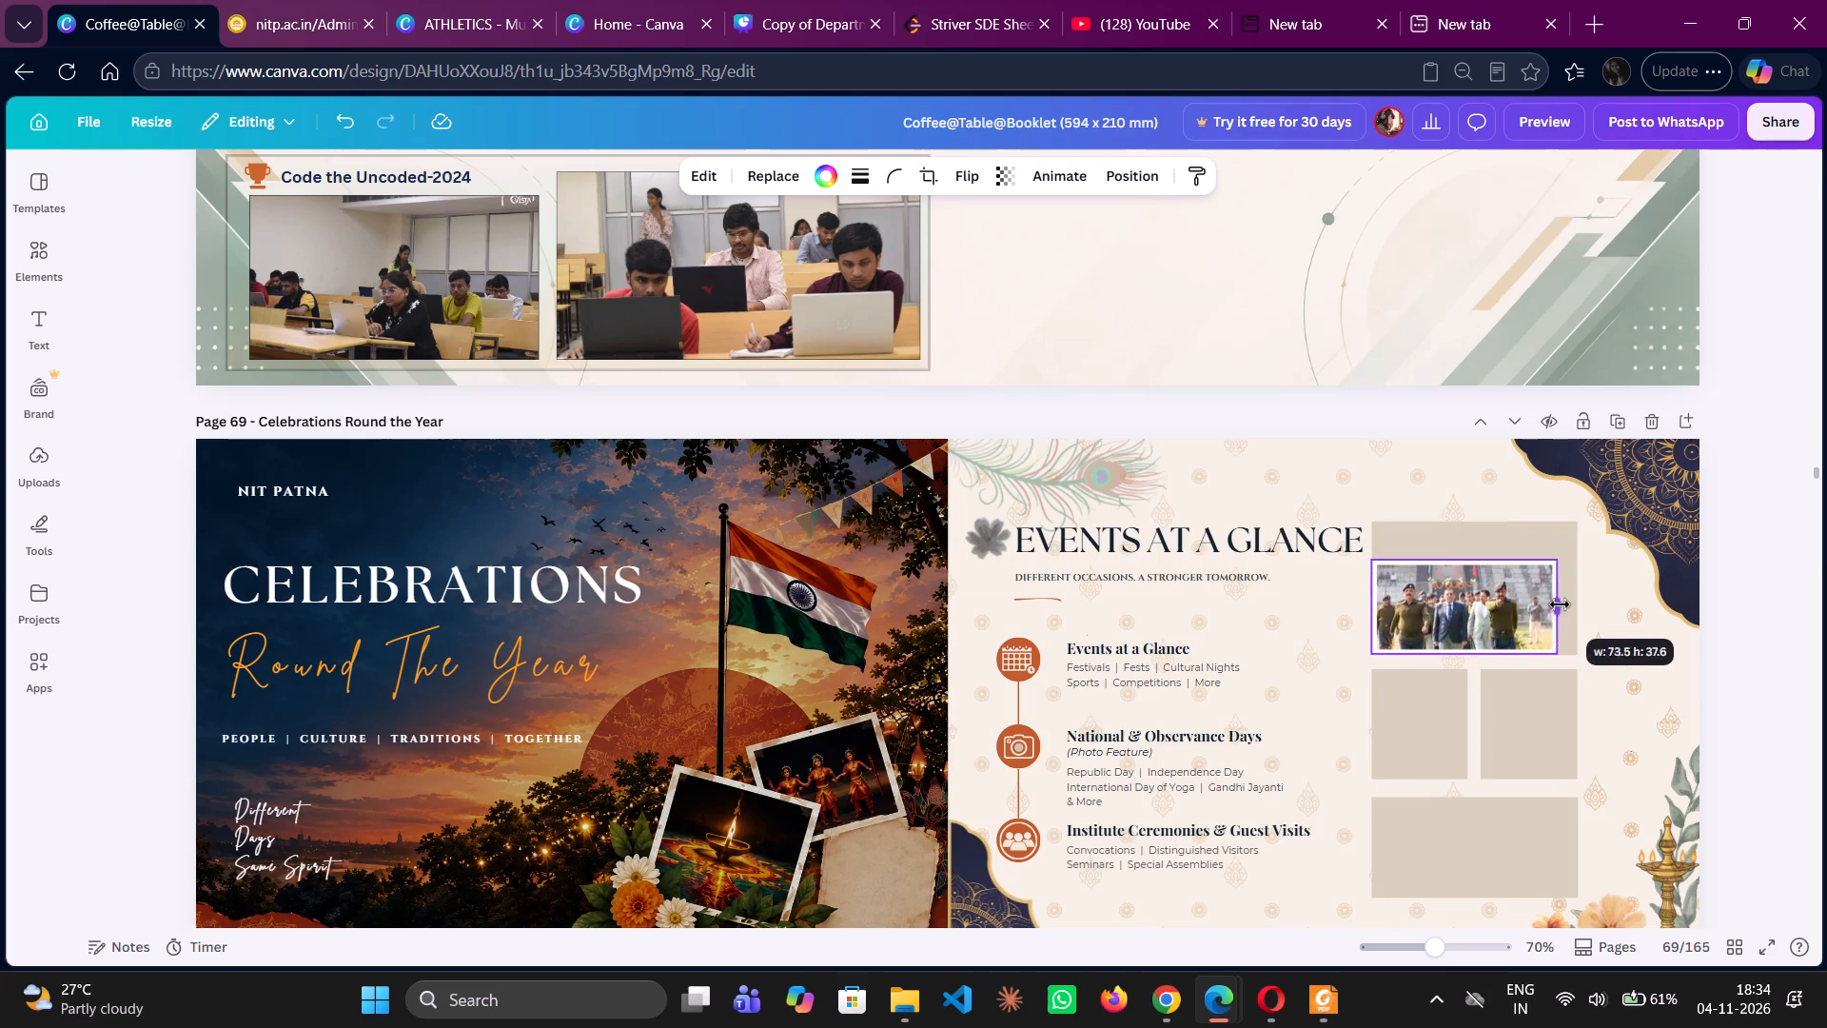
left_click_drag(1560, 604, 1578, 604)
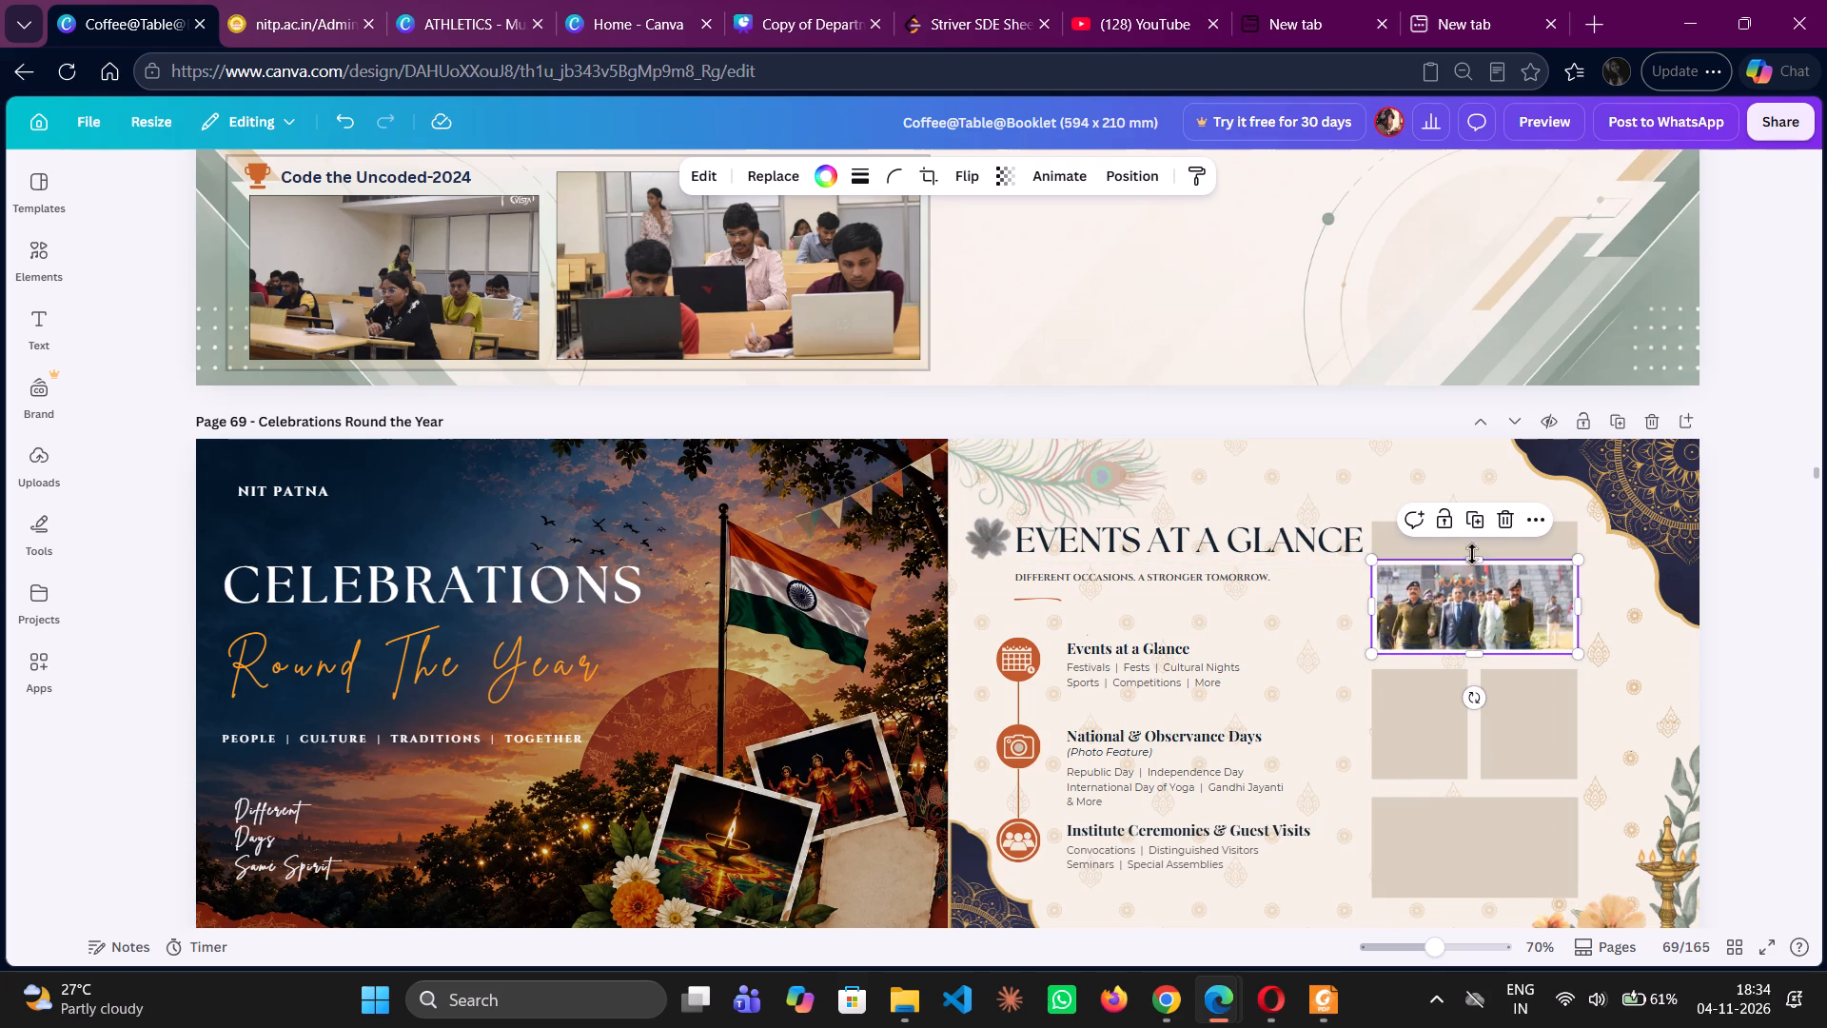
left_click_drag(1475, 557, 1474, 524)
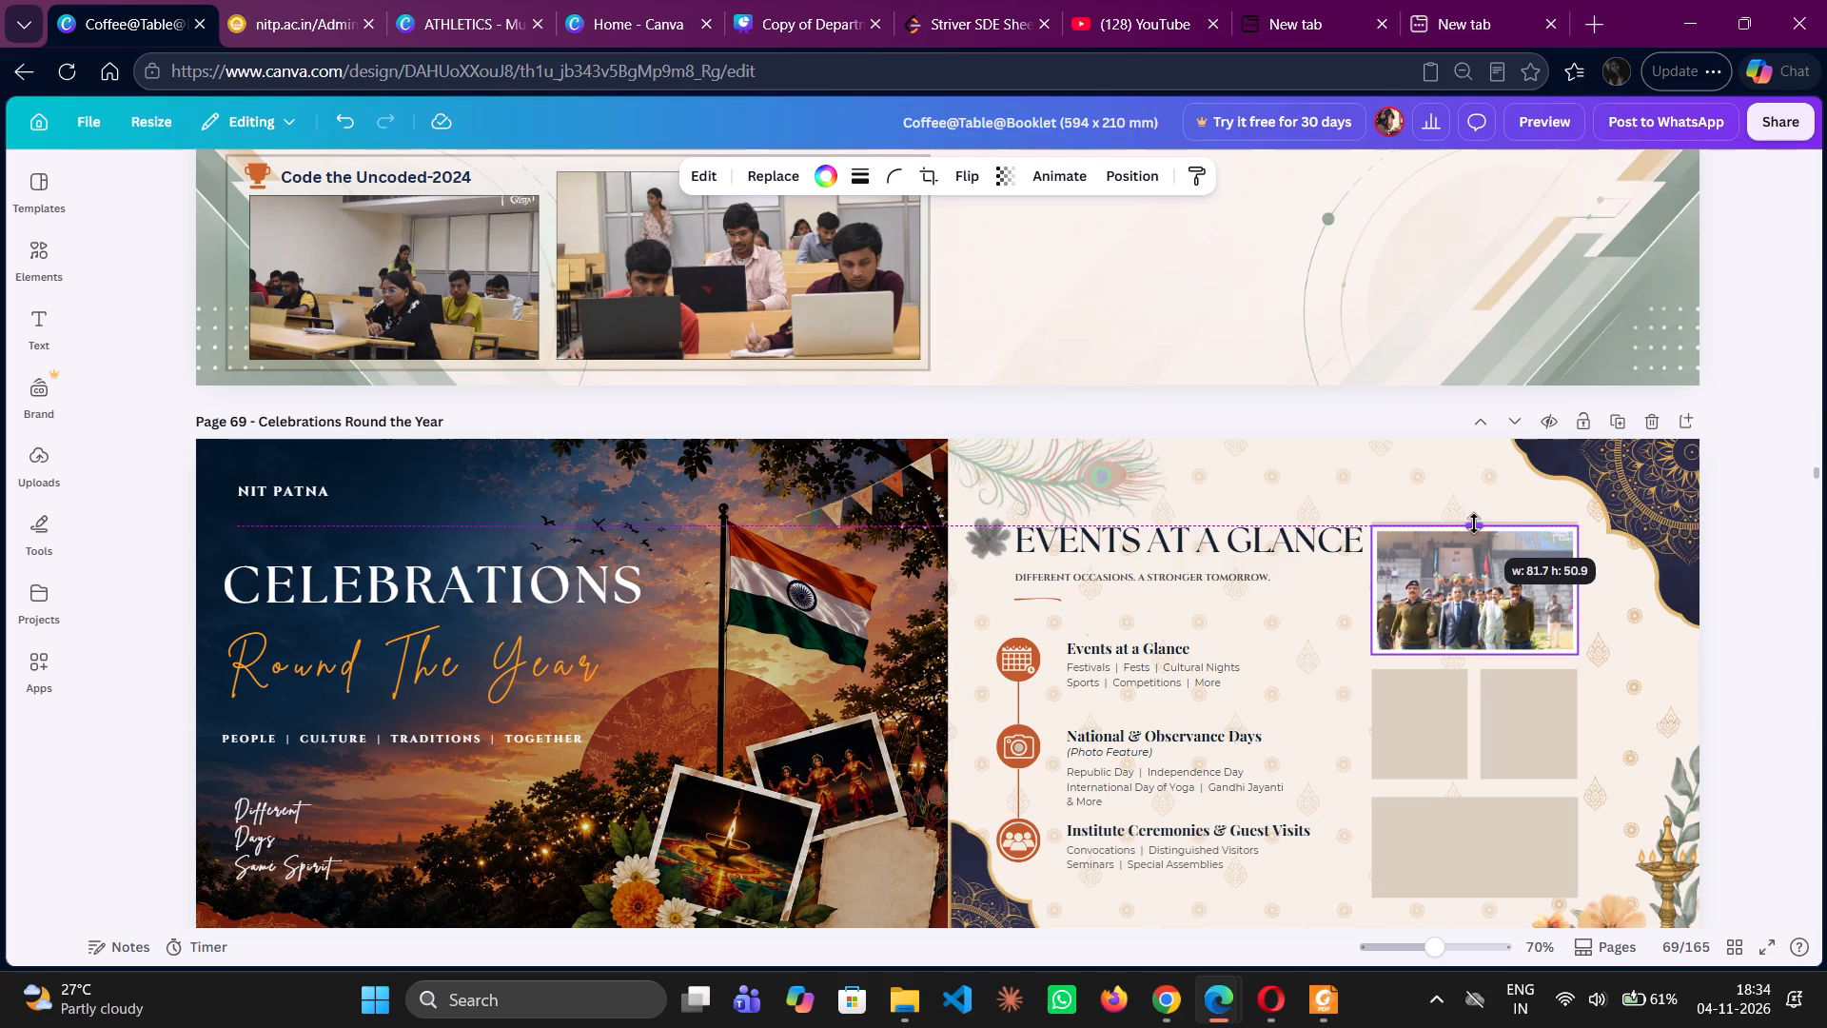
left_click_drag(1474, 524, 1470, 523)
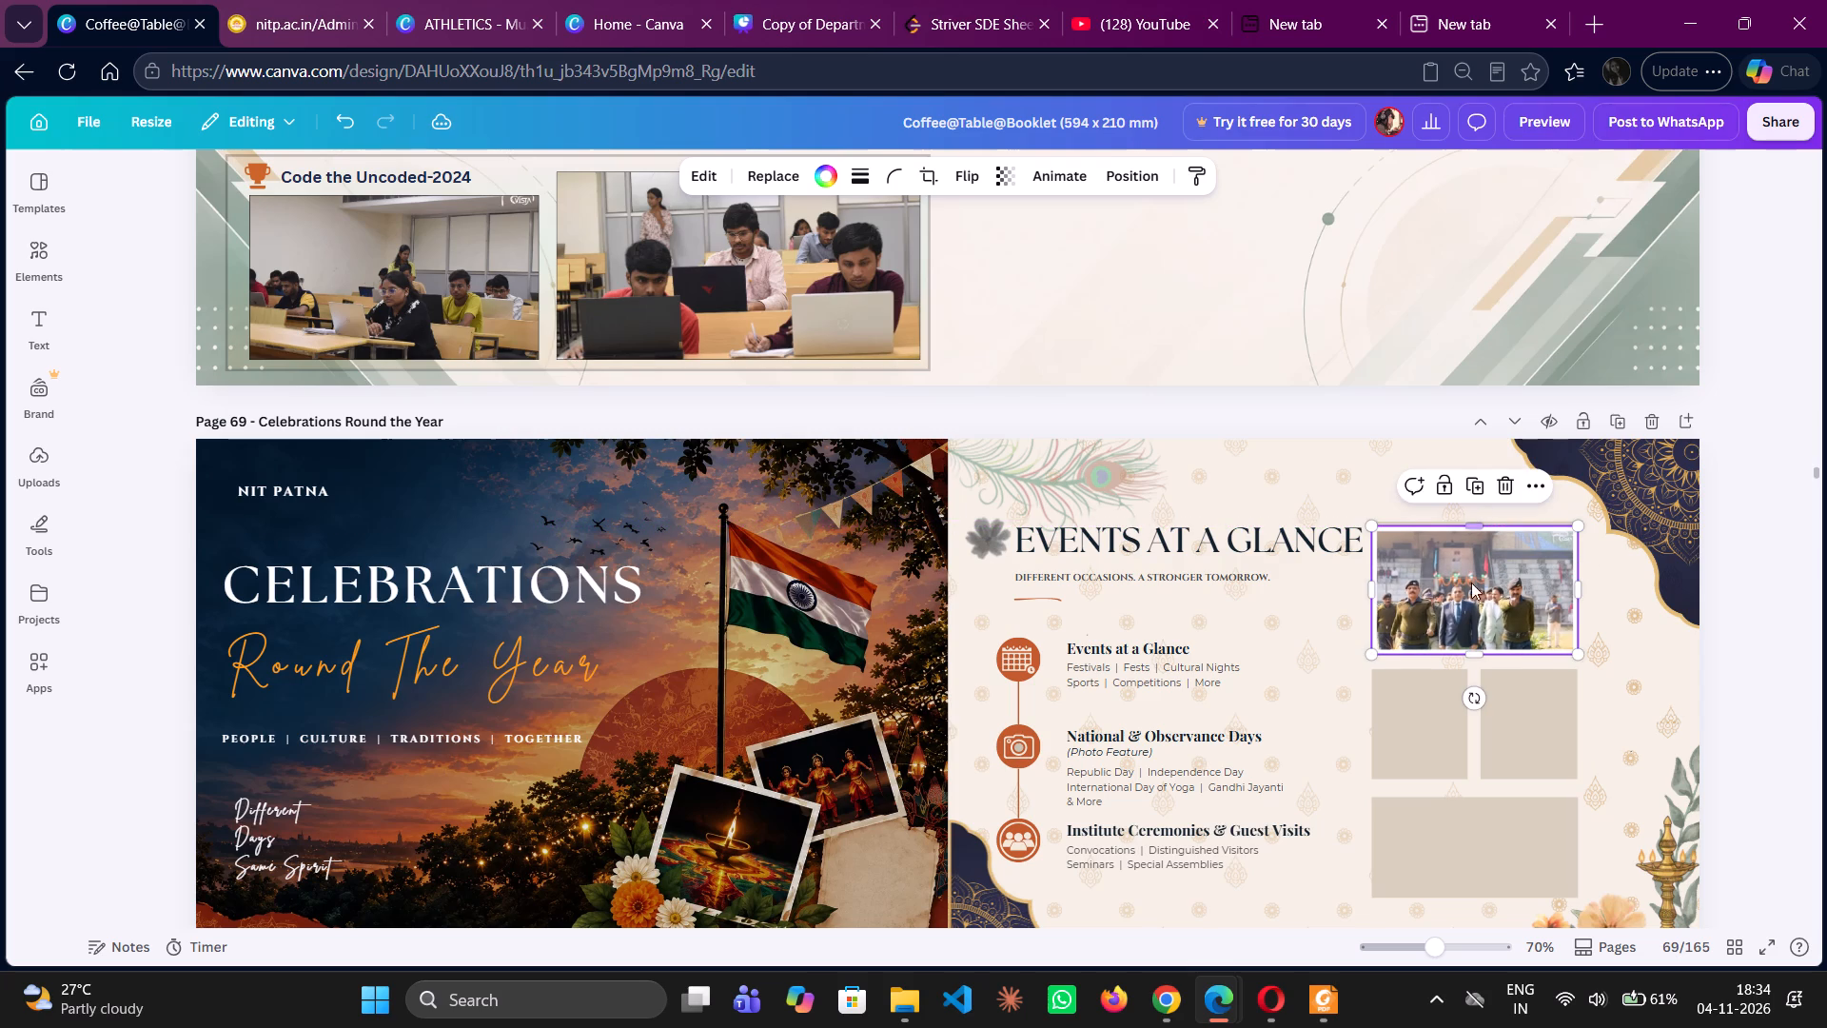
Reframe the Republic Day photo by narrowing it and extending its sides back out to both side edges of the top placeholder.
left_click_drag(1577, 585, 1571, 585)
left_click_drag(1571, 585, 1554, 585)
left_click_drag(1506, 586, 1521, 585)
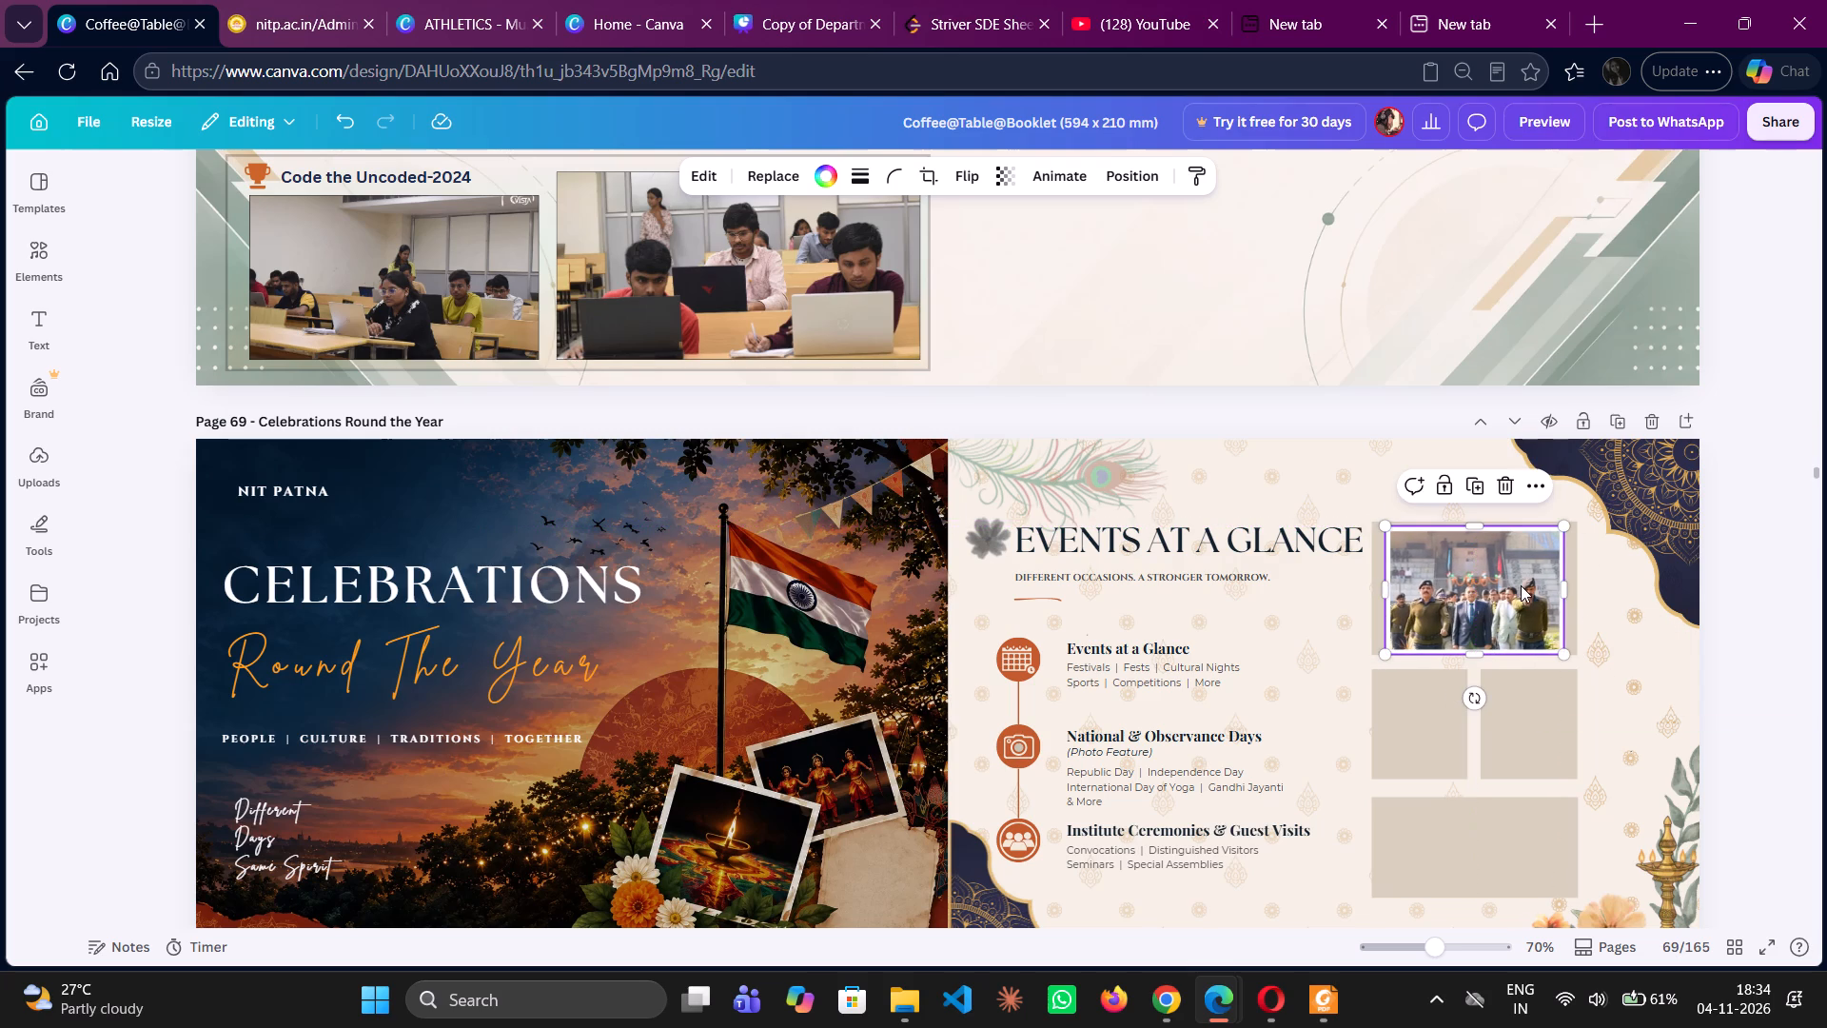
left_click_drag(1386, 584, 1378, 586)
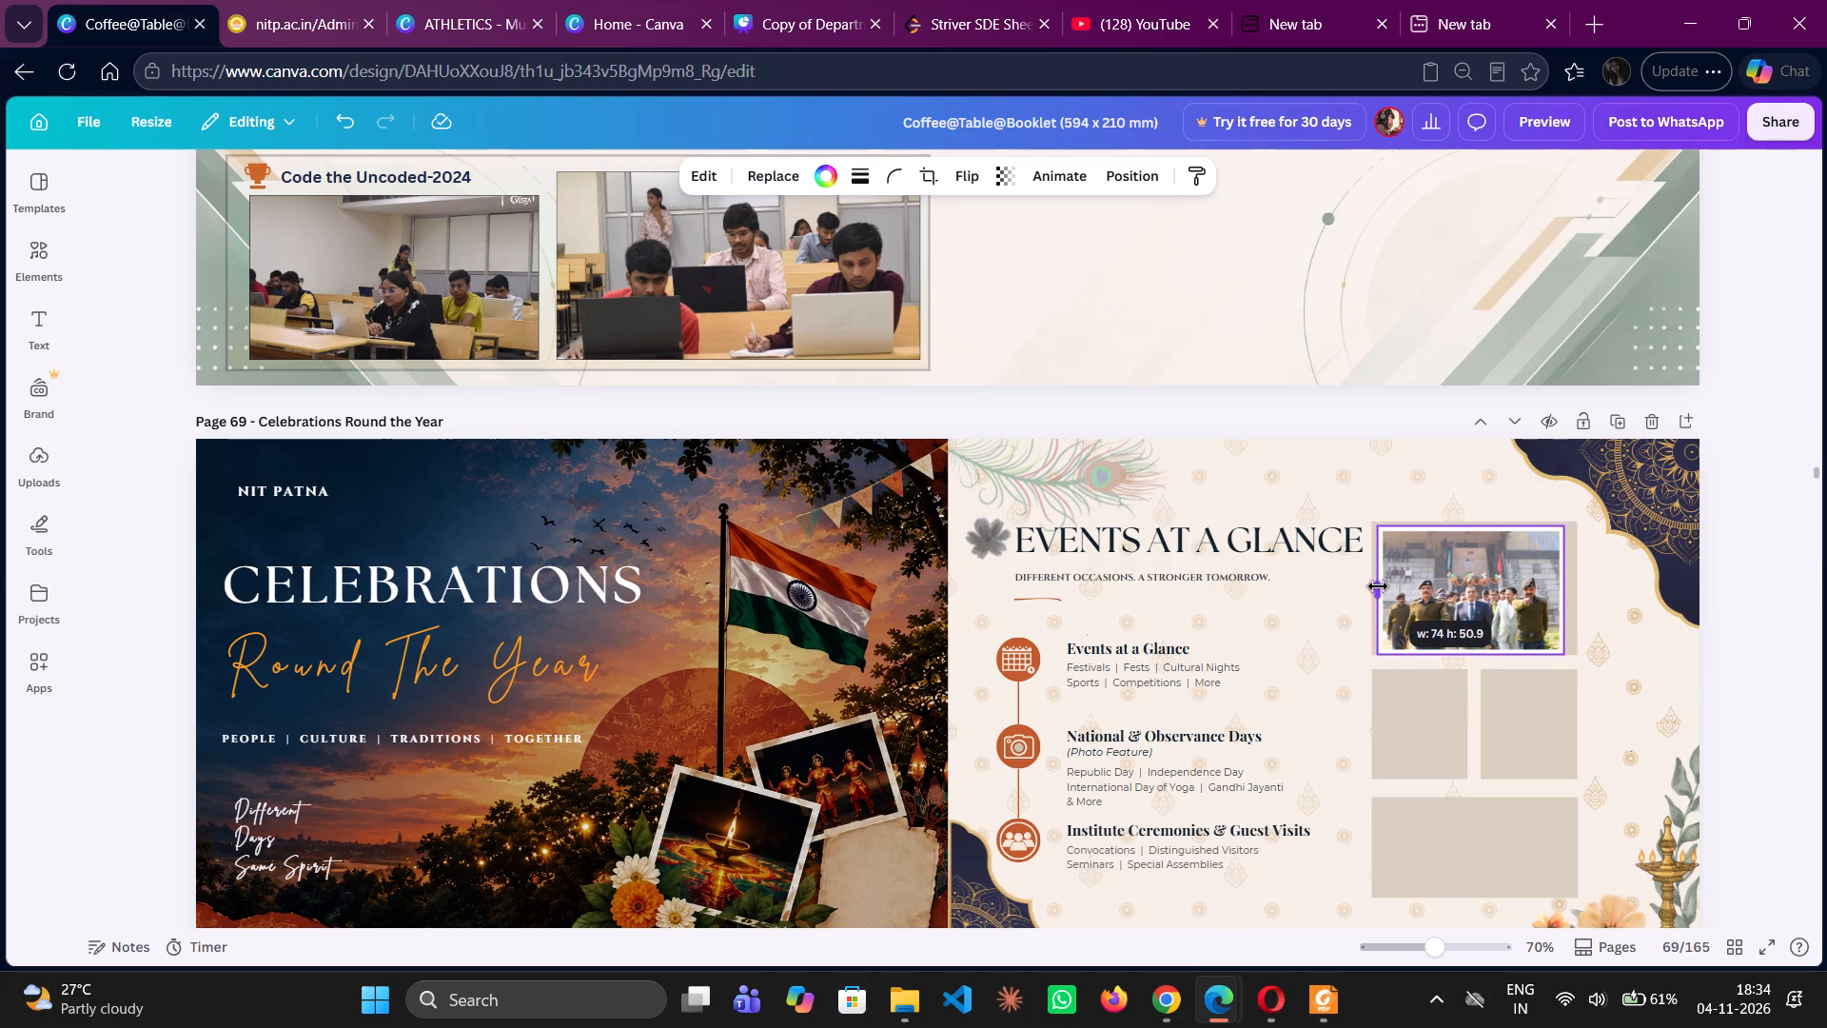
left_click_drag(1378, 586, 1377, 587)
left_click_drag(1563, 581, 1565, 581)
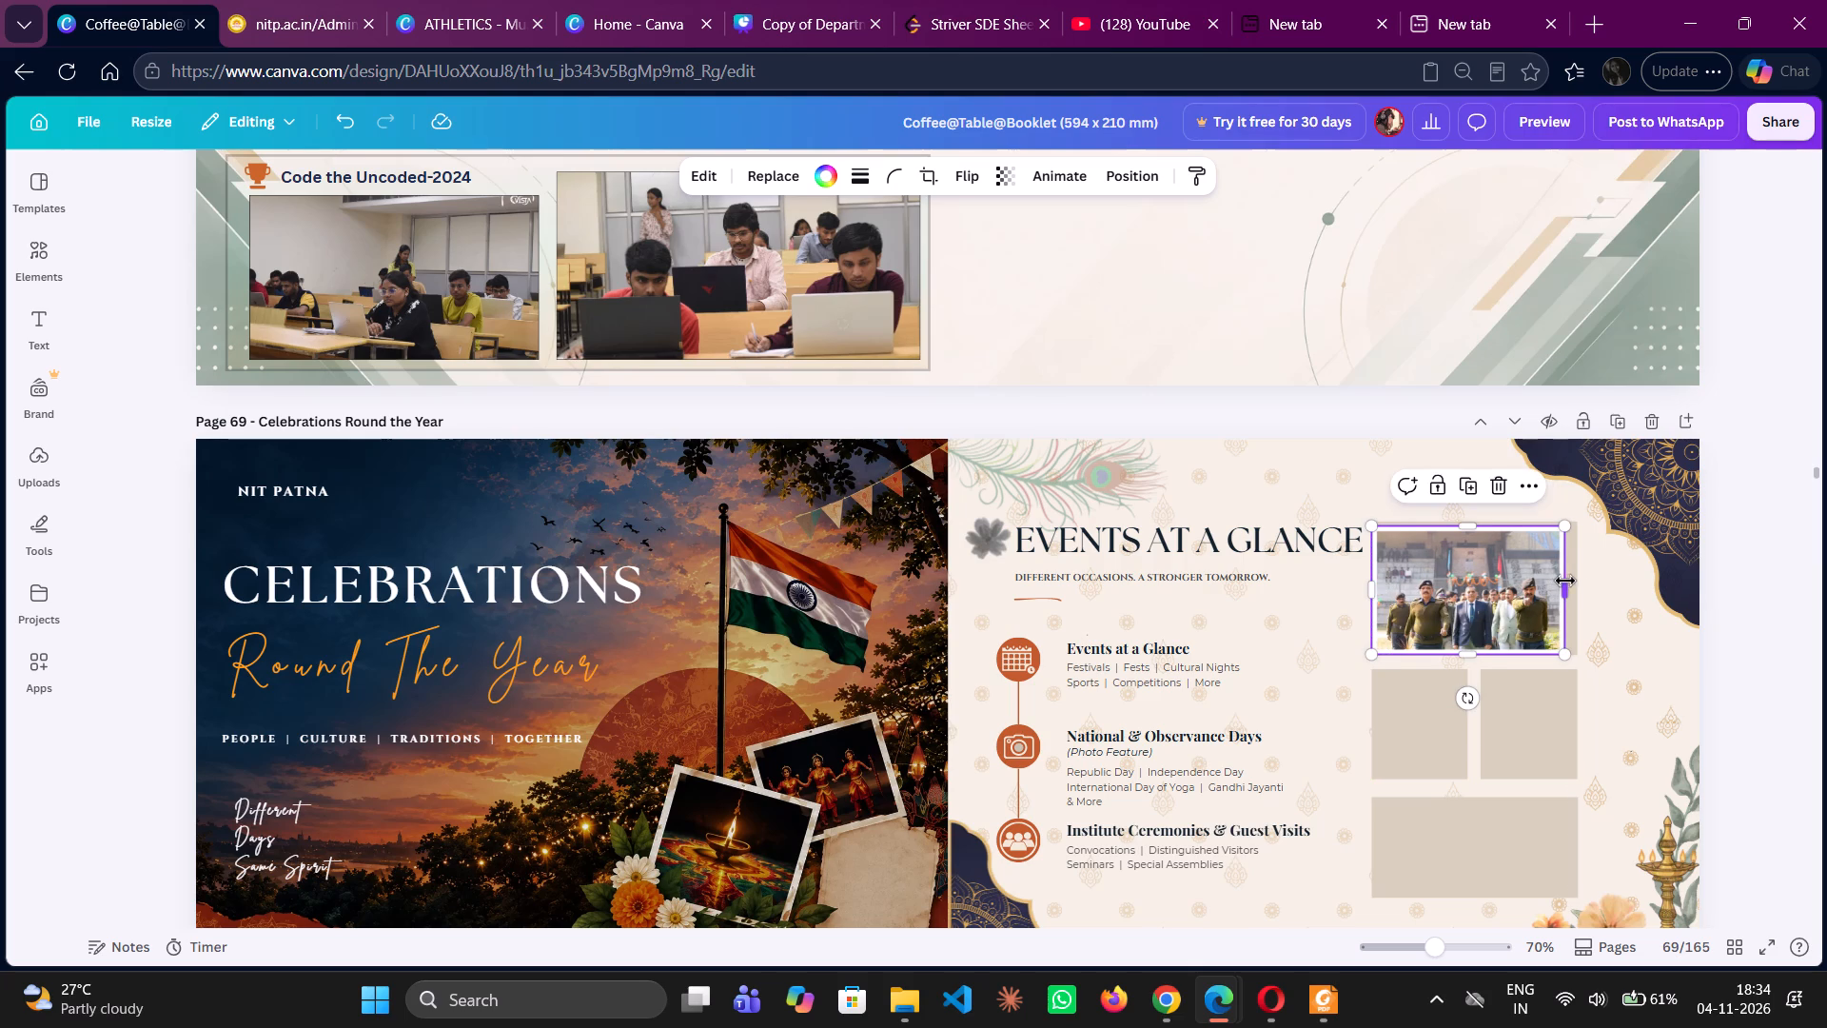
left_click_drag(1565, 581, 1581, 581)
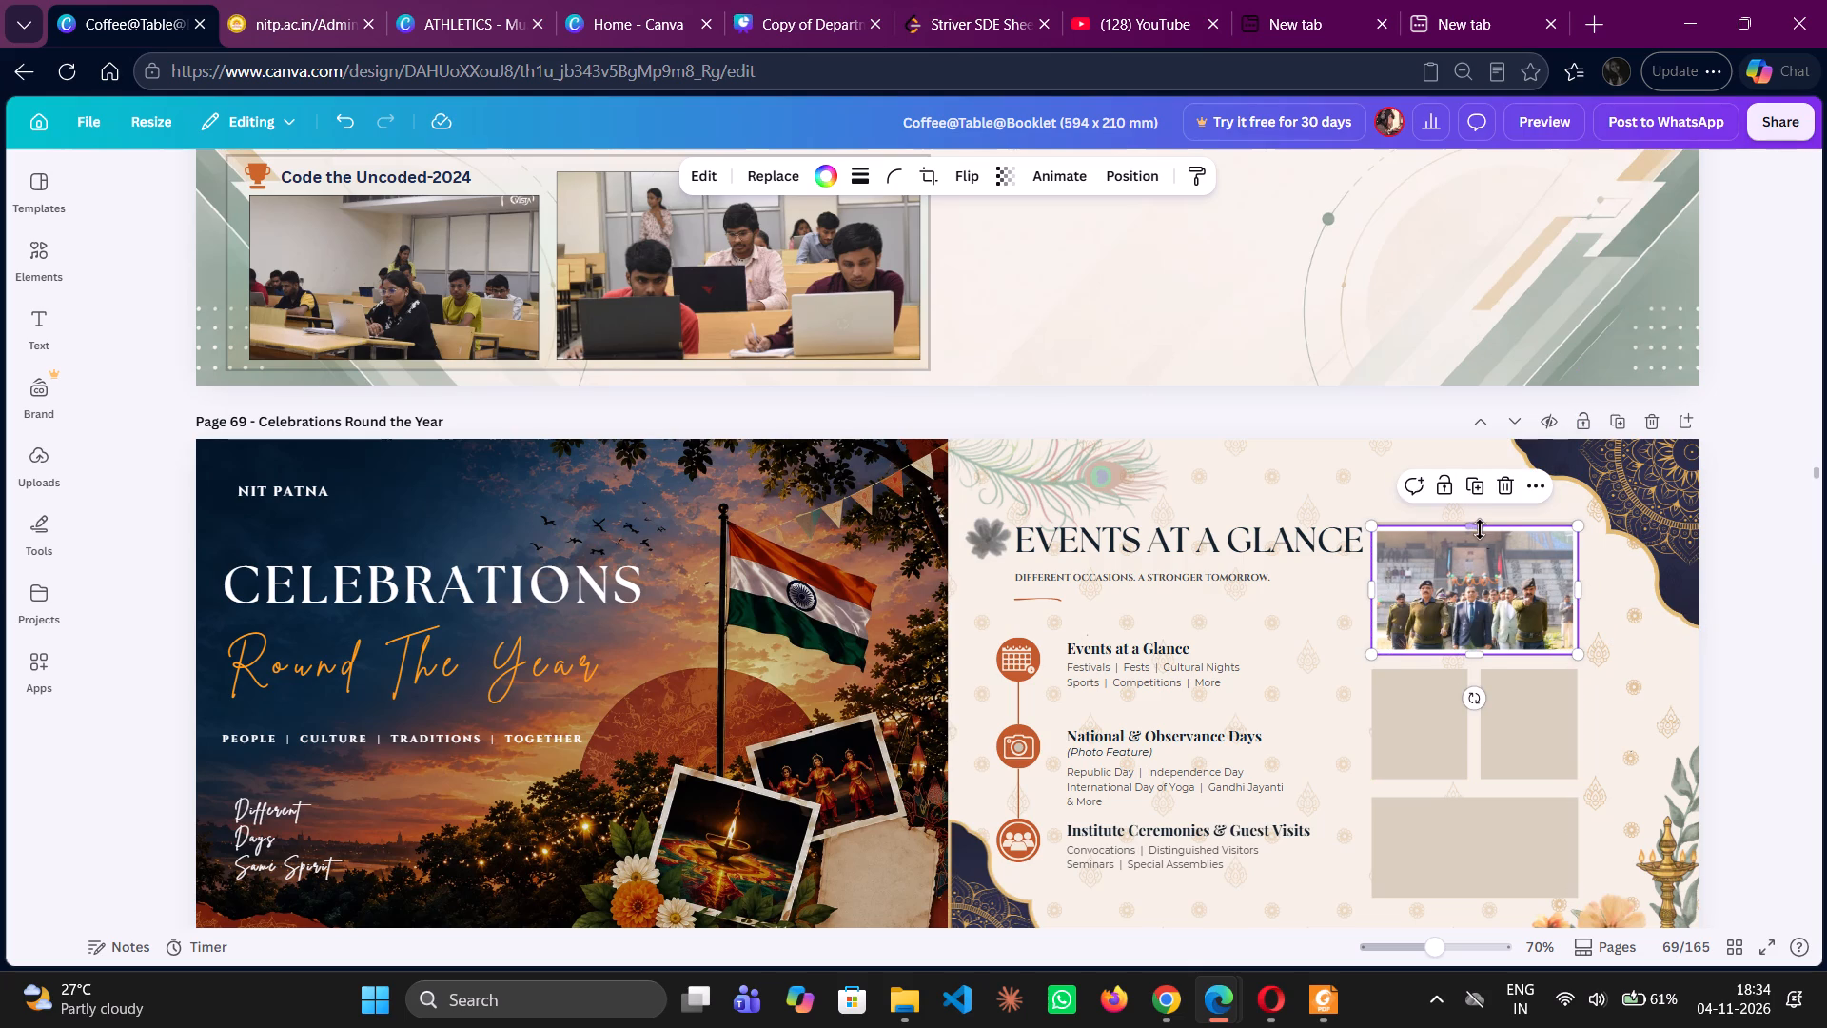
Adjust the Republic Day photo's vertical crop and position so that it covers the full height of the top placeholder.
left_click_drag(1475, 524, 1476, 547)
left_click_drag(1477, 588, 1477, 576)
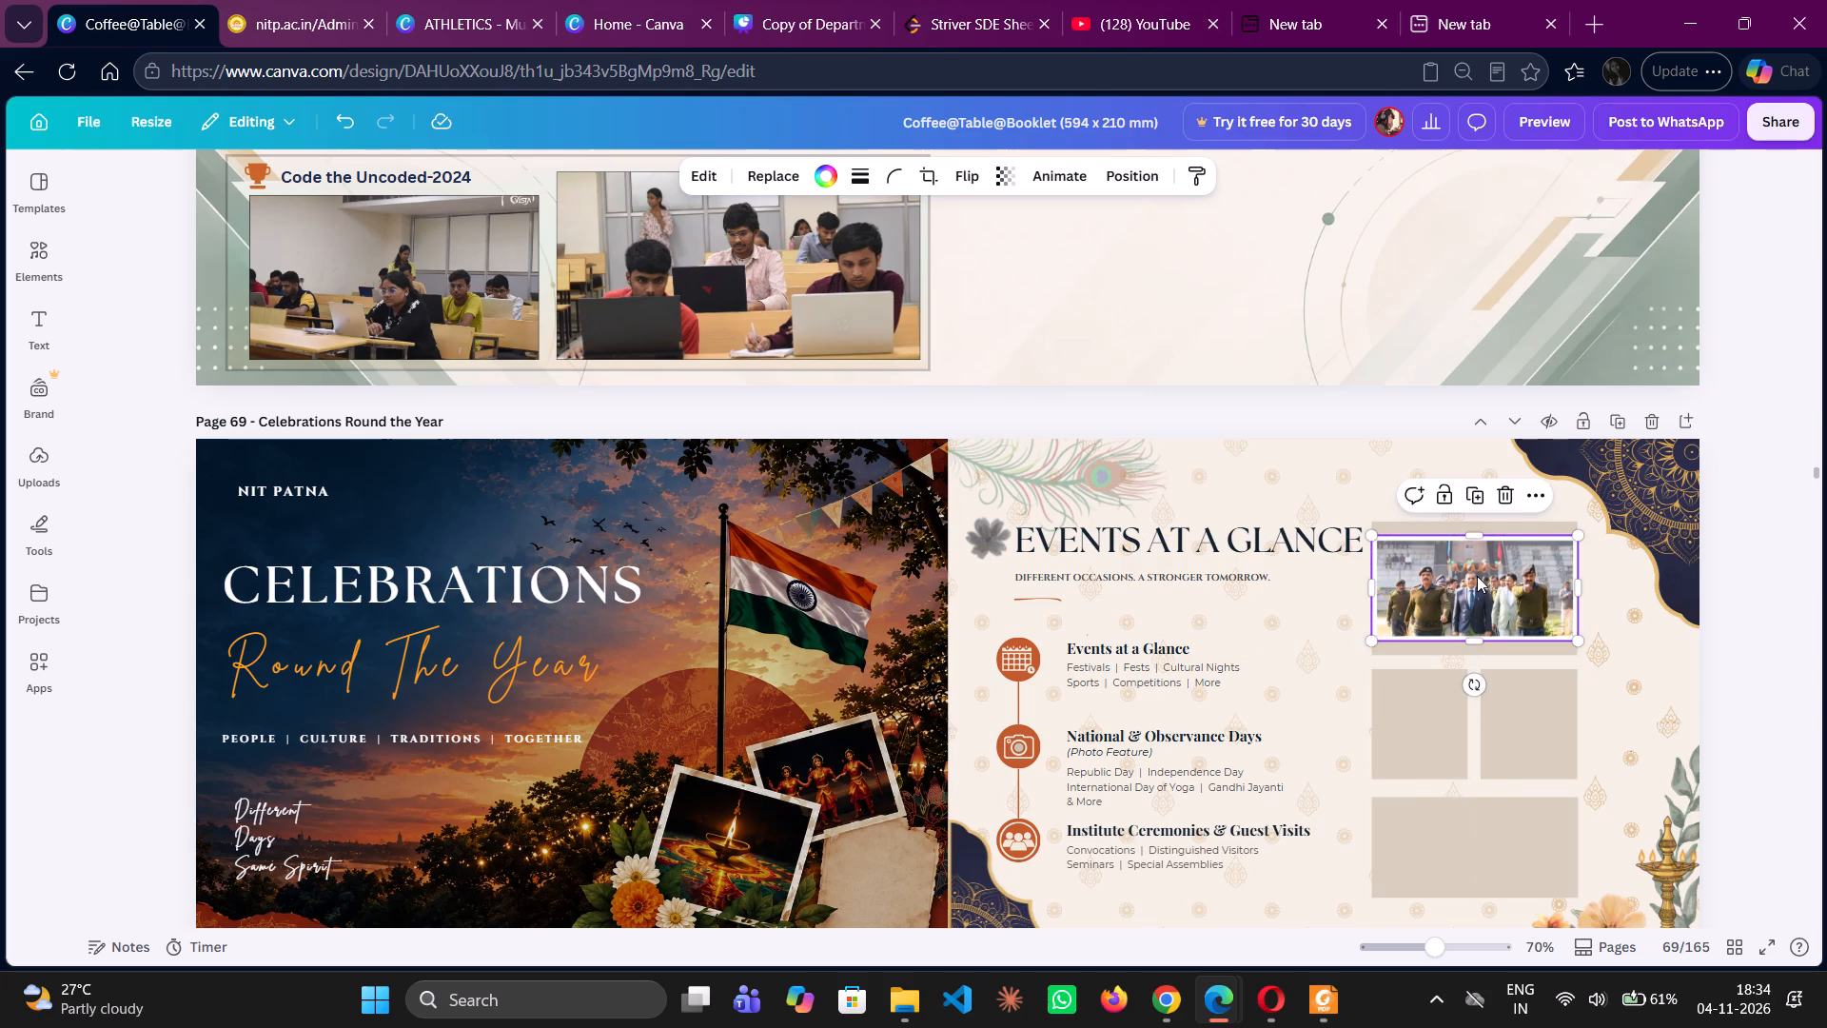
left_click_drag(1474, 642, 1474, 659)
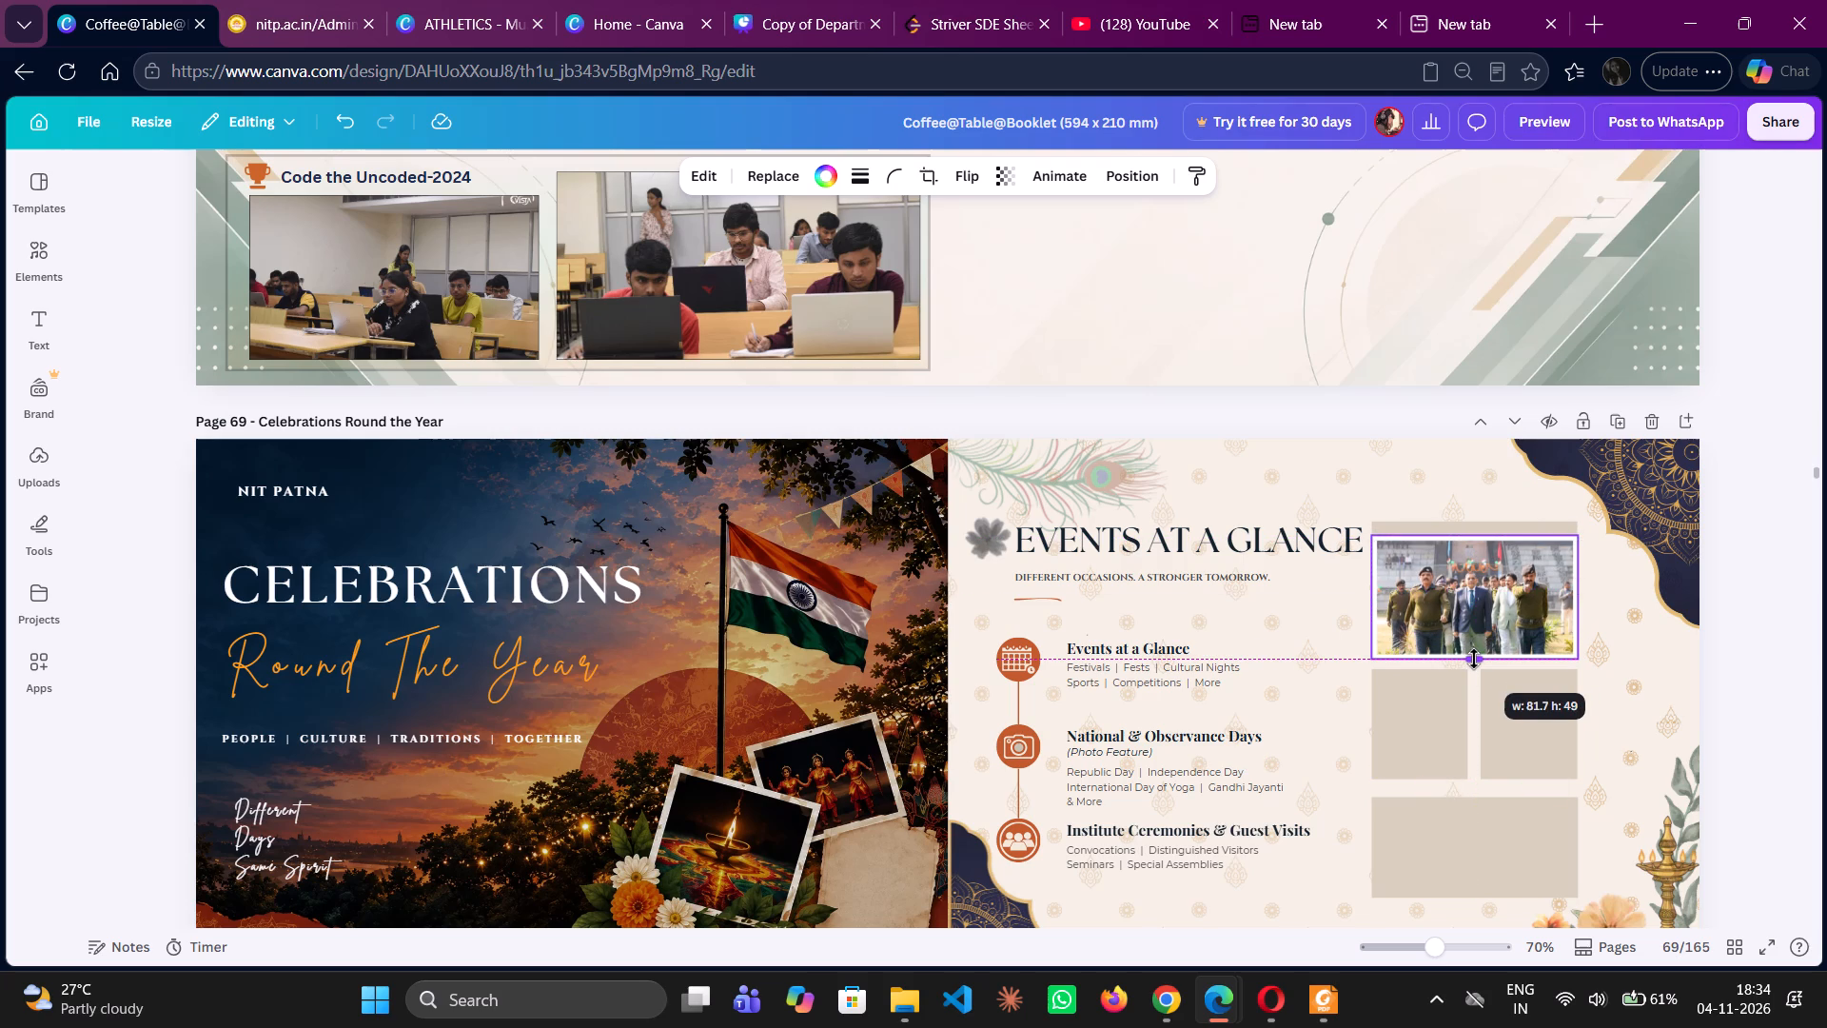
left_click_drag(1474, 659, 1475, 659)
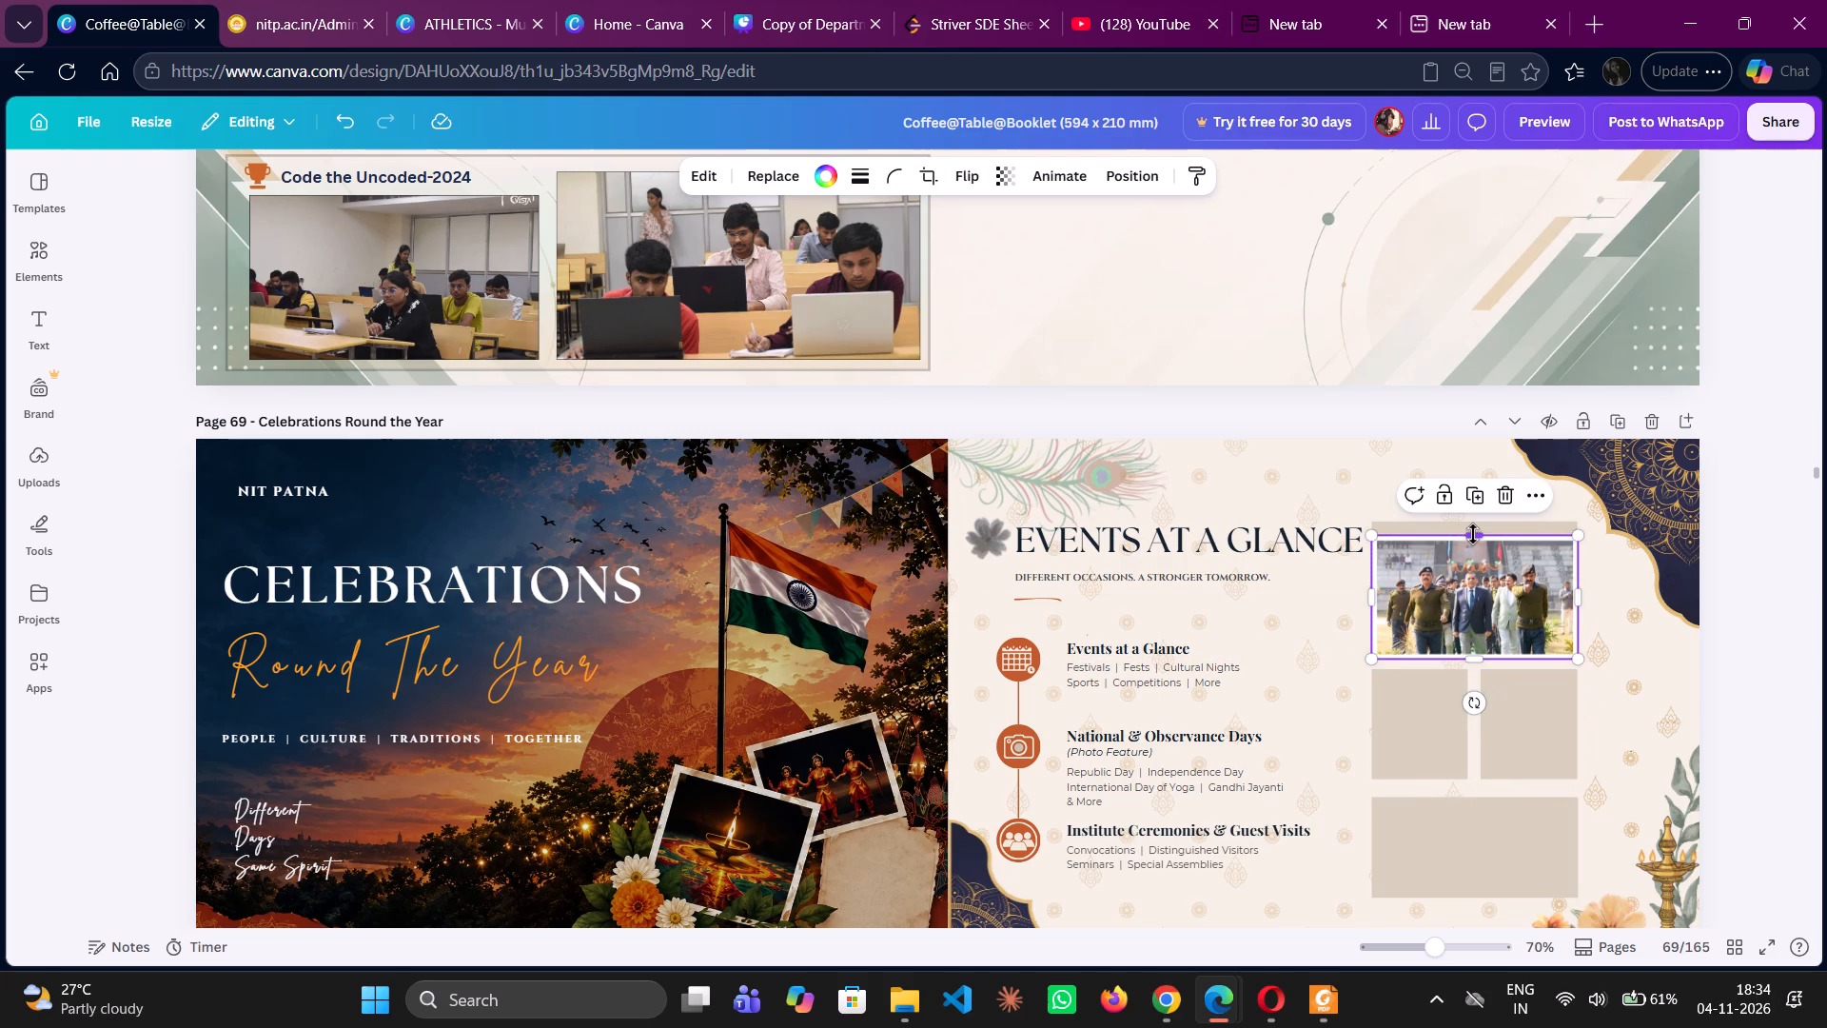
left_click_drag(1473, 534, 1472, 520)
left_click(1598, 662)
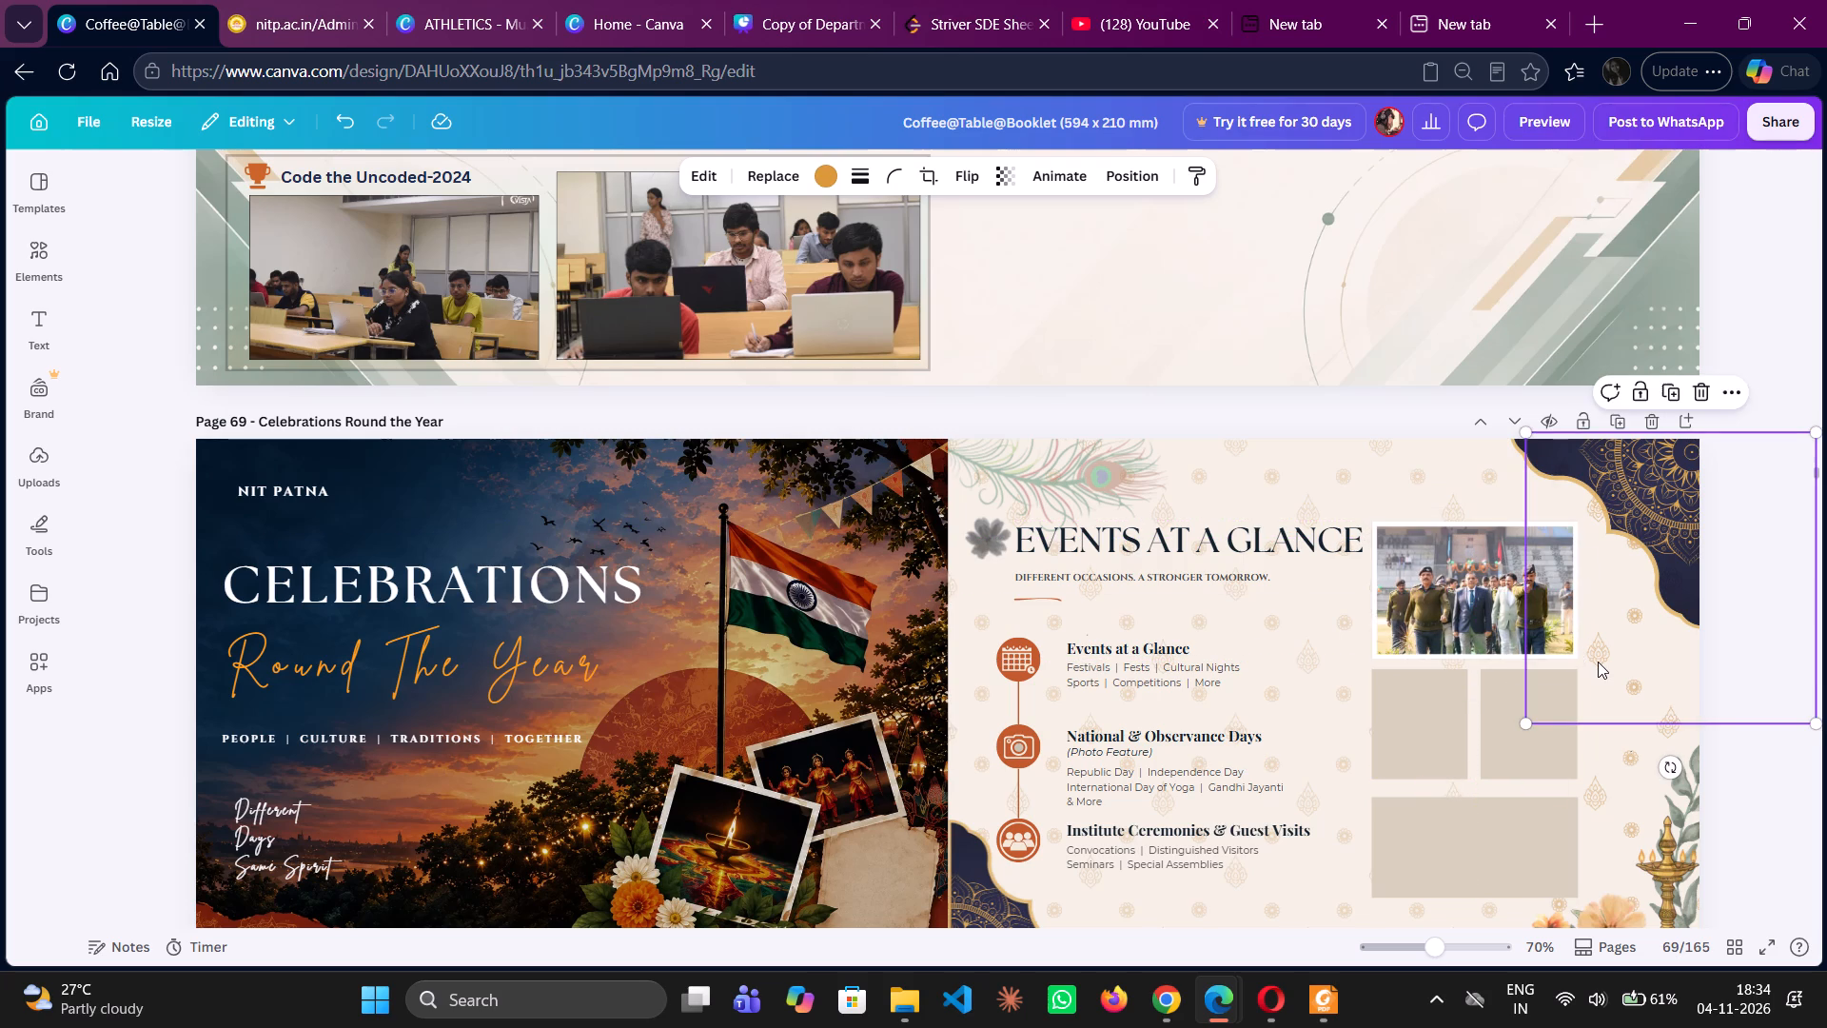
left_click(1306, 661)
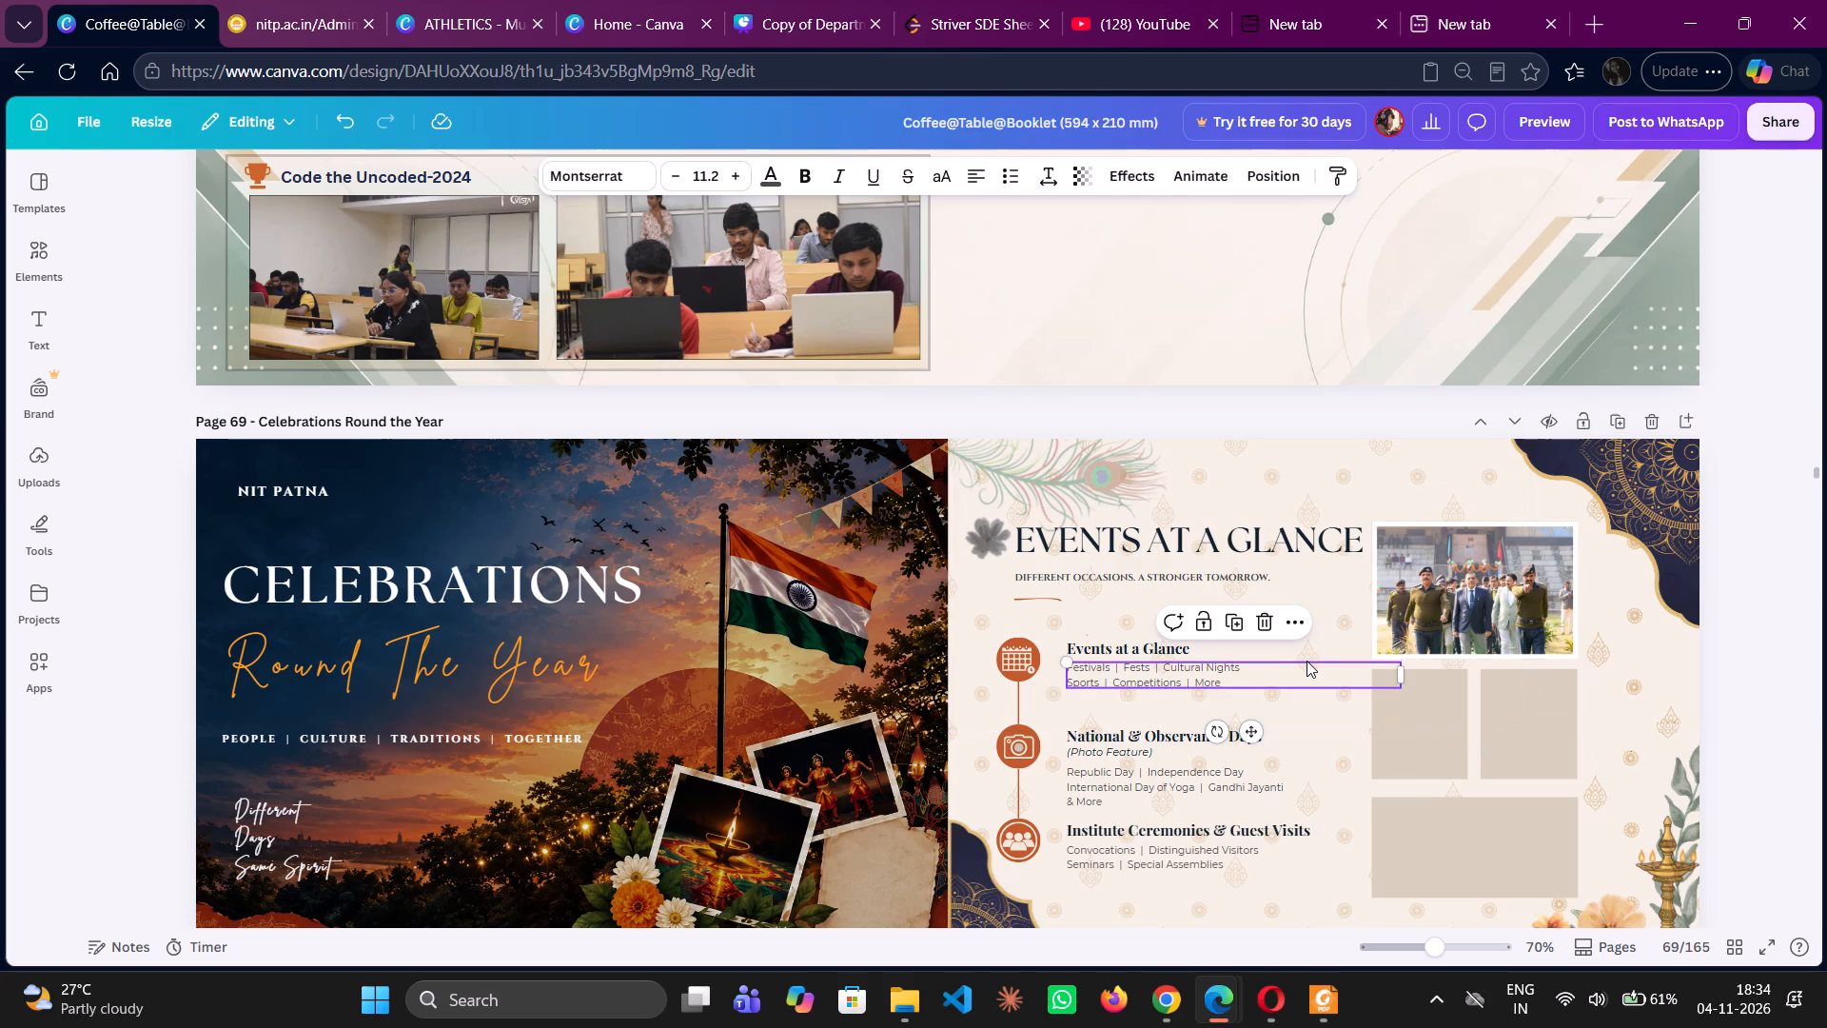
left_click(1743, 737)
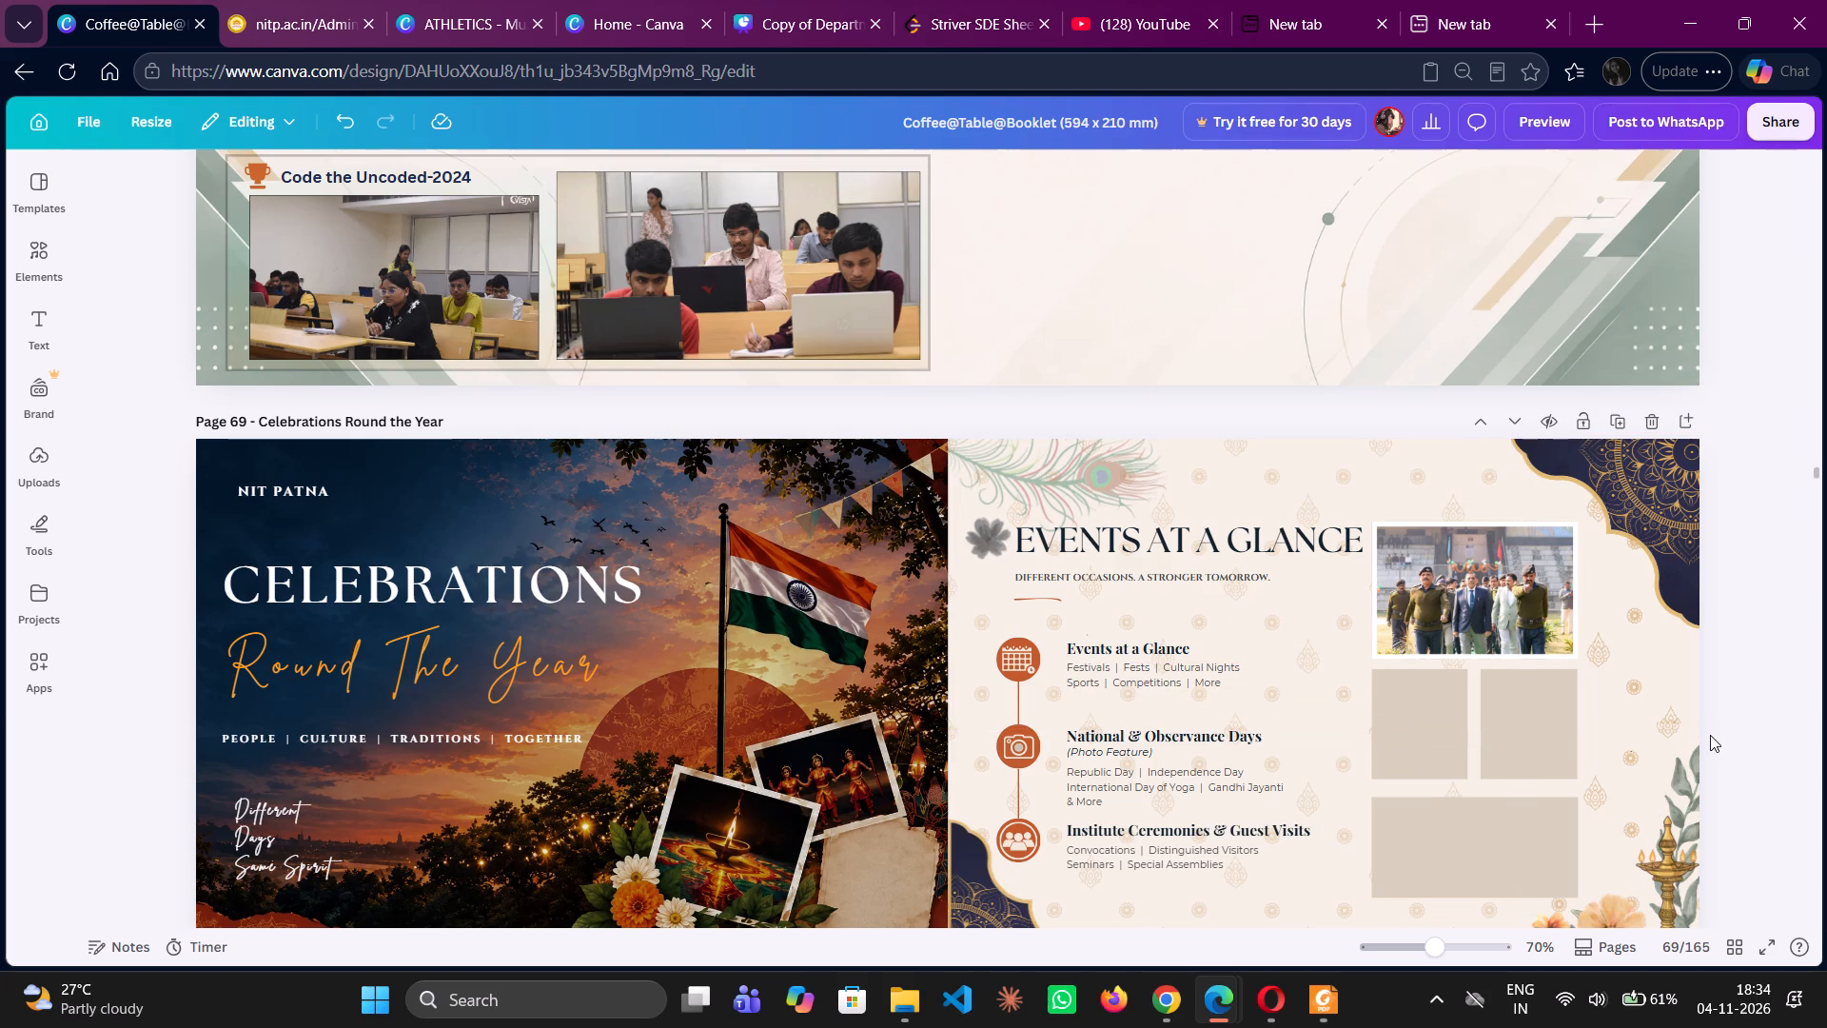
Look through the Celebration Round the Year pages from page 70 through the start of Campus Life for photos suited to the remaining placeholders.
scroll(1596, 774, "down", 2)
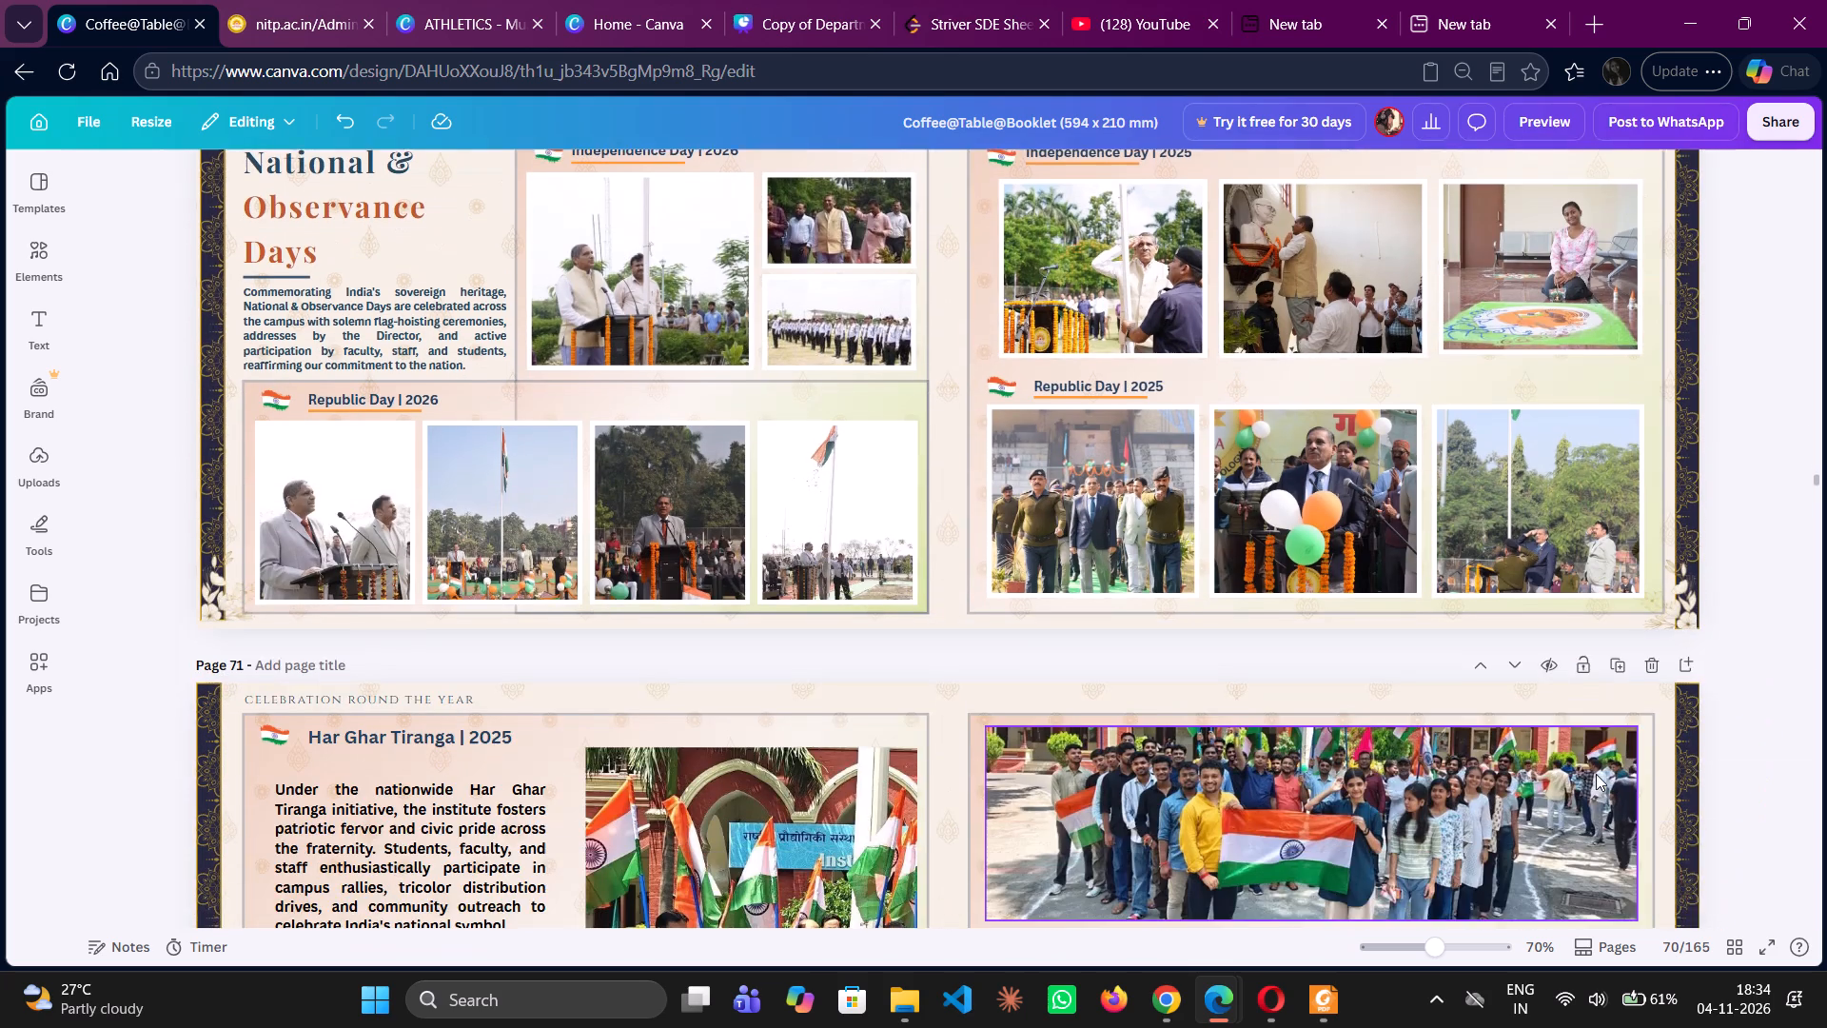
scroll(1596, 774, "down", 3)
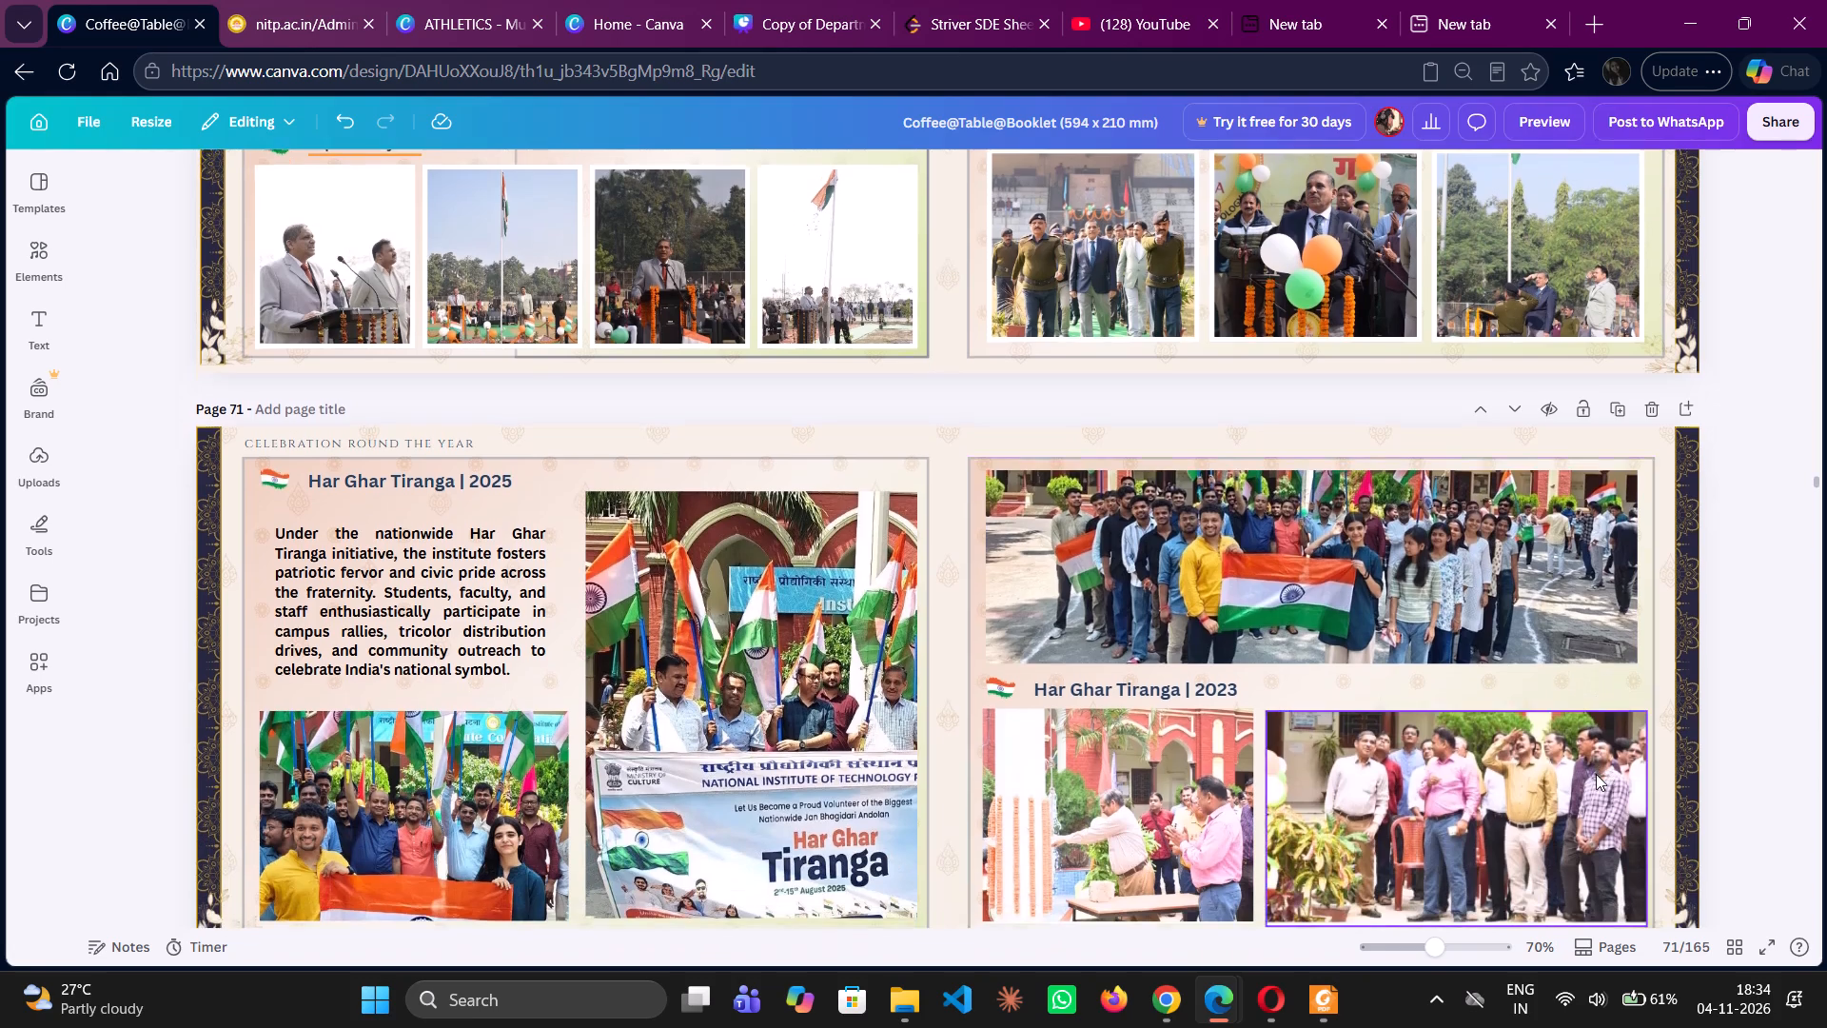
scroll(1596, 774, "down", 2)
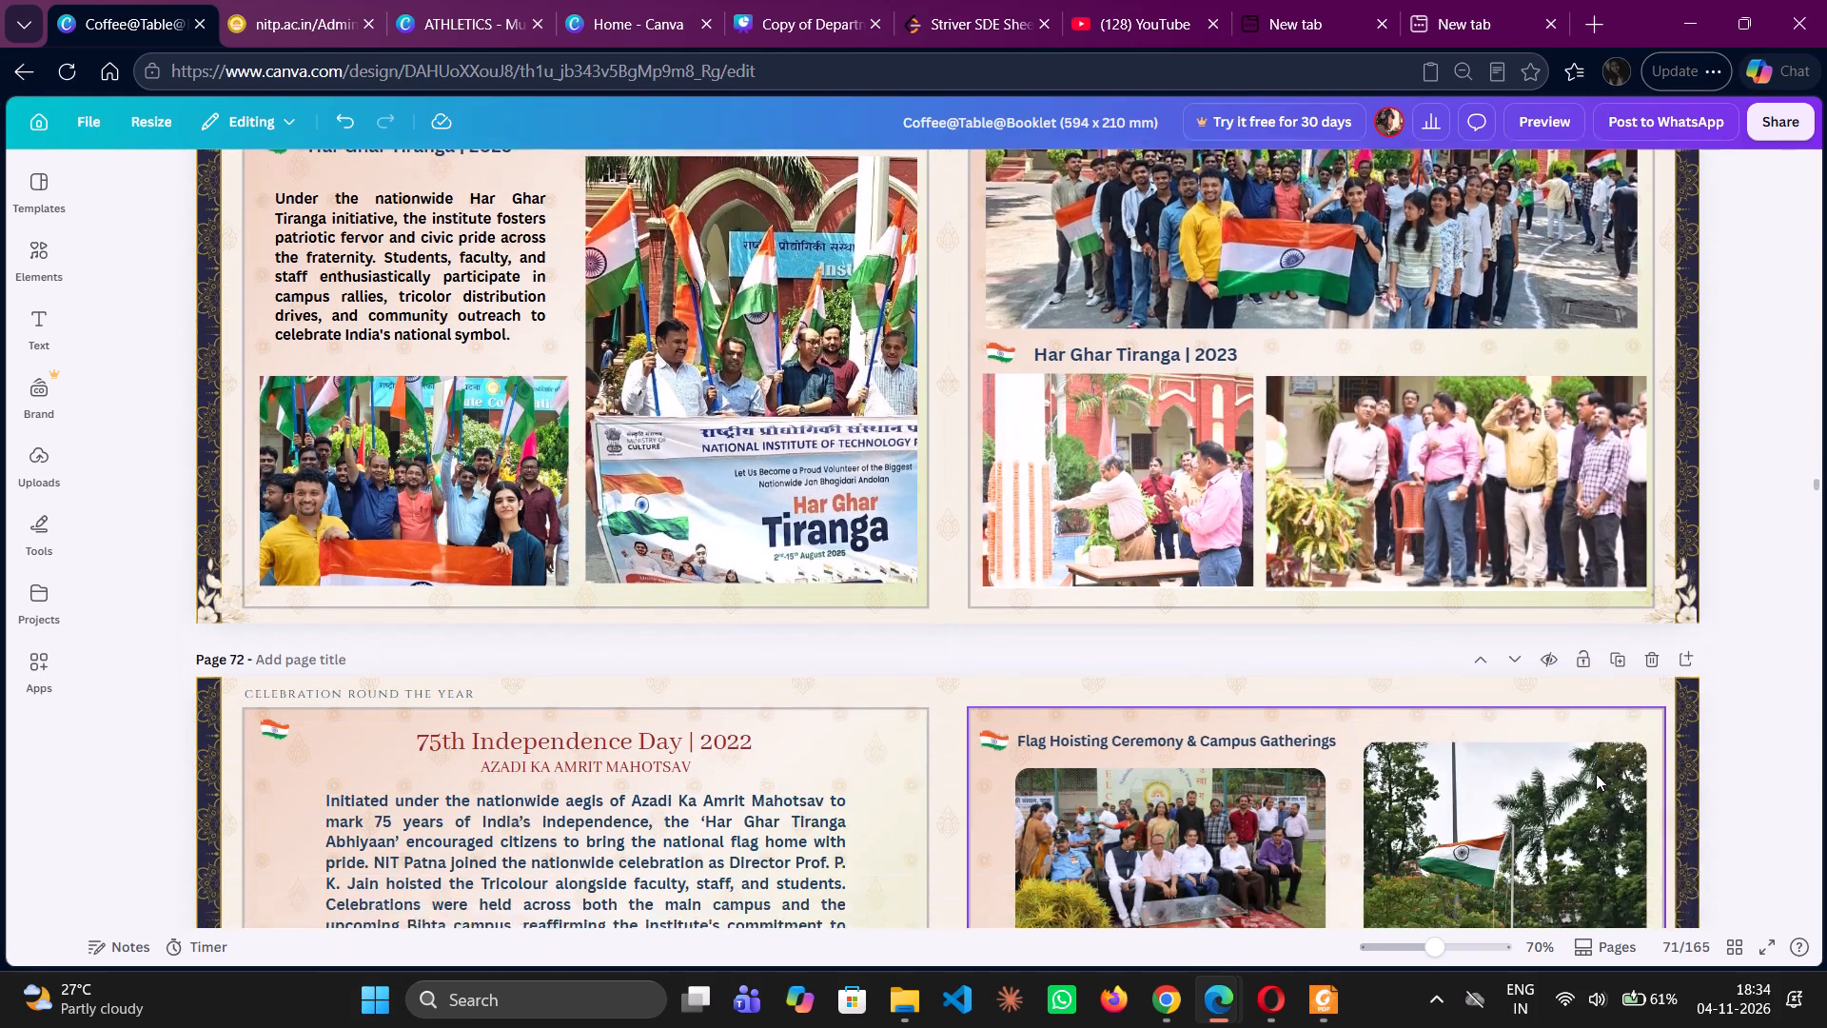
scroll(1596, 774, "down", 4)
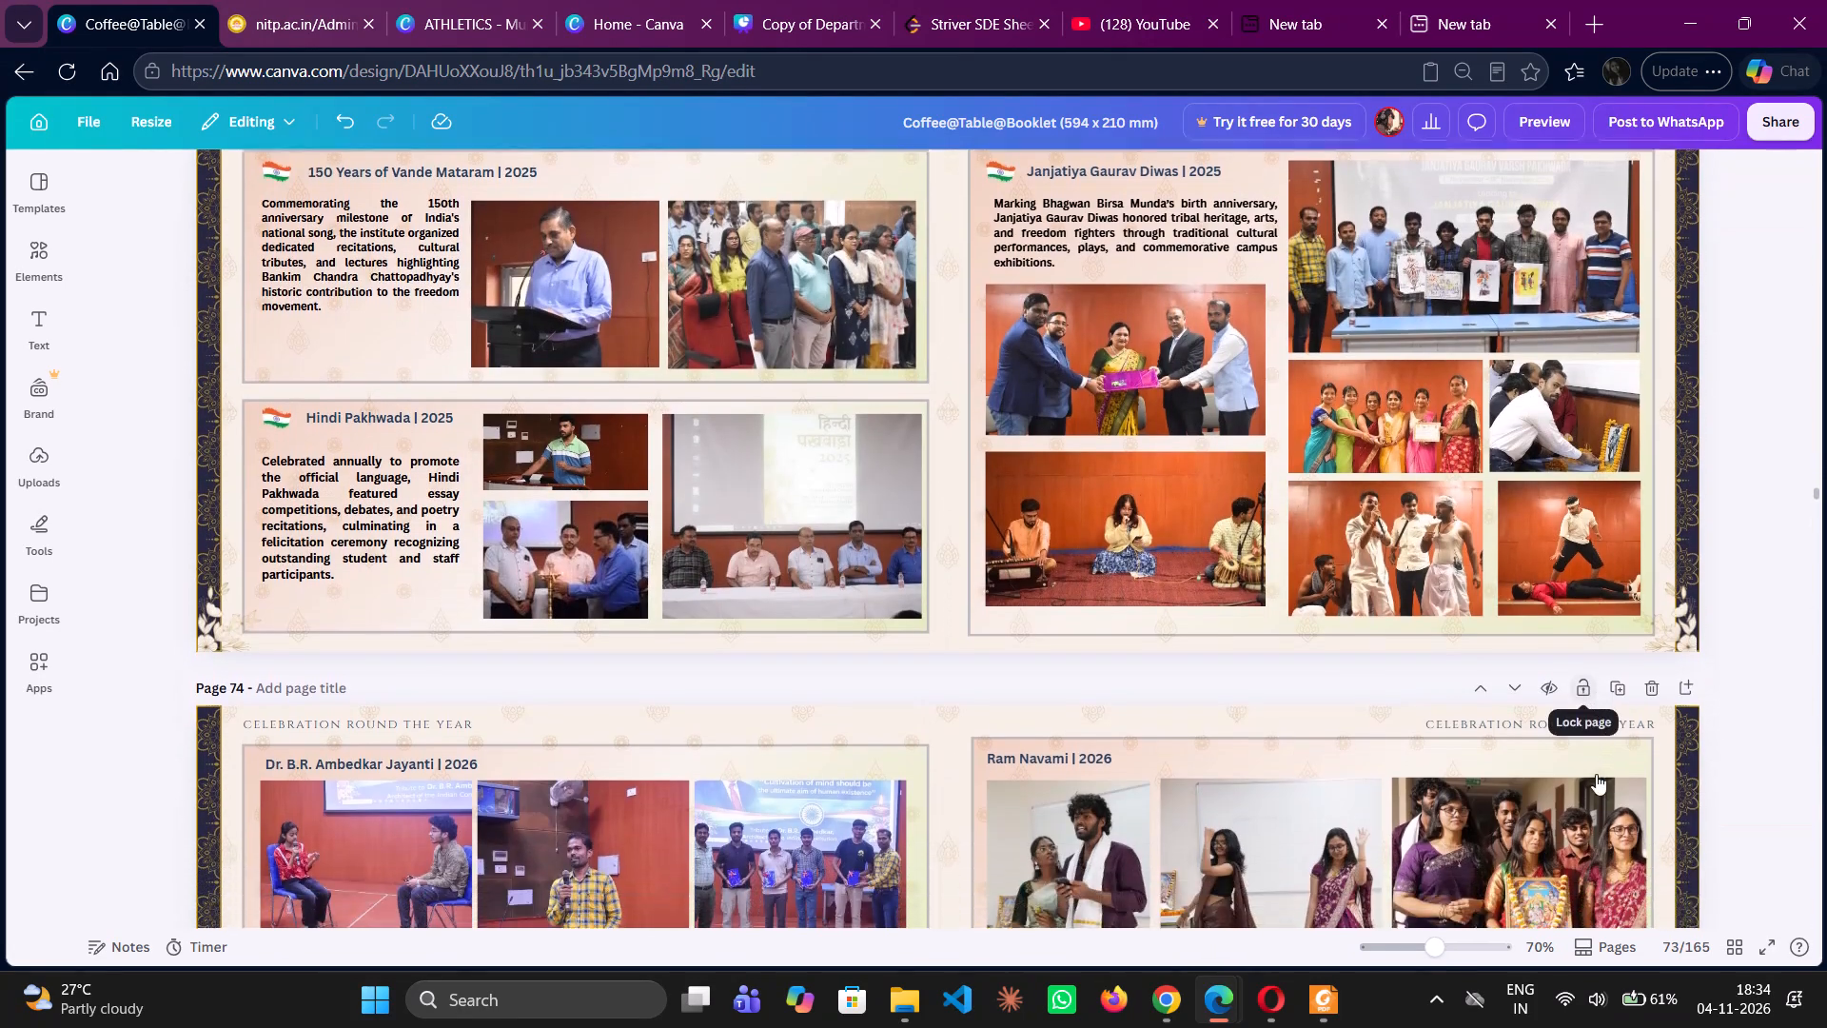
scroll(1596, 774, "down", 2)
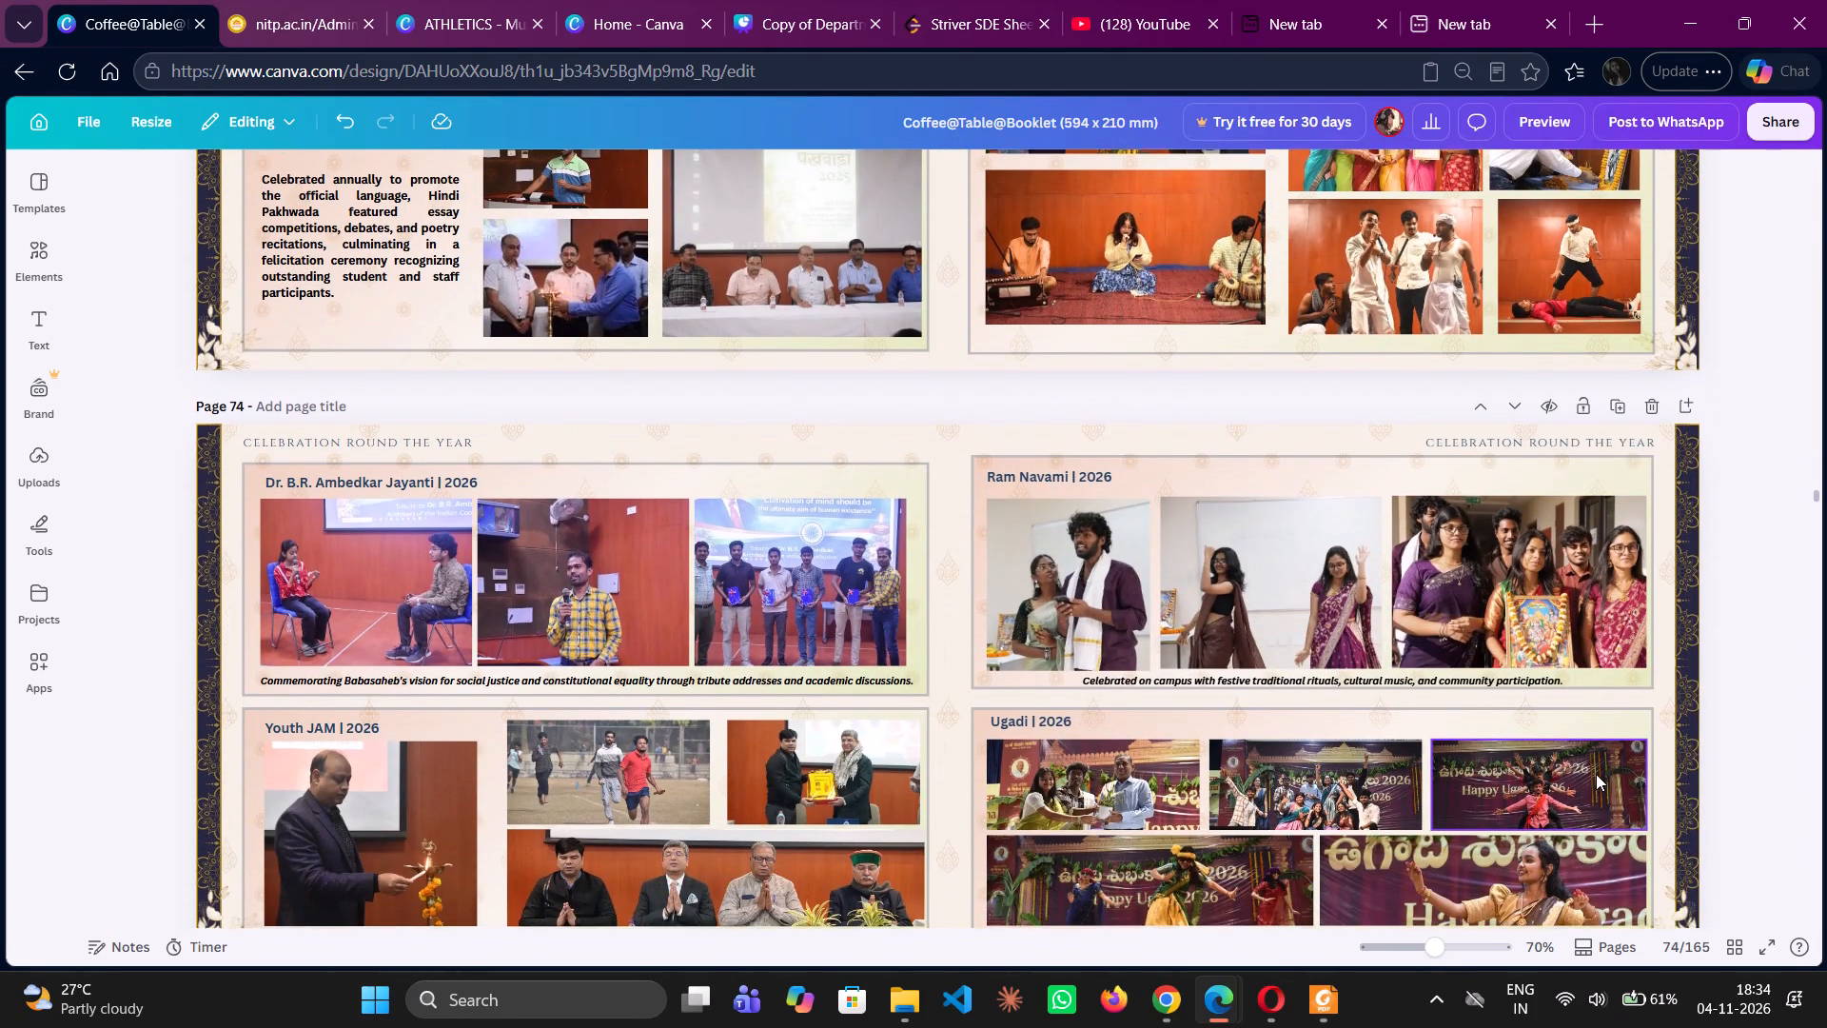
scroll(1596, 774, "down", 1)
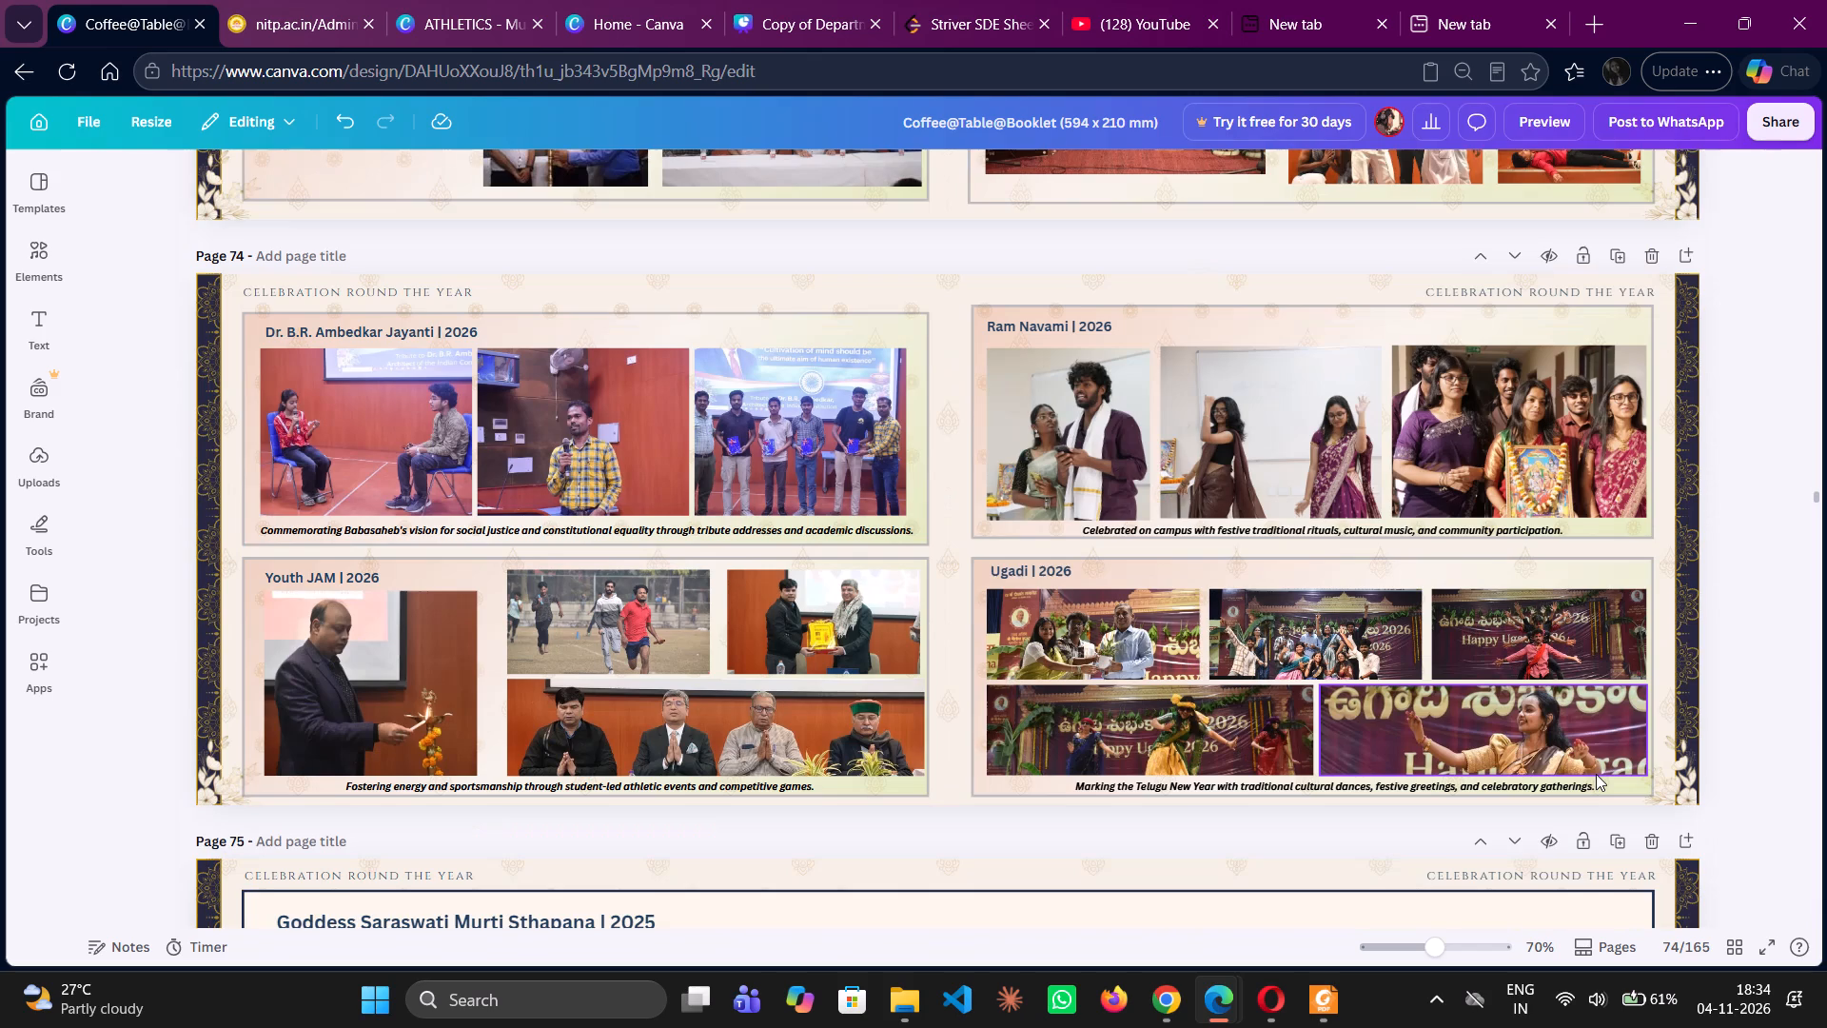
scroll(1596, 774, "down", 4)
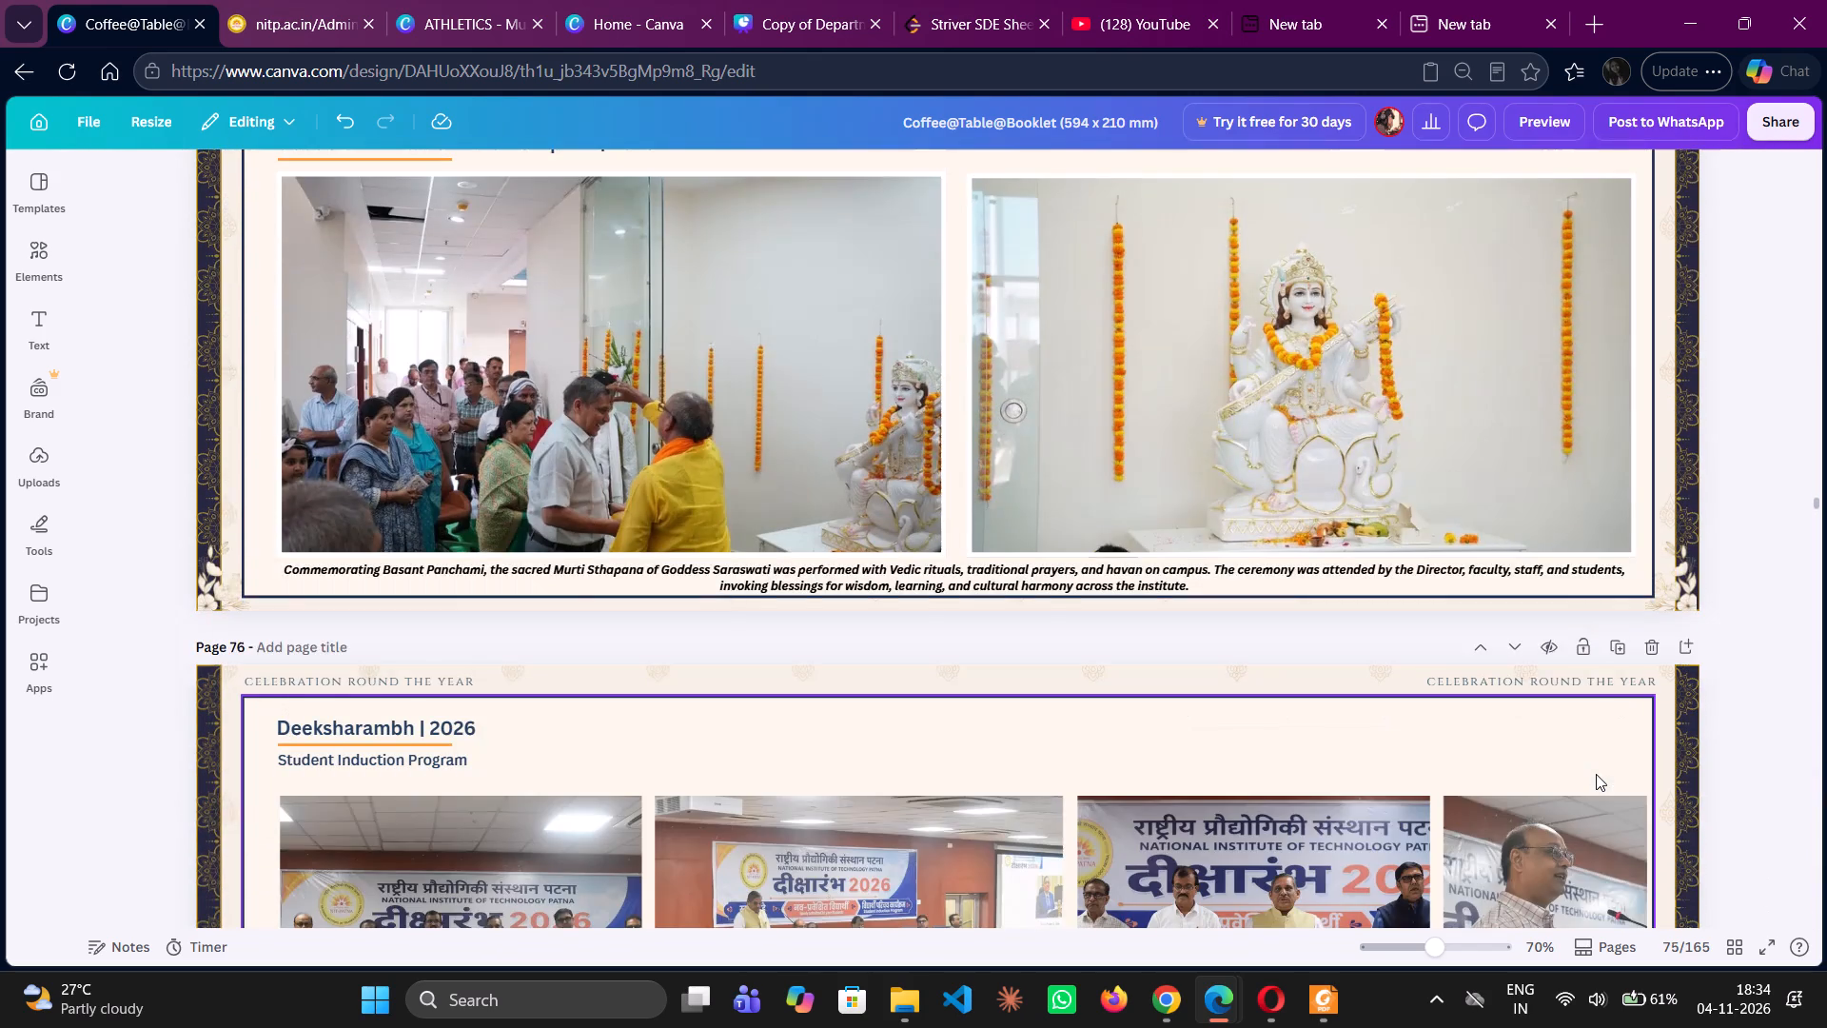
scroll(1596, 774, "down", 5)
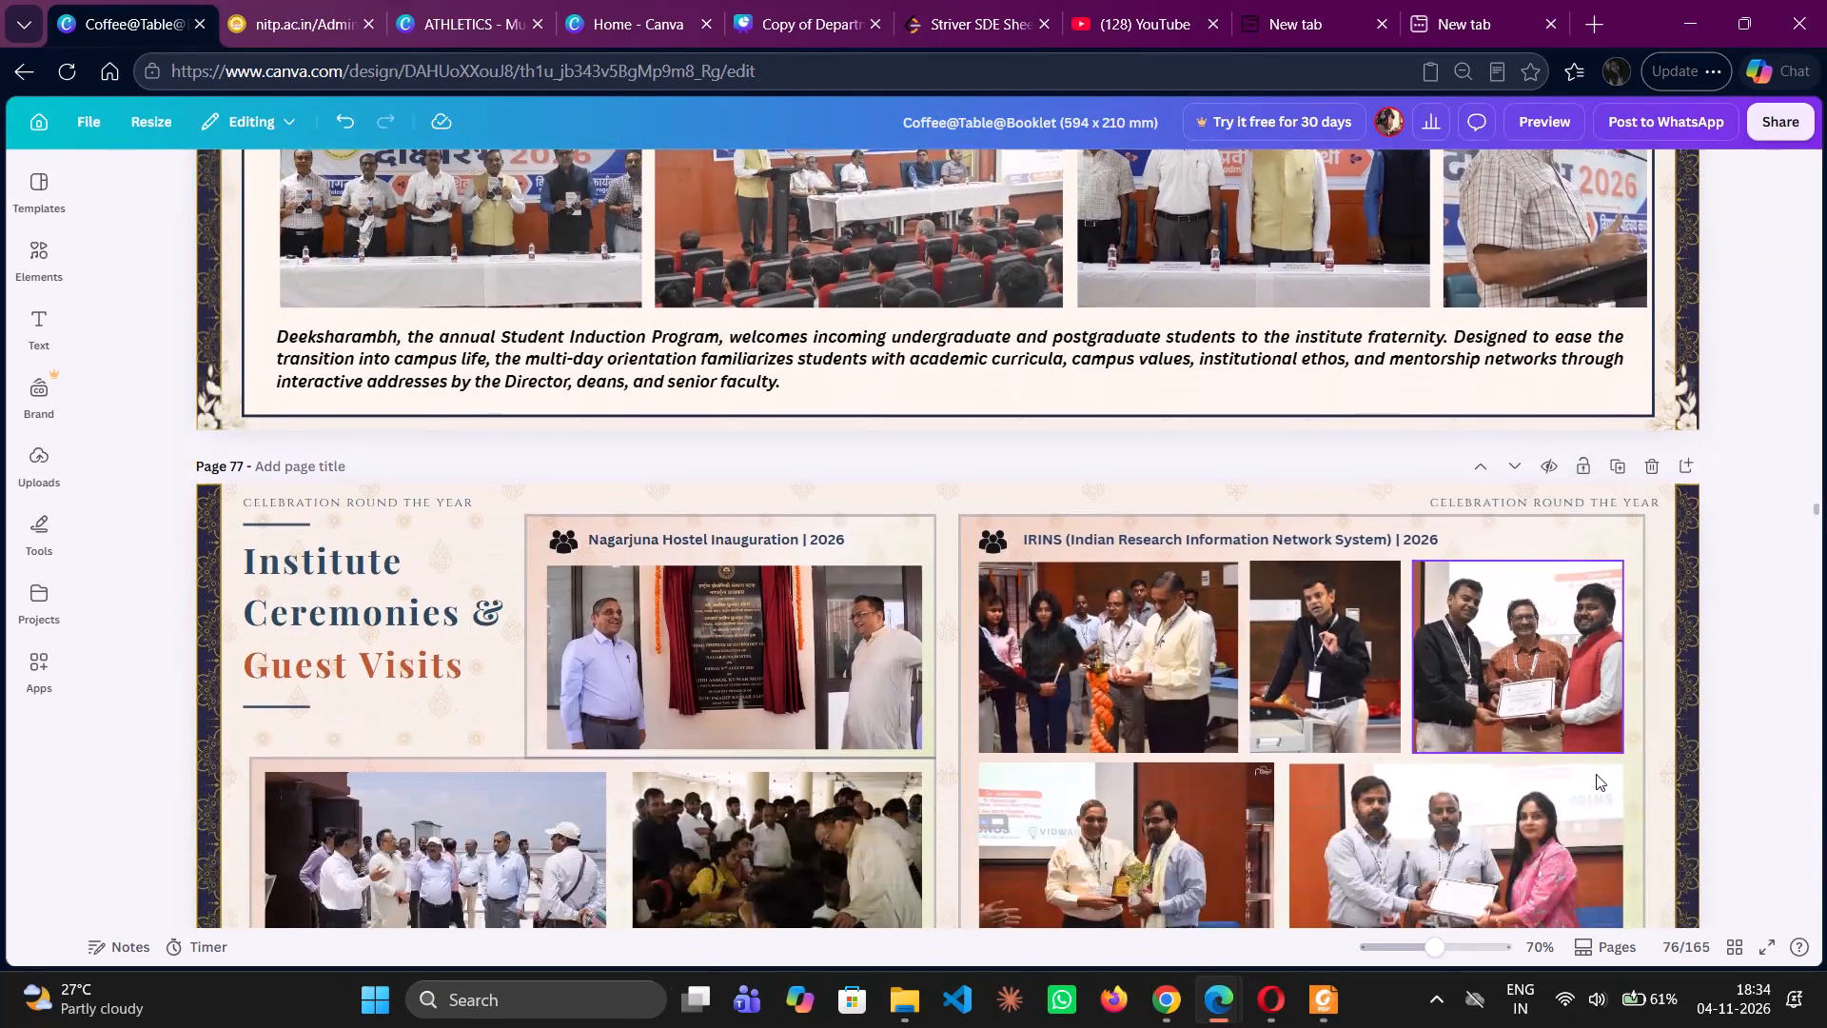
scroll(1596, 774, "down", 5)
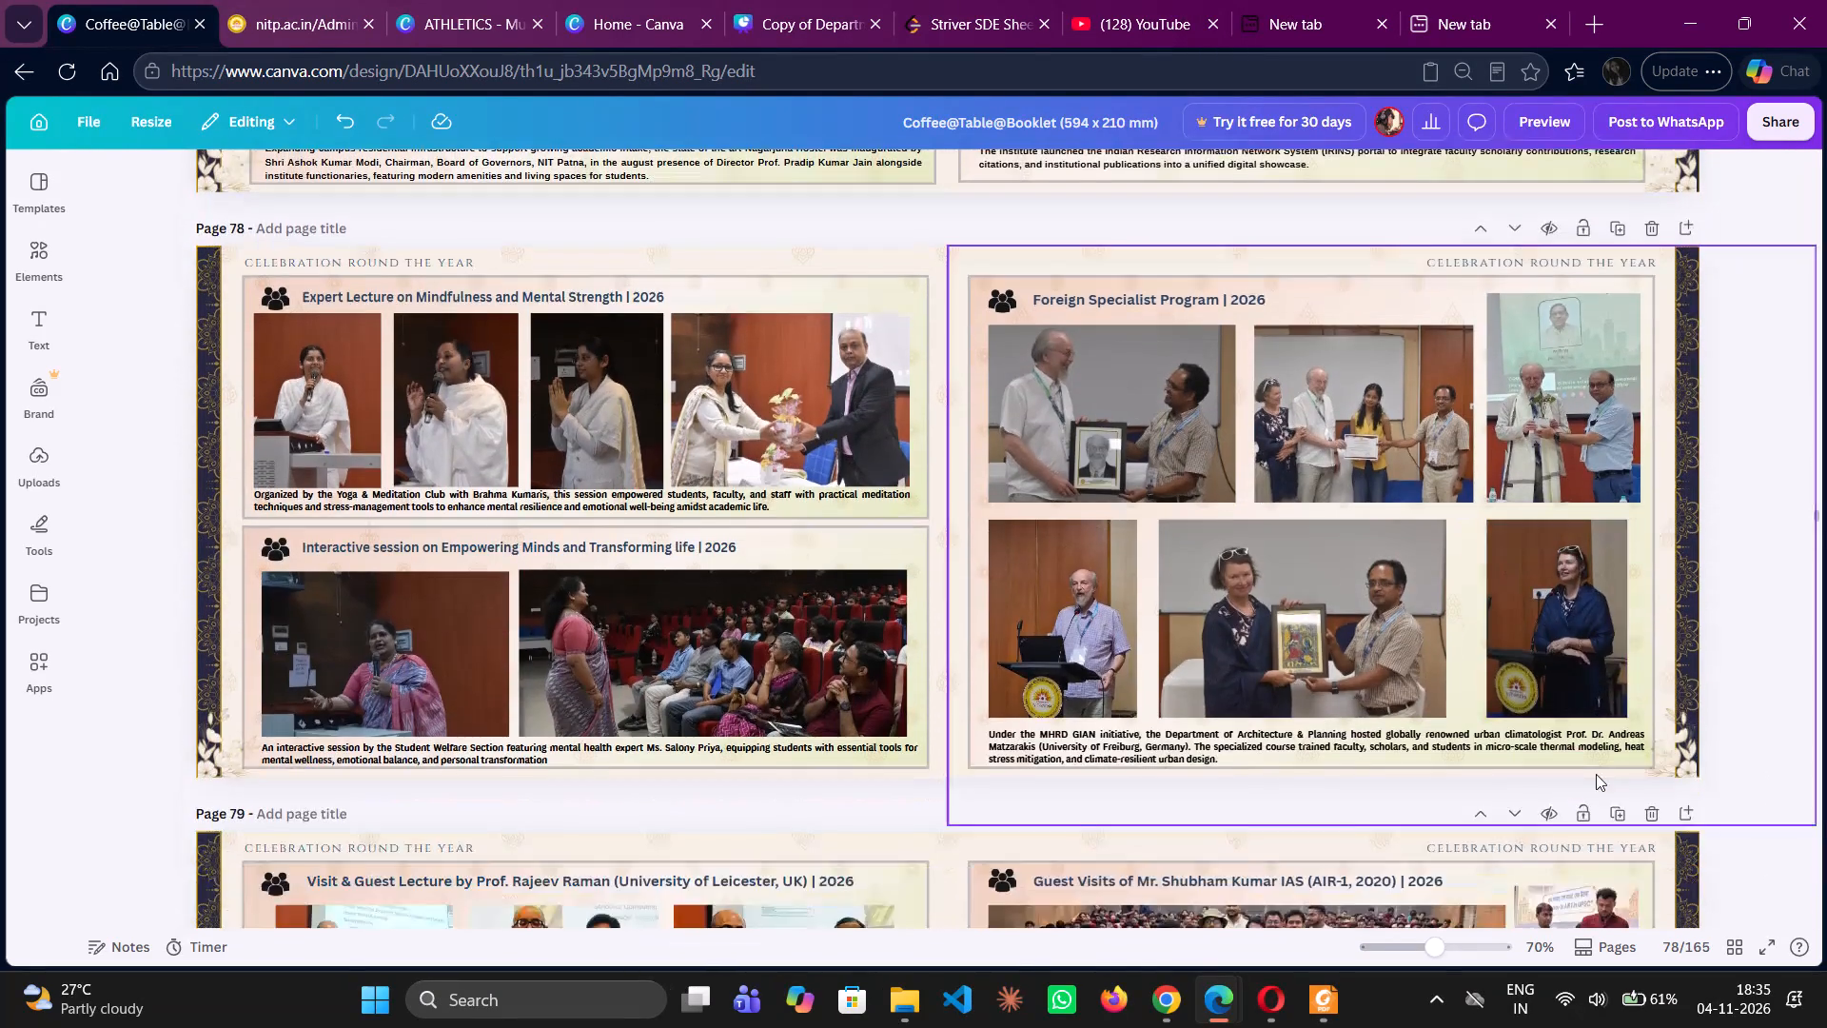
scroll(1596, 774, "down", 1)
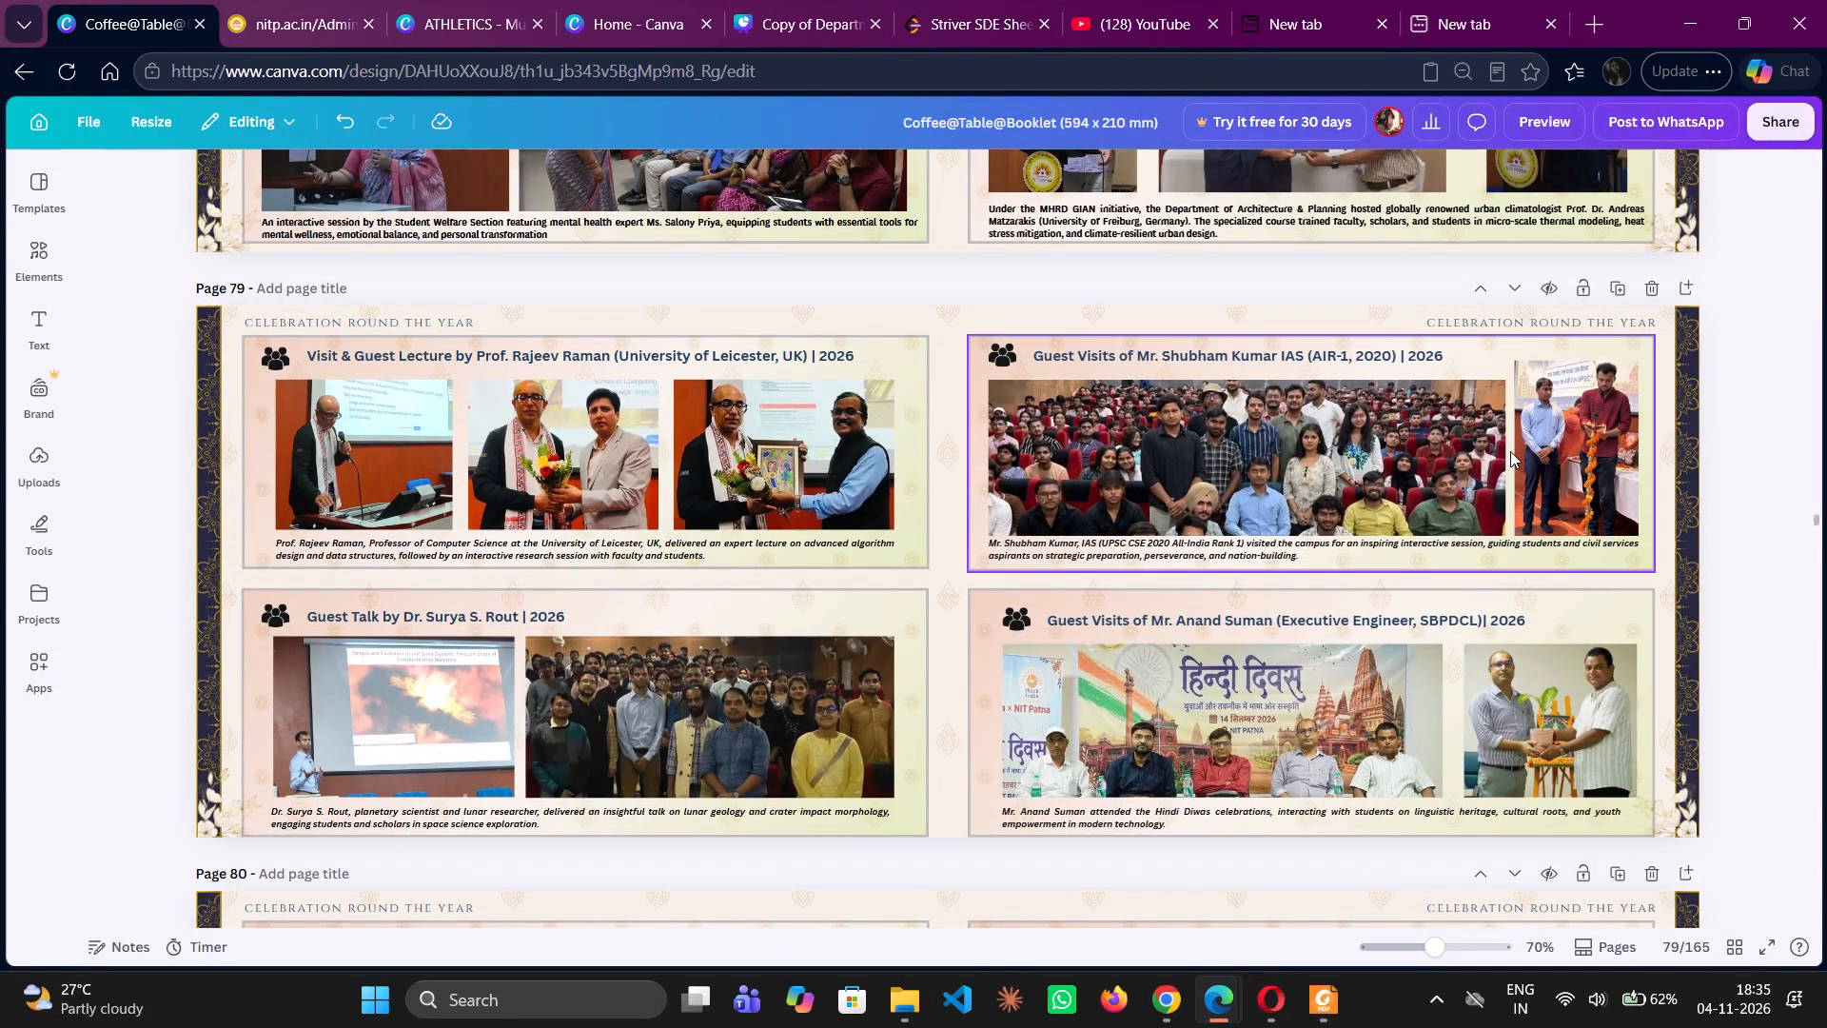
scroll(1285, 586, "down", 3)
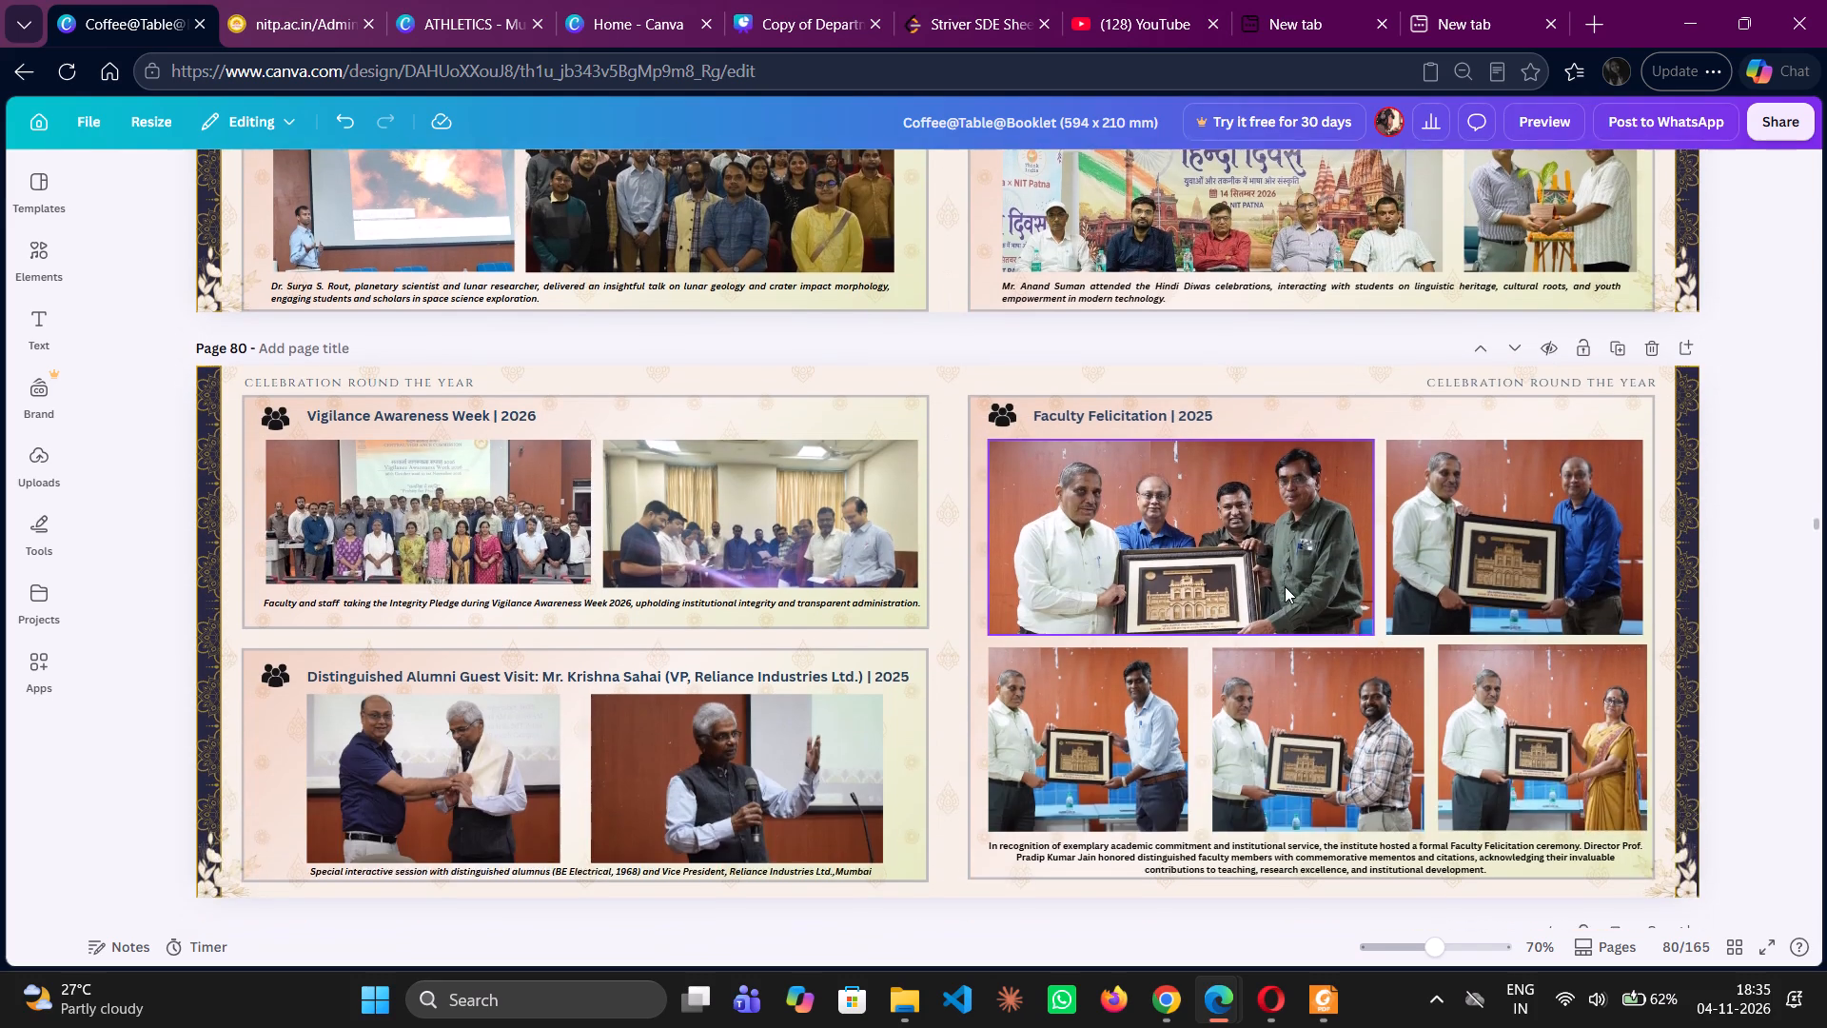
scroll(1285, 586, "down", 3)
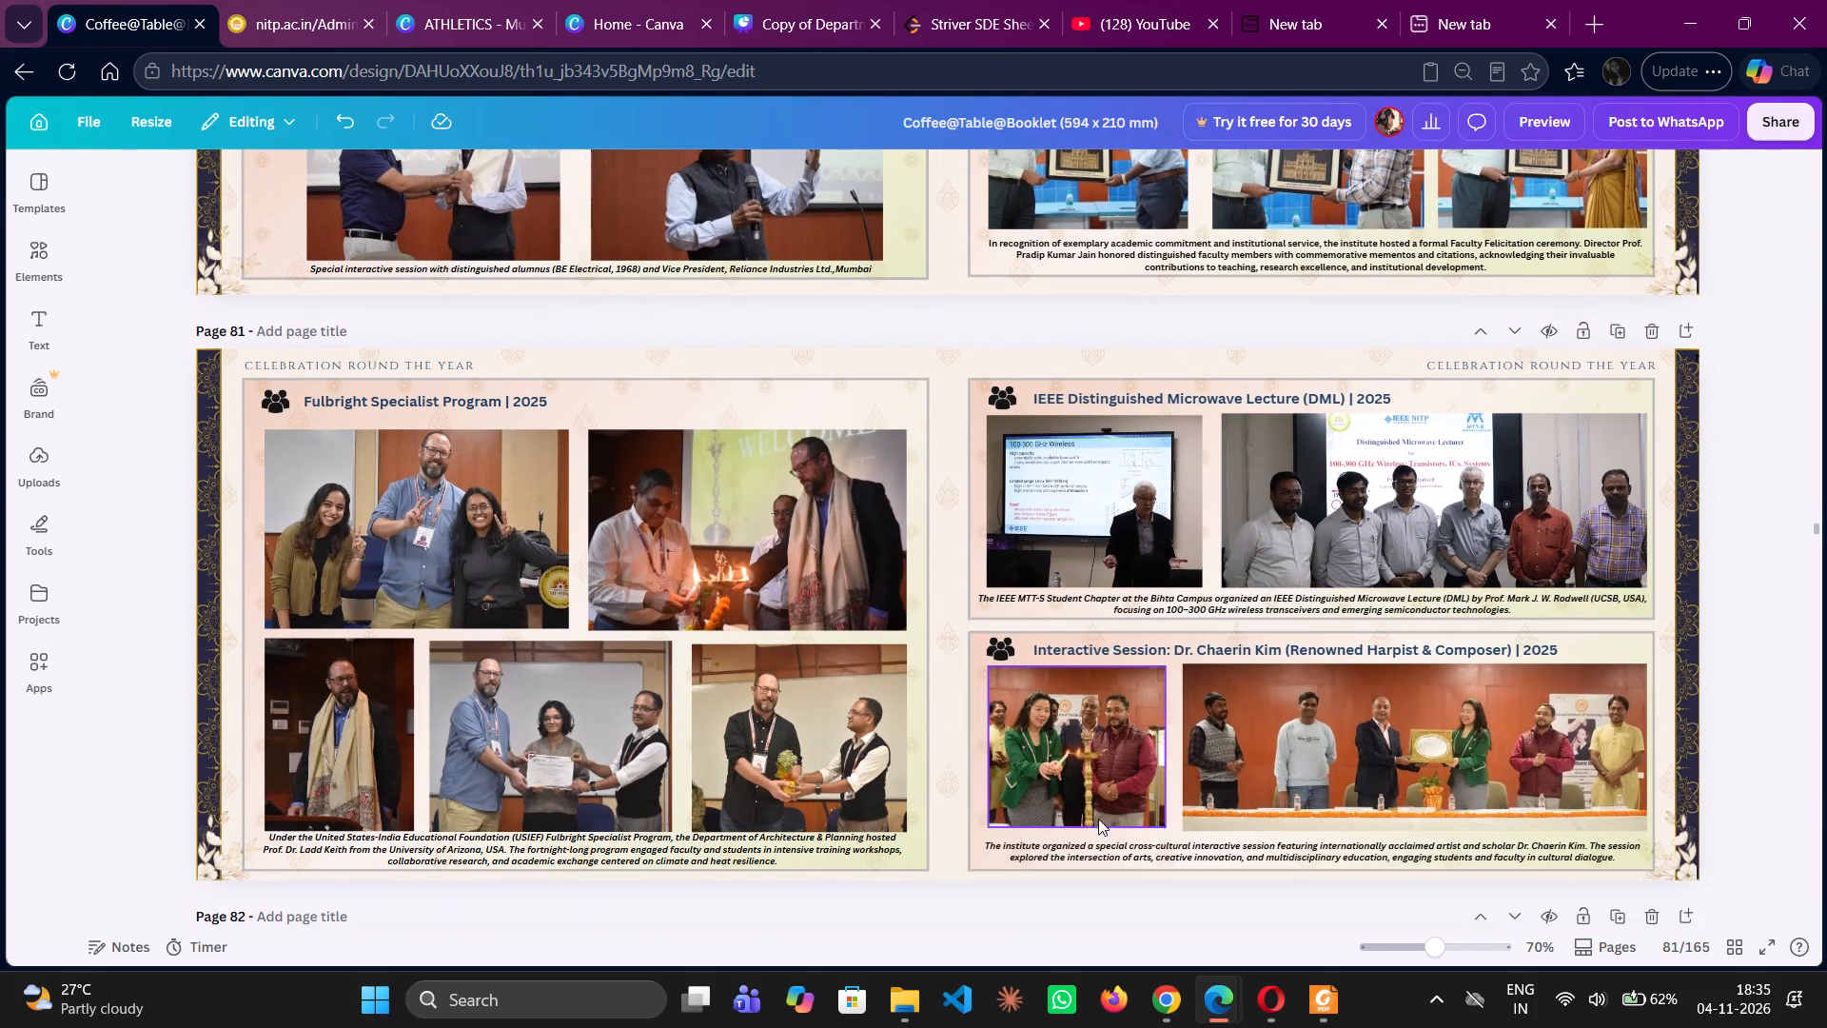
scroll(1097, 816, "down", 4)
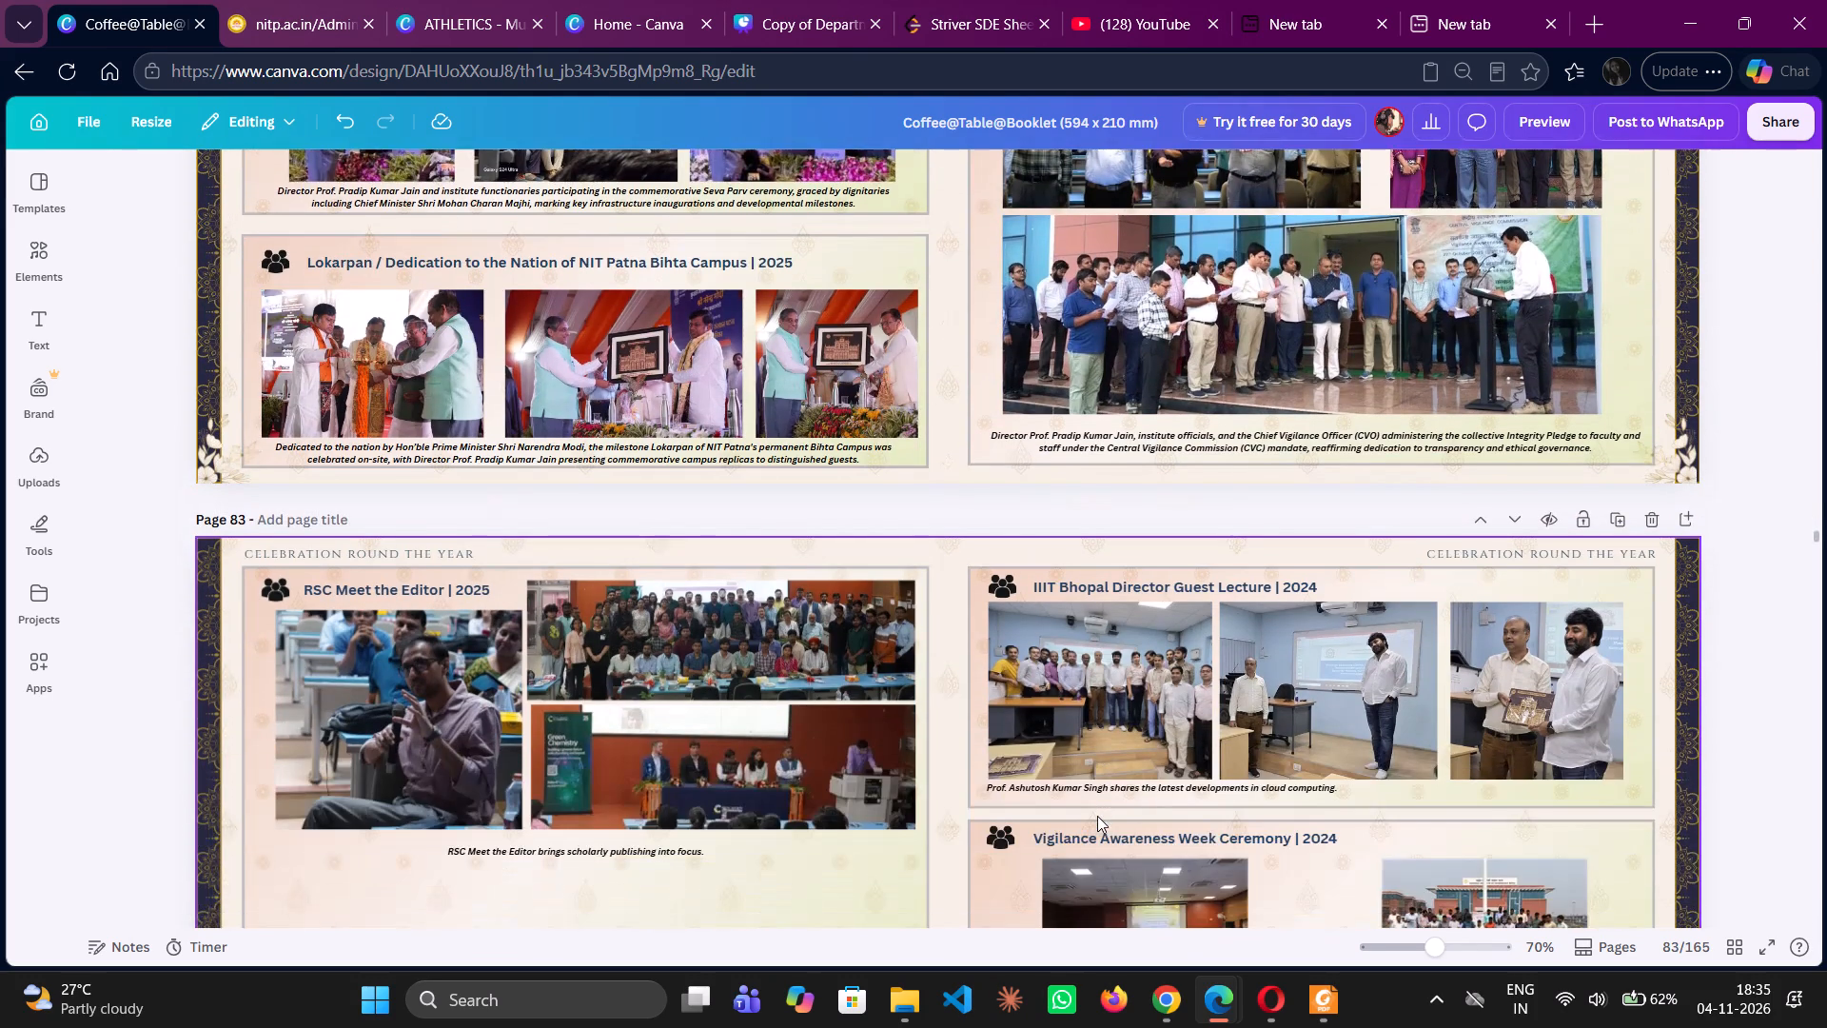
scroll(1097, 816, "down", 3)
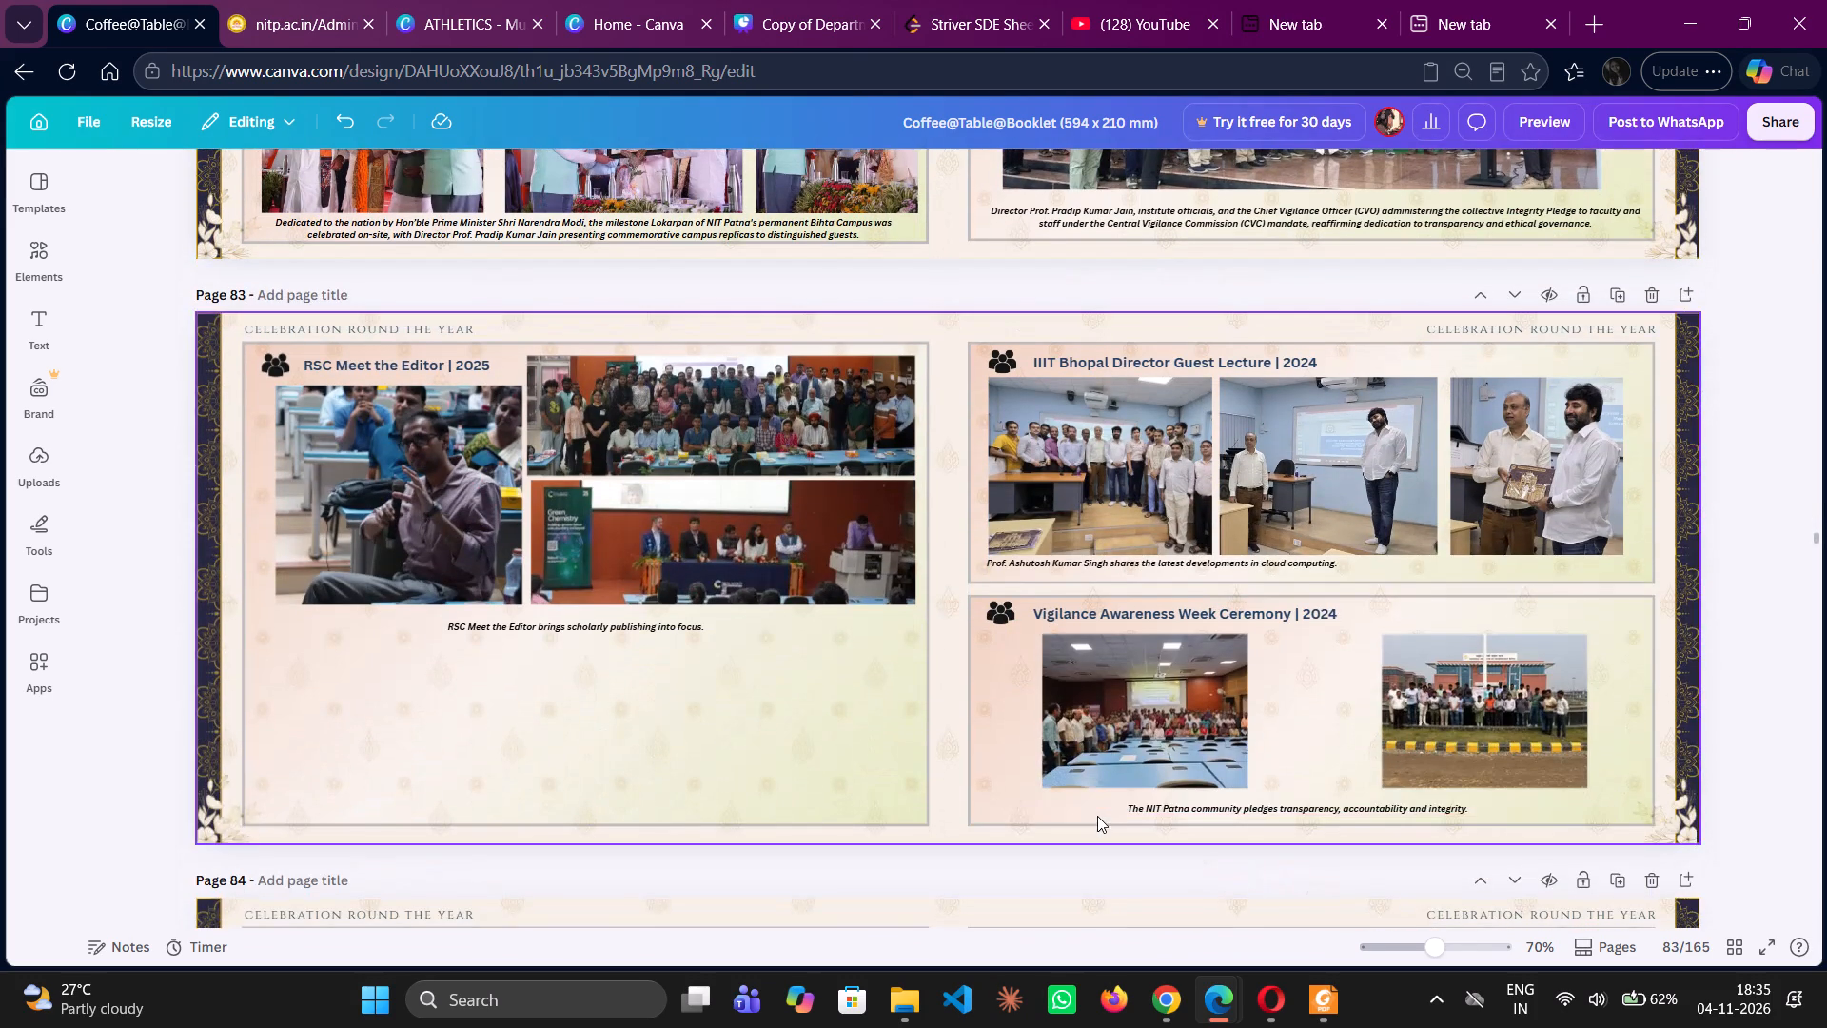
scroll(1097, 816, "down", 4)
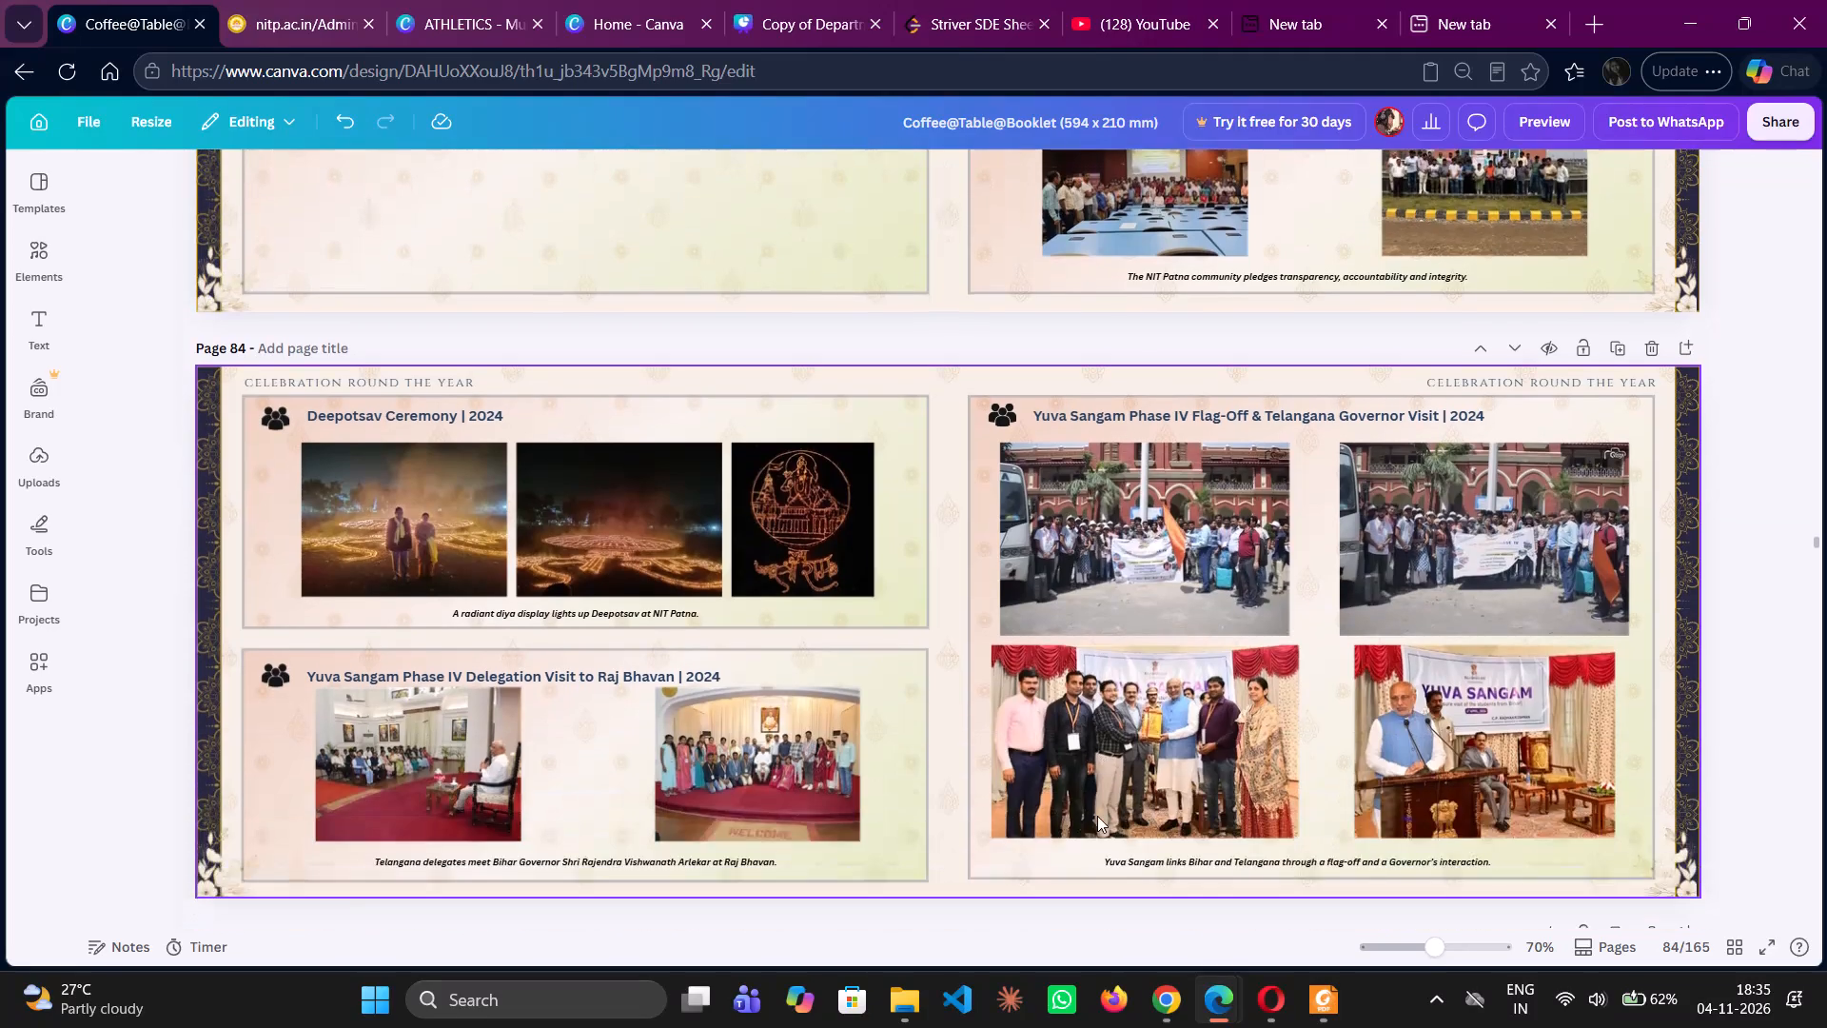
scroll(1097, 816, "down", 1)
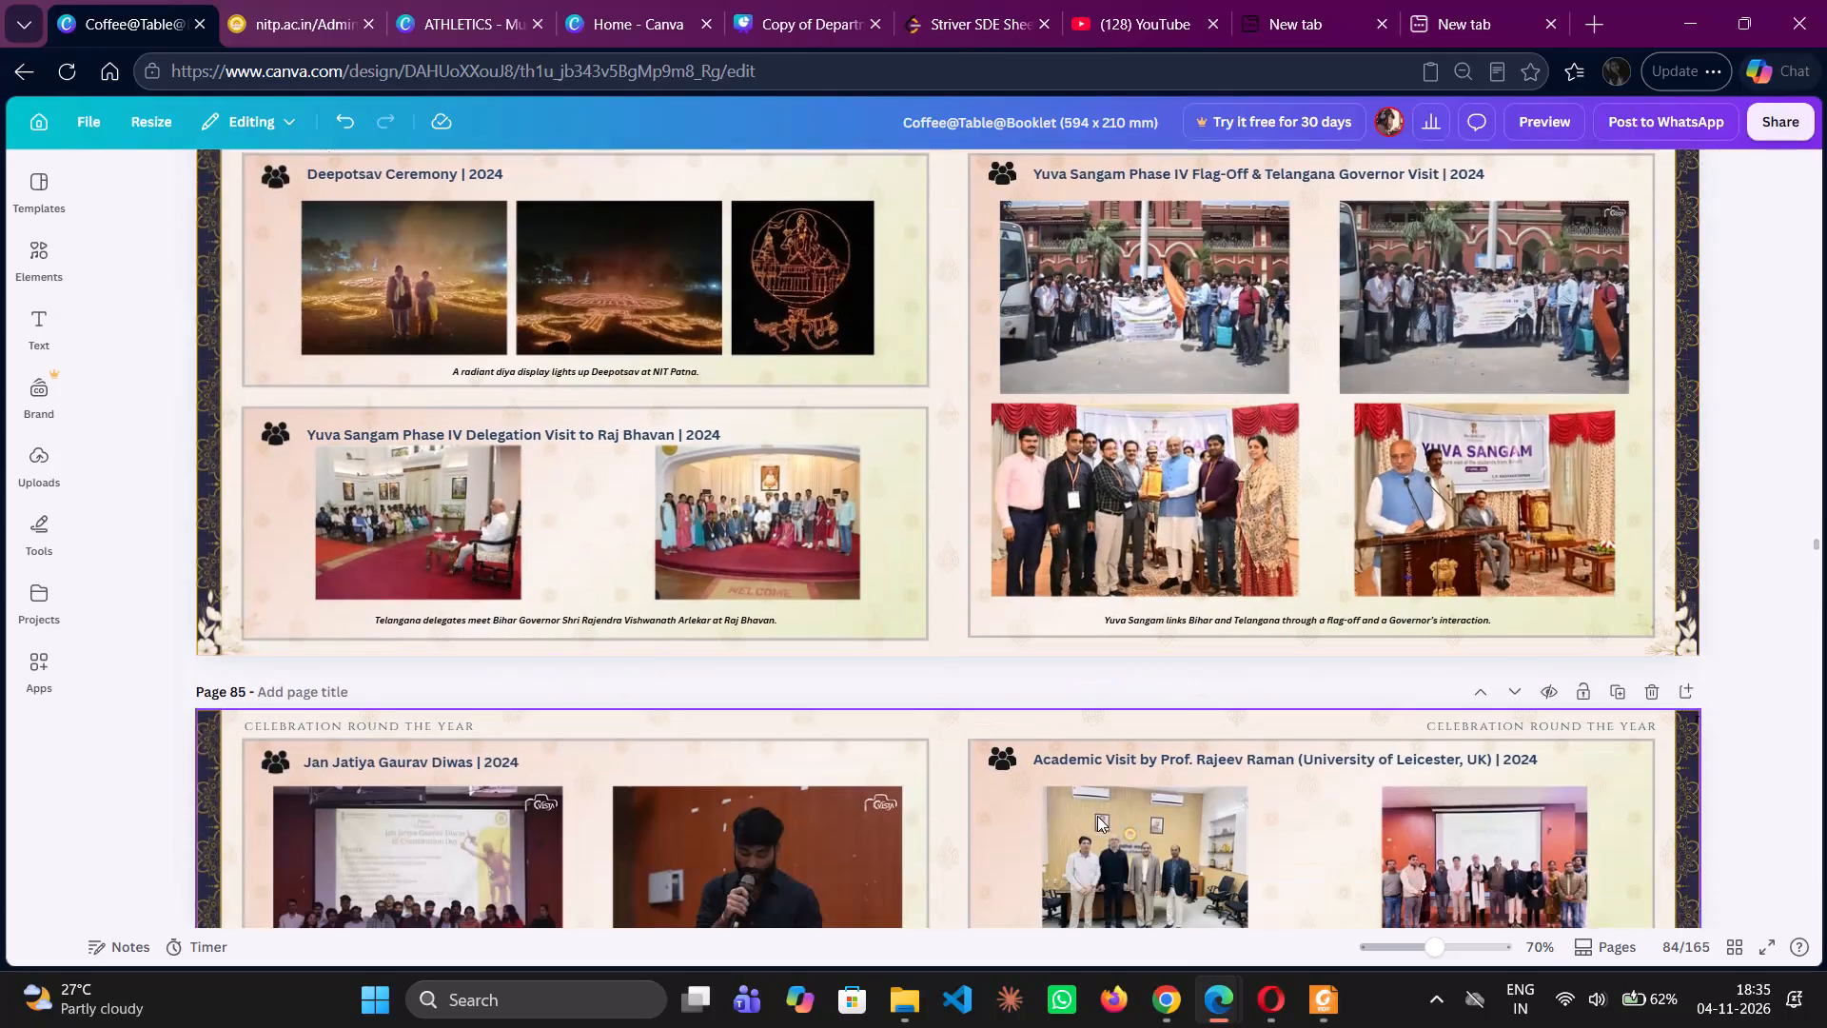
scroll(1097, 816, "down", 3)
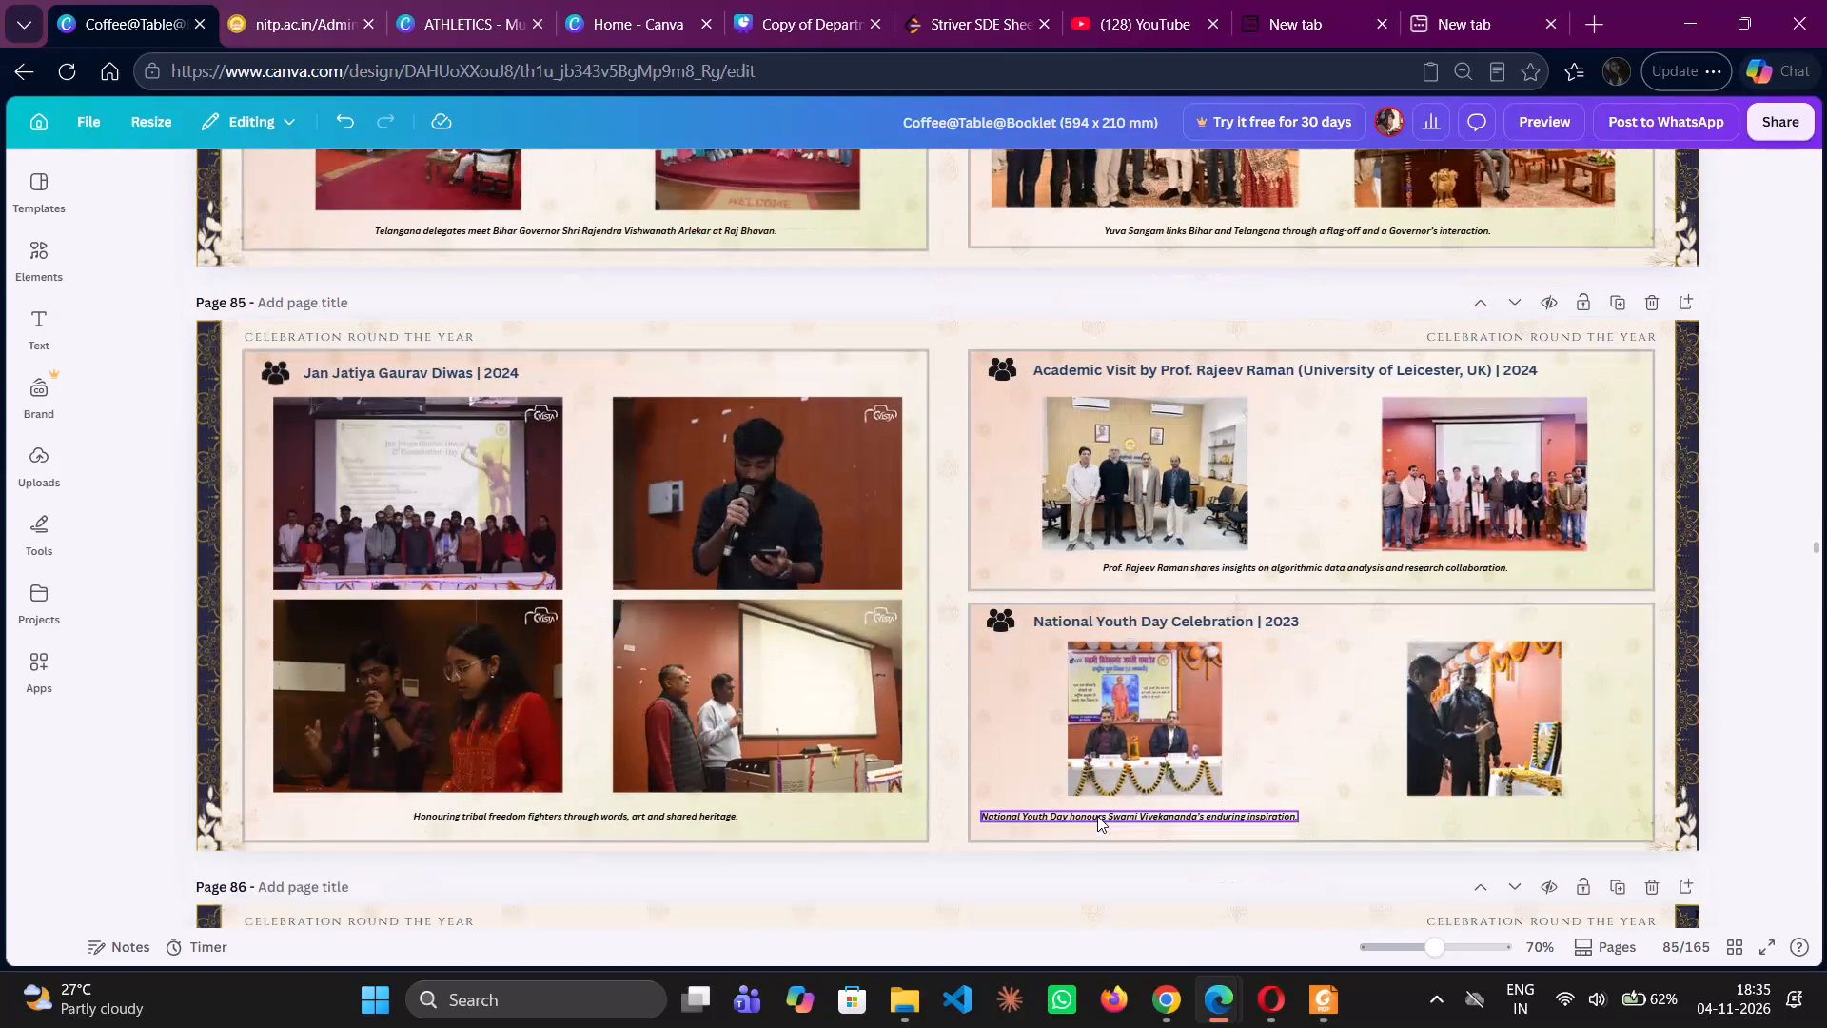
scroll(1097, 816, "down", 4)
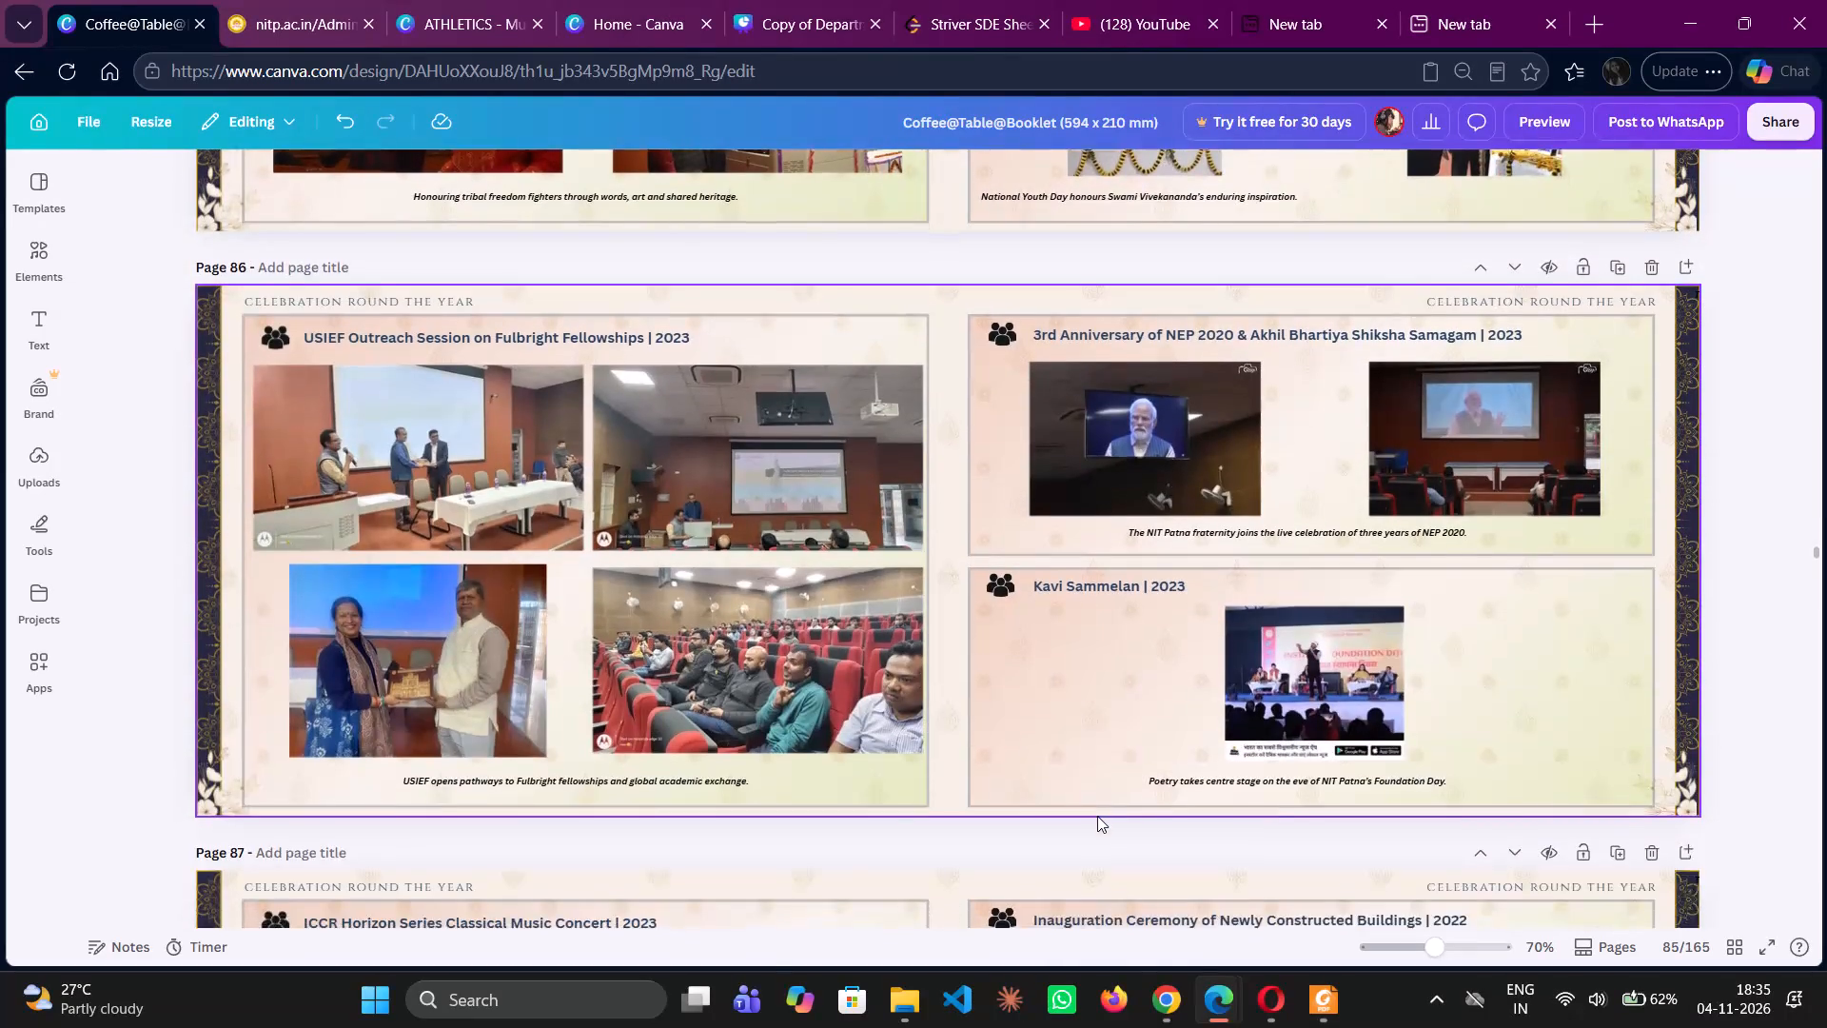
scroll(1097, 816, "down", 3)
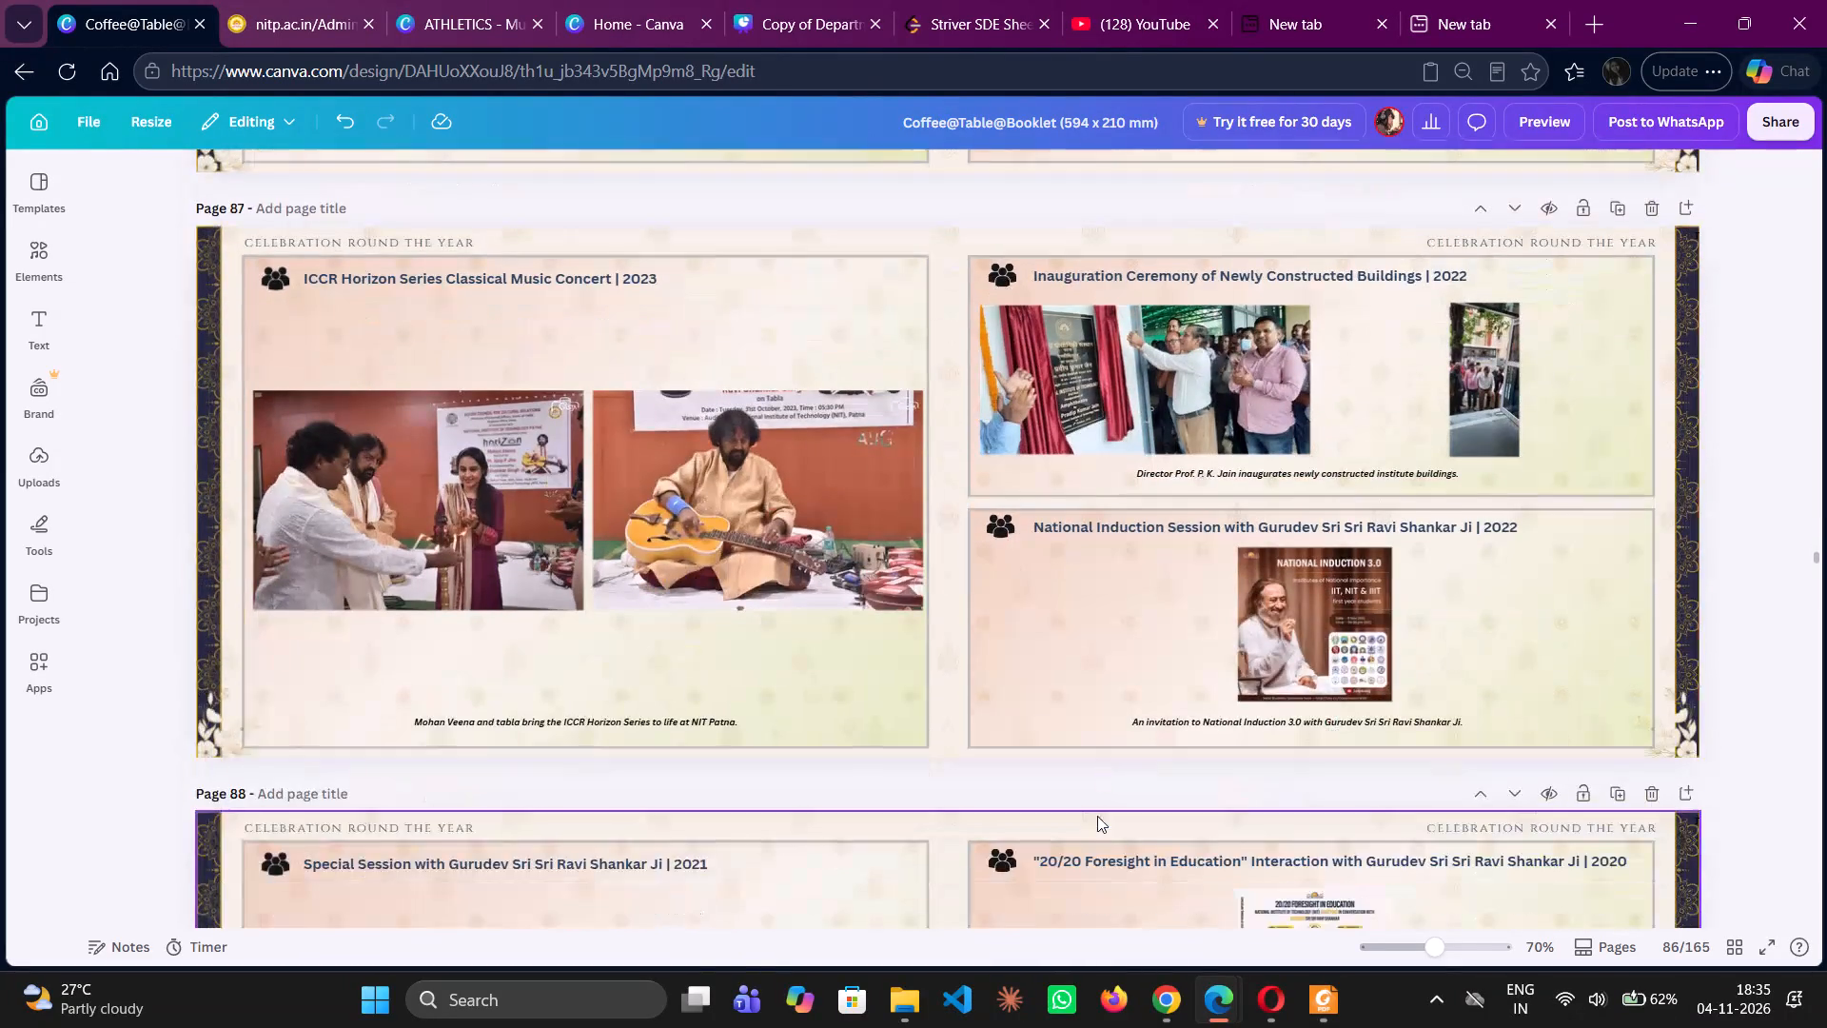
scroll(1097, 816, "down", 5)
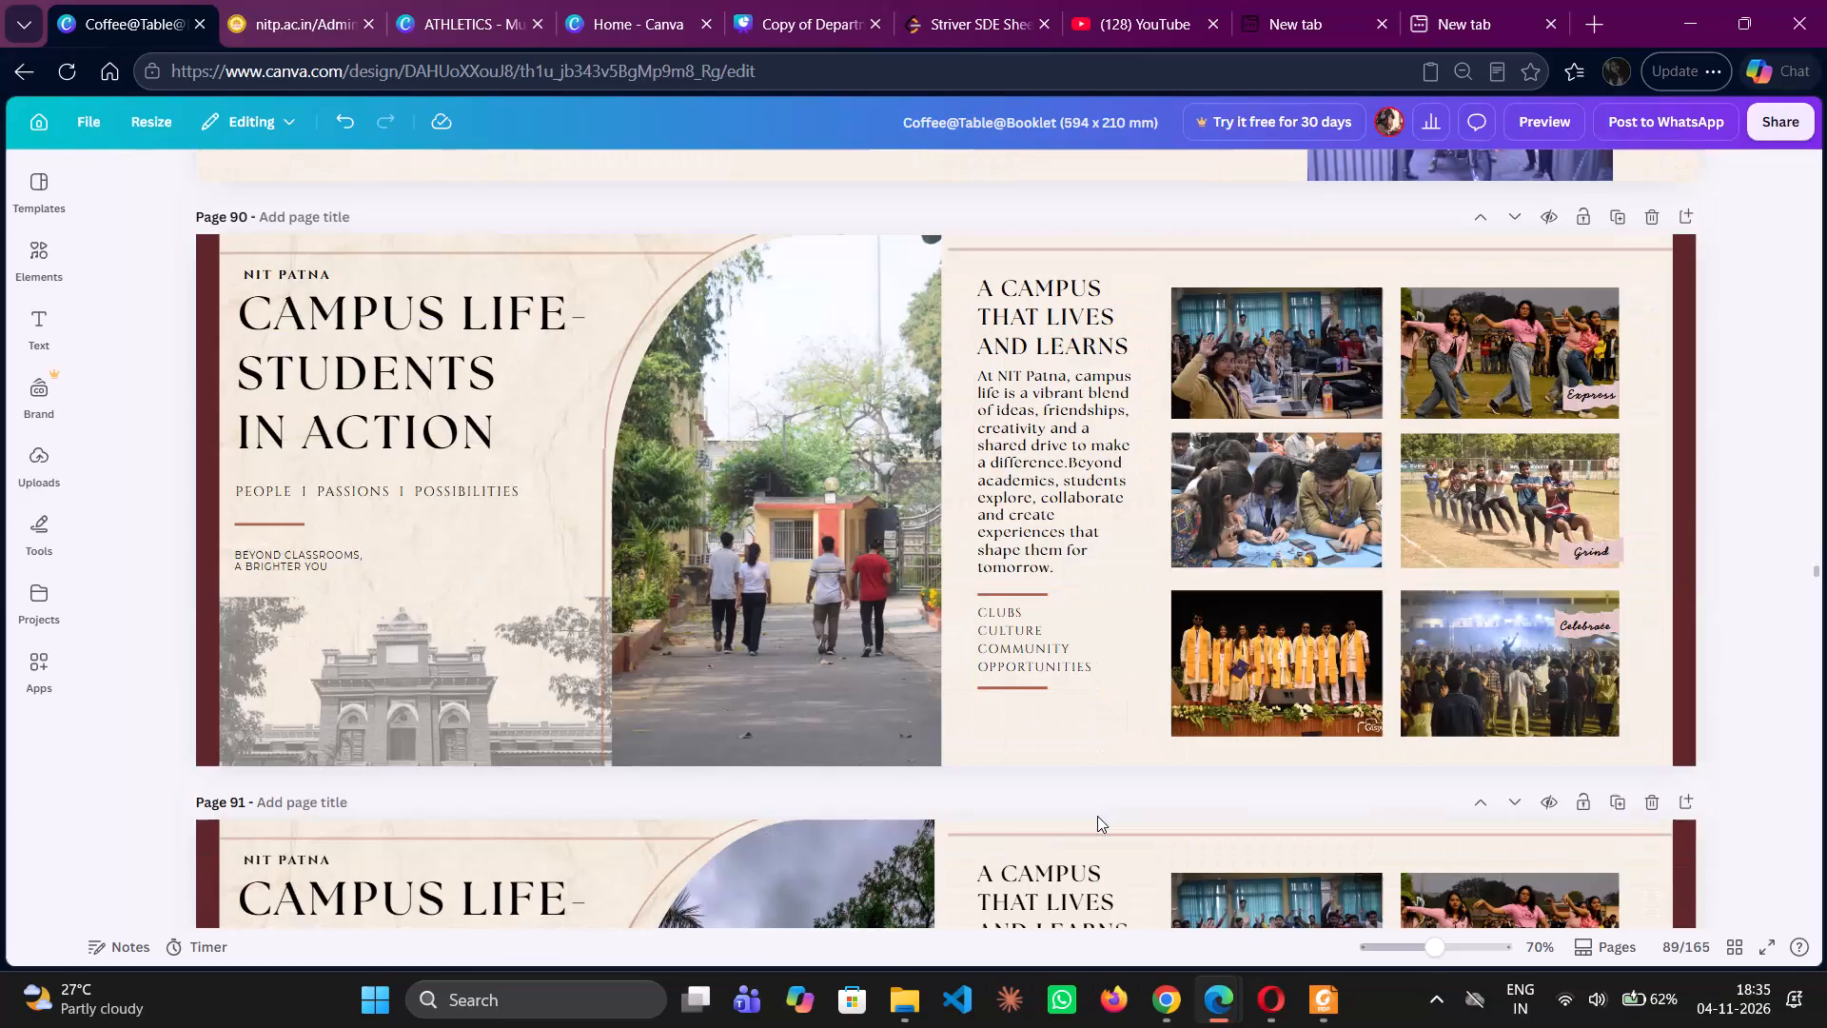
scroll(1097, 816, "down", 1)
Review the celebration pages again in reverse, from page 88 back to page 71, comparing event photos for the empty placeholders.
scroll(1097, 816, "up", 8)
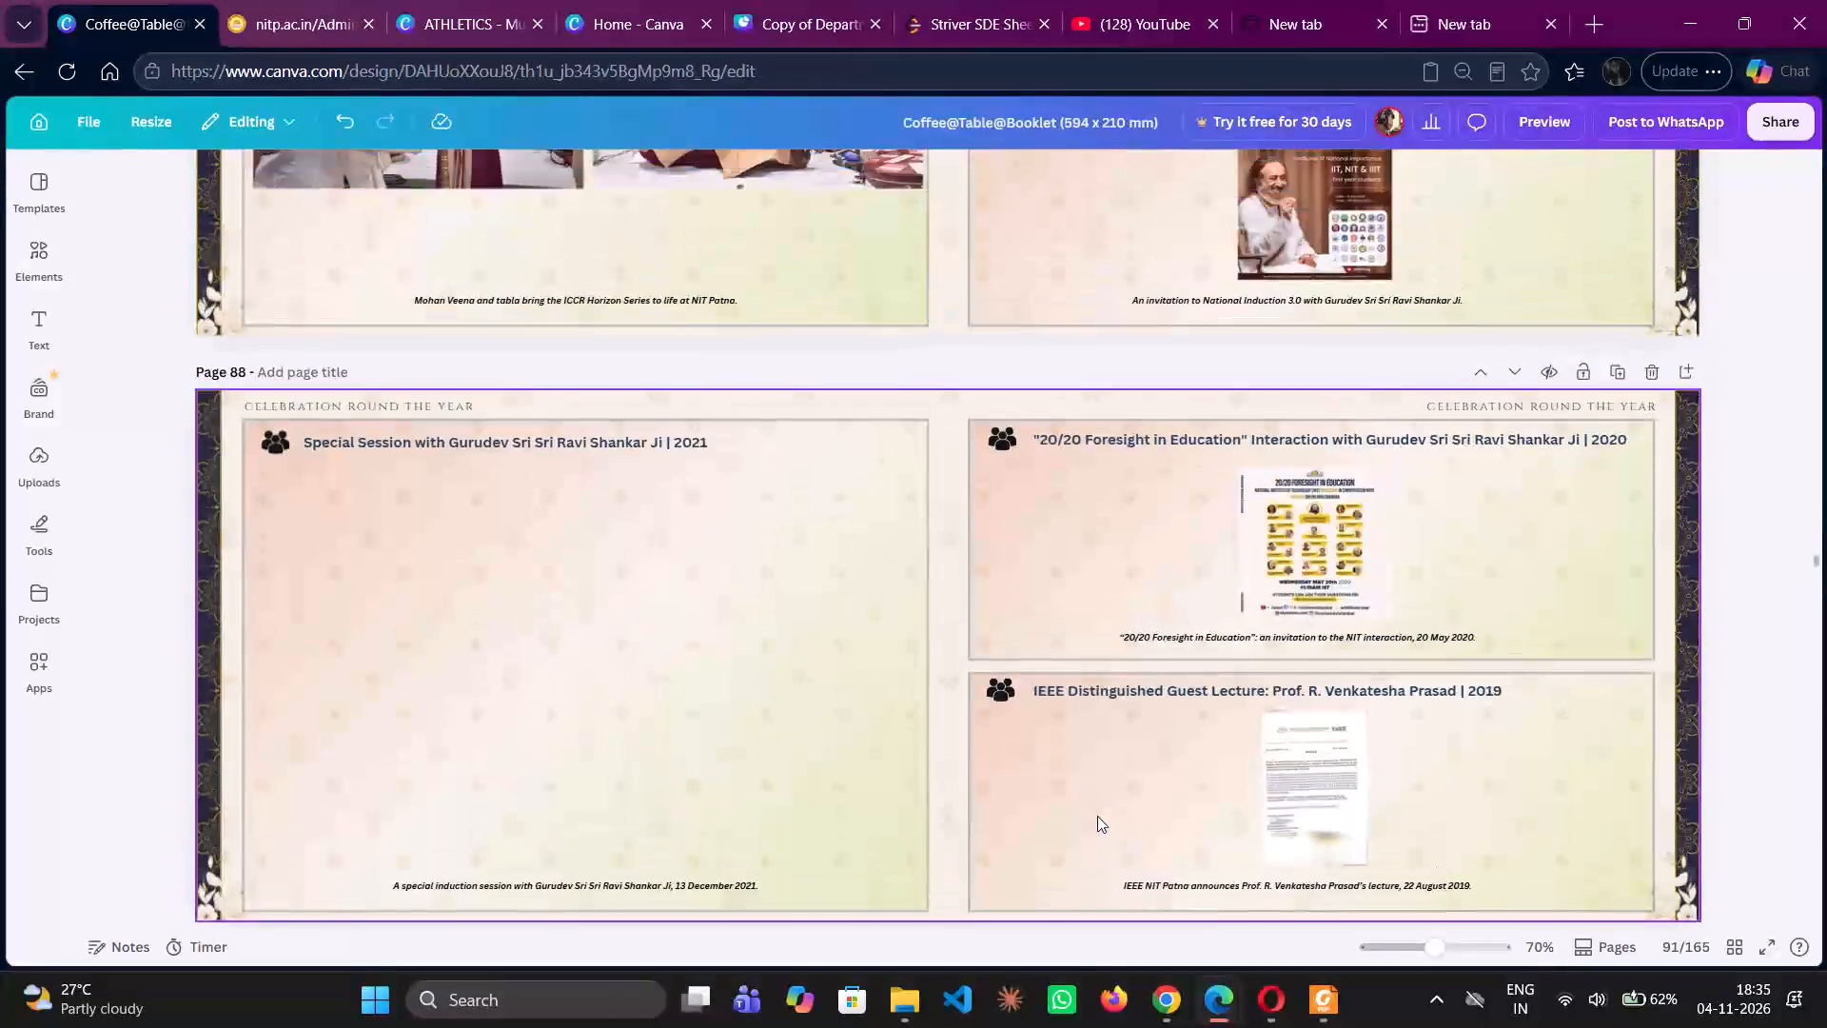
scroll(1097, 816, "up", 7)
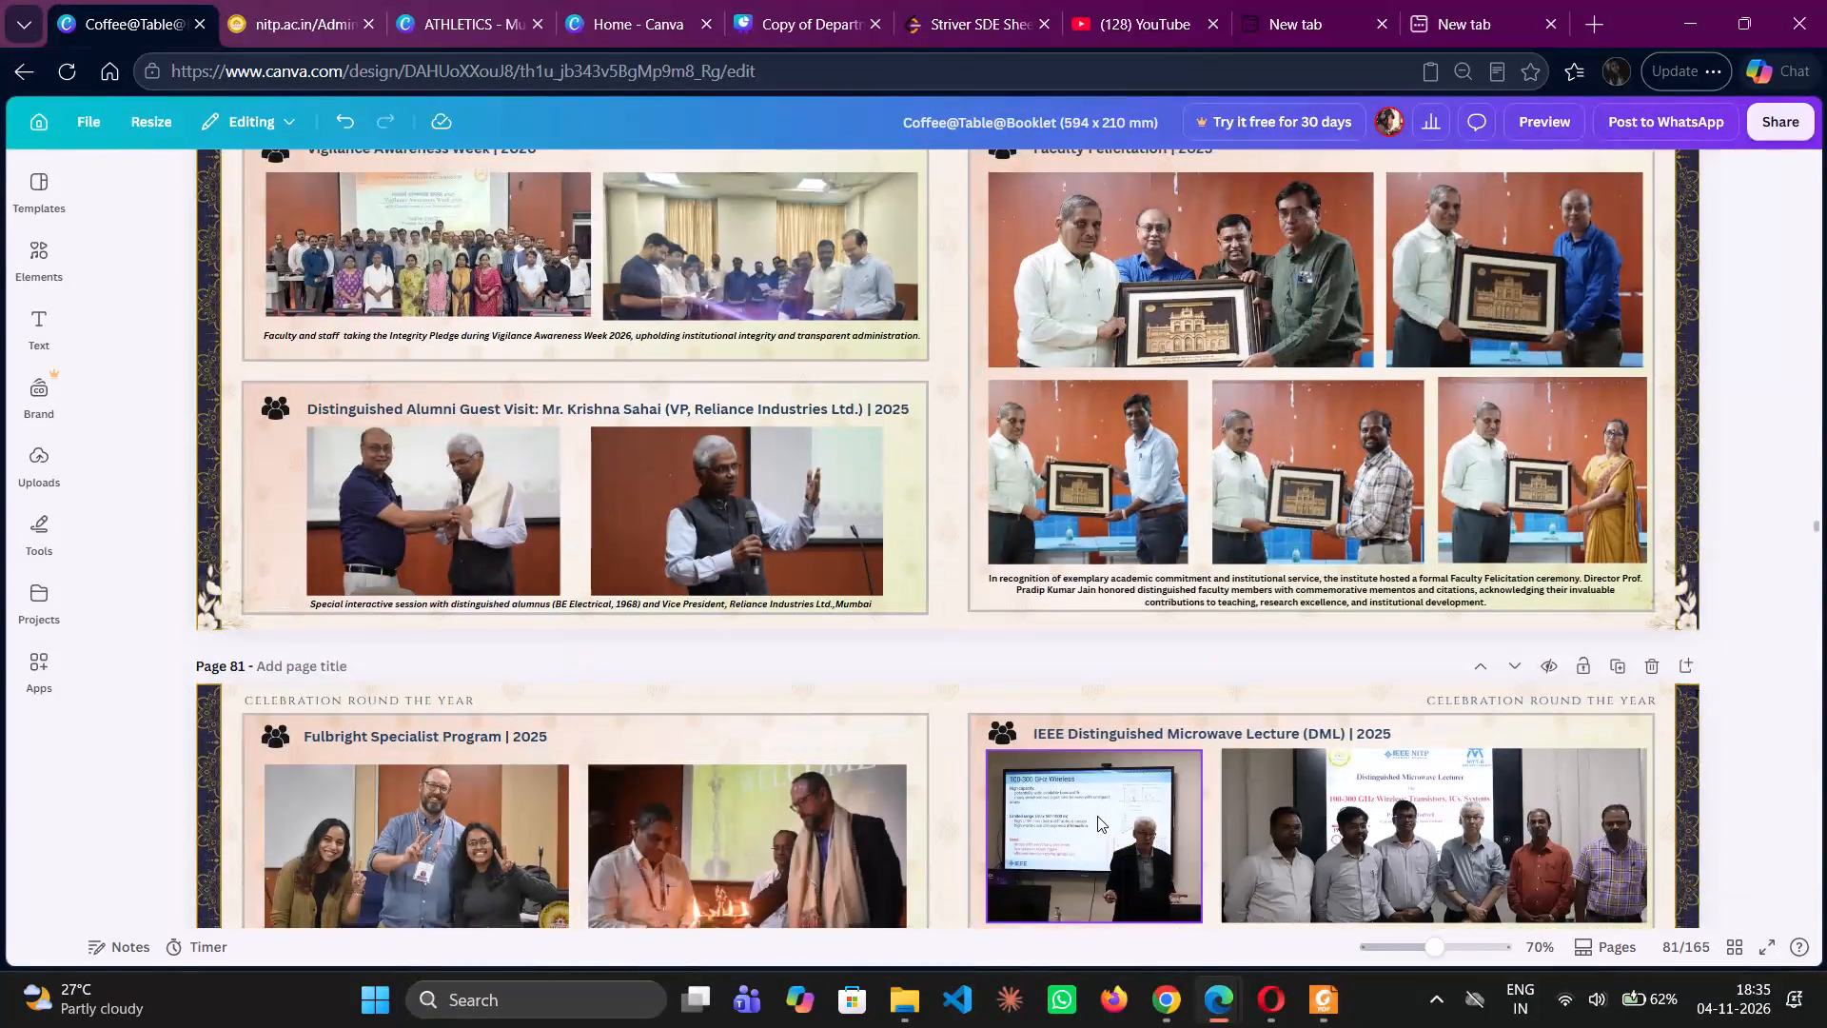
scroll(1097, 816, "up", 5)
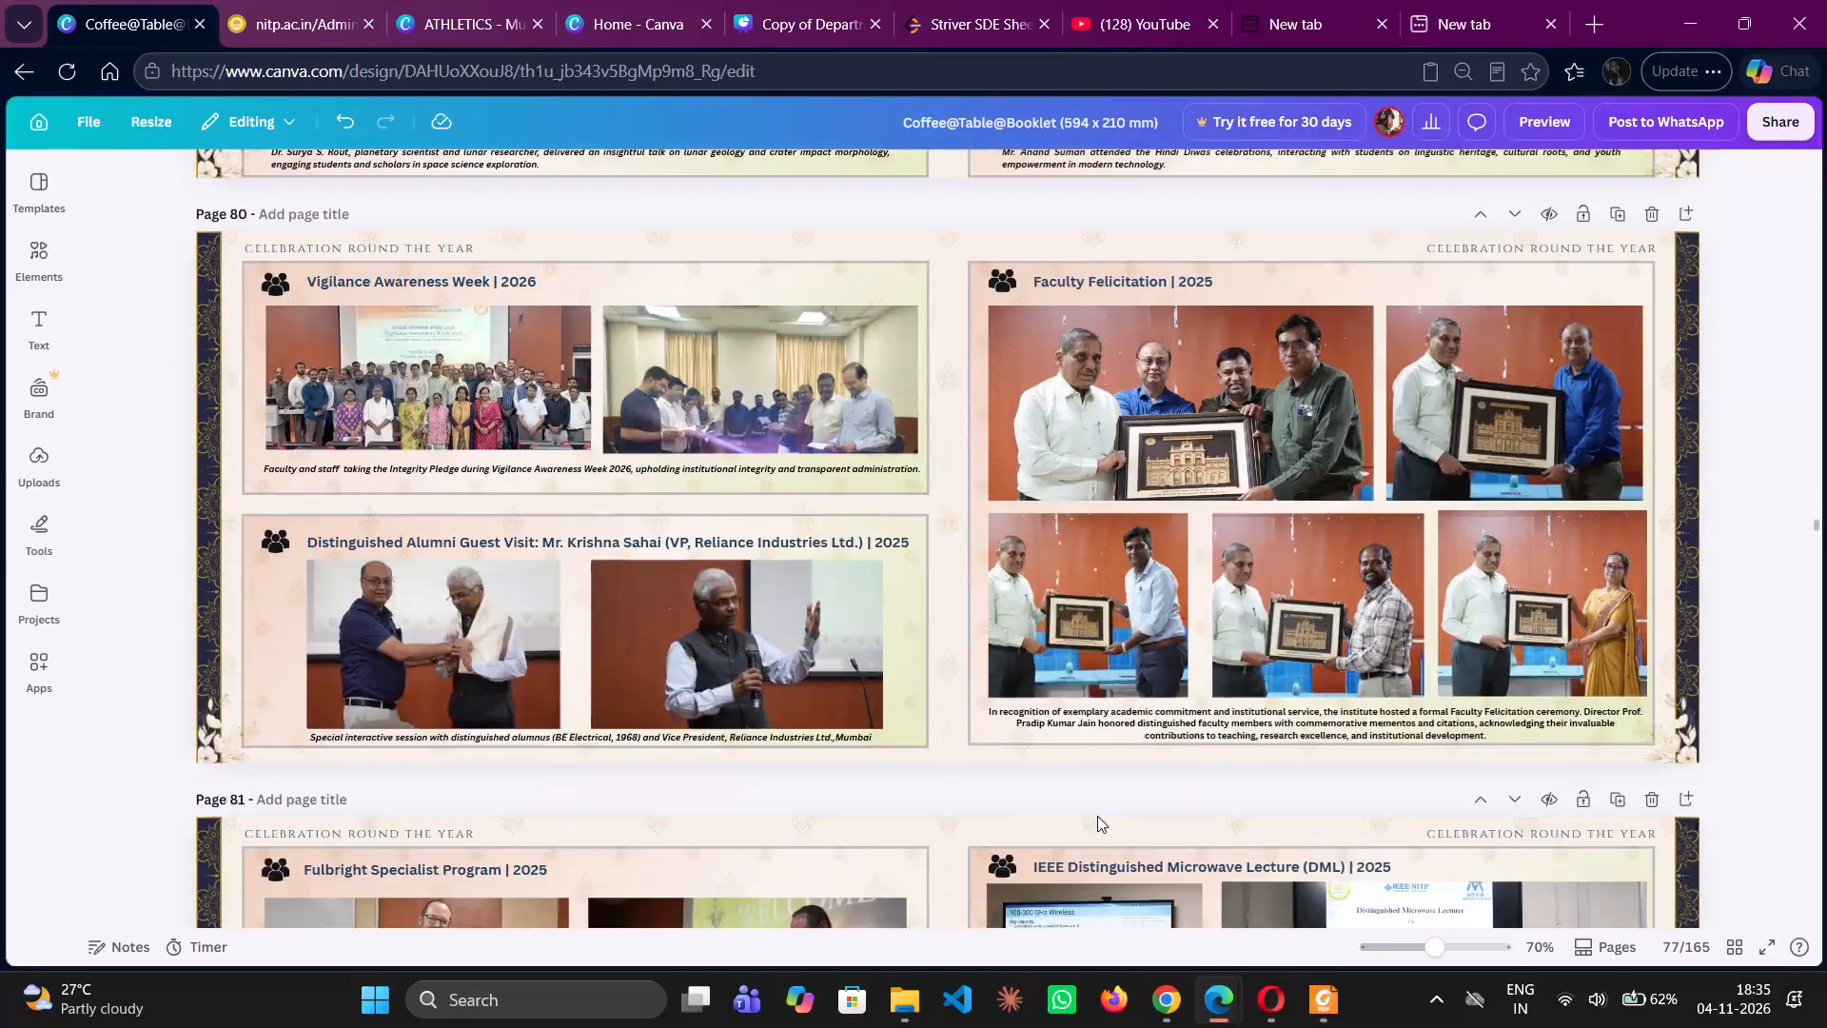
scroll(1097, 816, "up", 5)
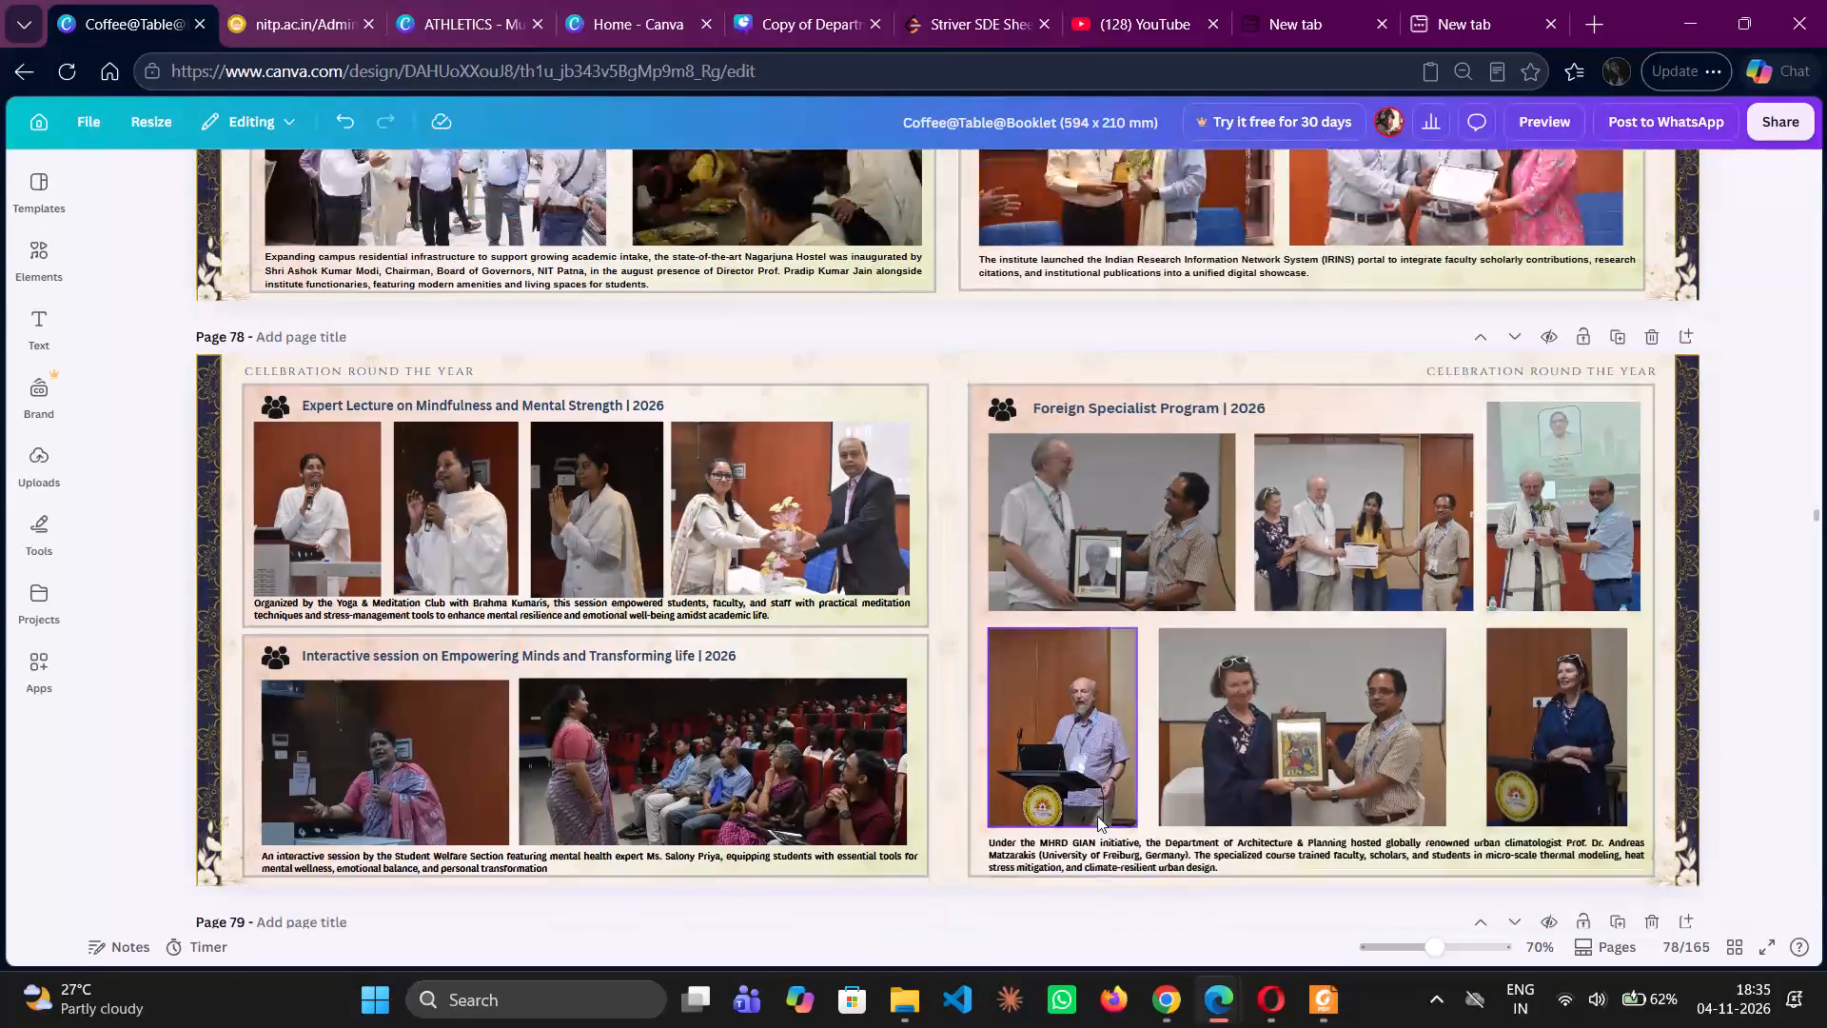
scroll(1097, 816, "down", 1)
scroll(1097, 816, "up", 1)
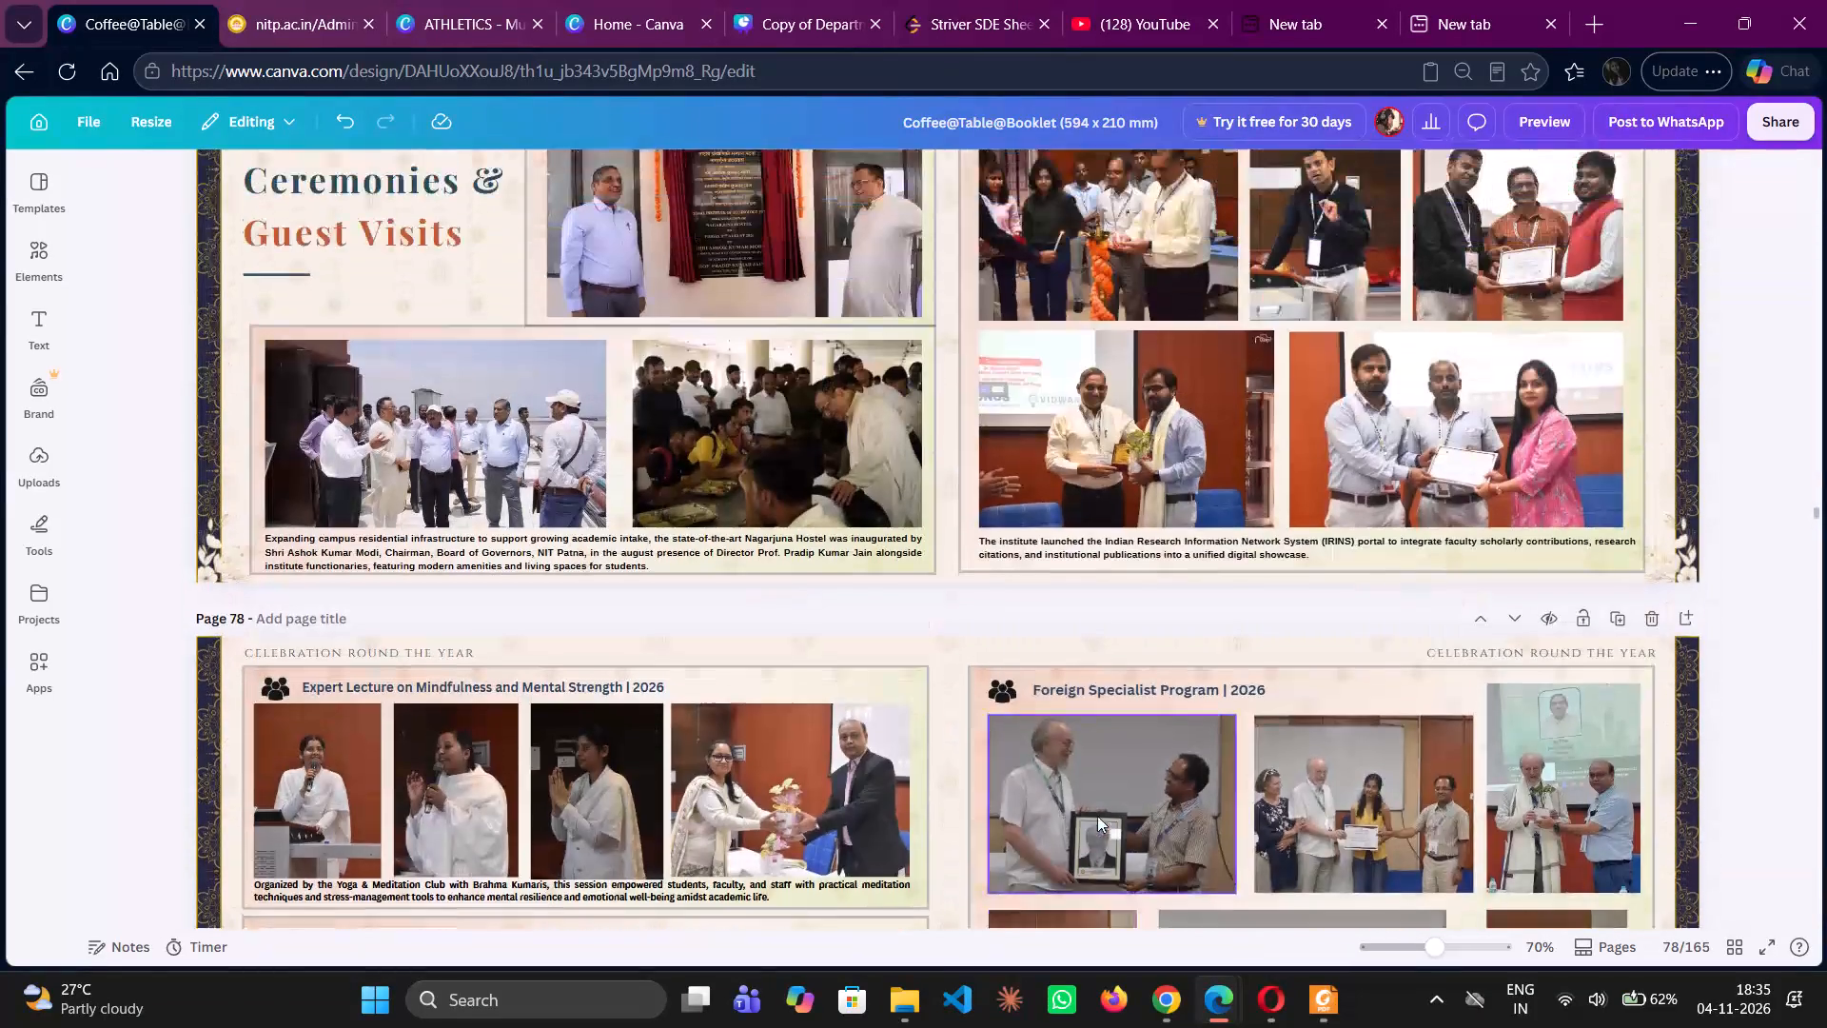
scroll(1097, 816, "up", 3)
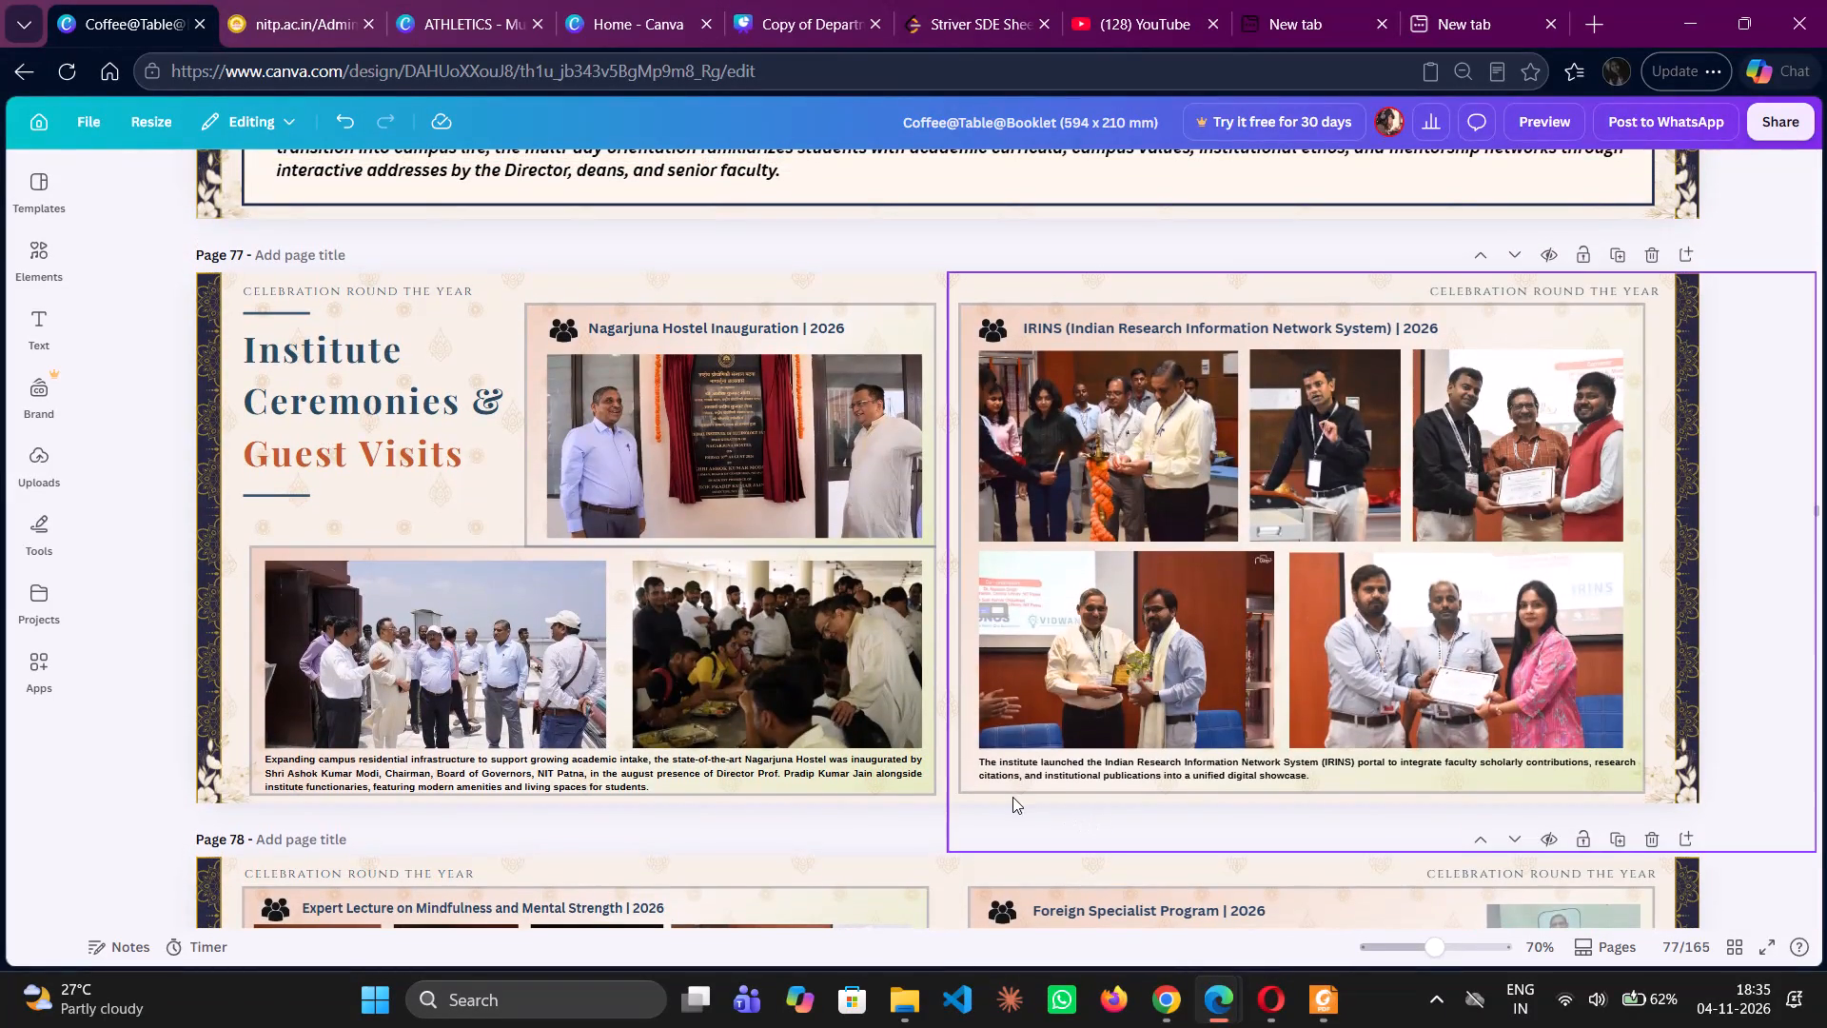
scroll(1001, 794, "up", 3)
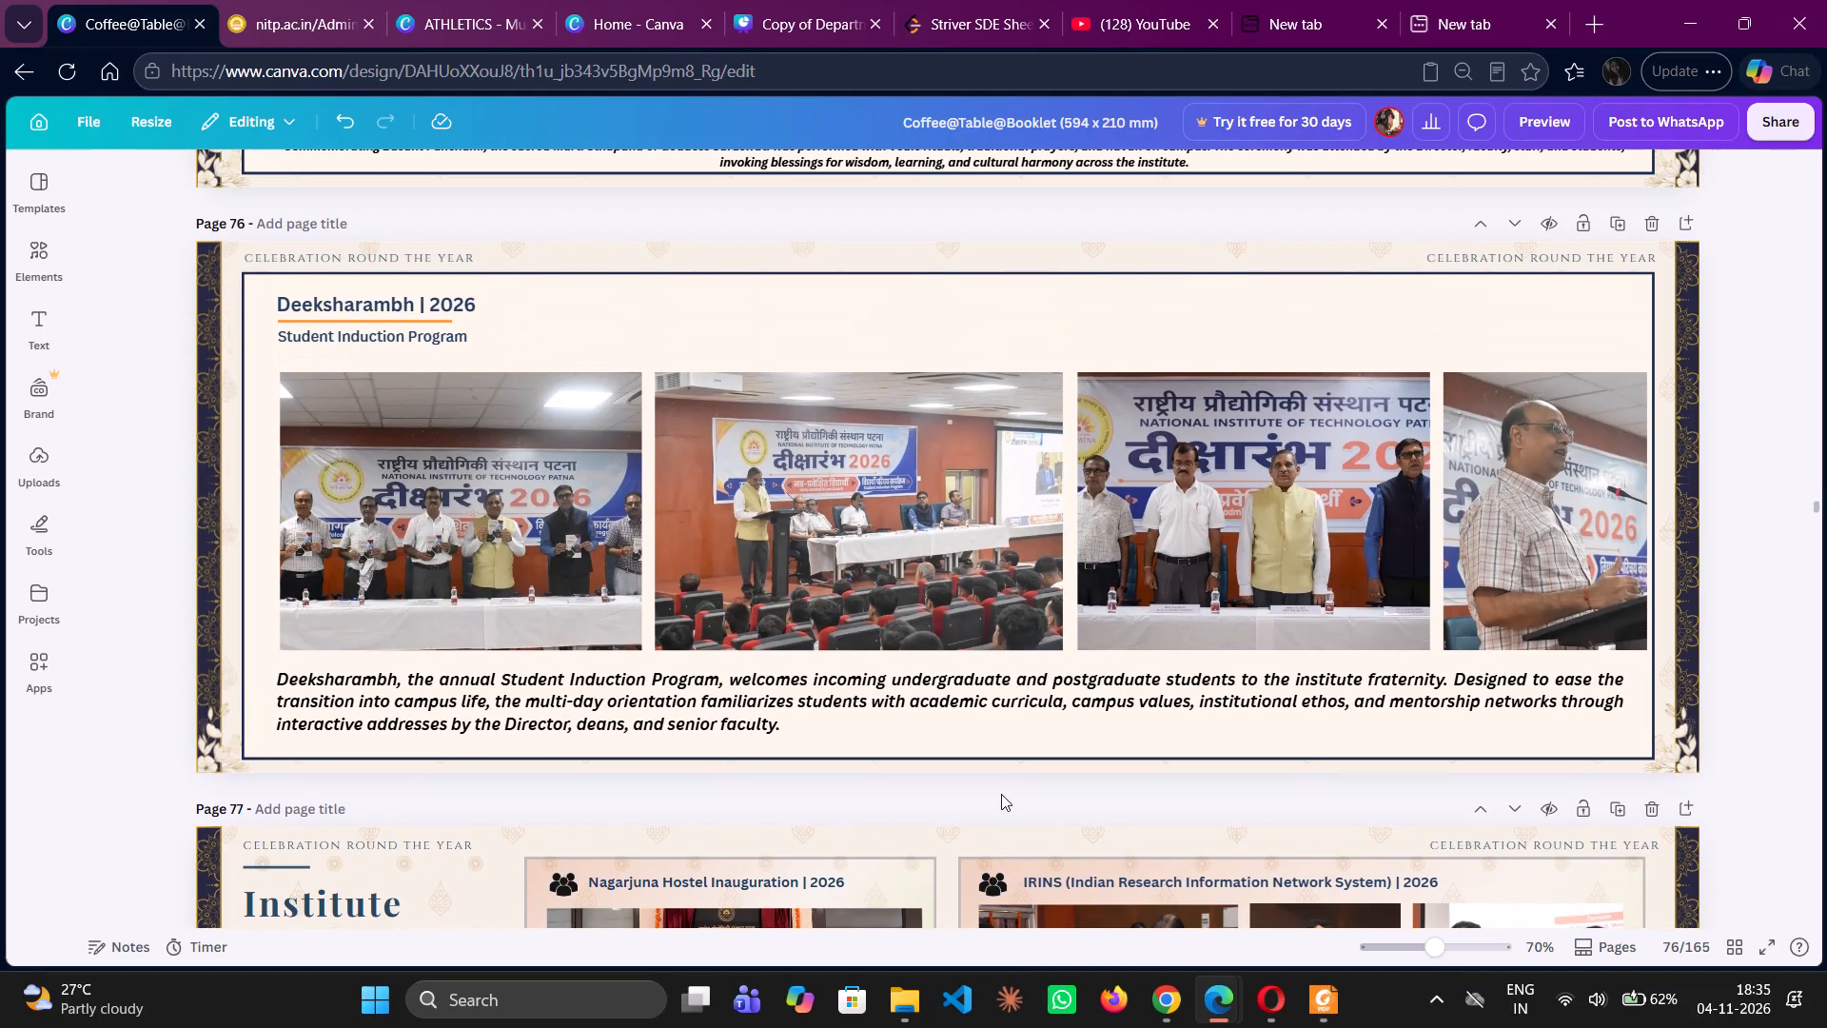
scroll(1001, 794, "up", 4)
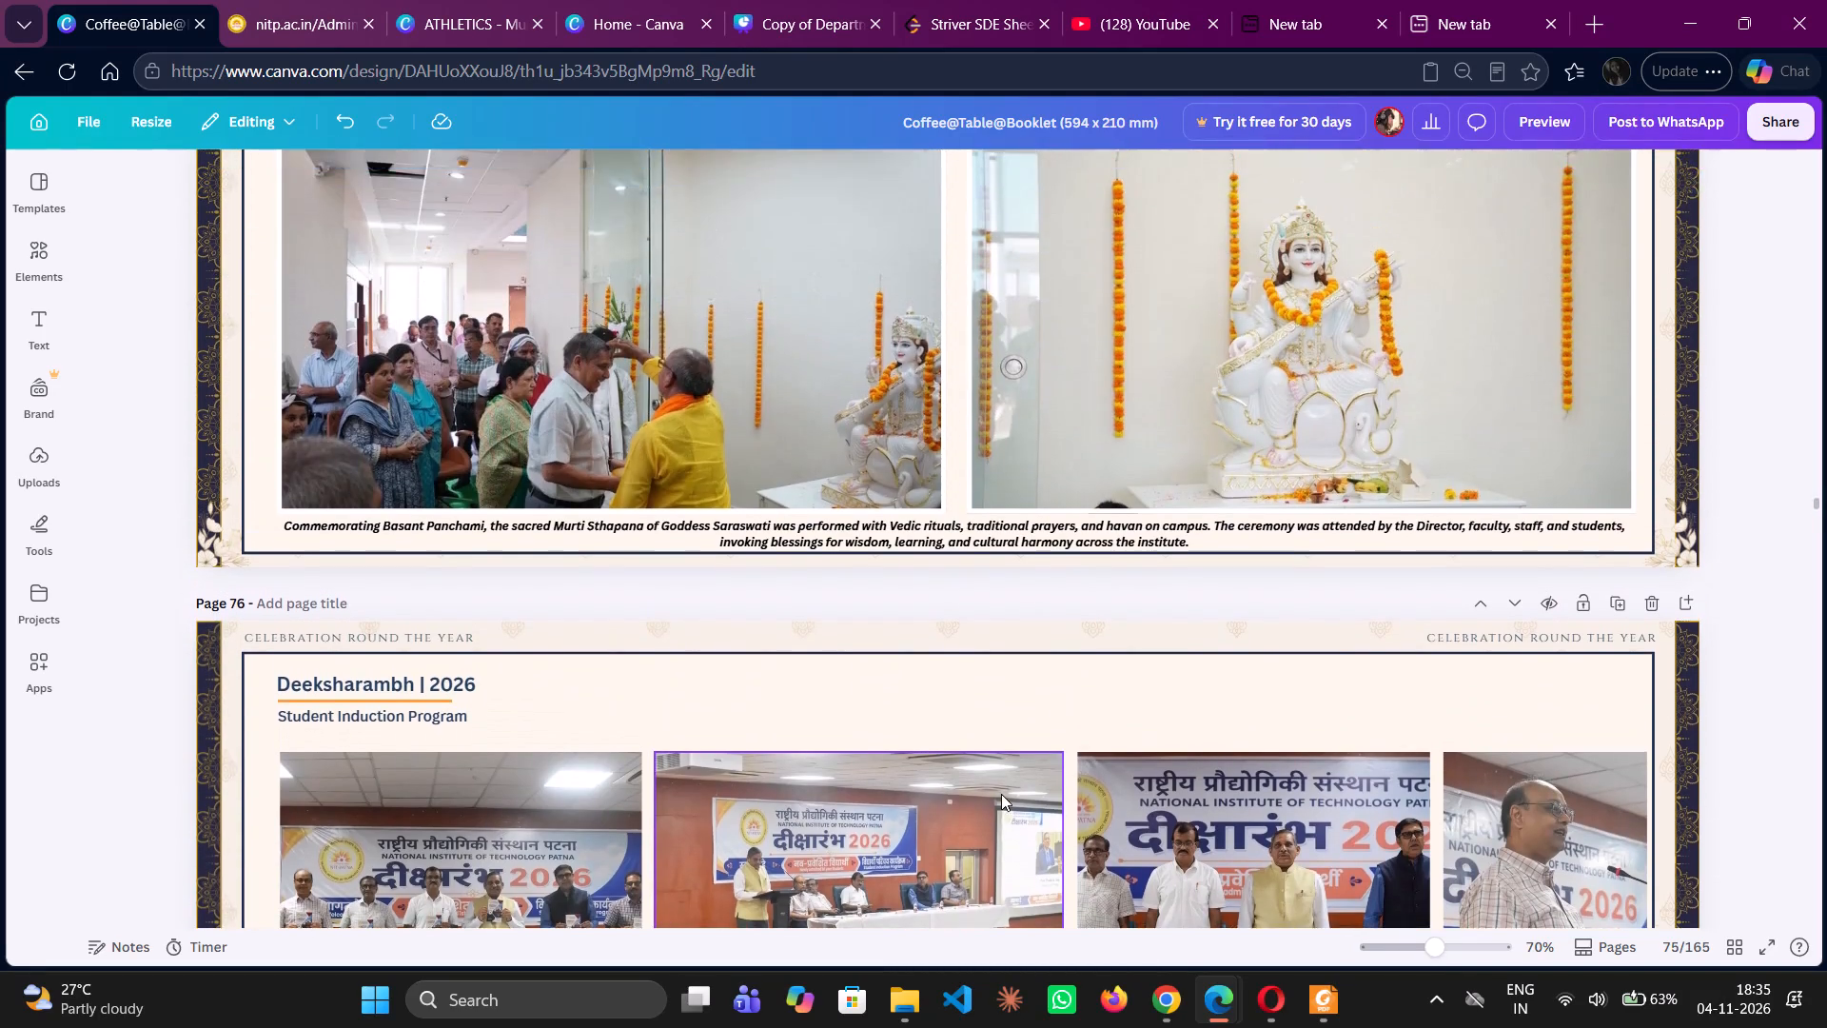
scroll(1001, 794, "up", 4)
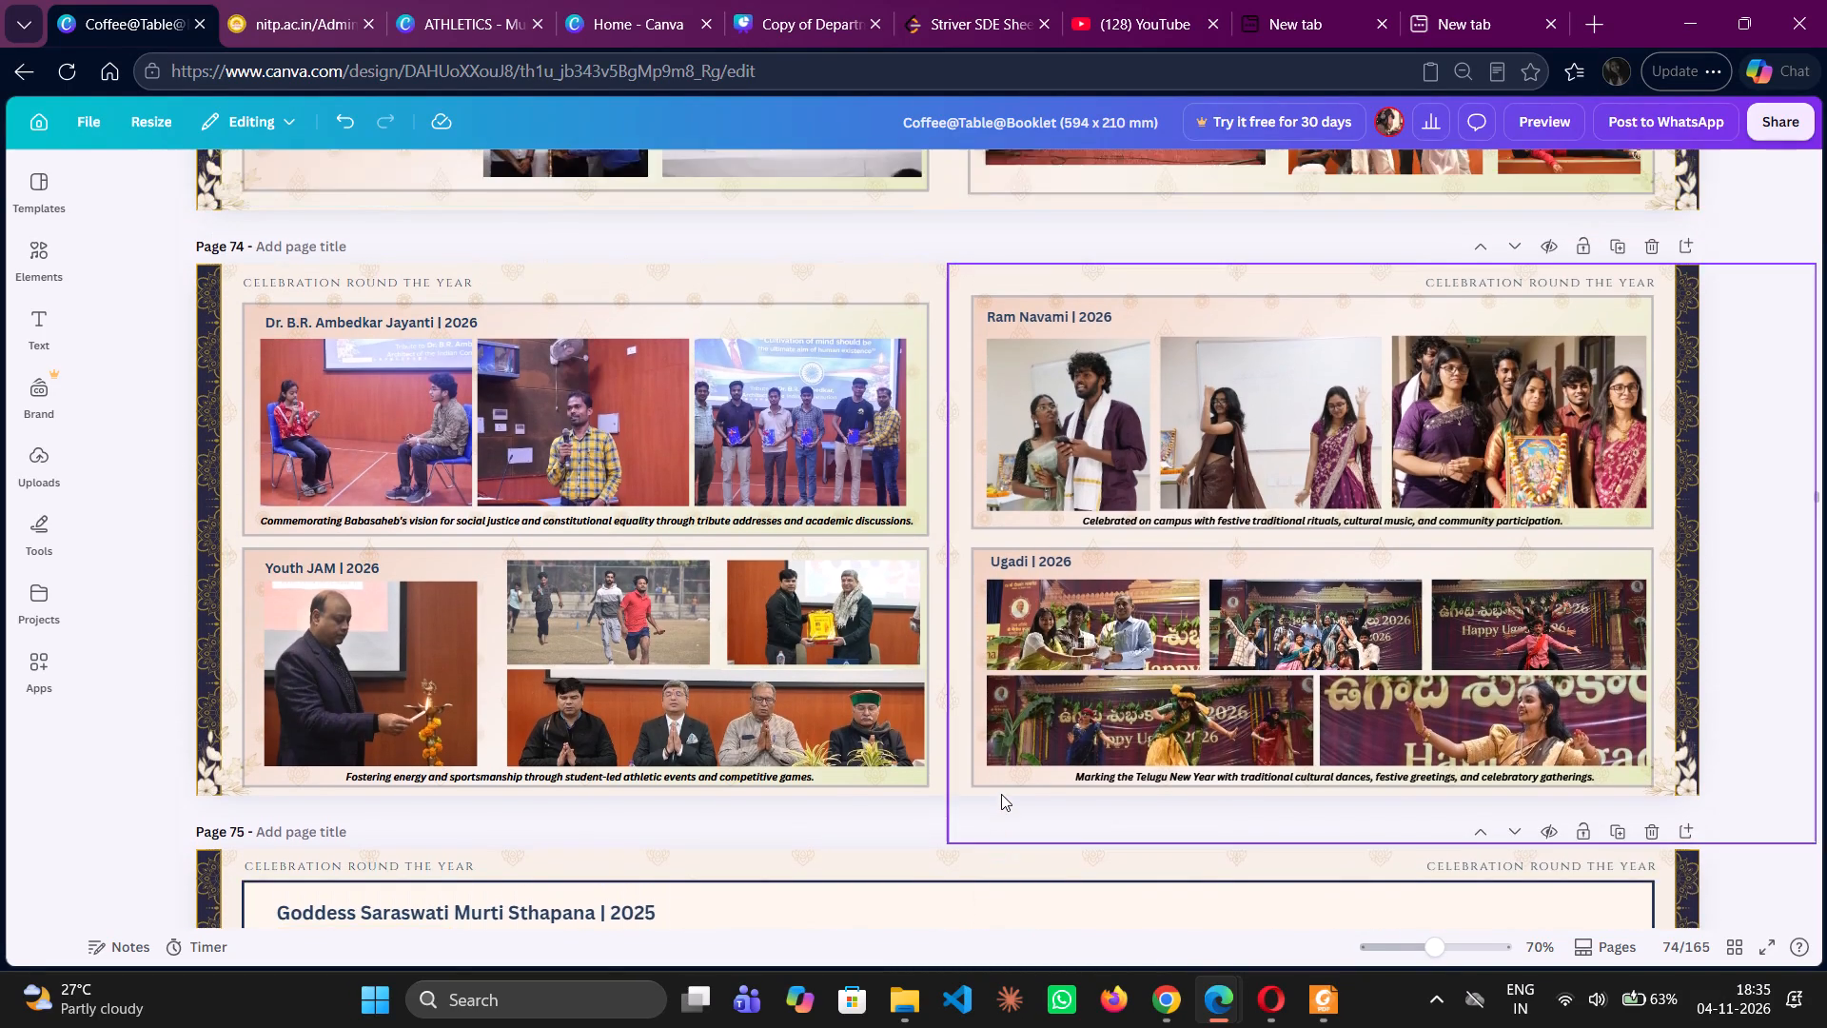
scroll(1001, 794, "up", 2)
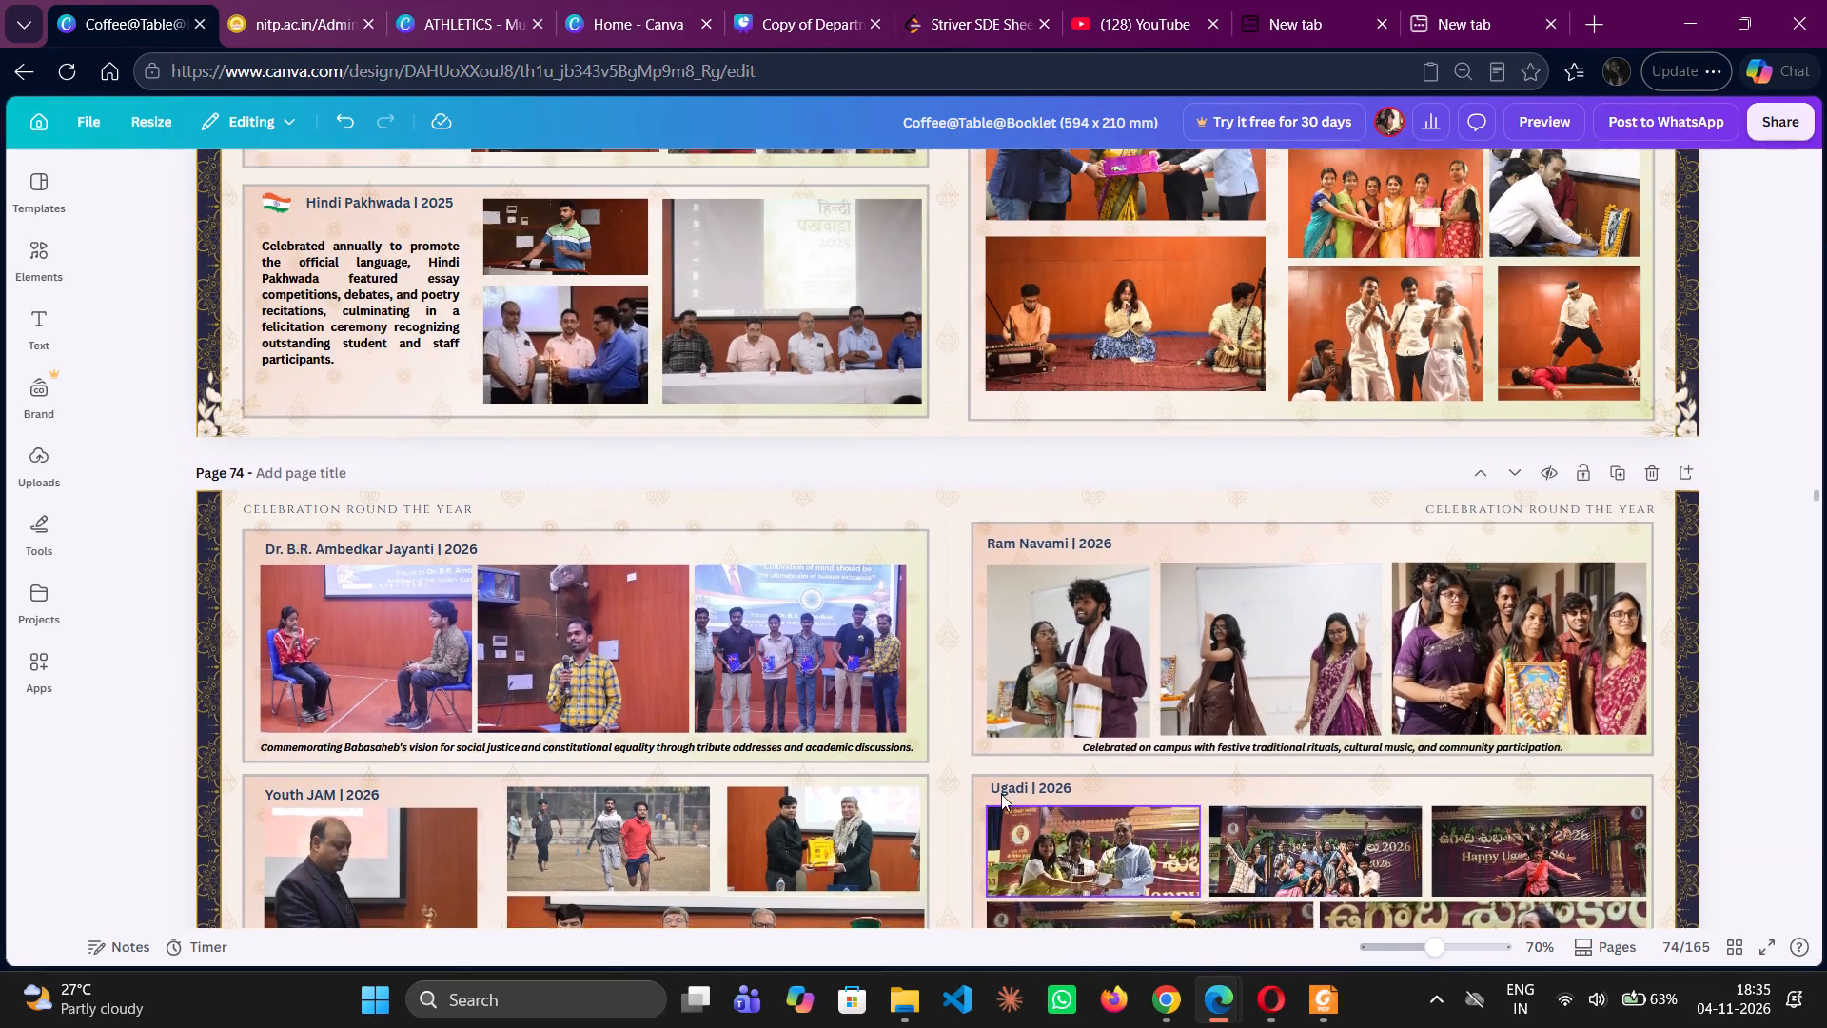
scroll(1001, 794, "up", 2)
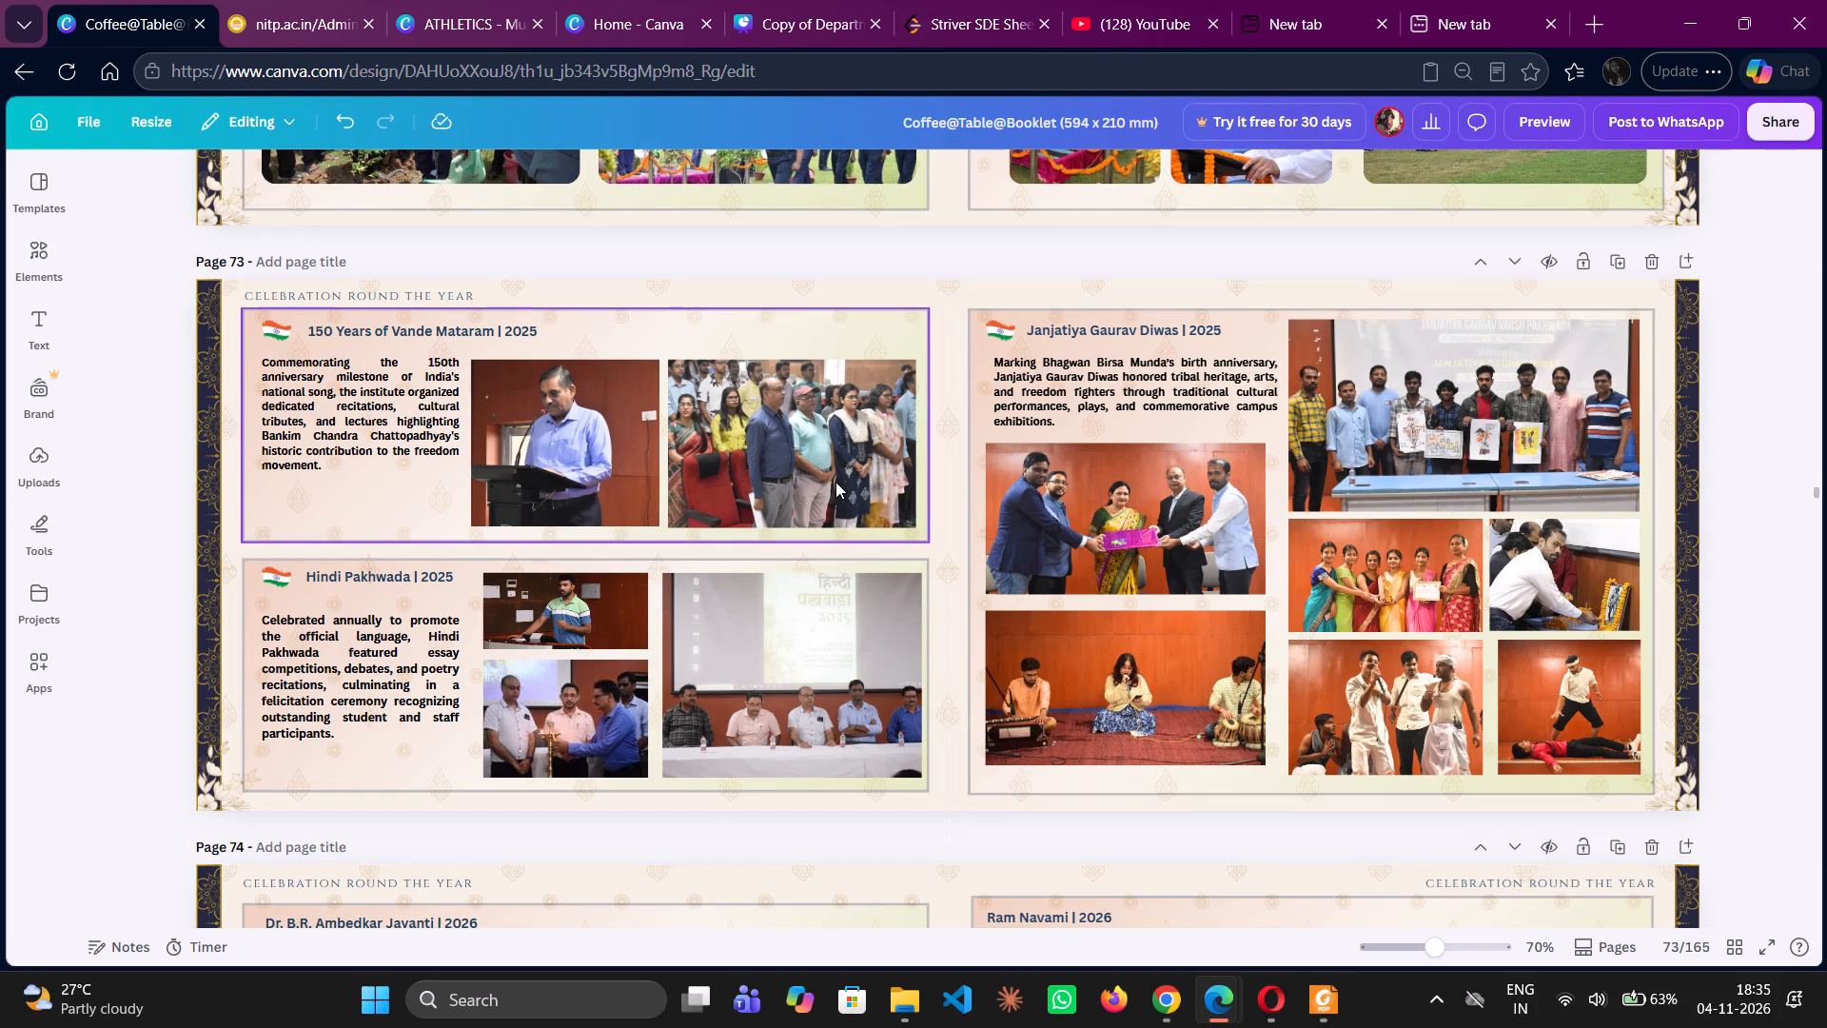
scroll(835, 482, "up", 1)
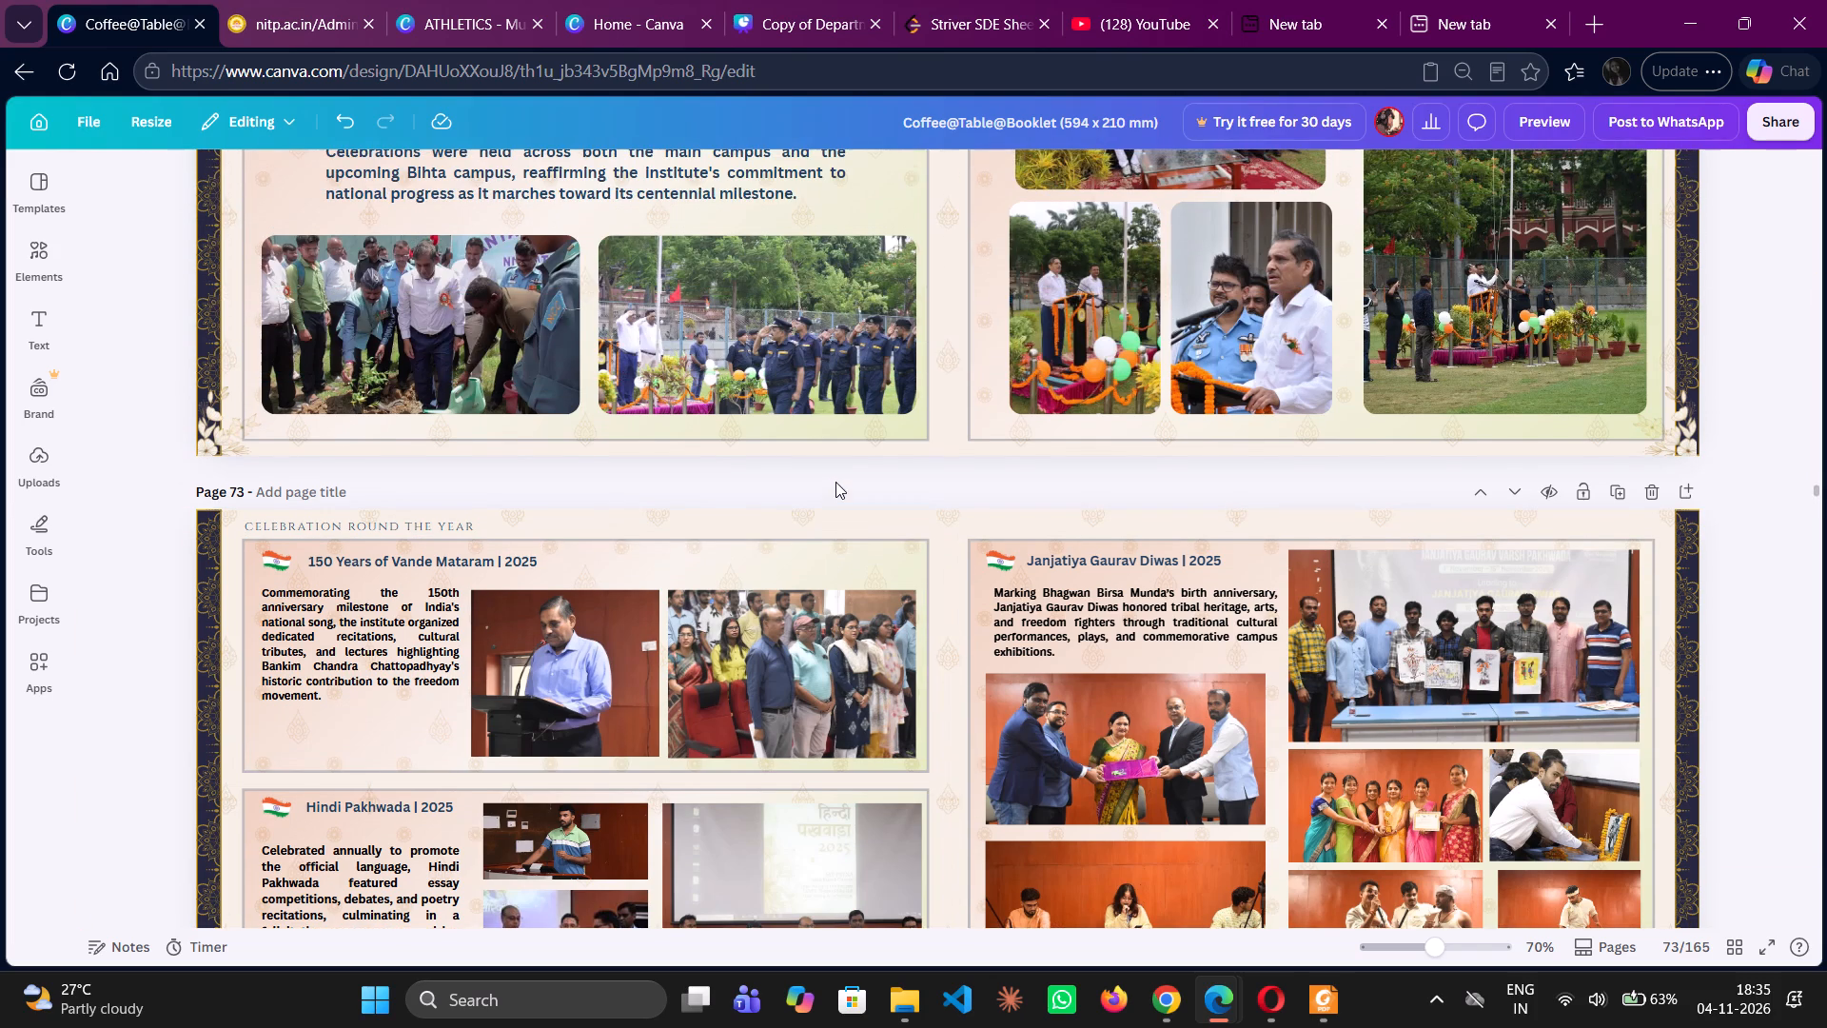
scroll(835, 482, "up", 2)
scroll(959, 504, "up", 1)
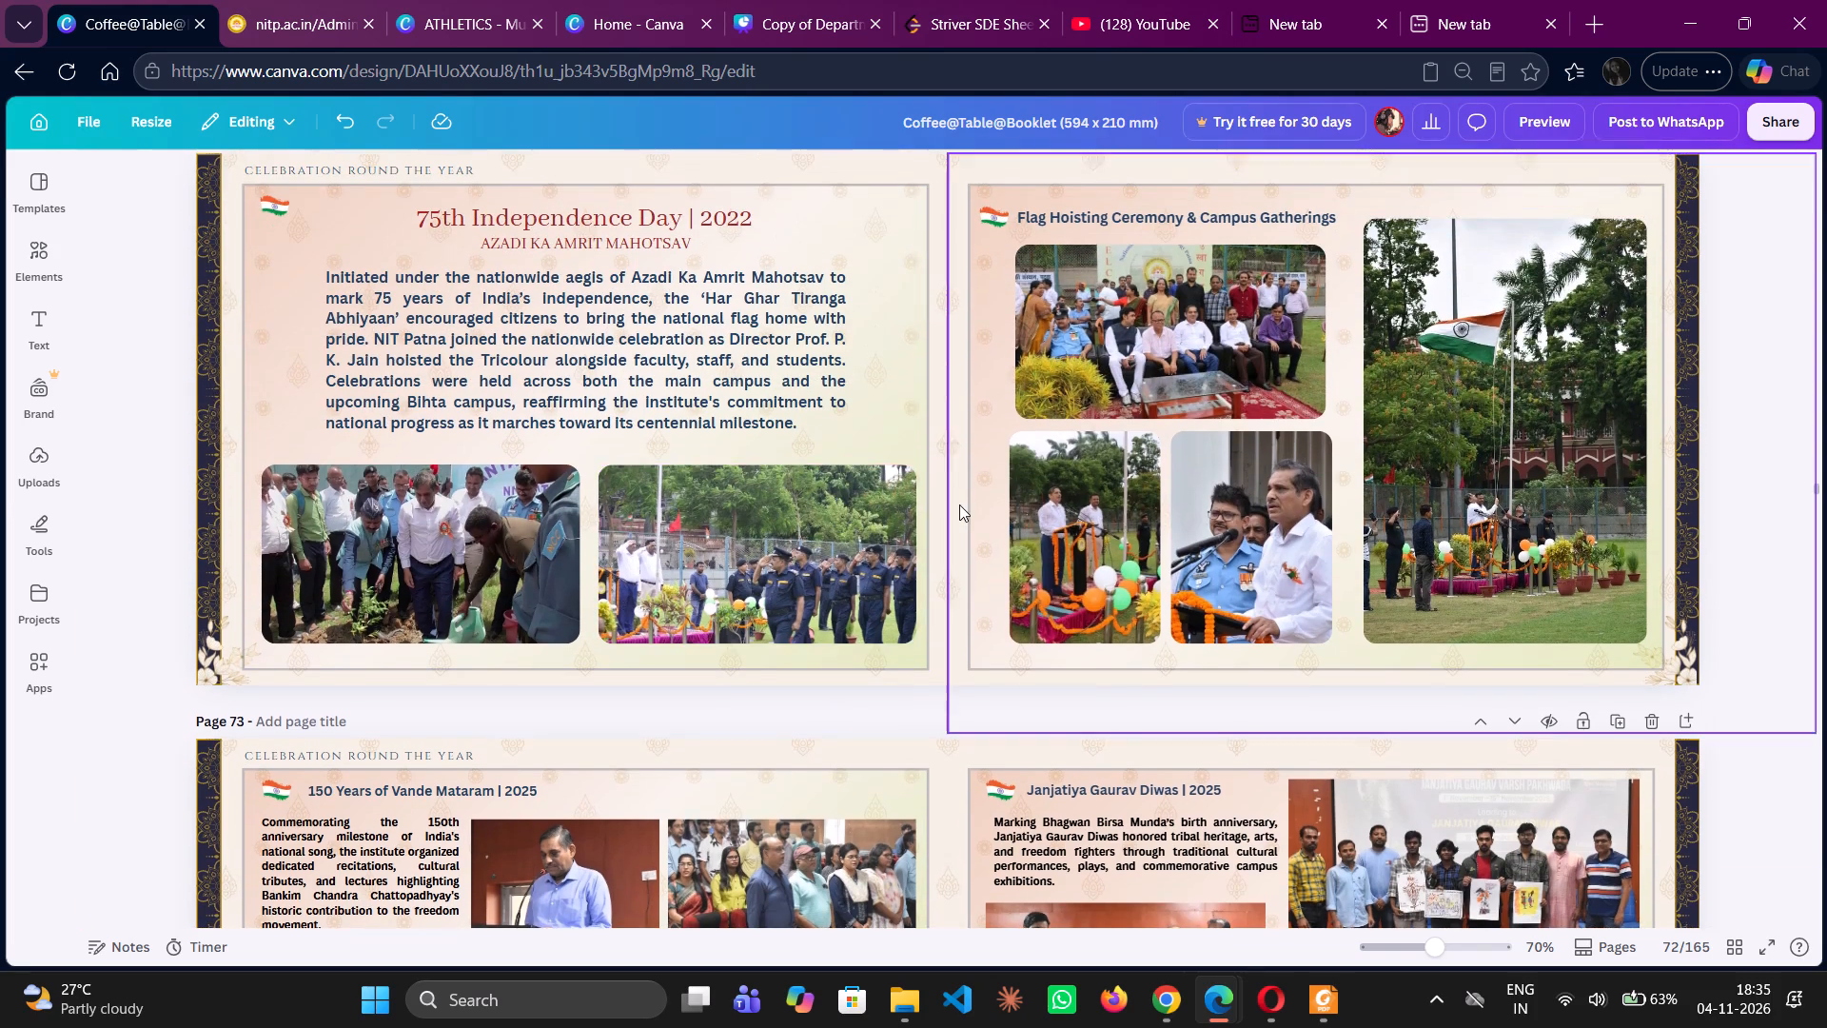
scroll(959, 504, "up", 2)
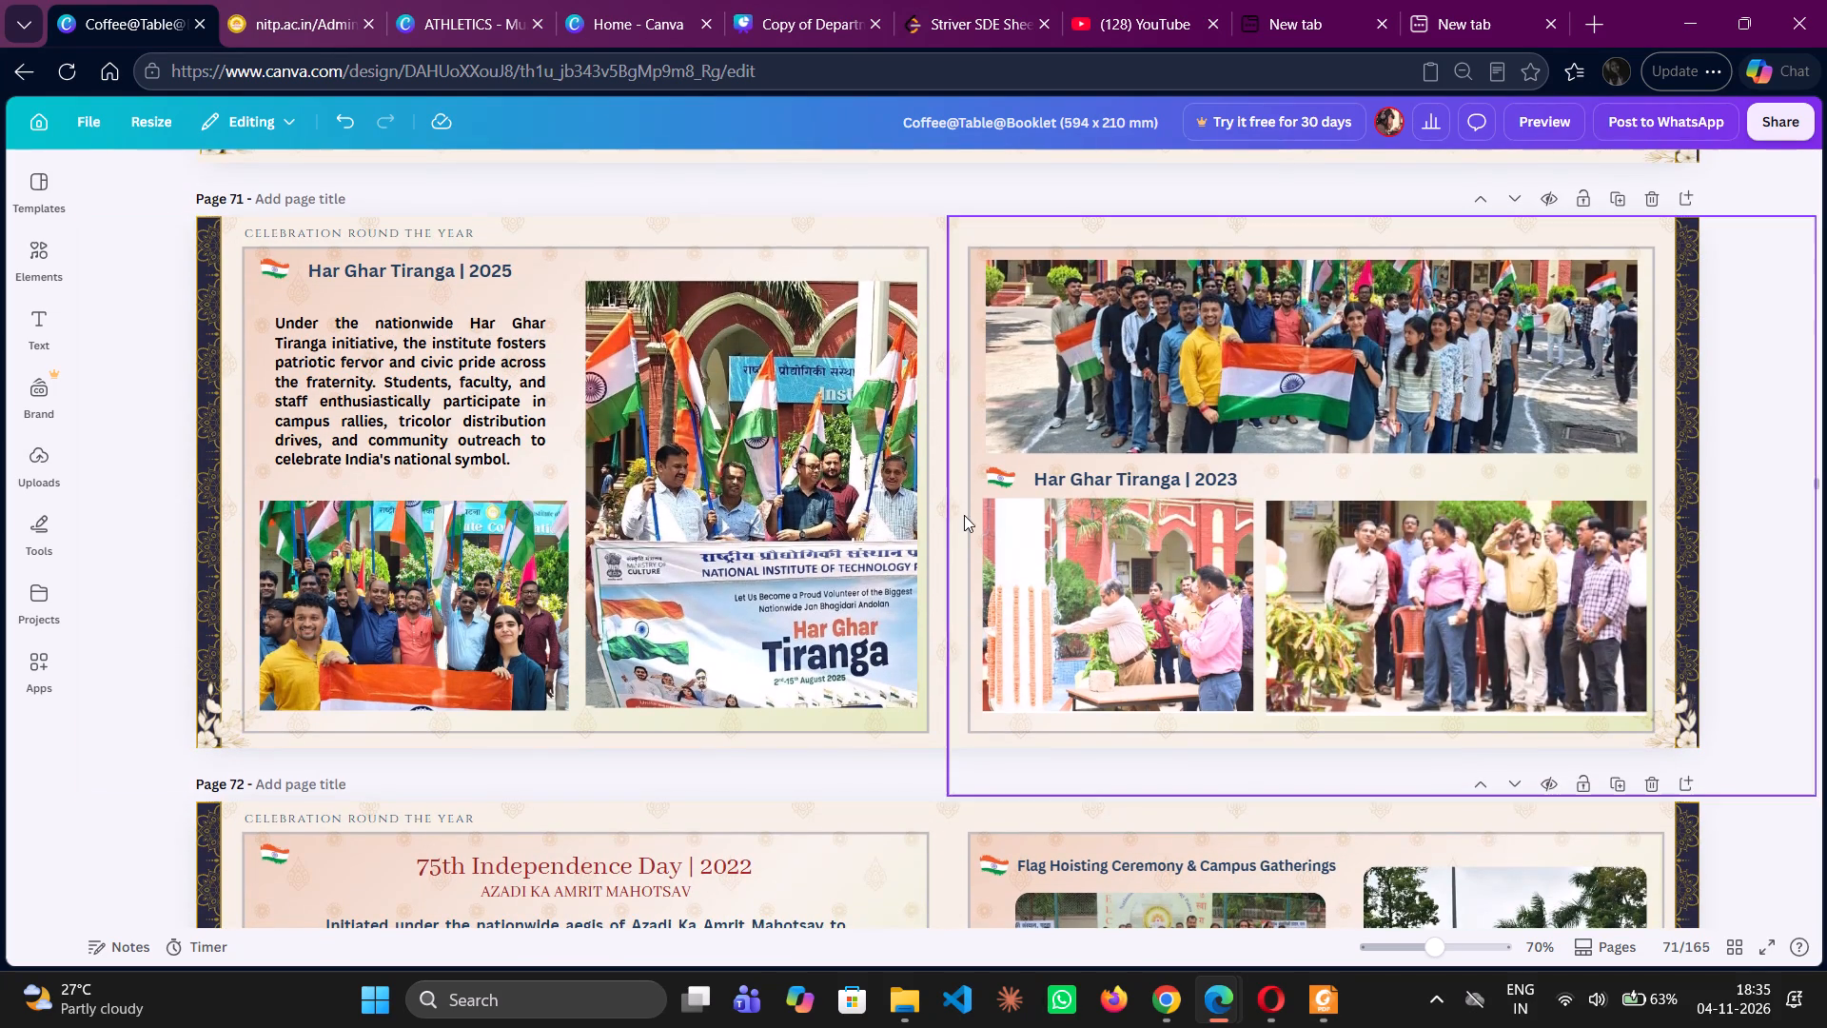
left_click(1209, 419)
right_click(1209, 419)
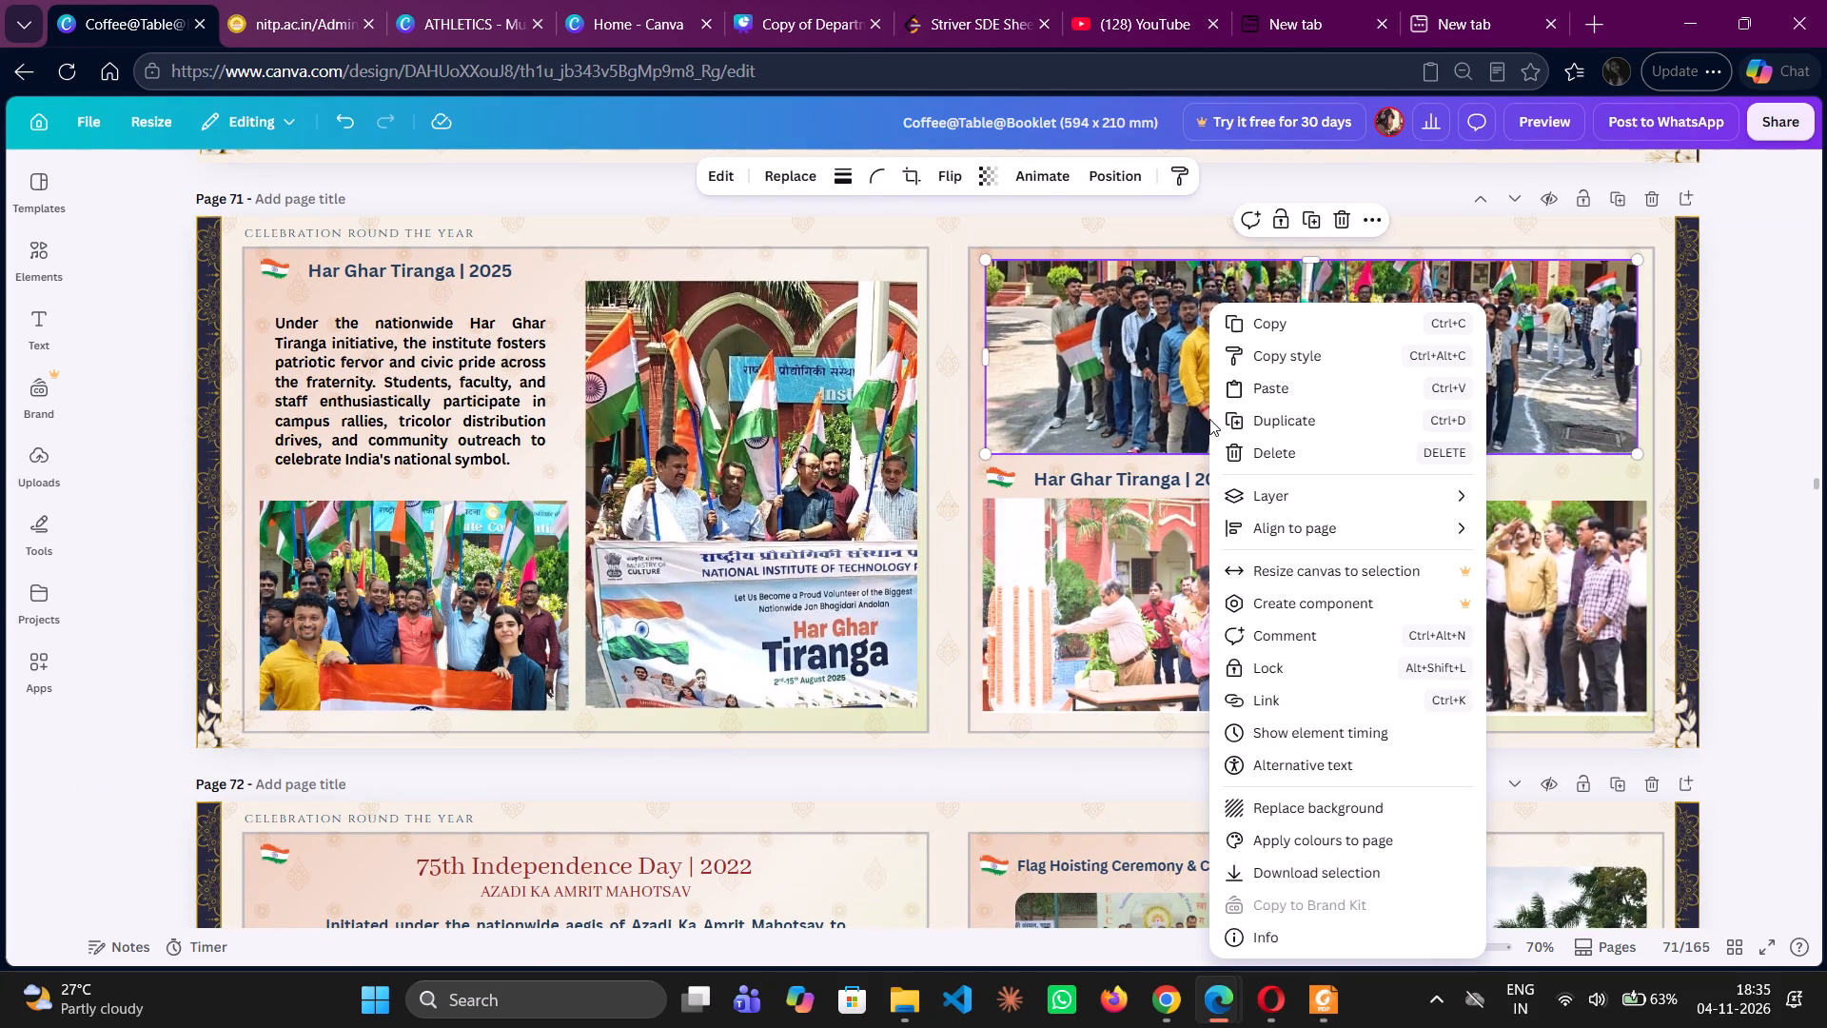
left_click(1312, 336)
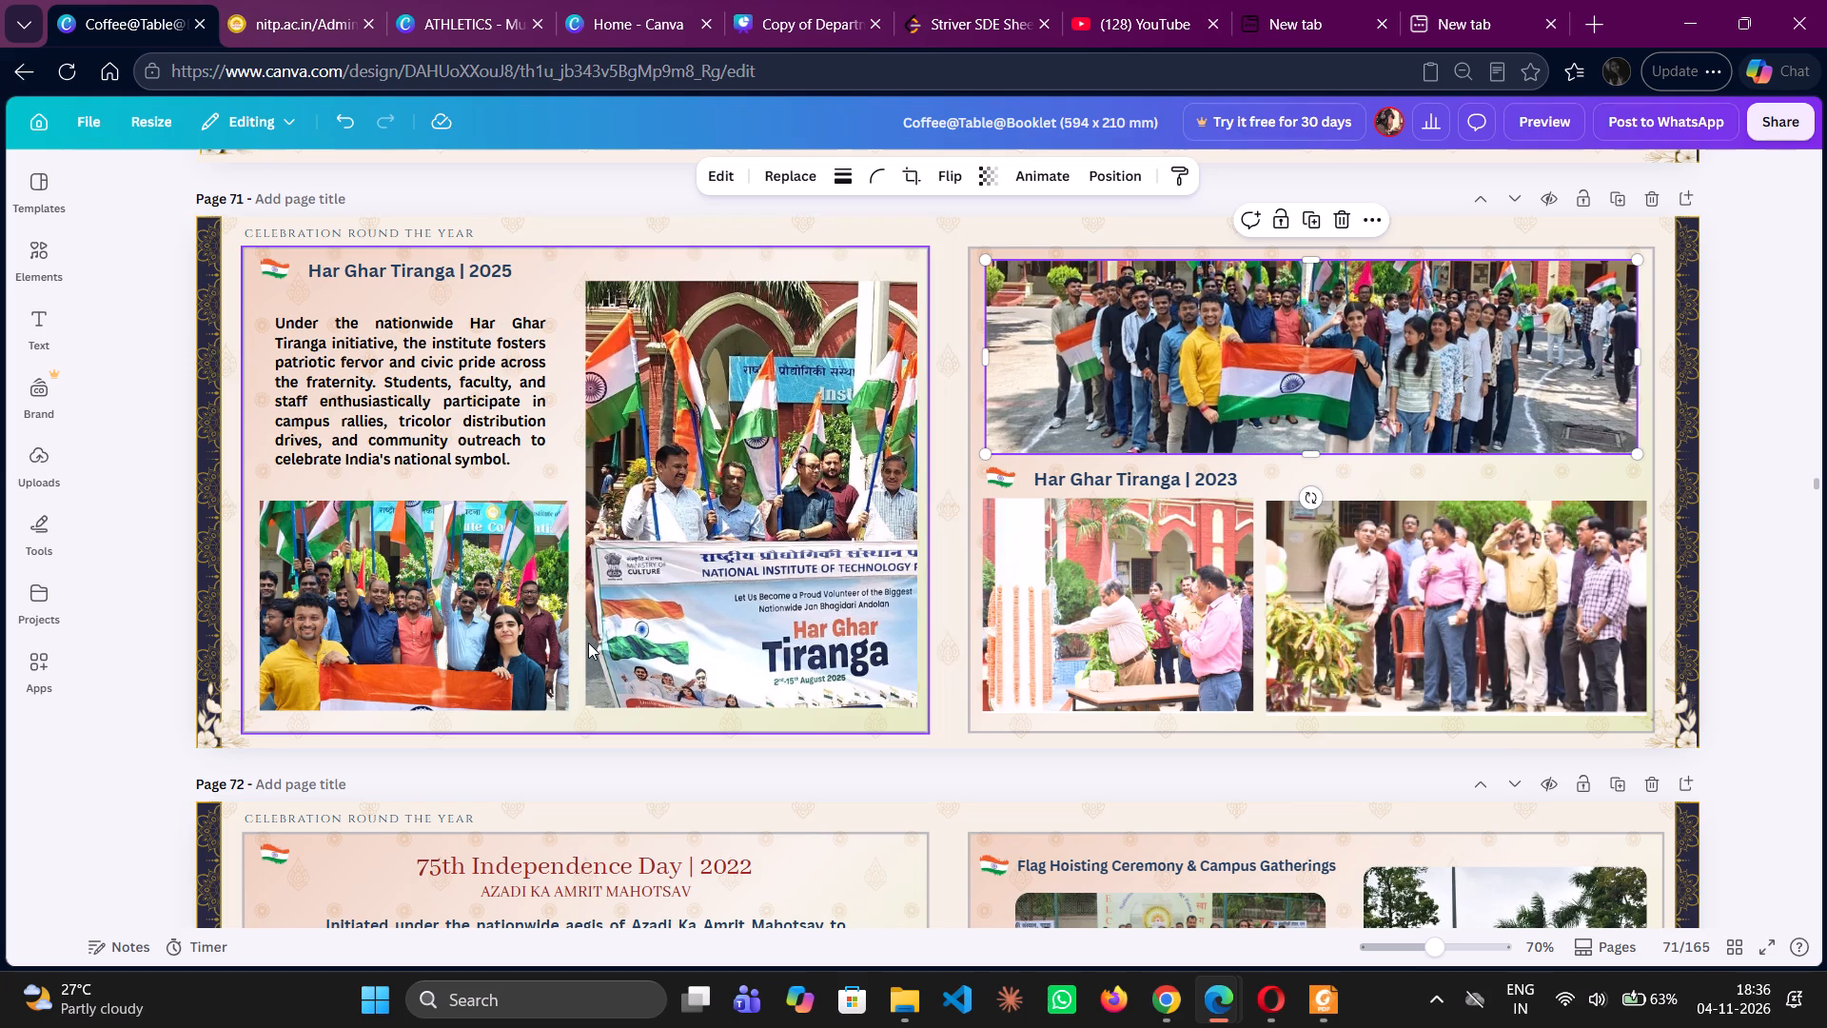
Copy the smaller Har Ghar Tiranga 2025 group photo below the text on page 71 and paste it onto page 69.
left_click(468, 651)
right_click(468, 651)
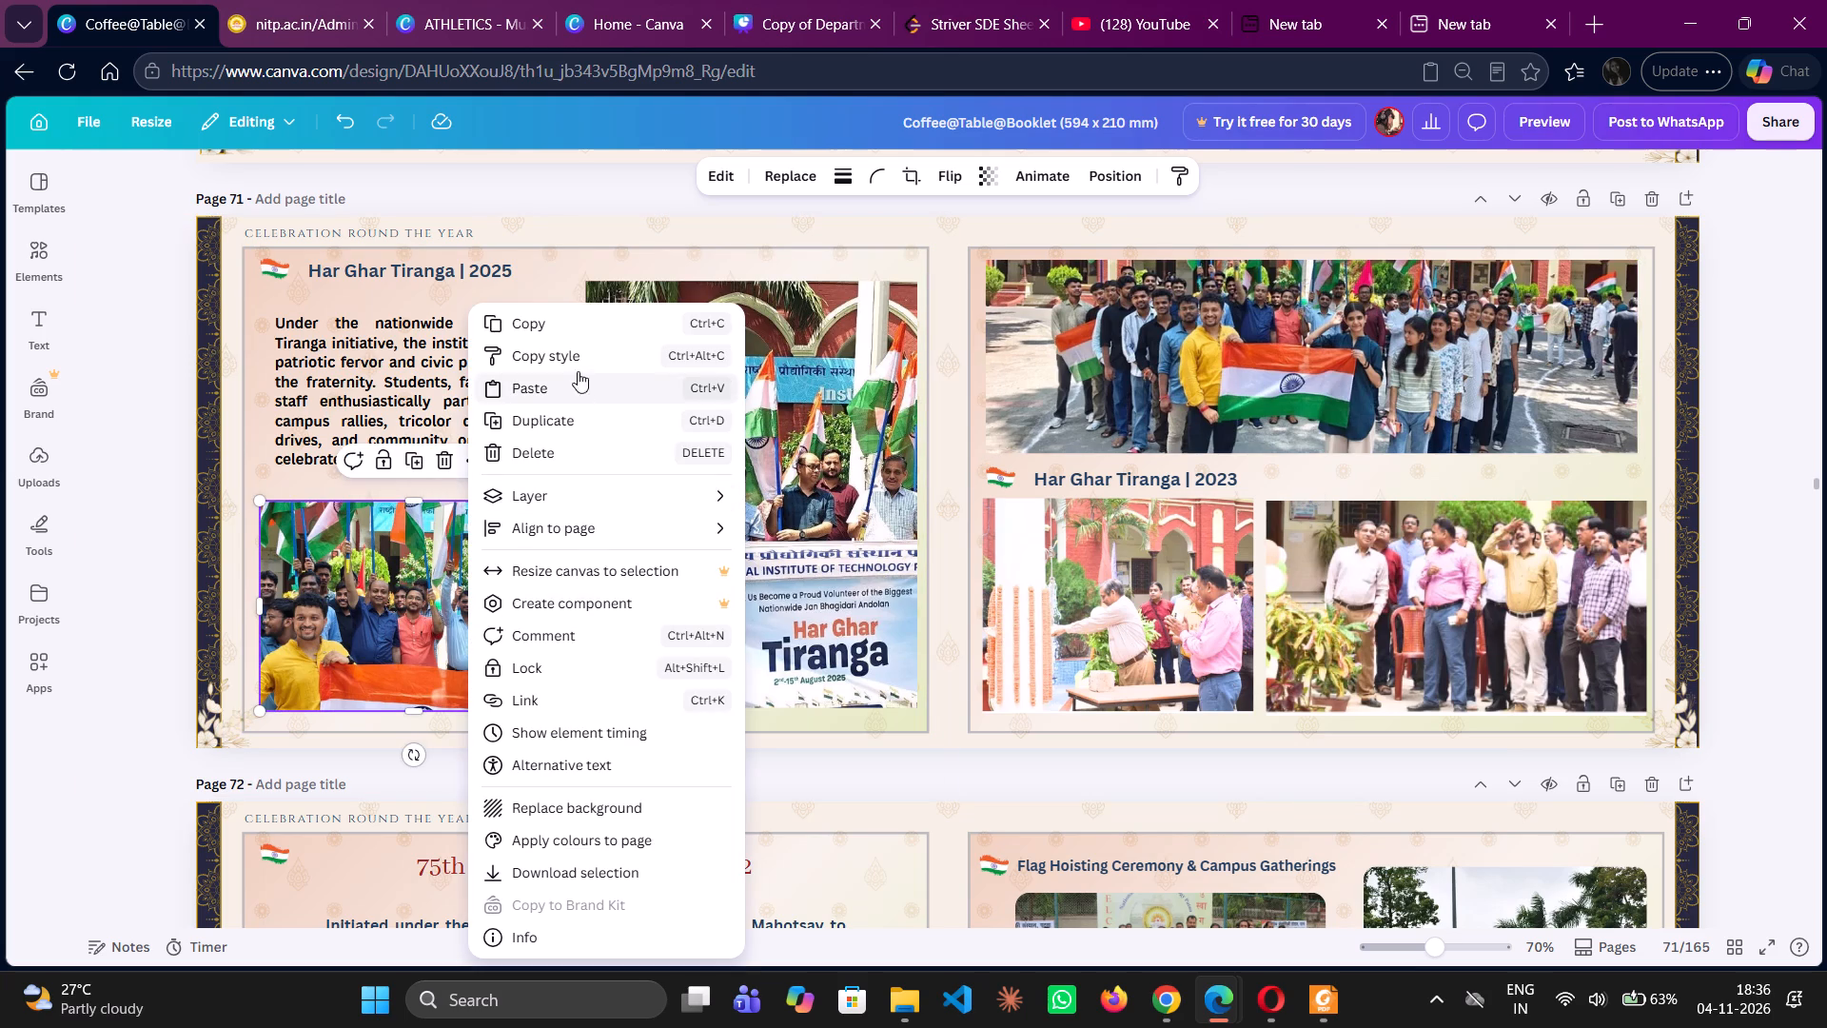
left_click(549, 324)
scroll(549, 324, "up", 3)
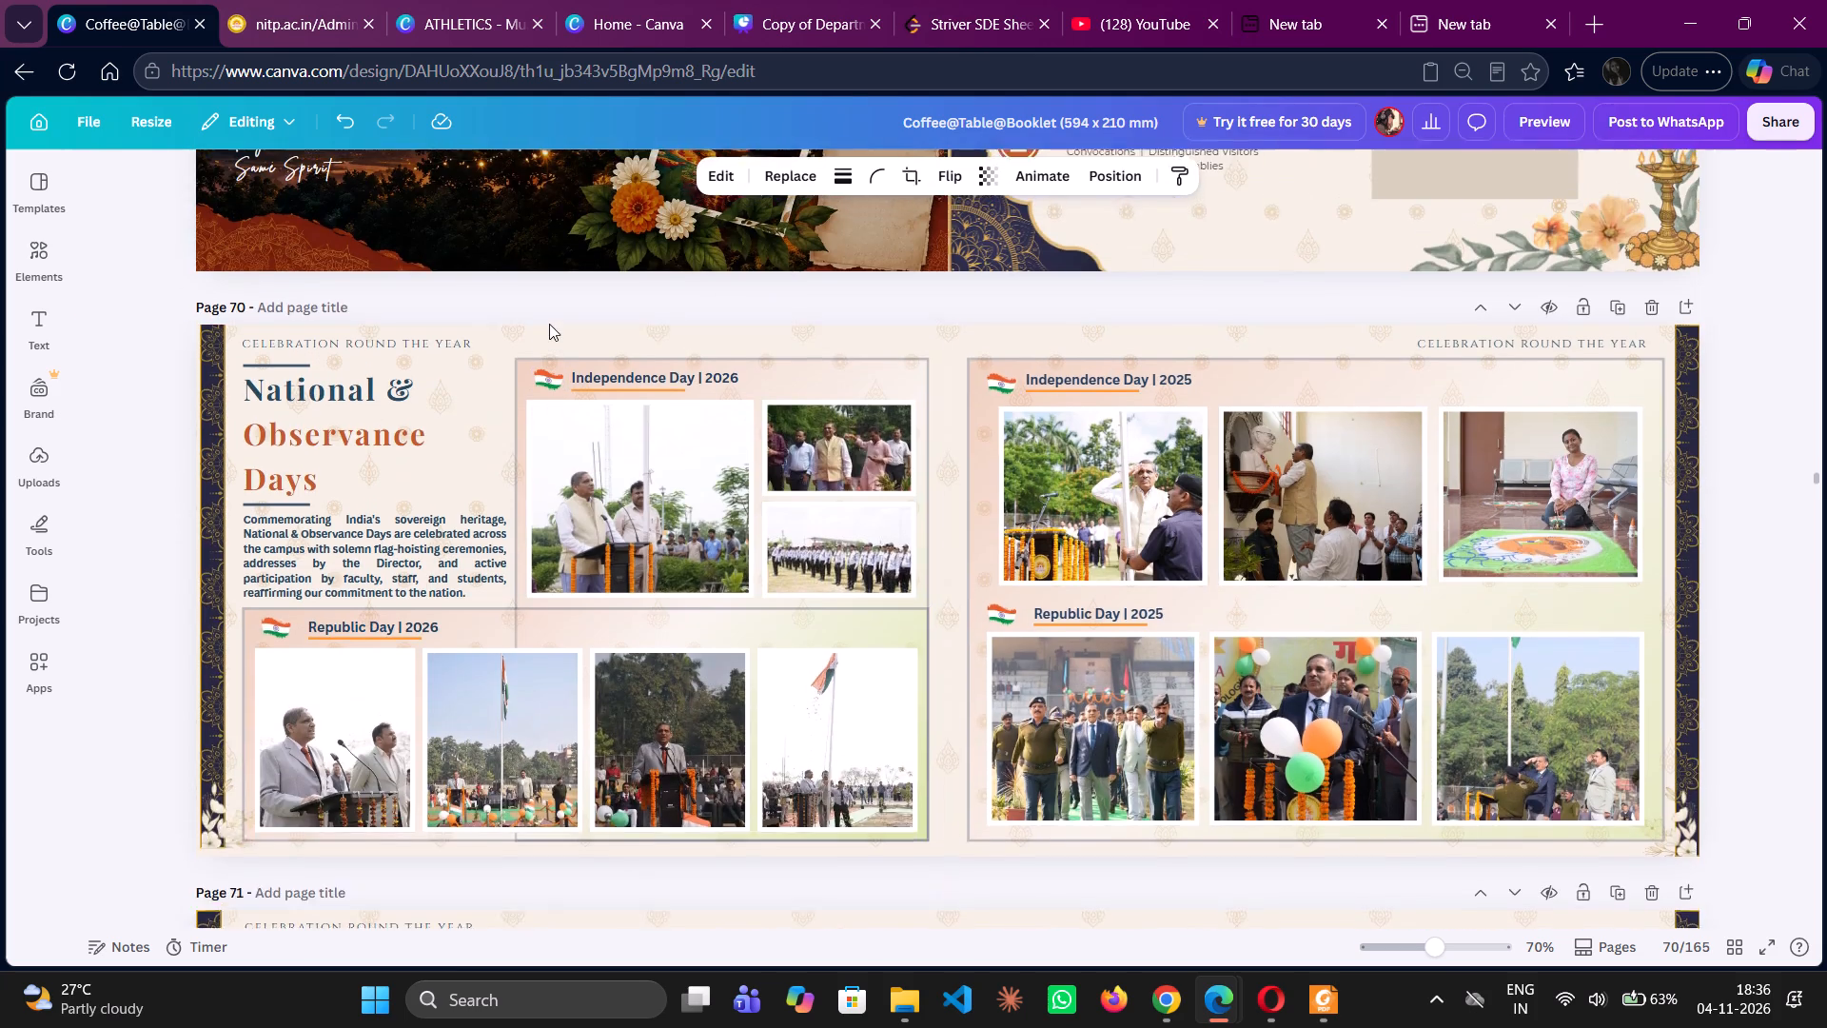
scroll(549, 324, "up", 4)
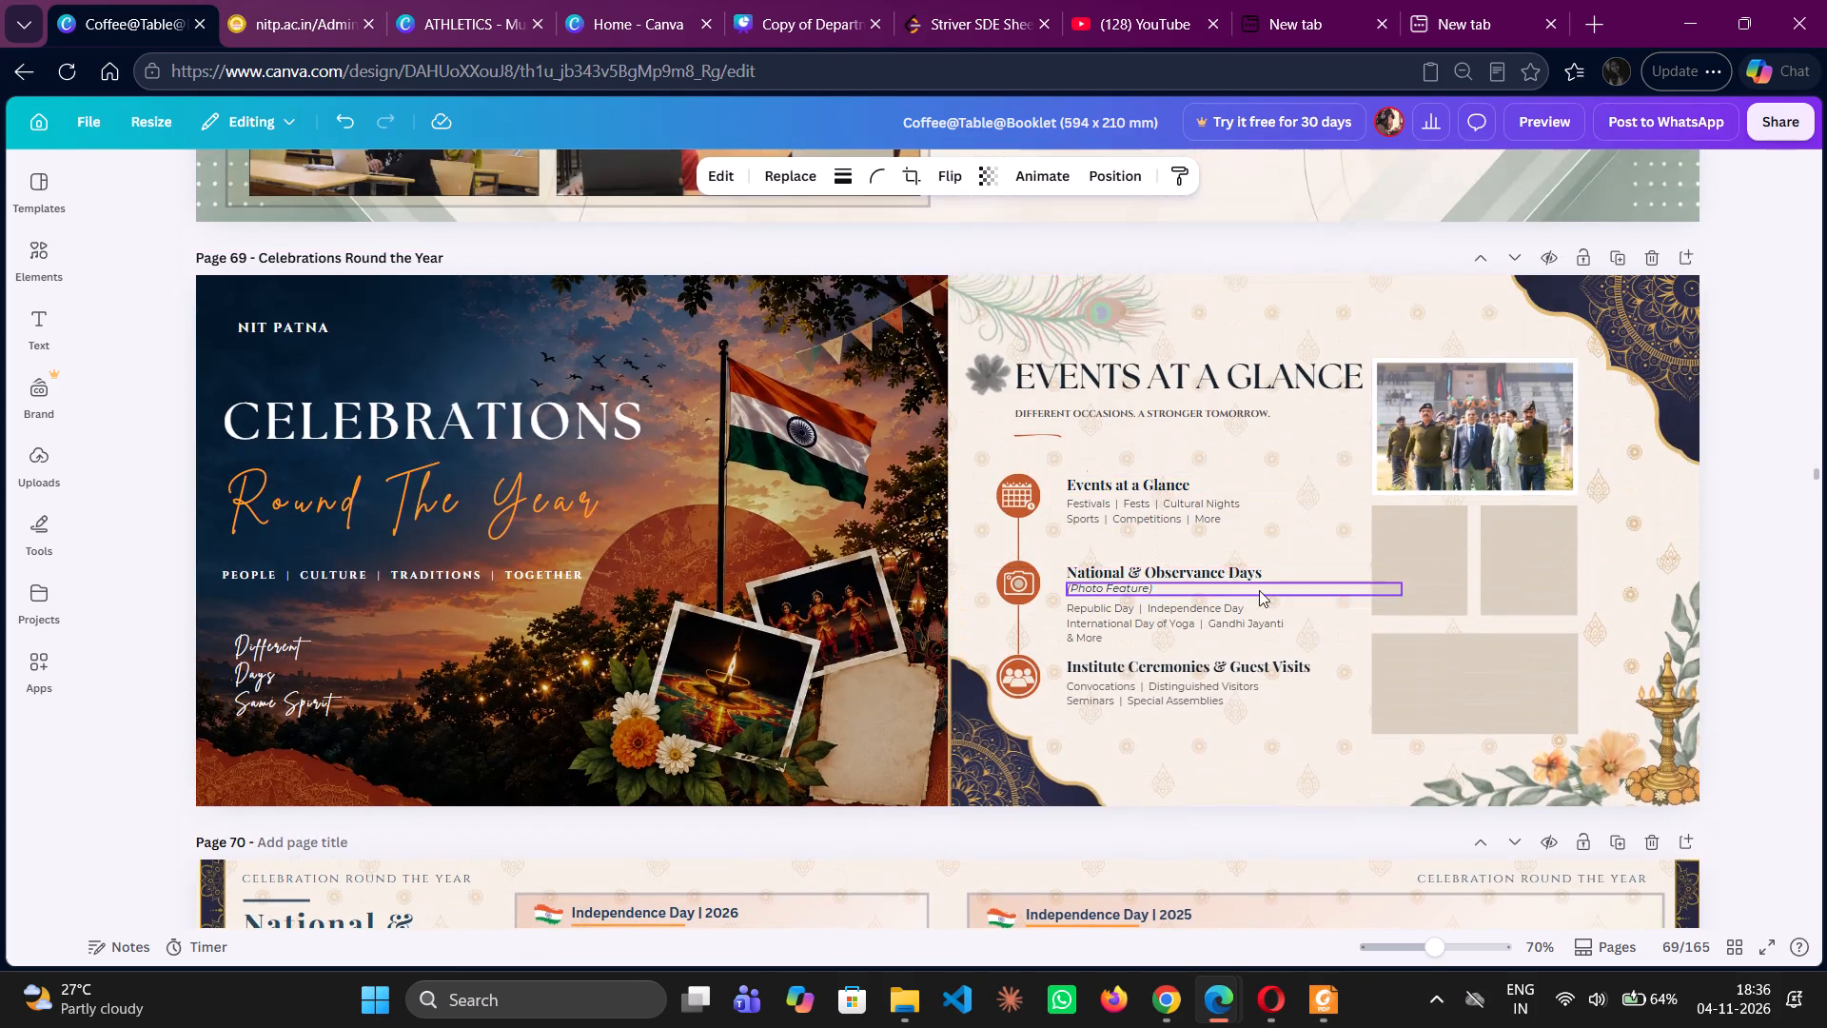
left_click(1433, 666)
right_click(1433, 666)
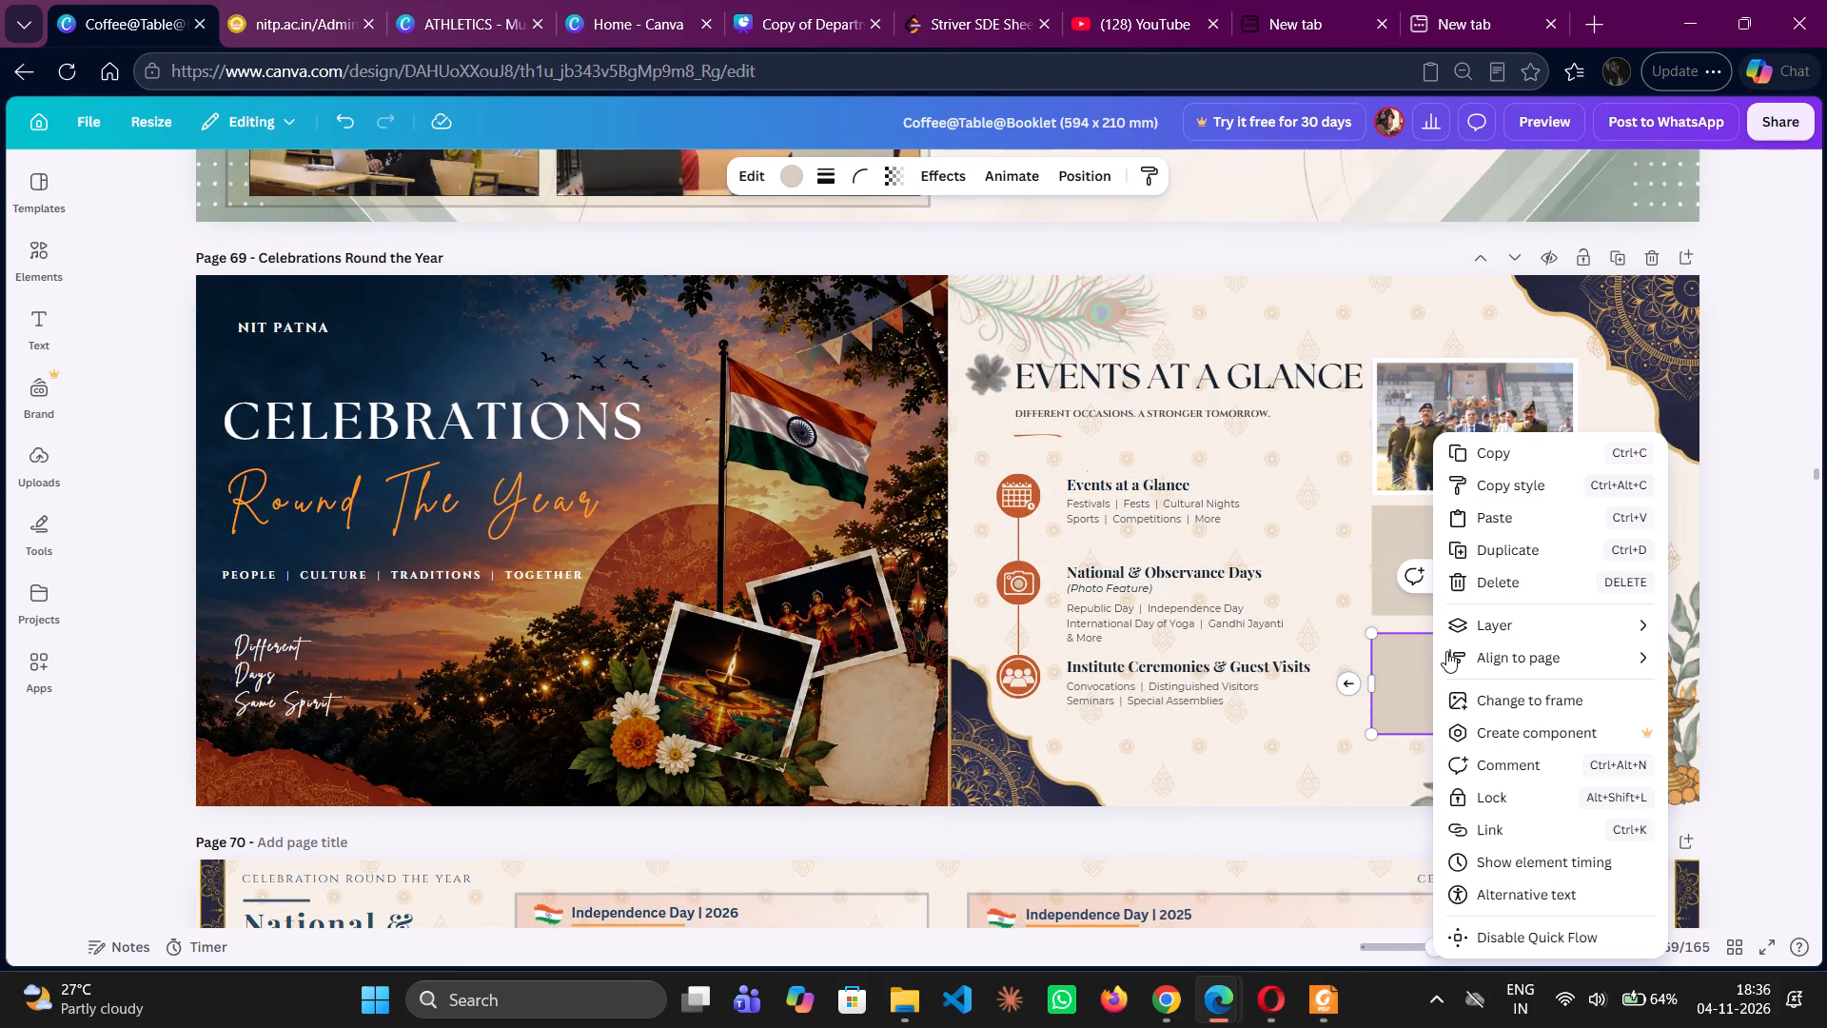
left_click(1515, 517)
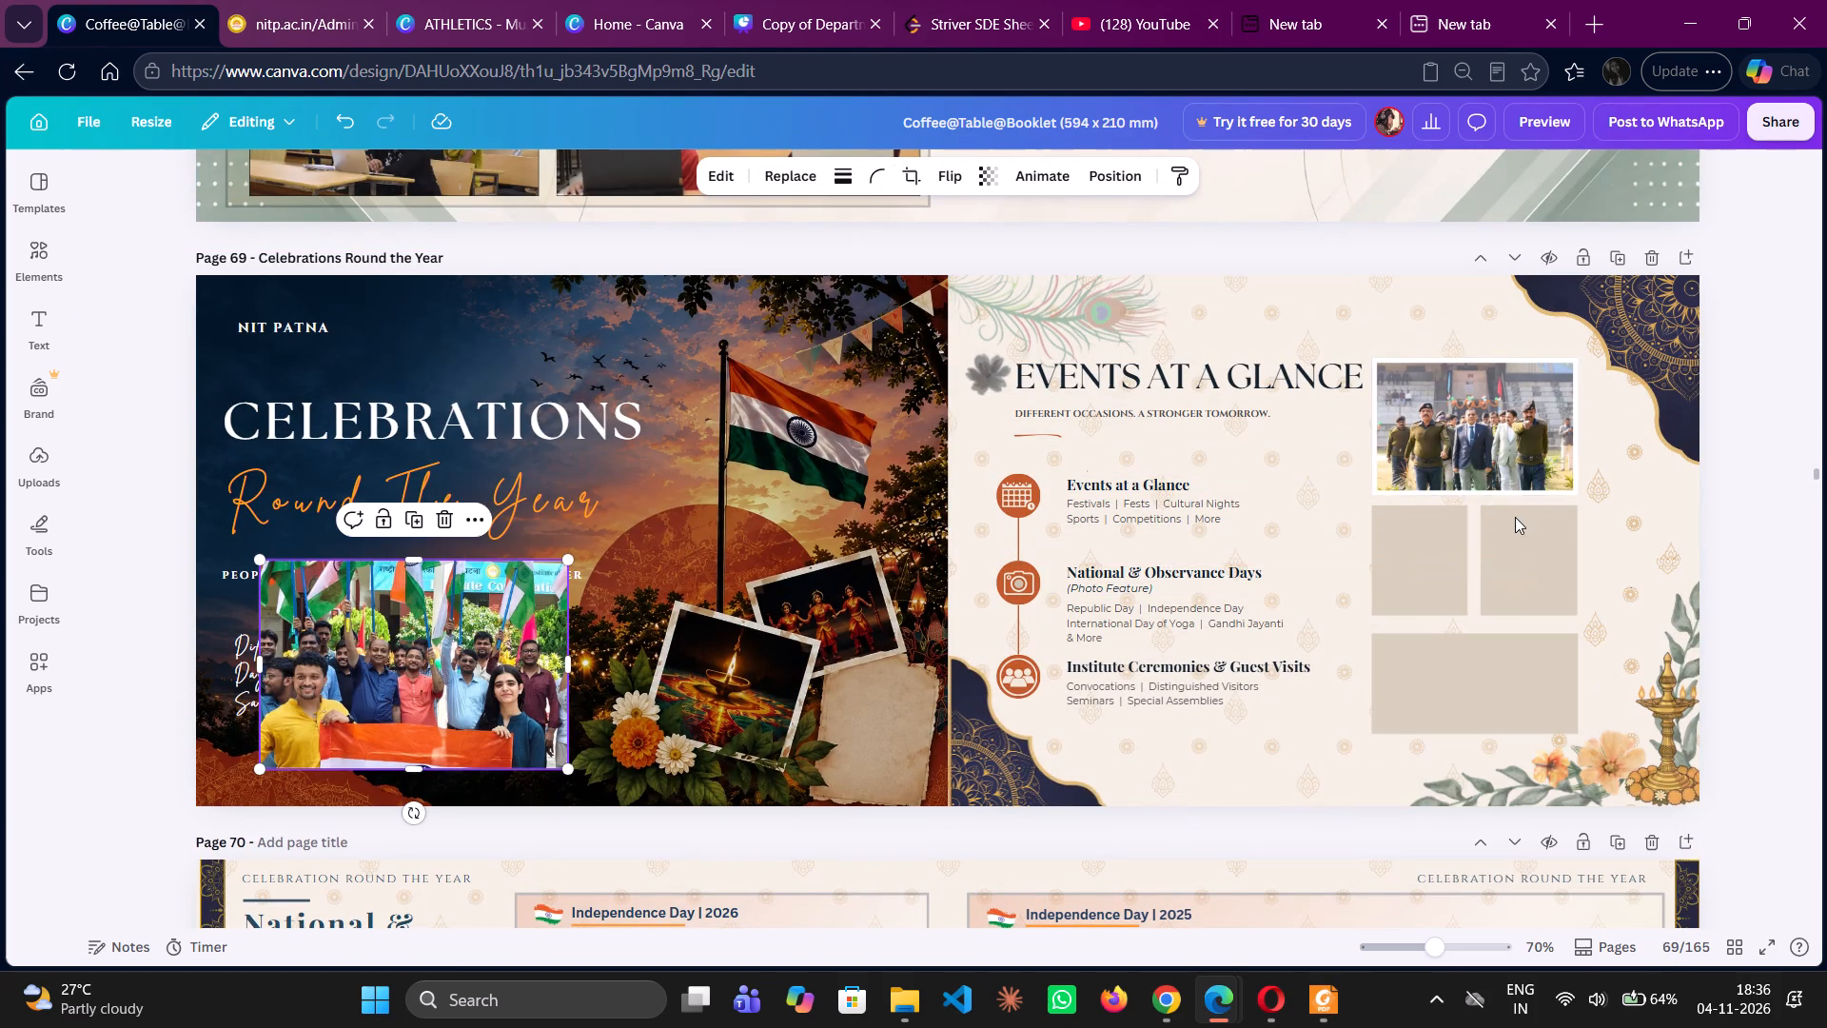
Move the pasted Har Ghar Tiranga photo onto the bottom Events at a Glance placeholder and shrink it to about the placeholder's width.
left_click_drag(502, 678, 757, 691)
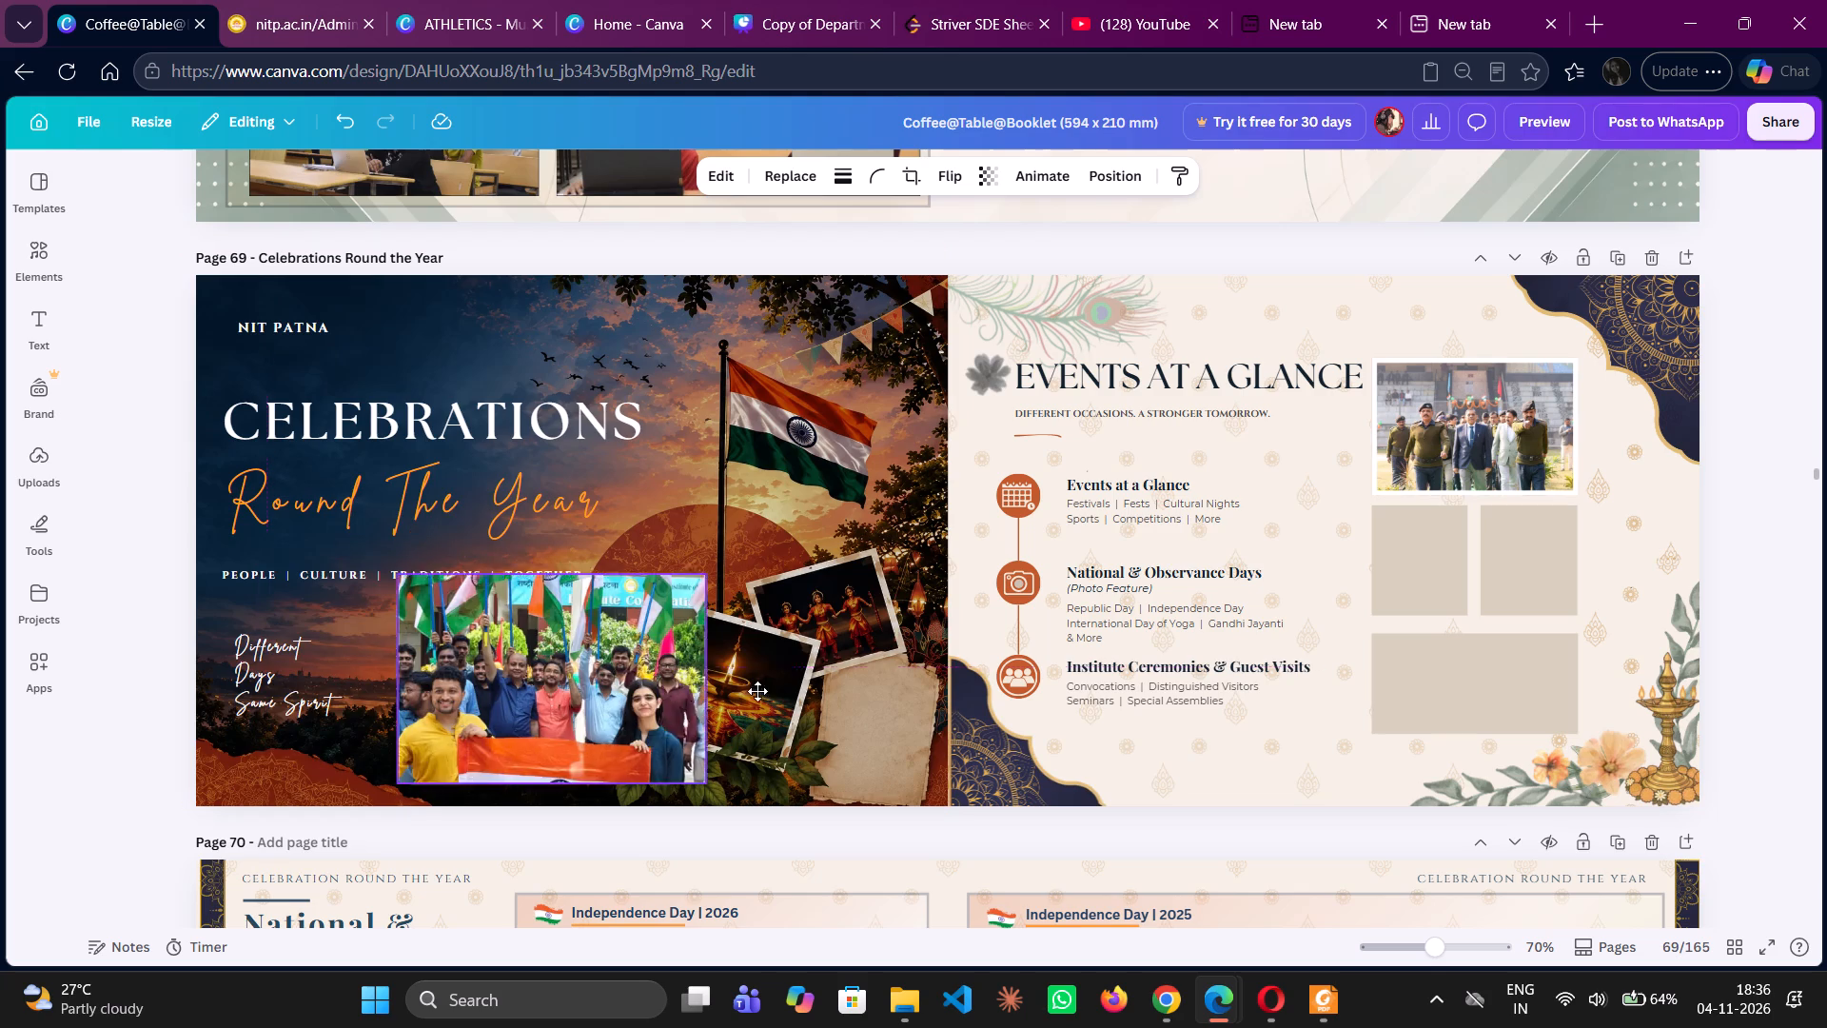
left_click_drag(757, 691, 1224, 672)
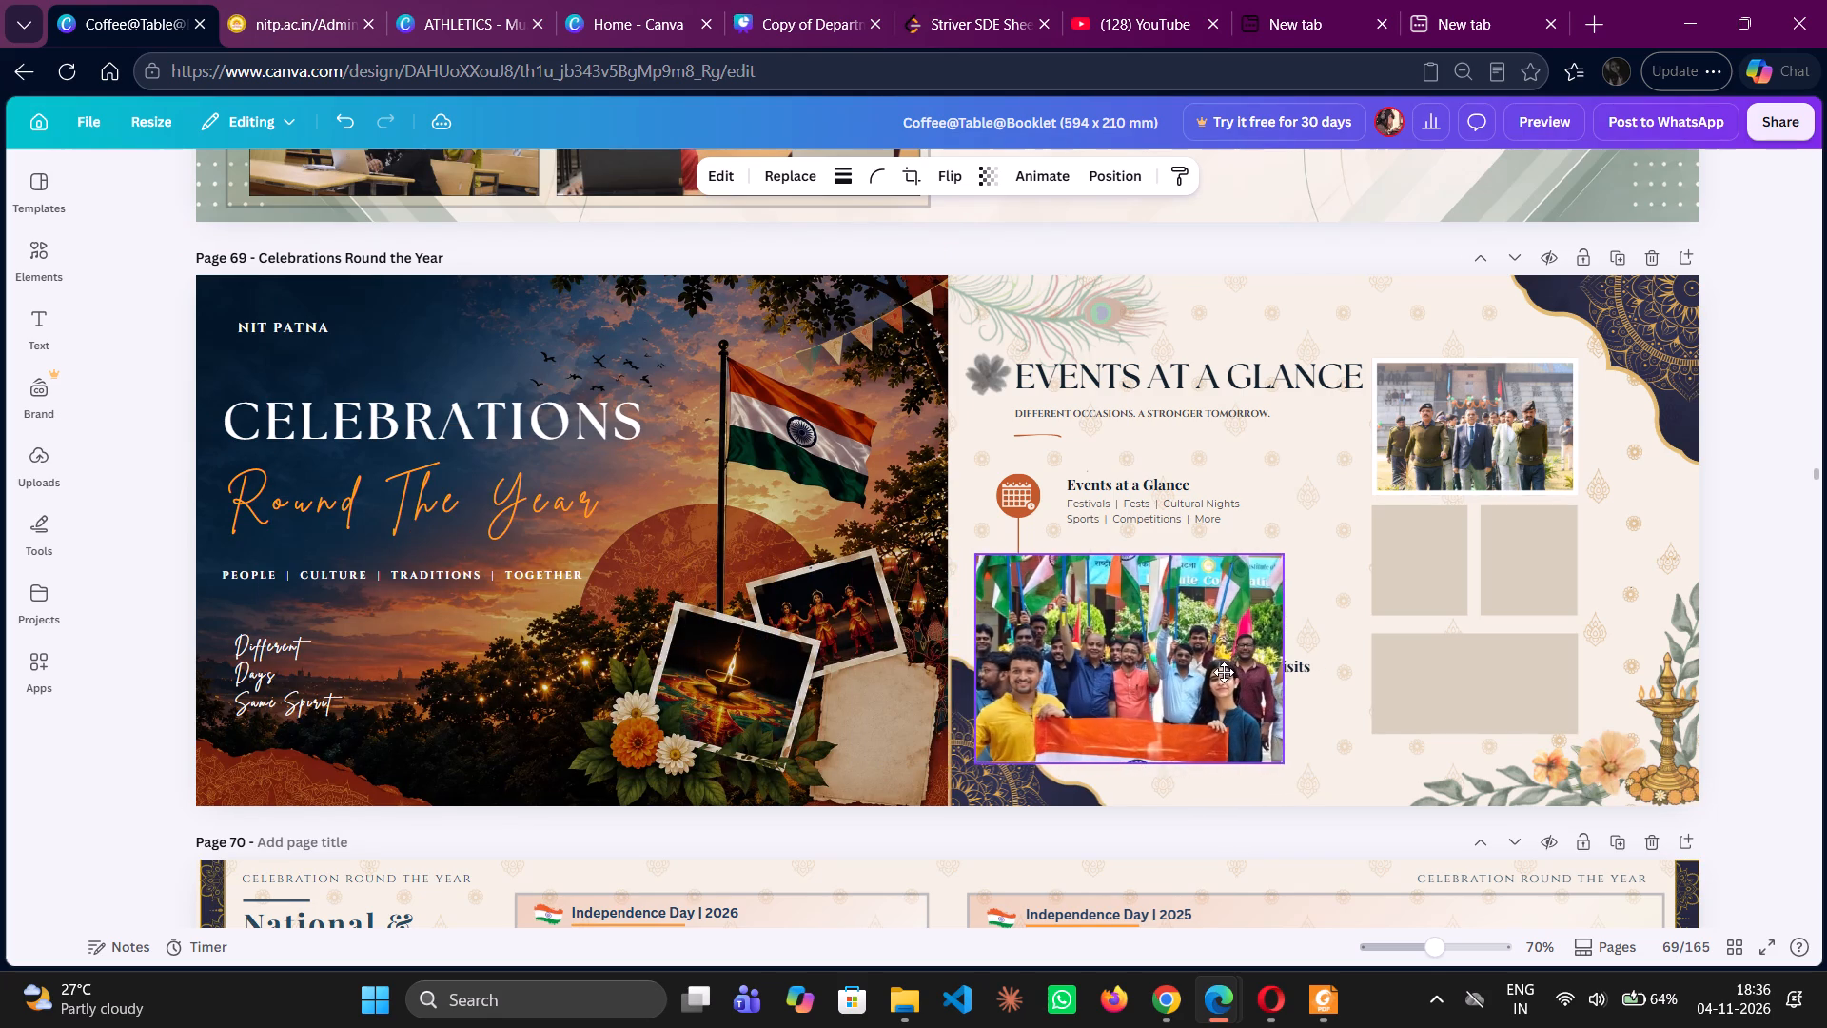
left_click_drag(1224, 672, 1531, 672)
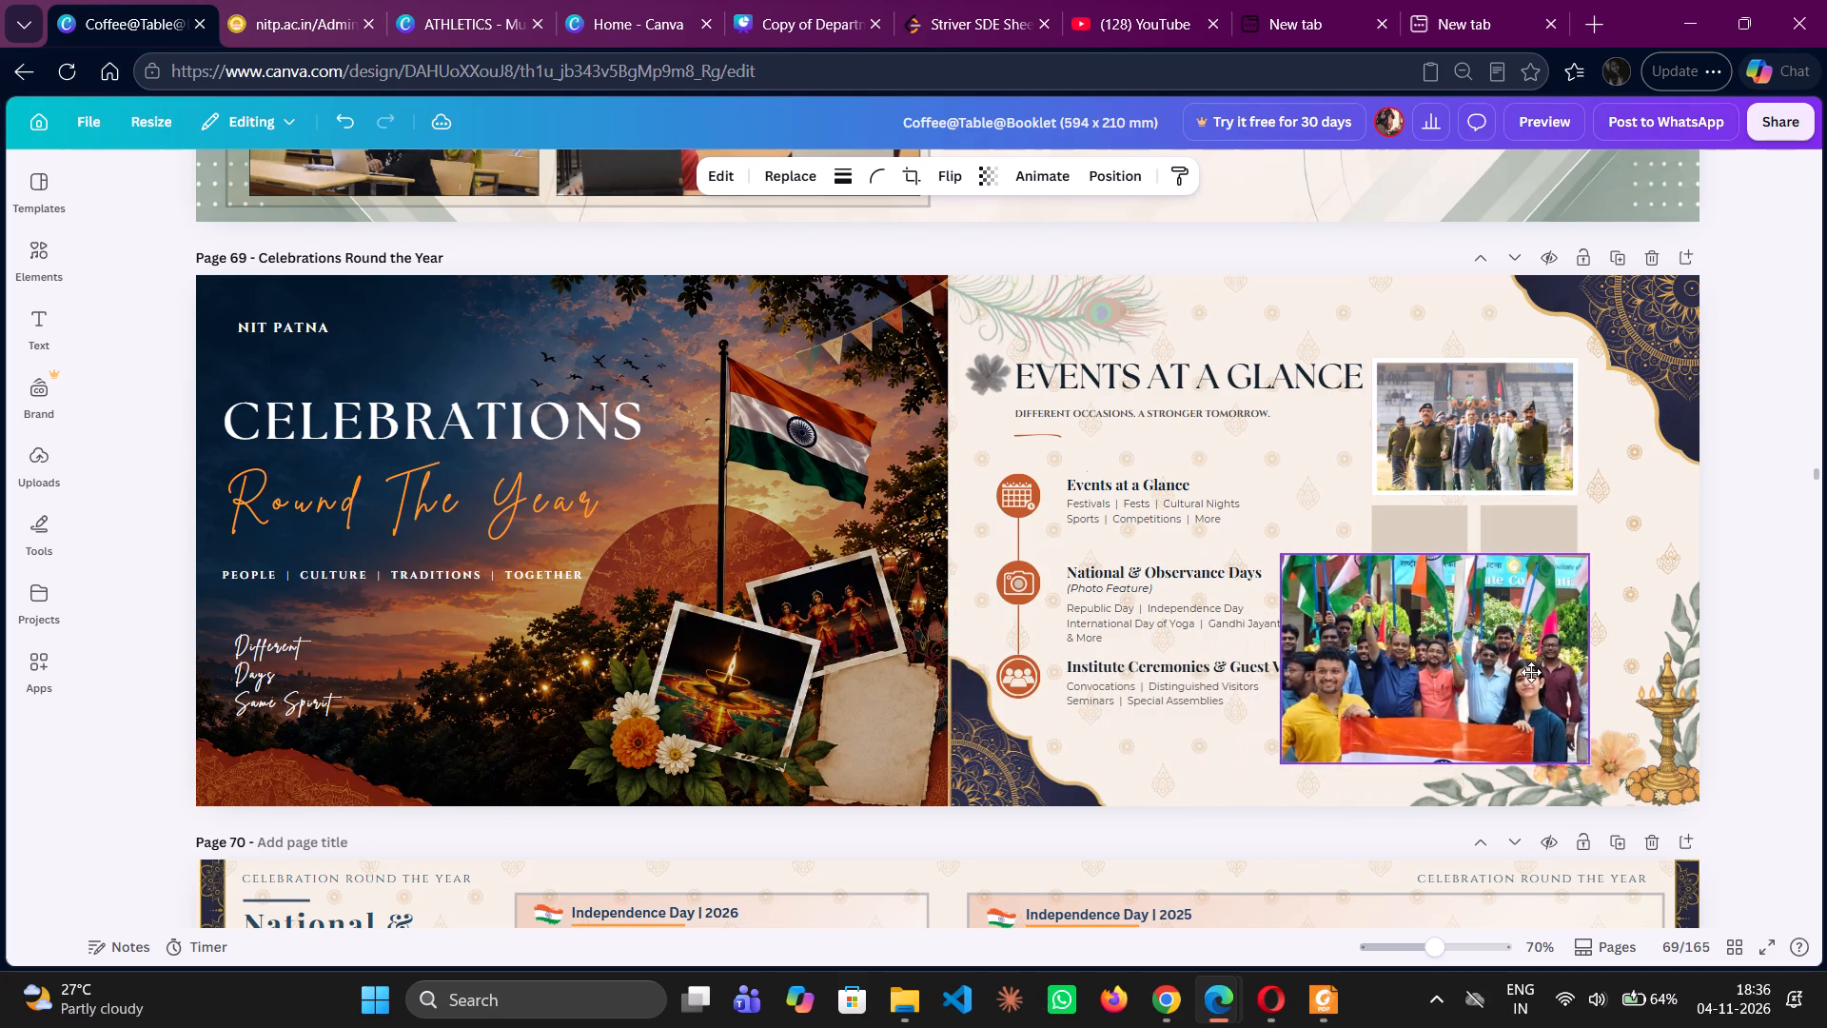
left_click_drag(1531, 672, 1562, 723)
left_click_drag(1321, 604, 1336, 616)
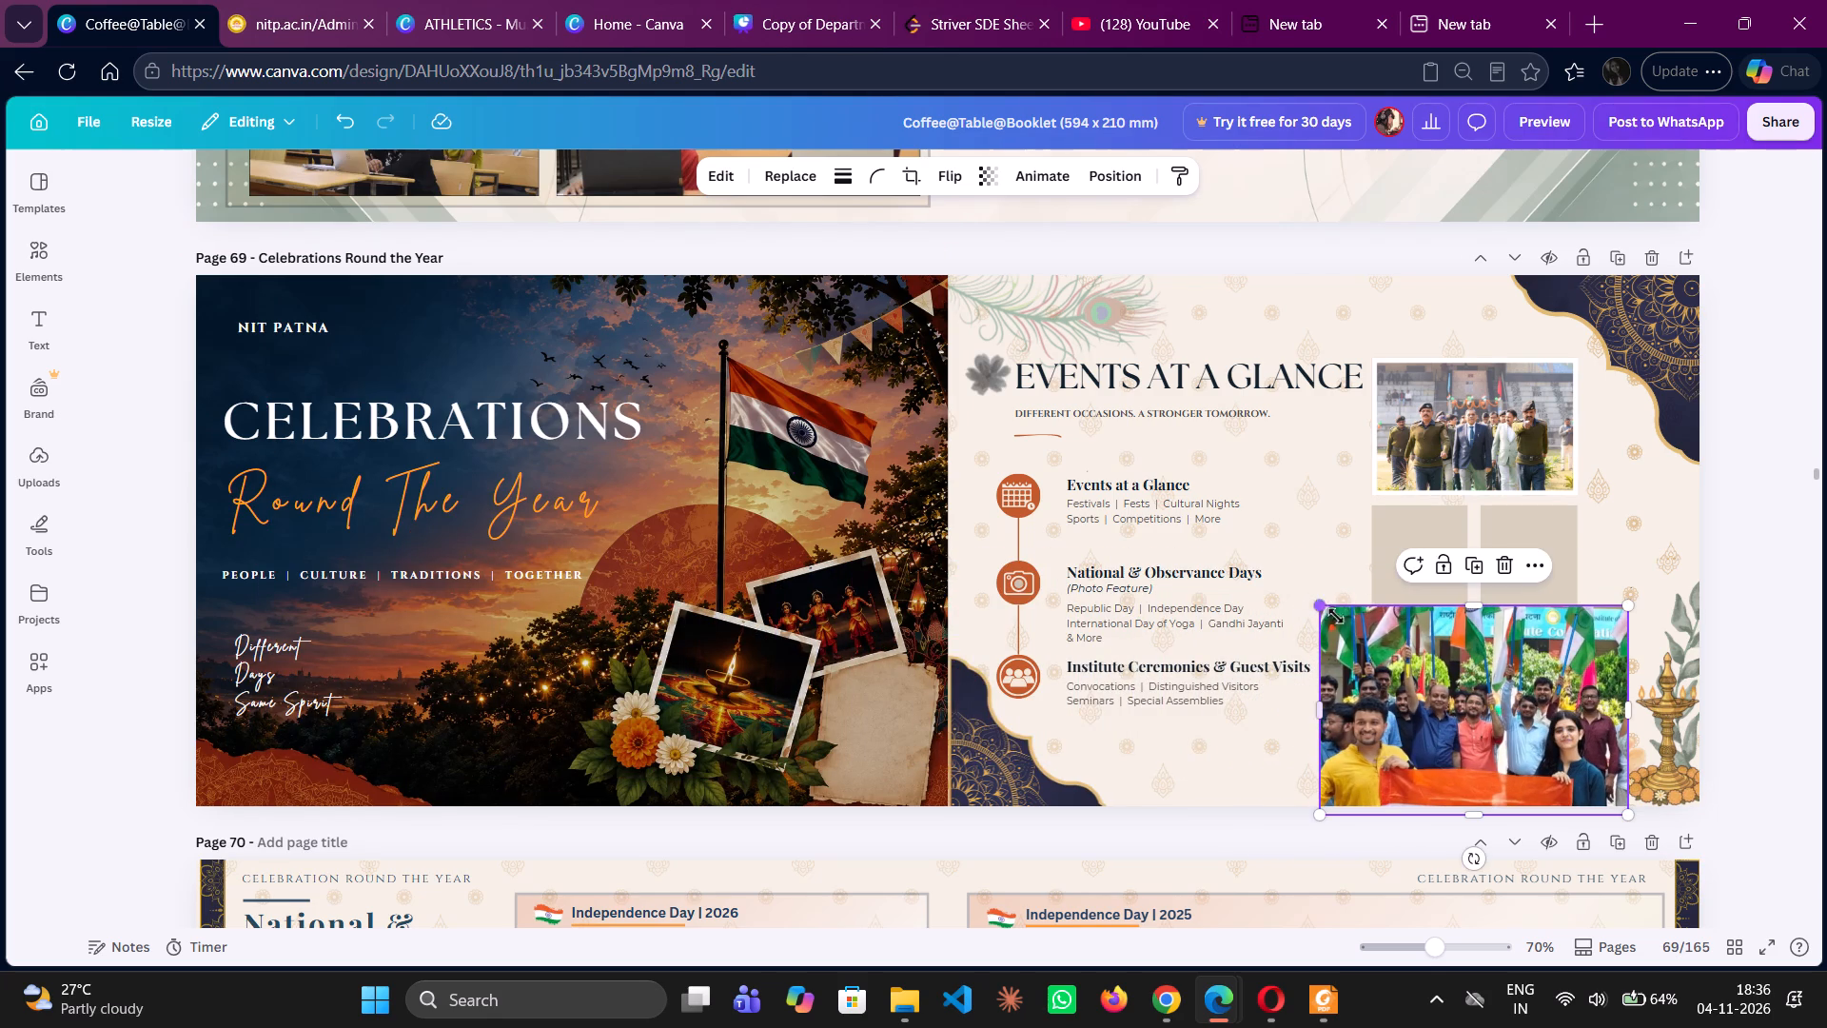
left_click_drag(1336, 616, 1462, 685)
left_click_drag(1538, 747, 1454, 684)
left_click_drag(1553, 692, 1581, 685)
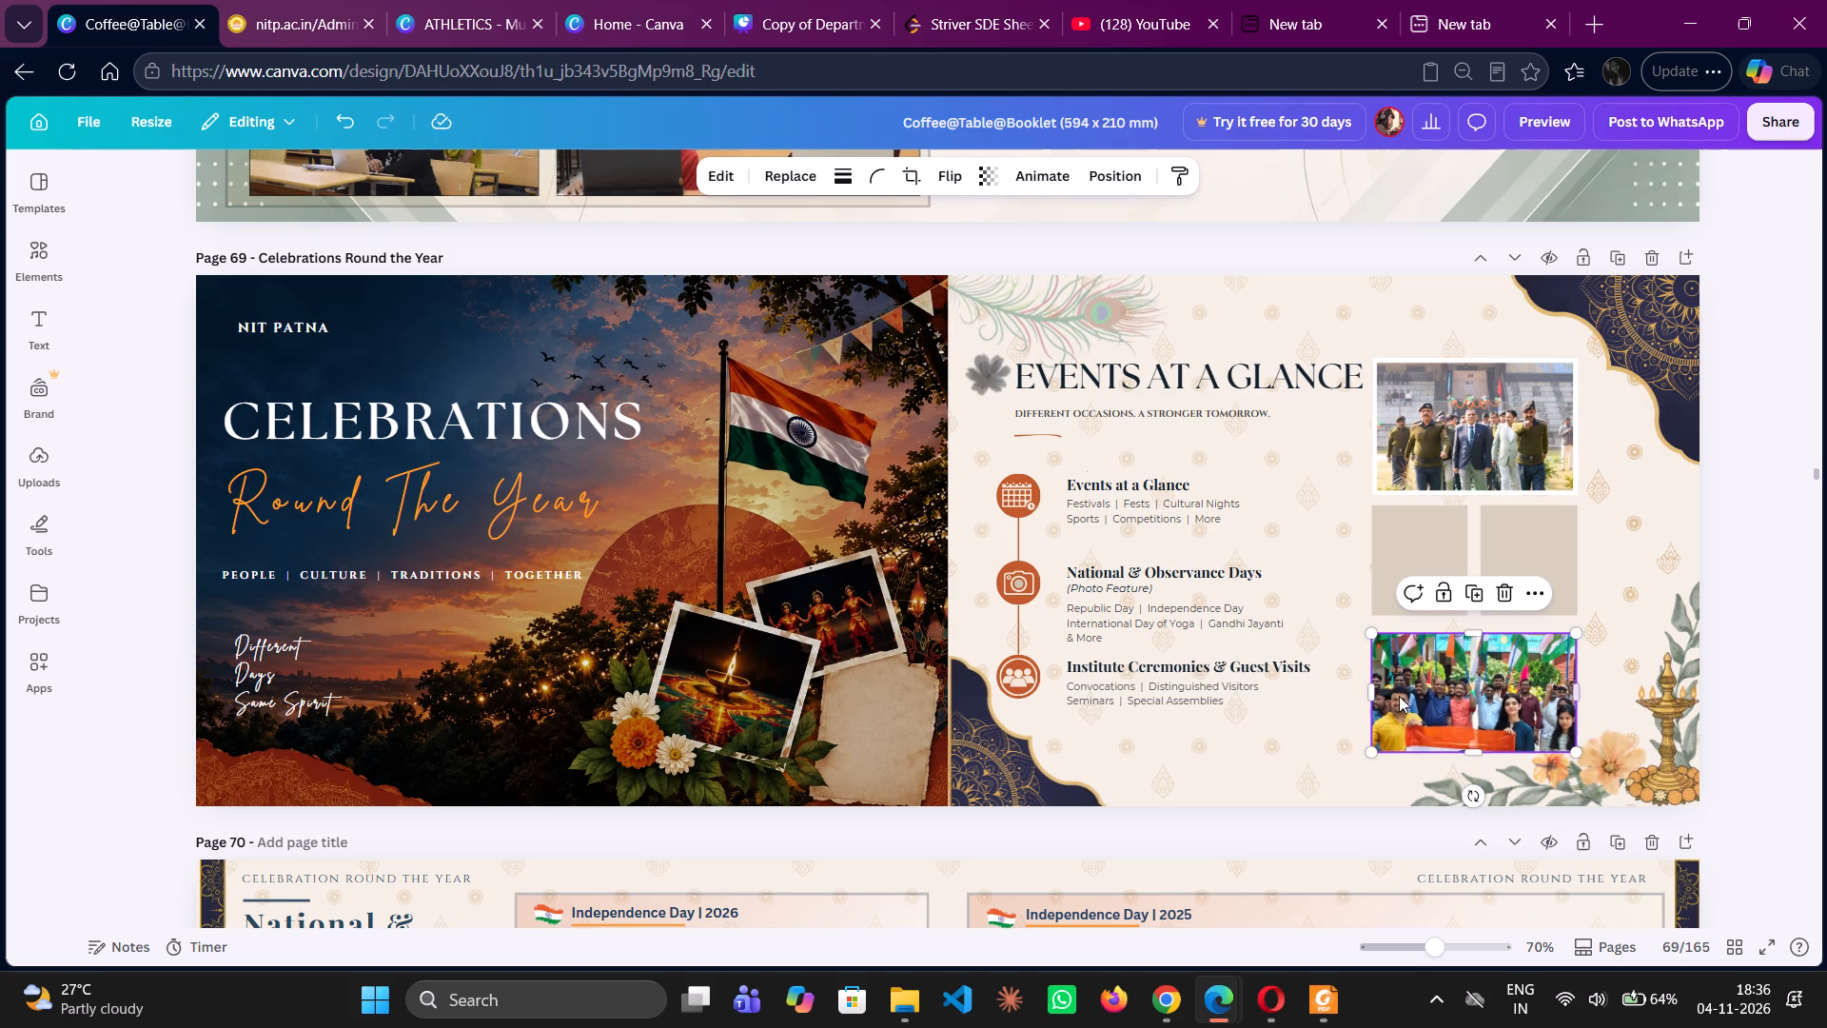
Fine-tune the Har Ghar Tiranga photo's crop and position over the bottom placeholder, to about 79.8 wide by 47.6 high.
left_click_drag(1419, 691, 1429, 691)
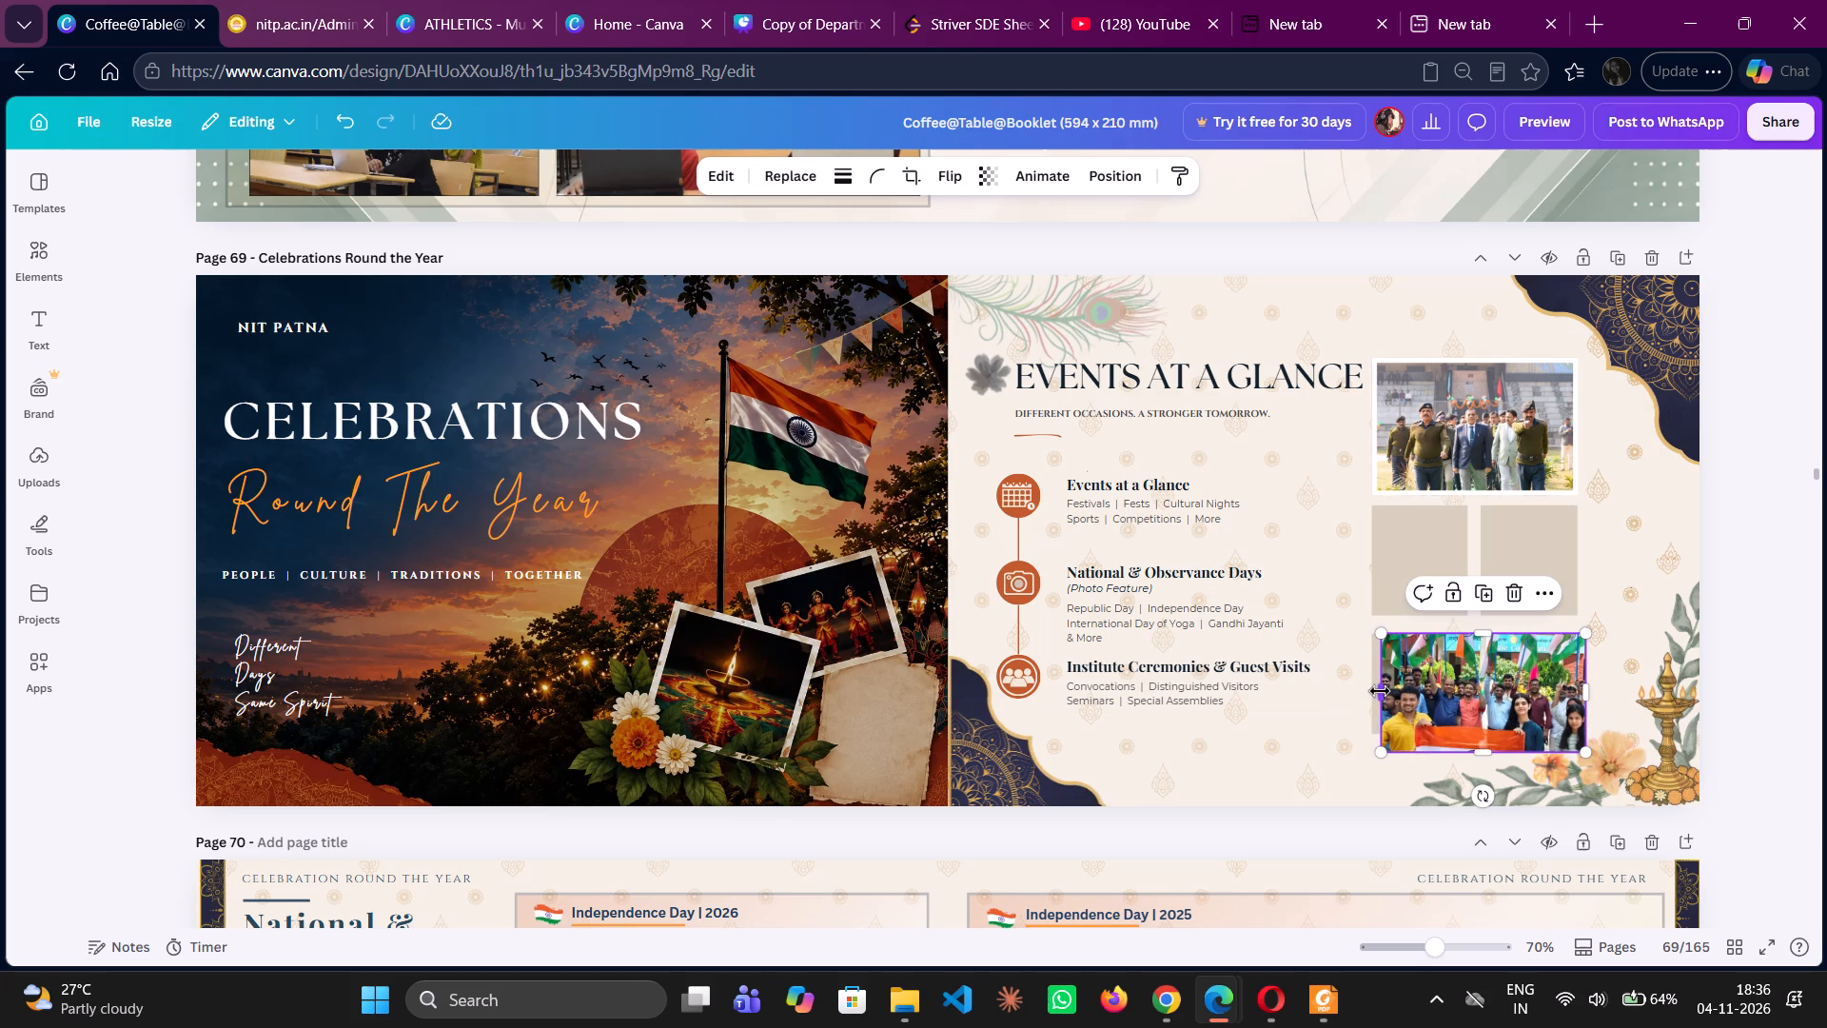
left_click_drag(1380, 691, 1363, 693)
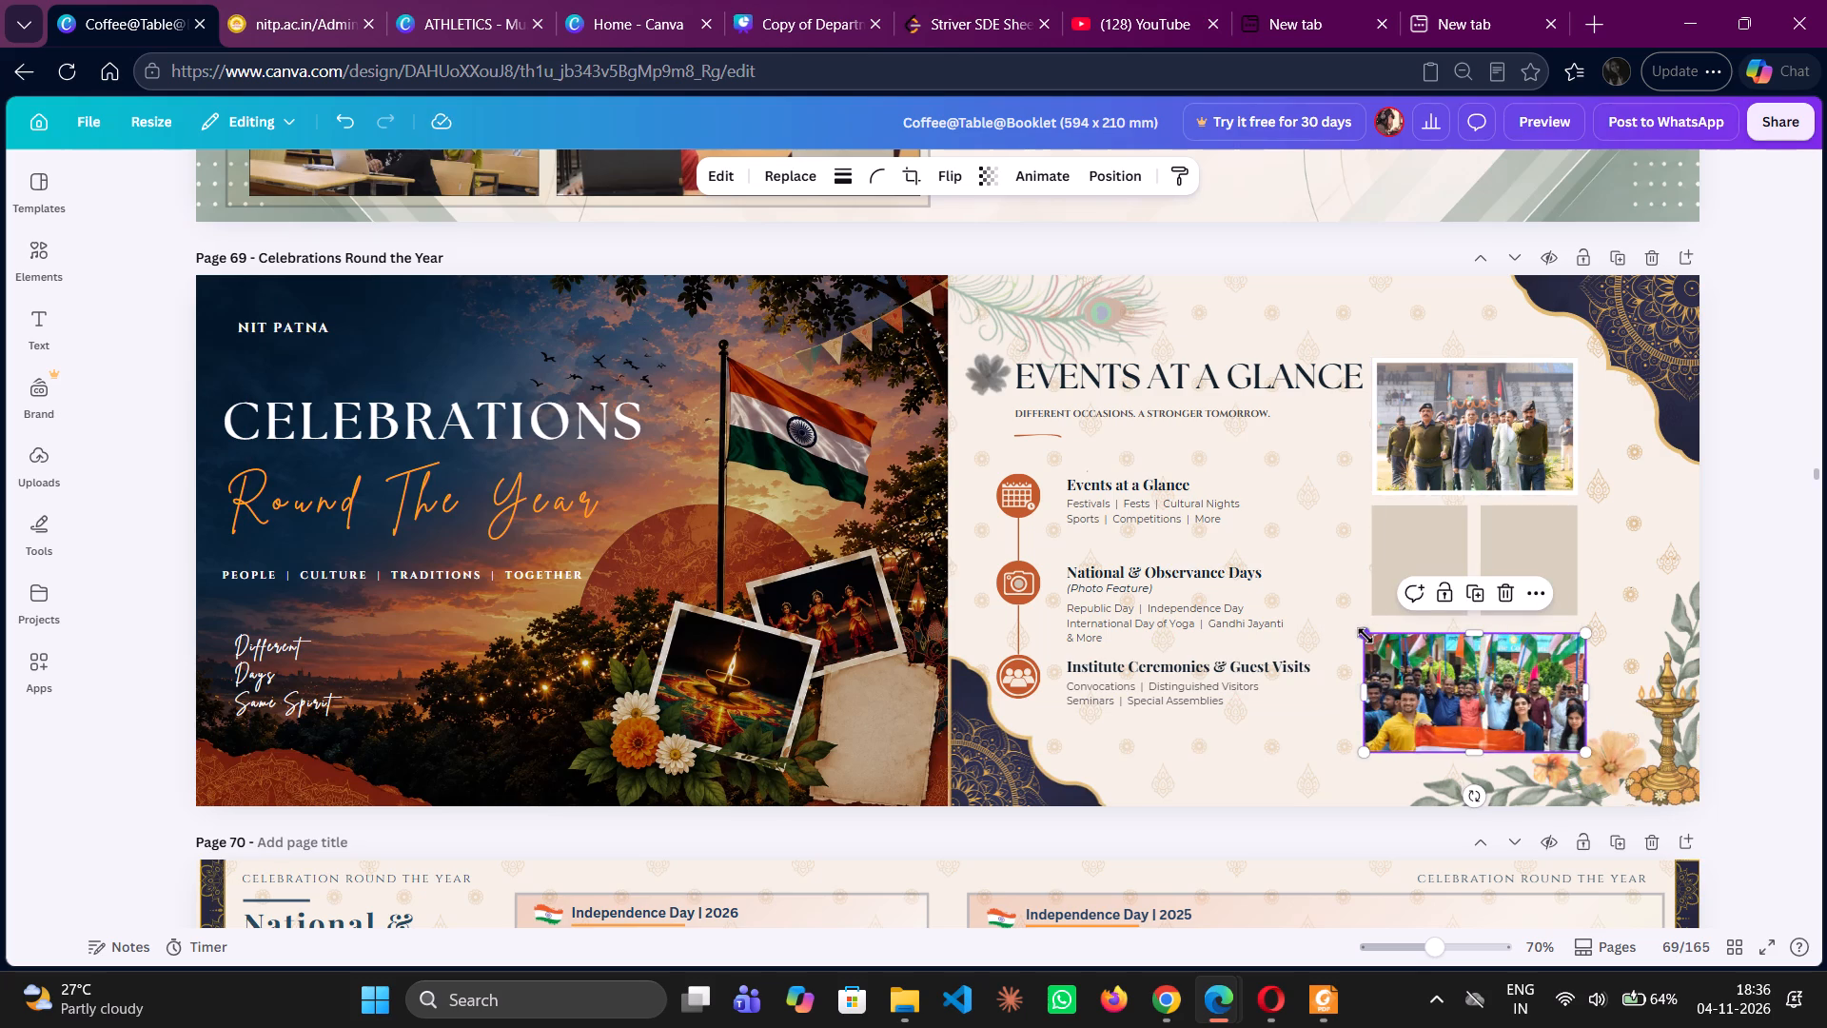
left_click_drag(1365, 636, 1388, 640)
left_click_drag(1474, 699, 1465, 695)
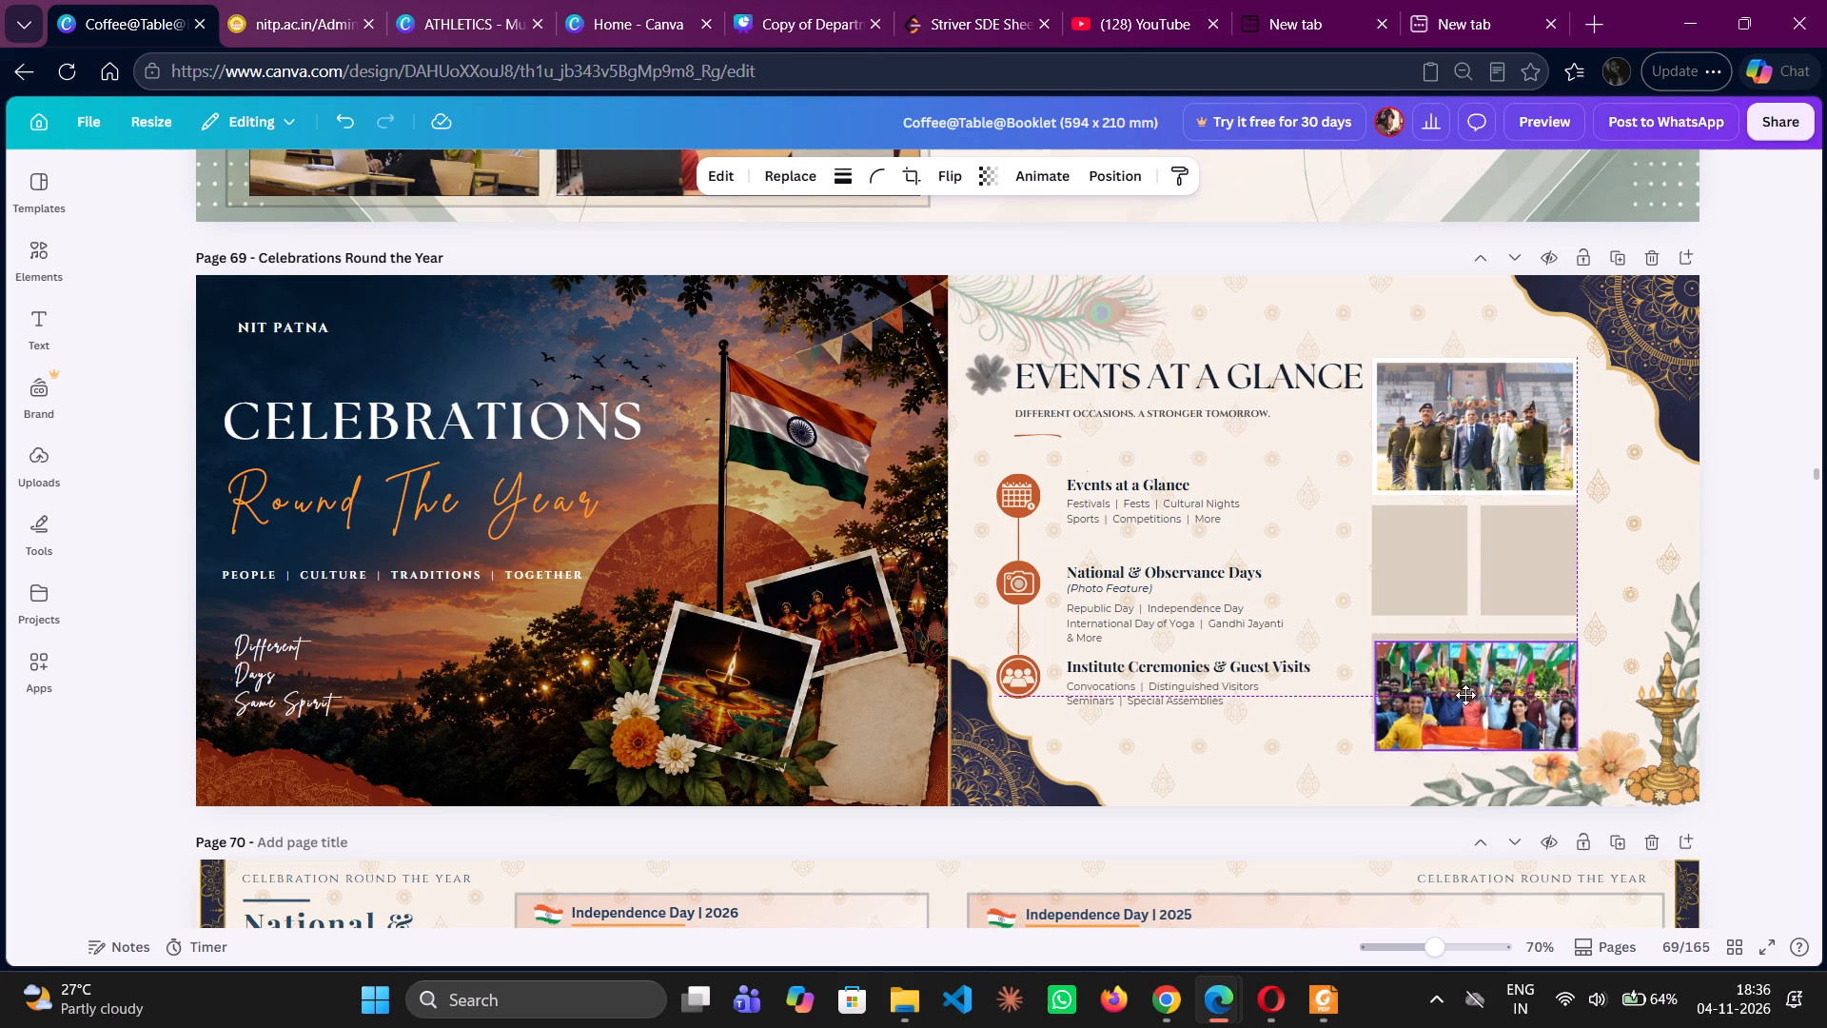
left_click_drag(1465, 695, 1464, 689)
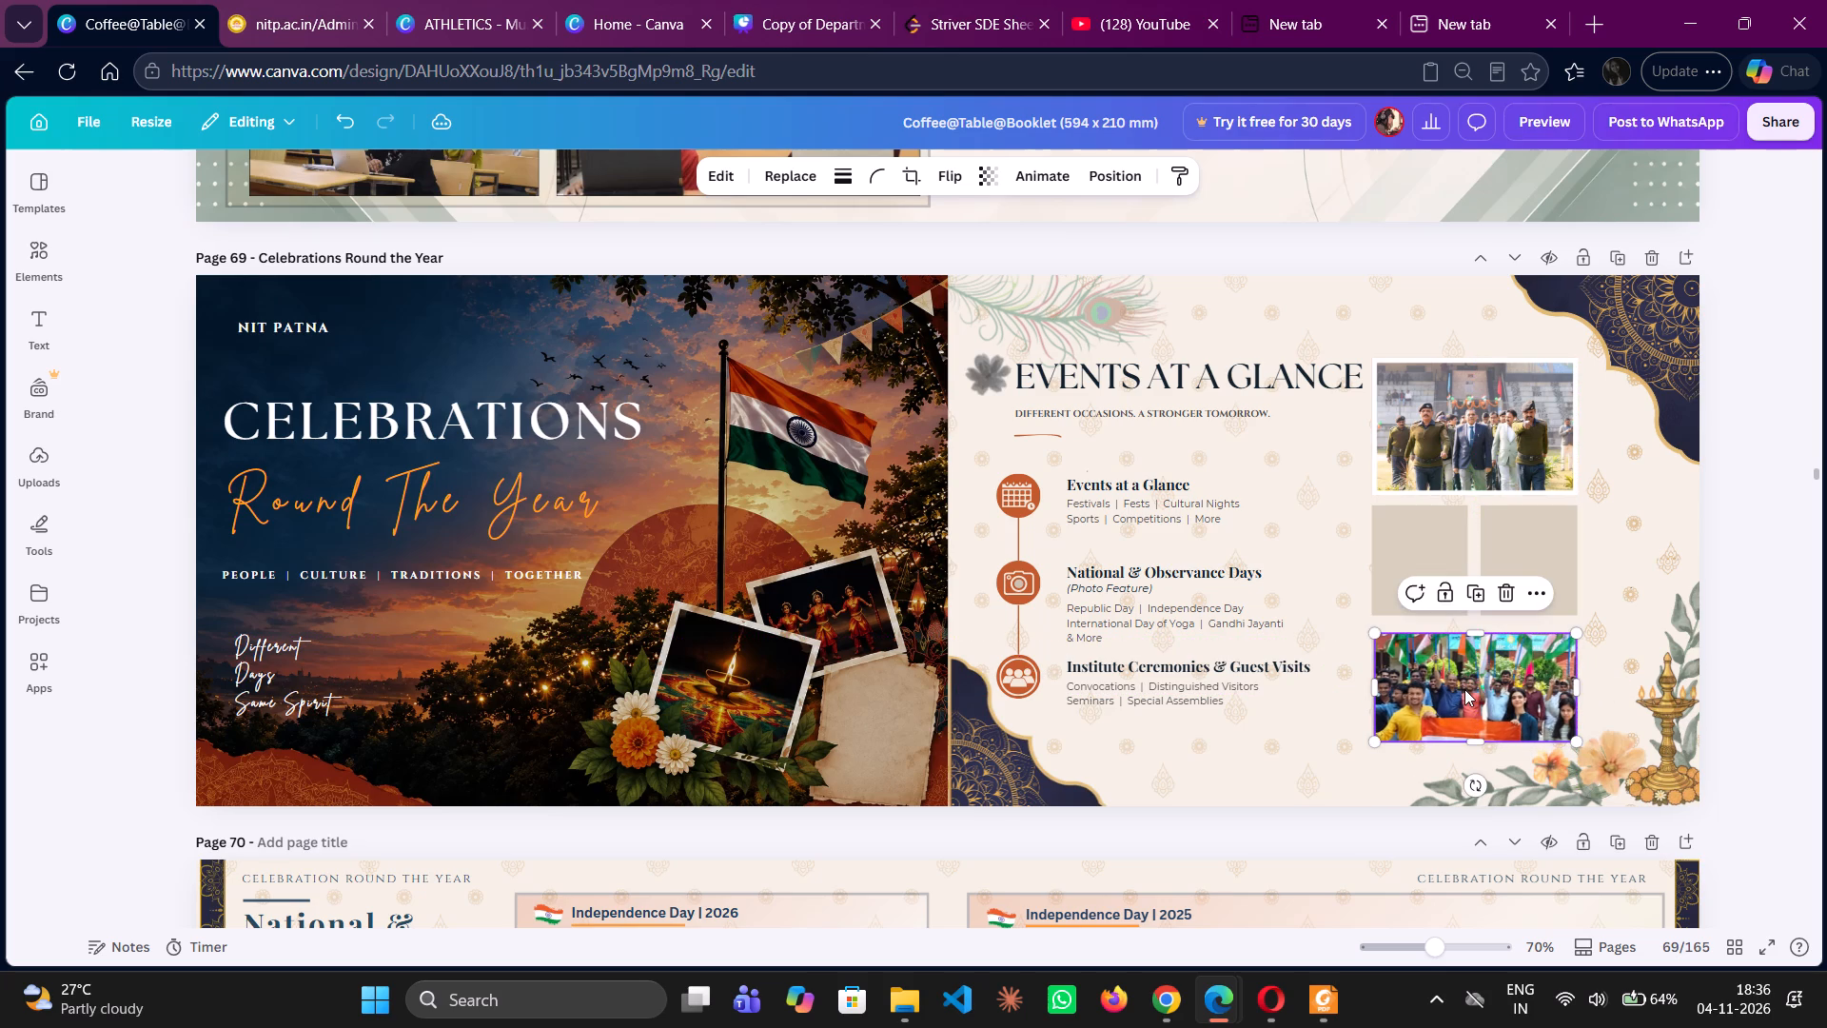
left_click_drag(1478, 737, 1479, 748)
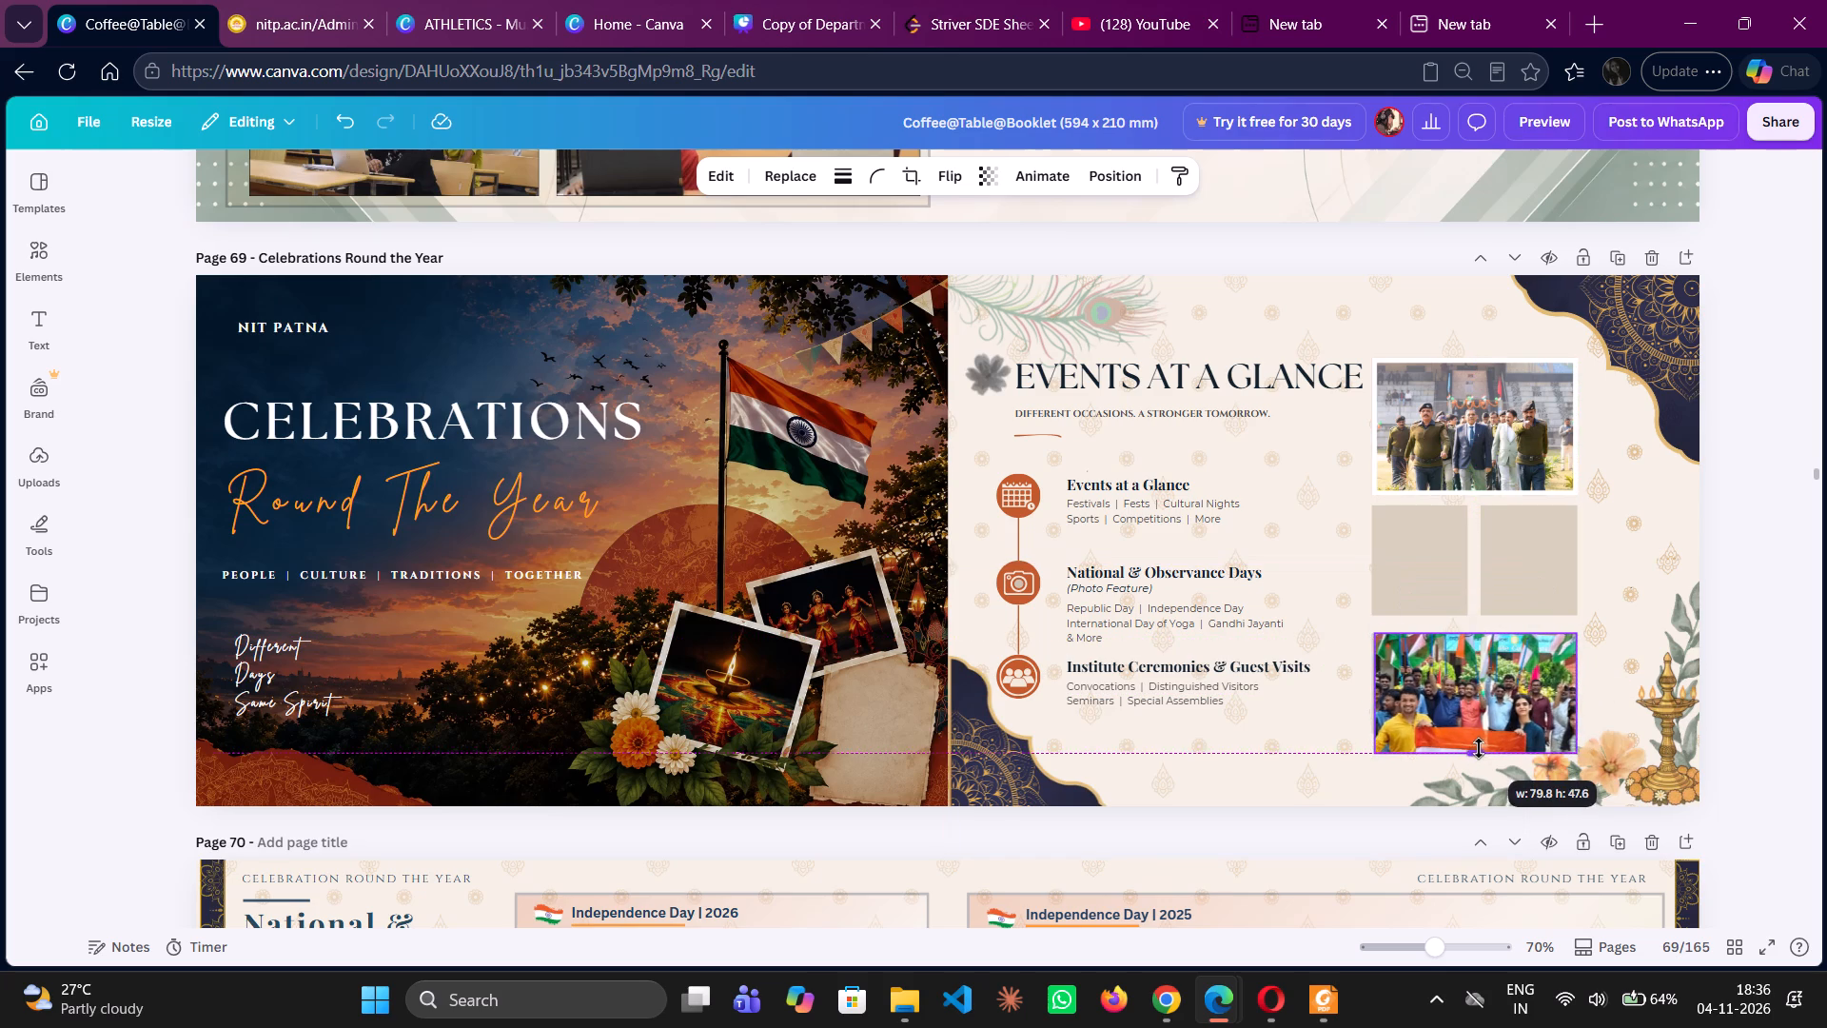
left_click_drag(1479, 748, 1477, 748)
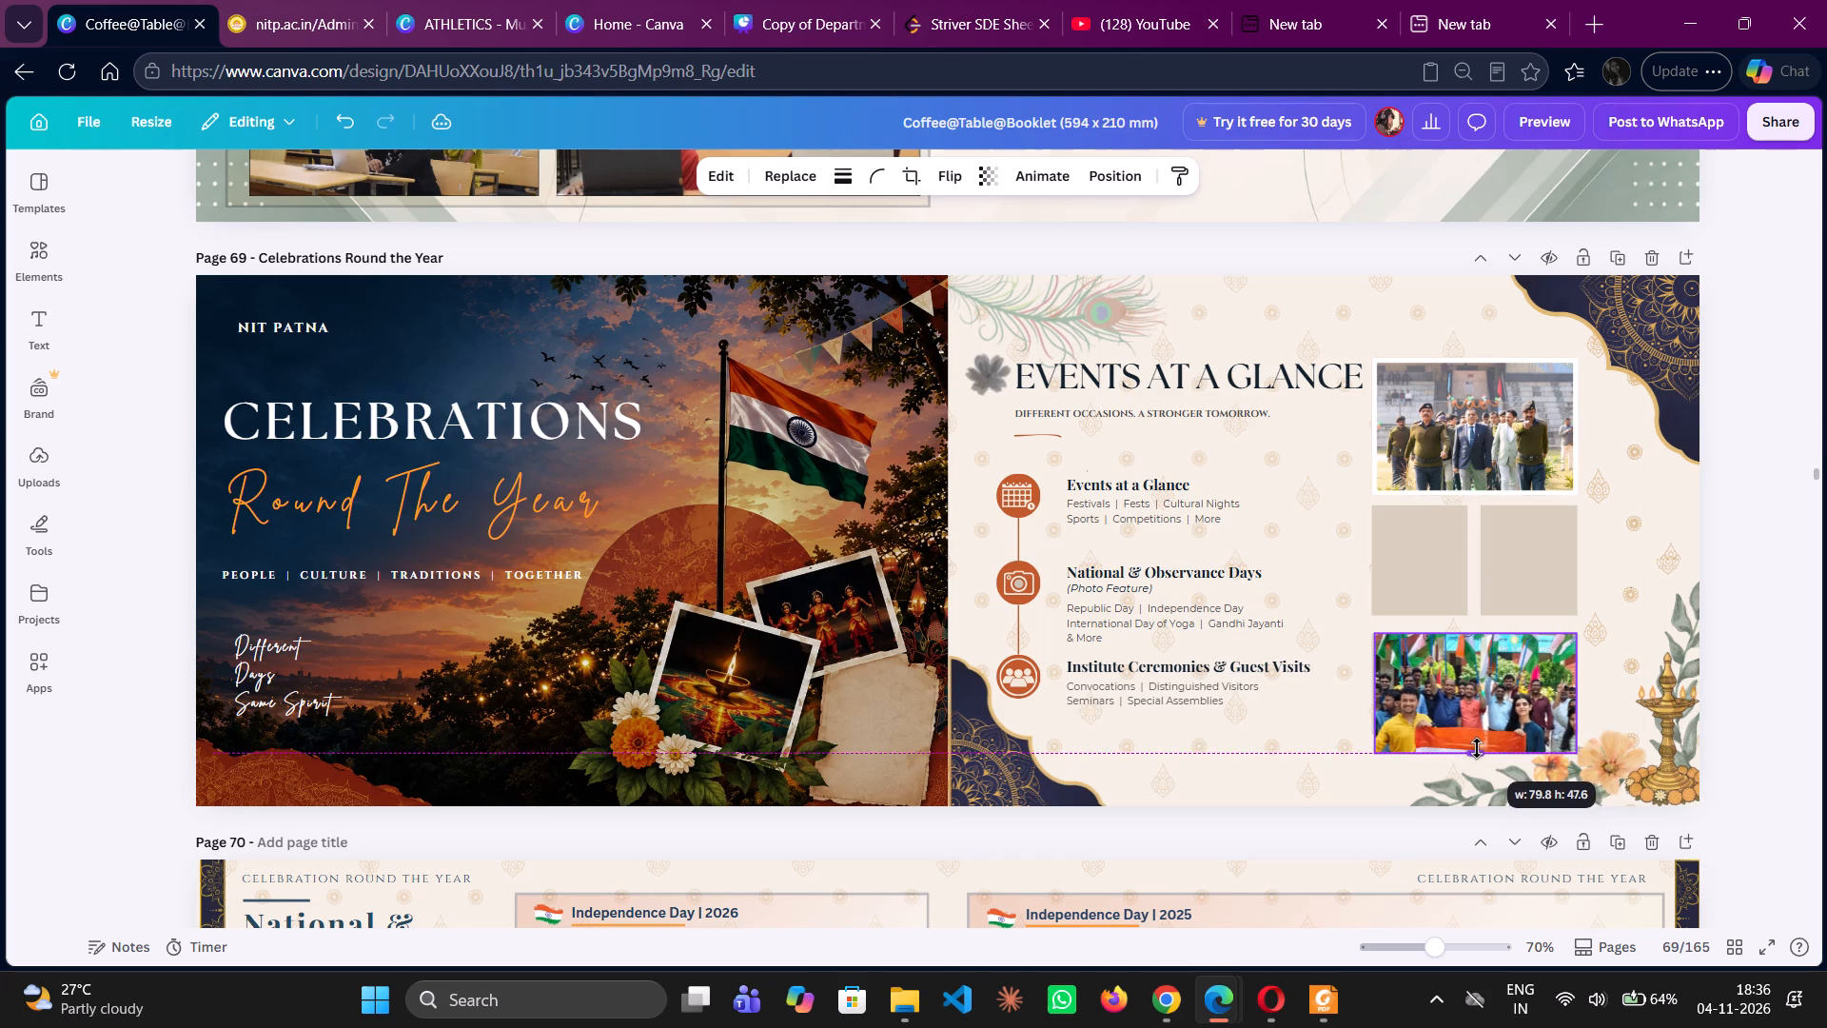
left_click_drag(1477, 748, 1477, 747)
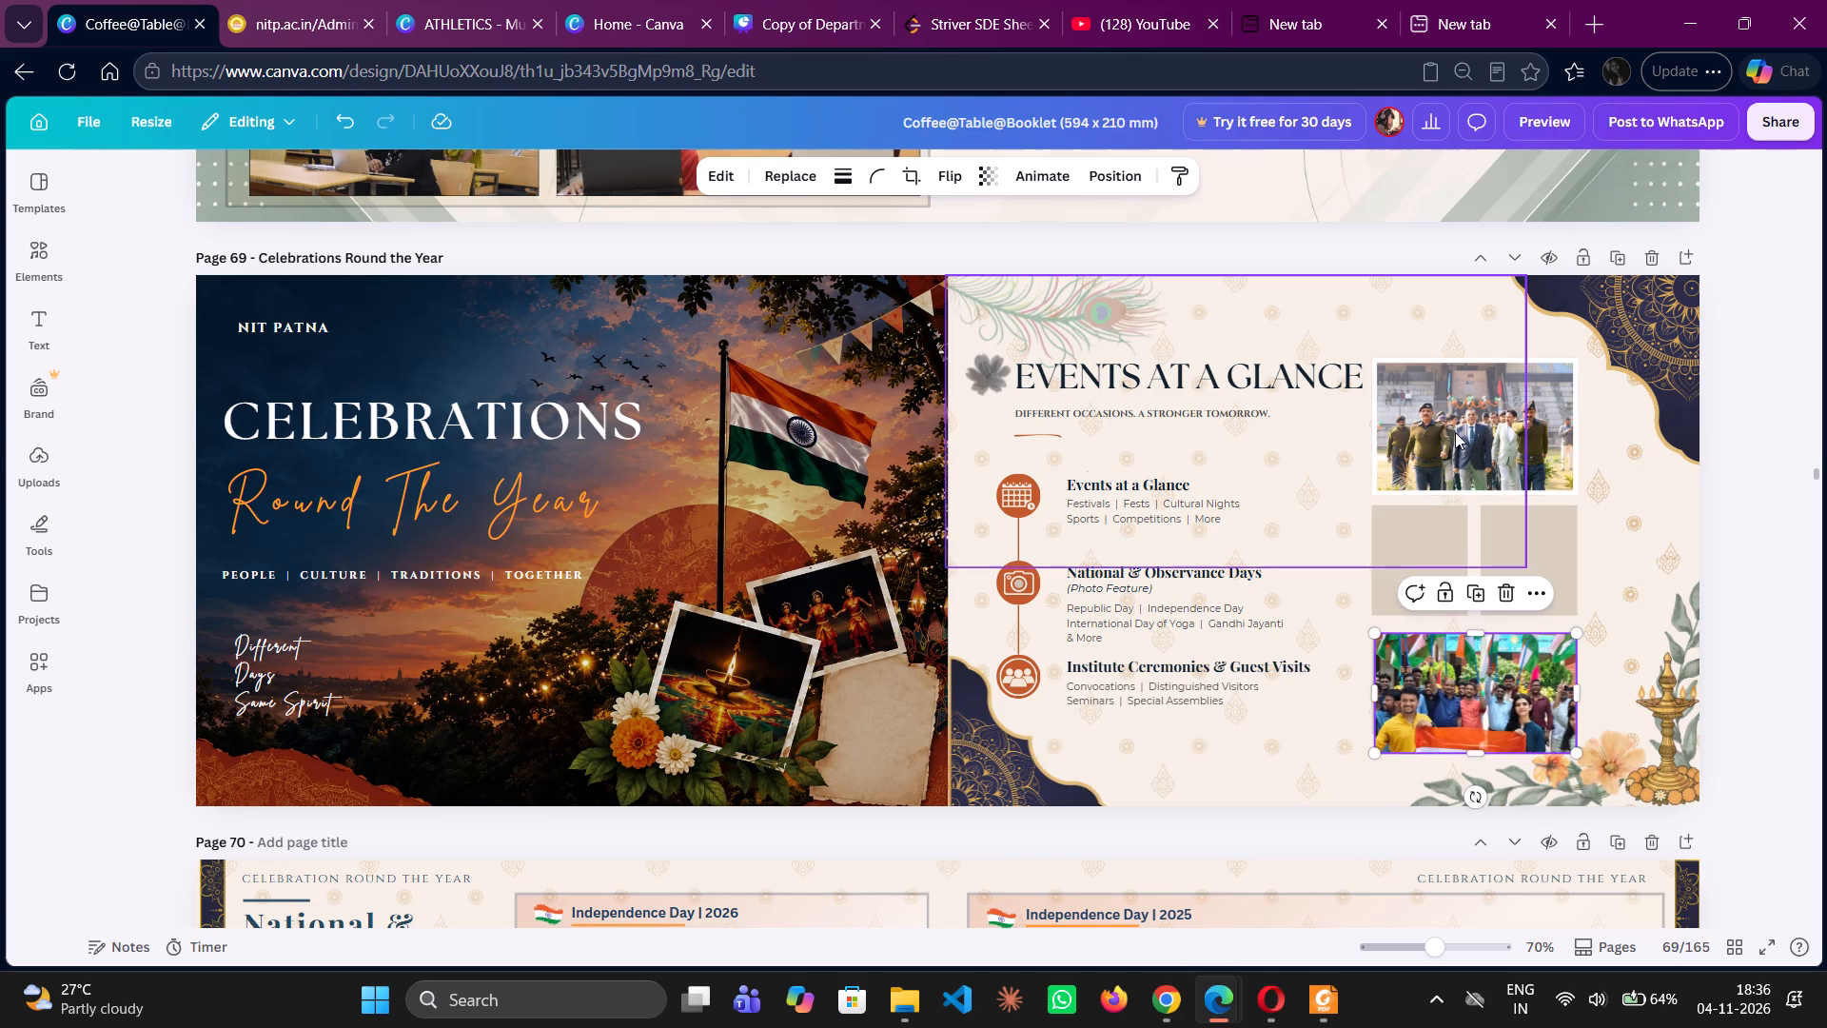
Copy the Republic Day photo's white-border style onto the Har Ghar Tiranga photo in the bottom placeholder.
right_click(1454, 467)
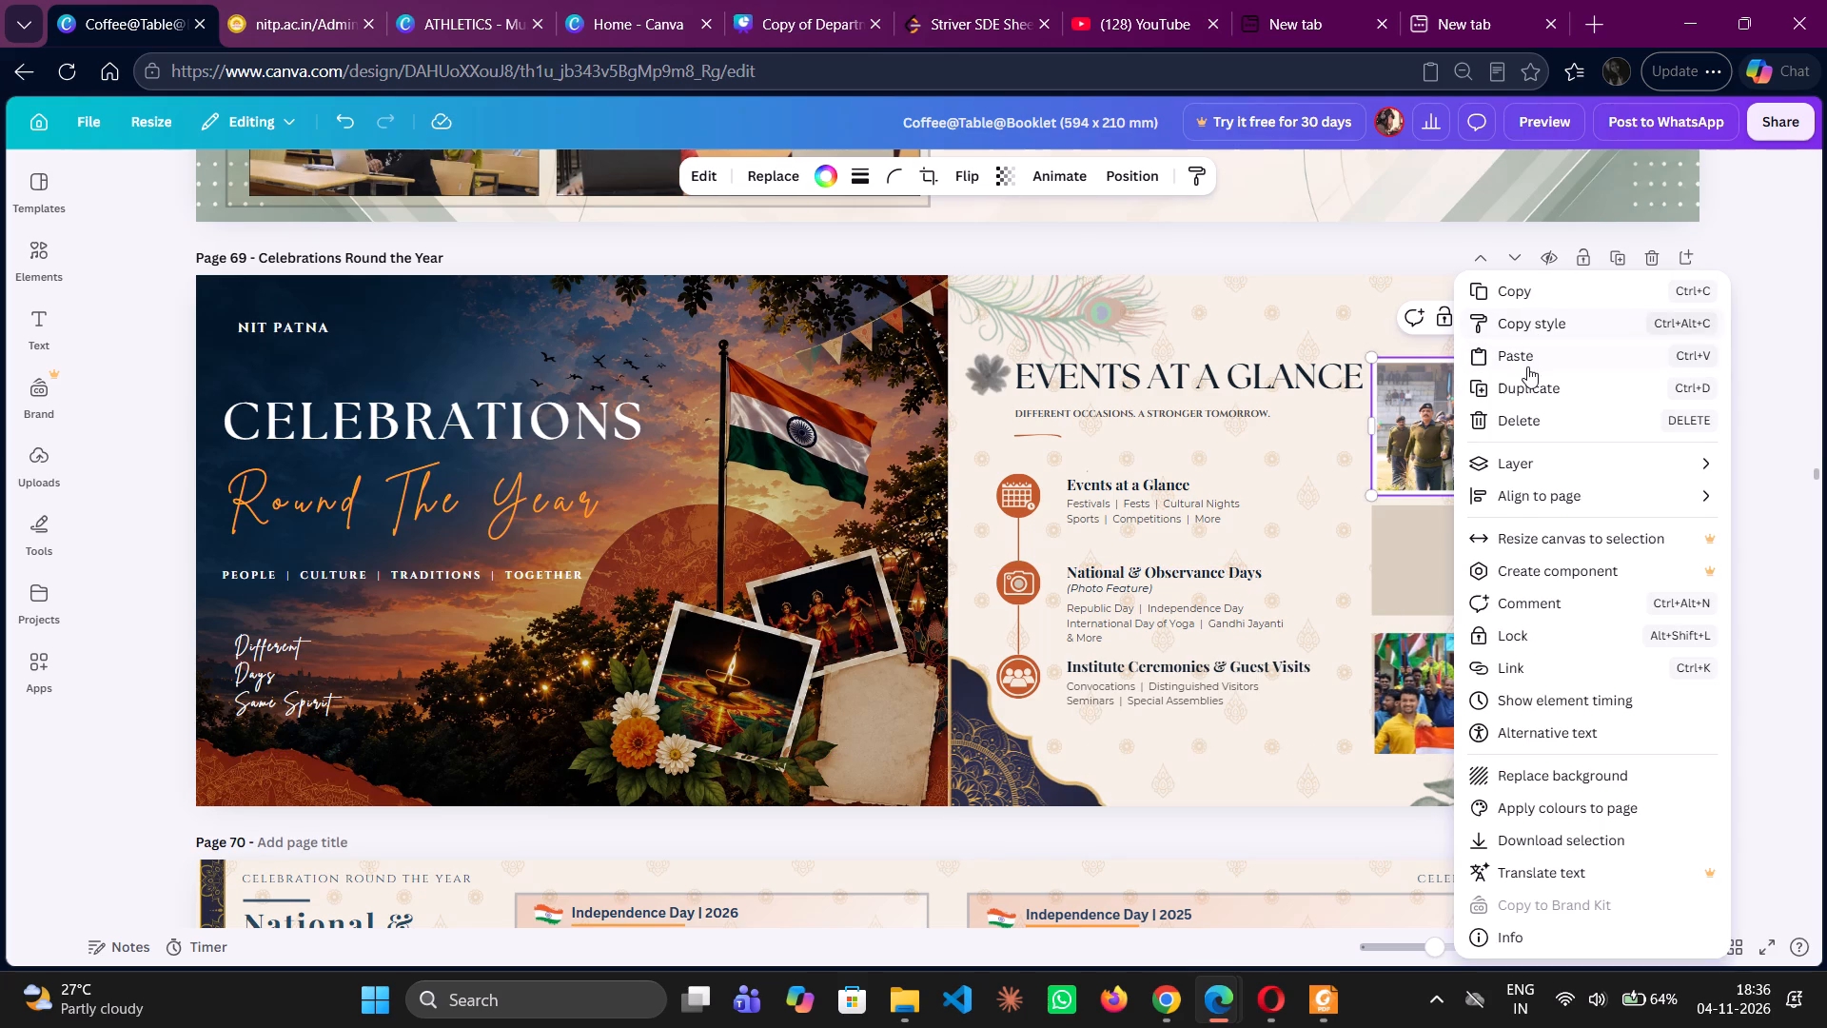
left_click(1544, 326)
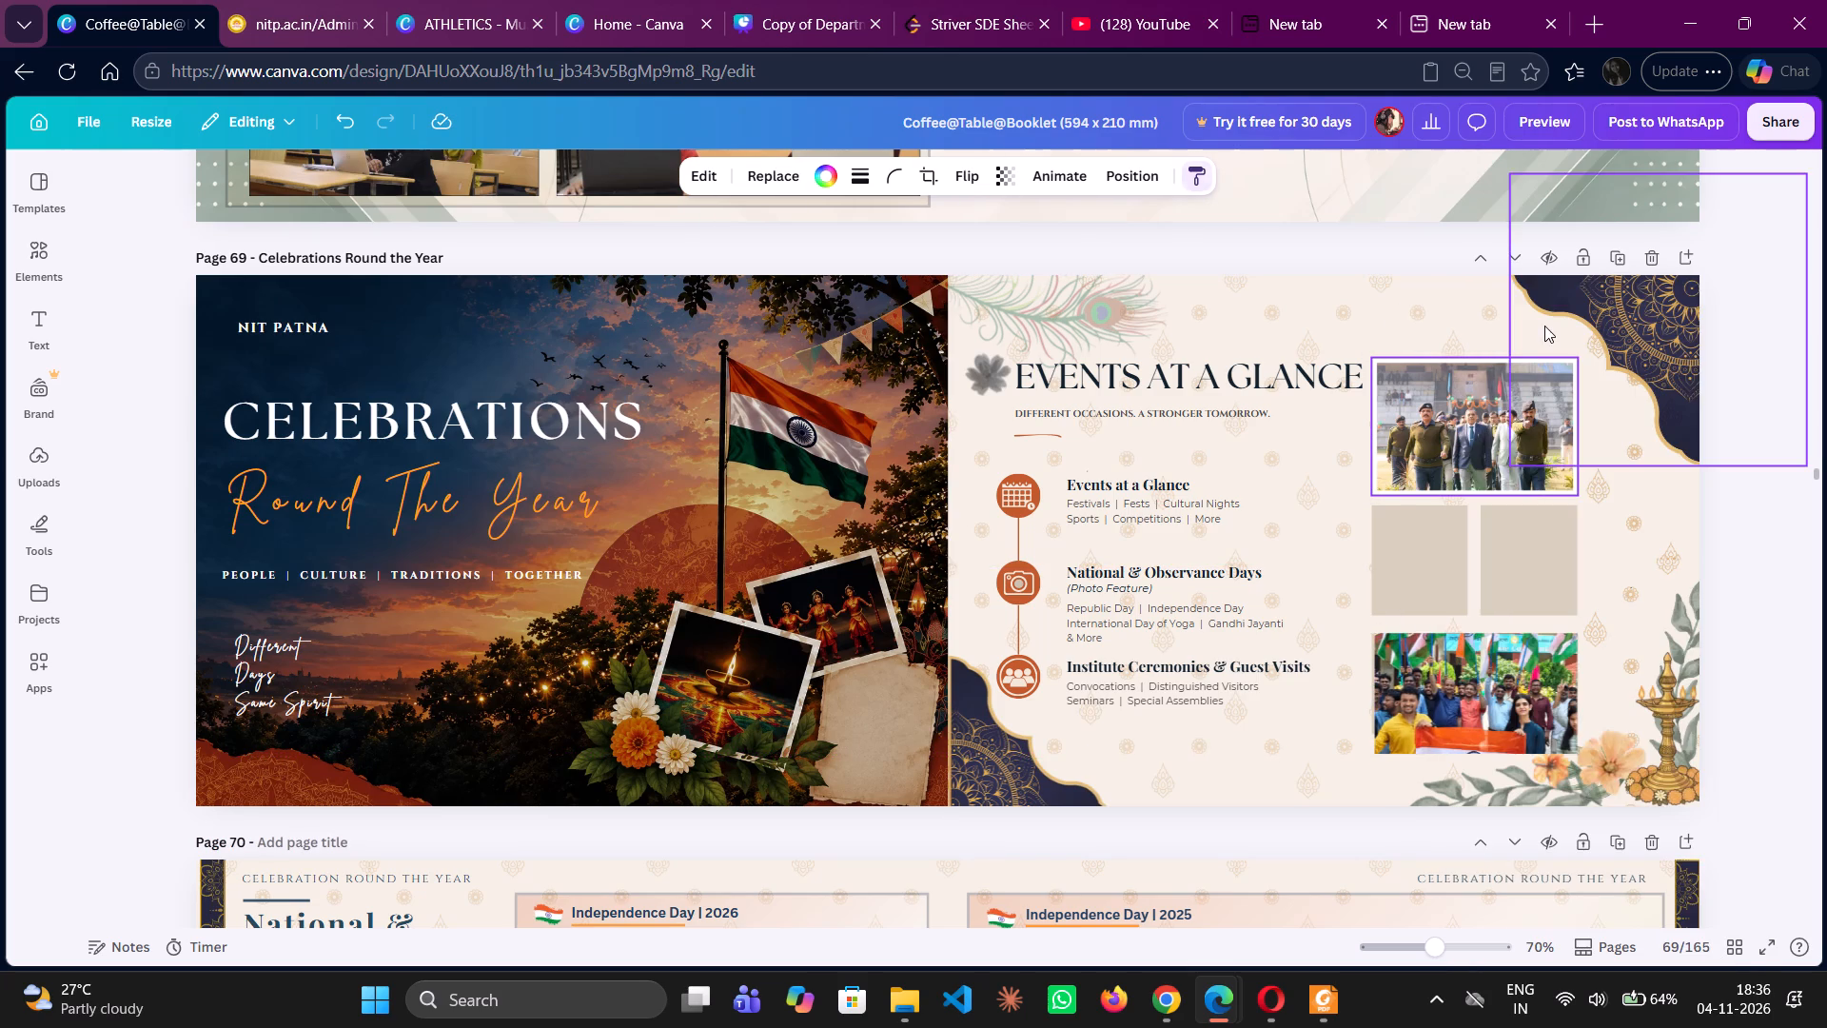
left_click(1451, 695)
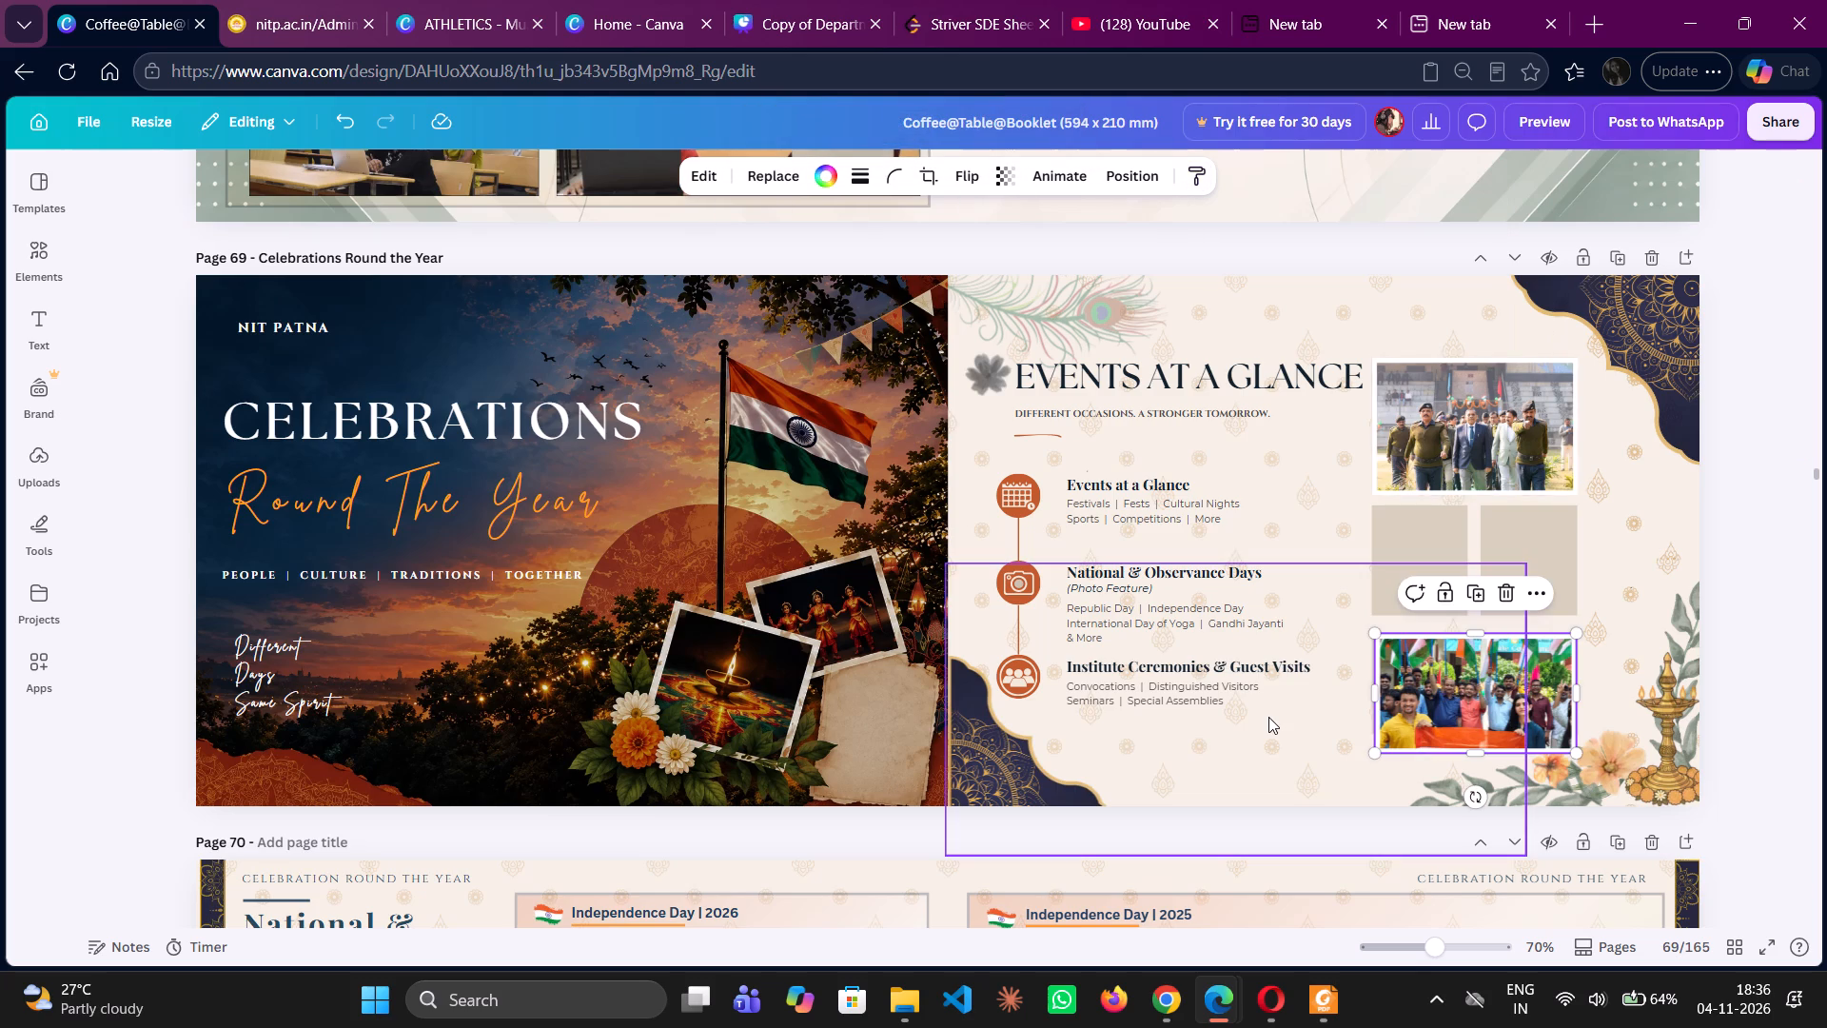
left_click(1268, 717)
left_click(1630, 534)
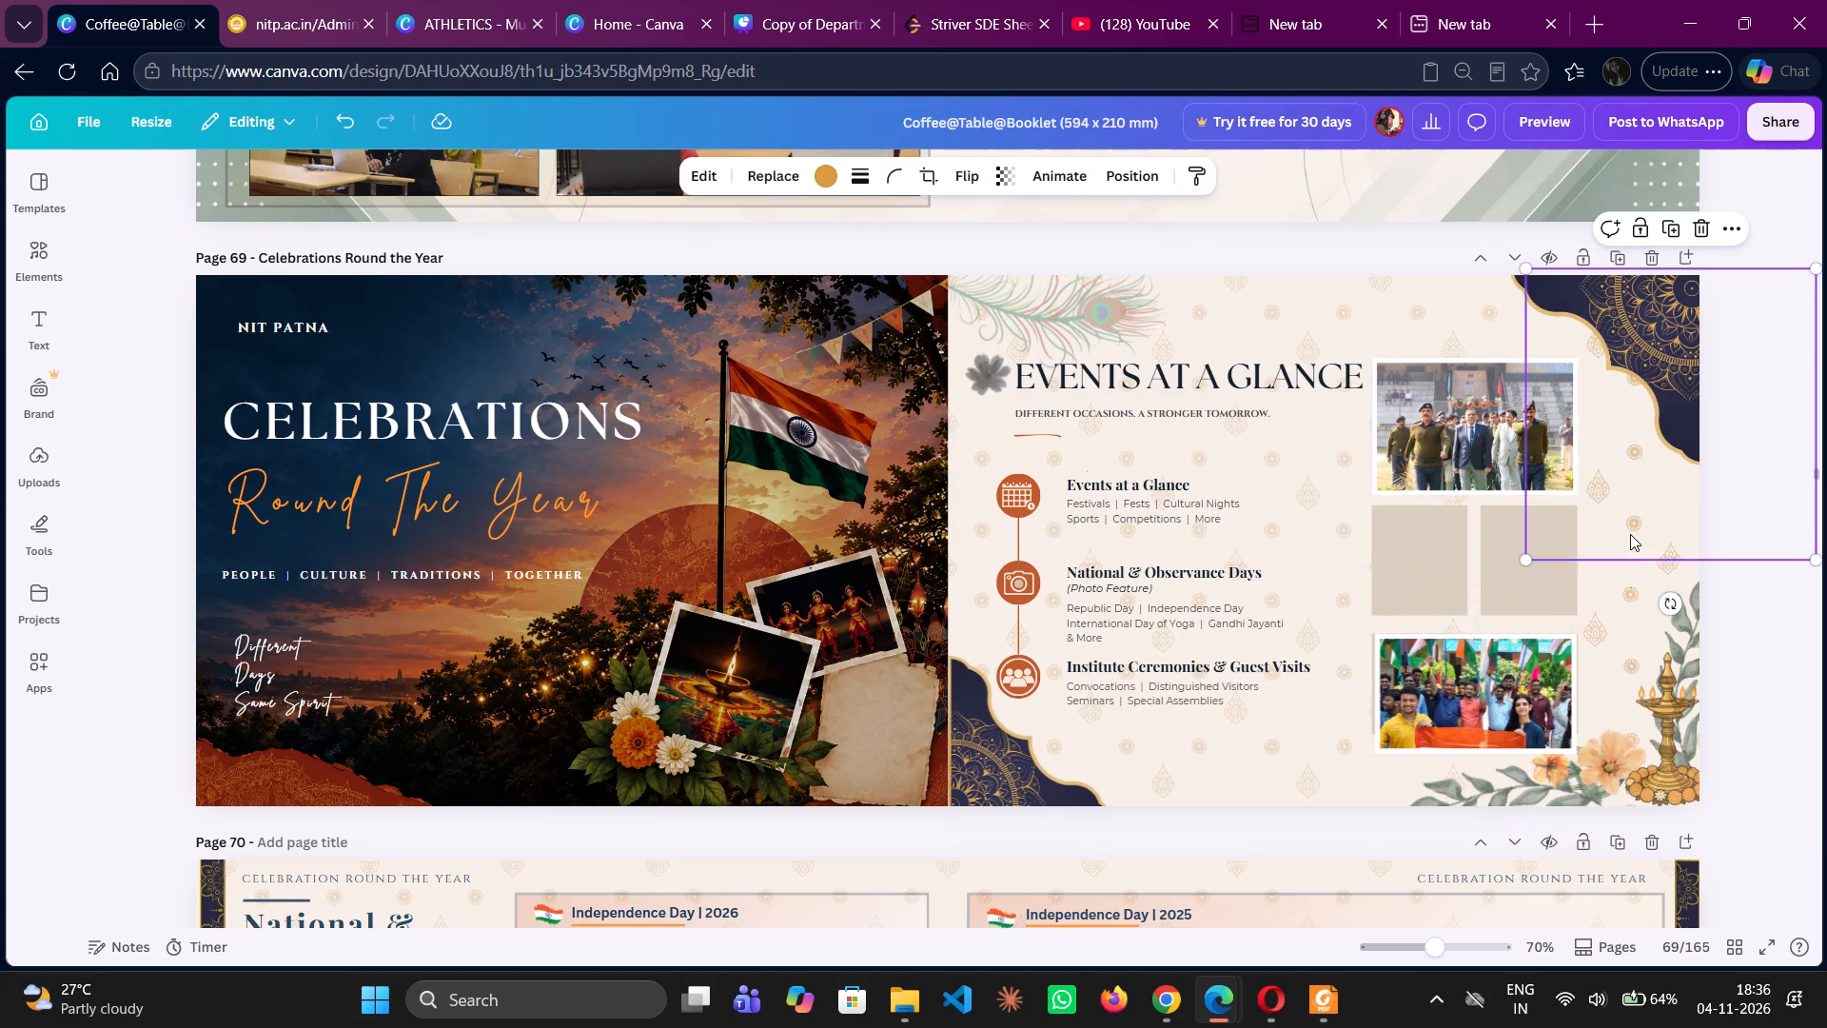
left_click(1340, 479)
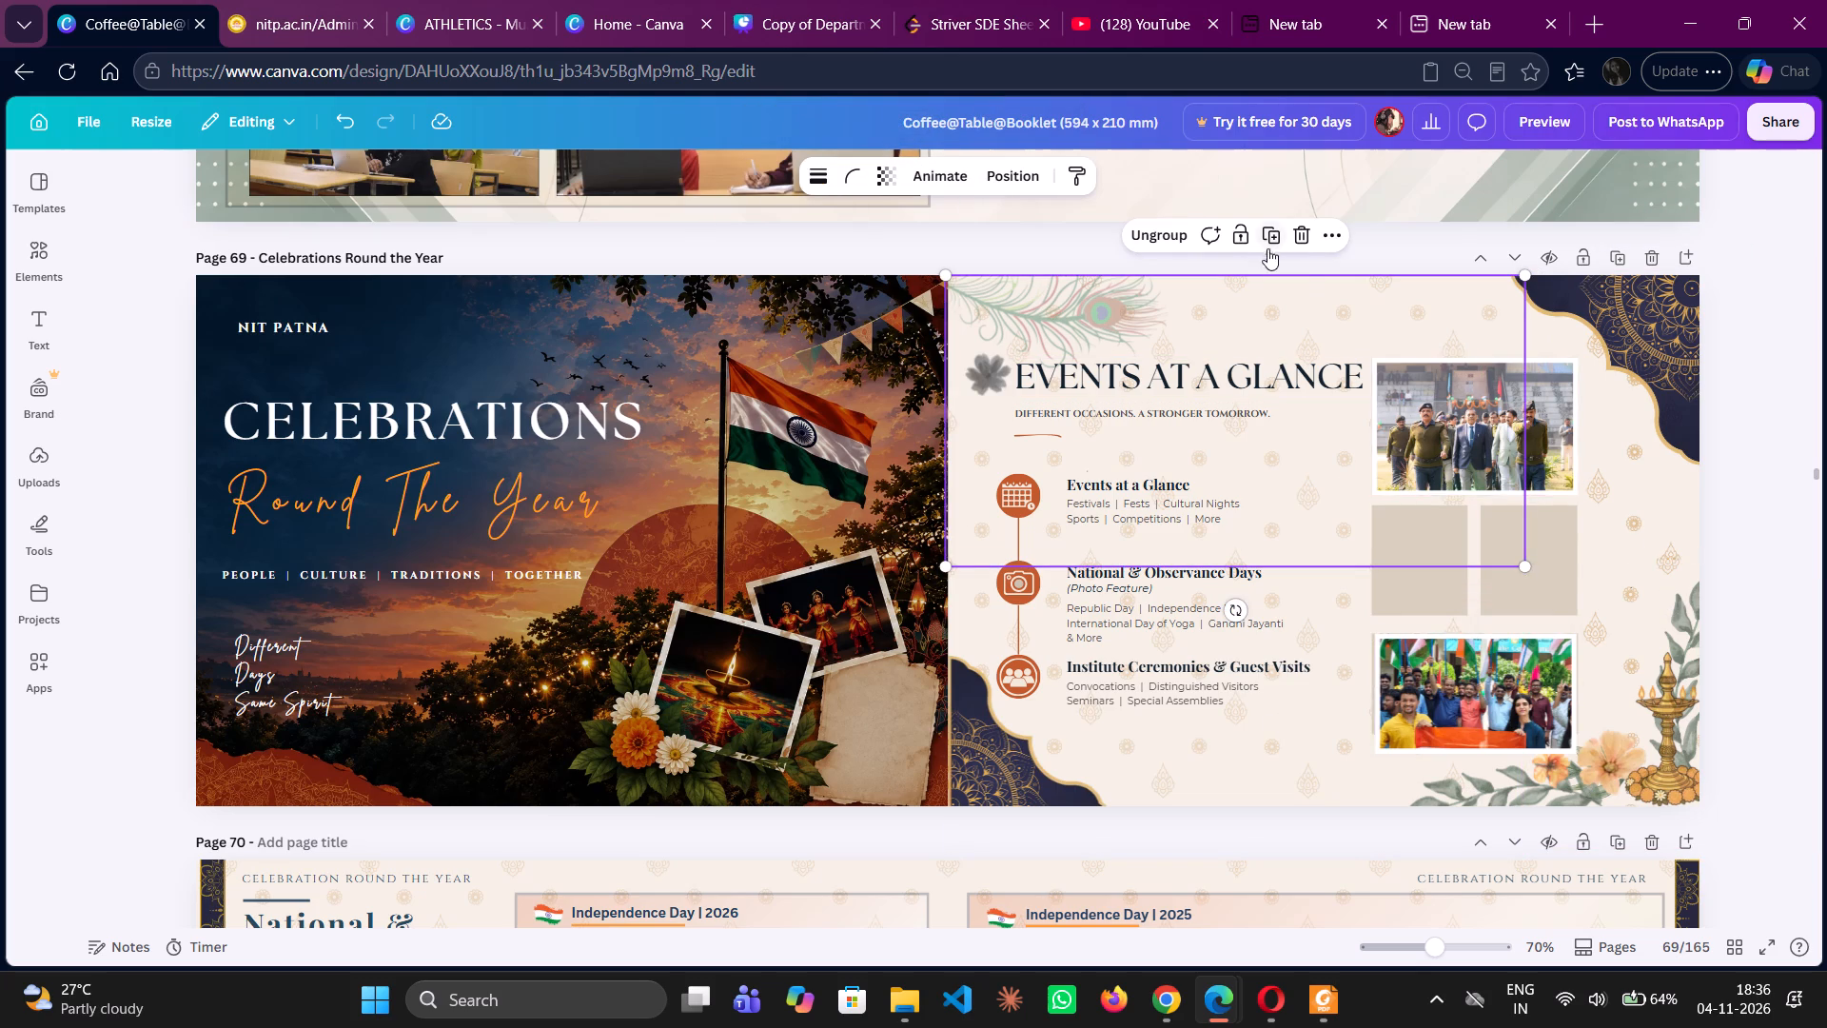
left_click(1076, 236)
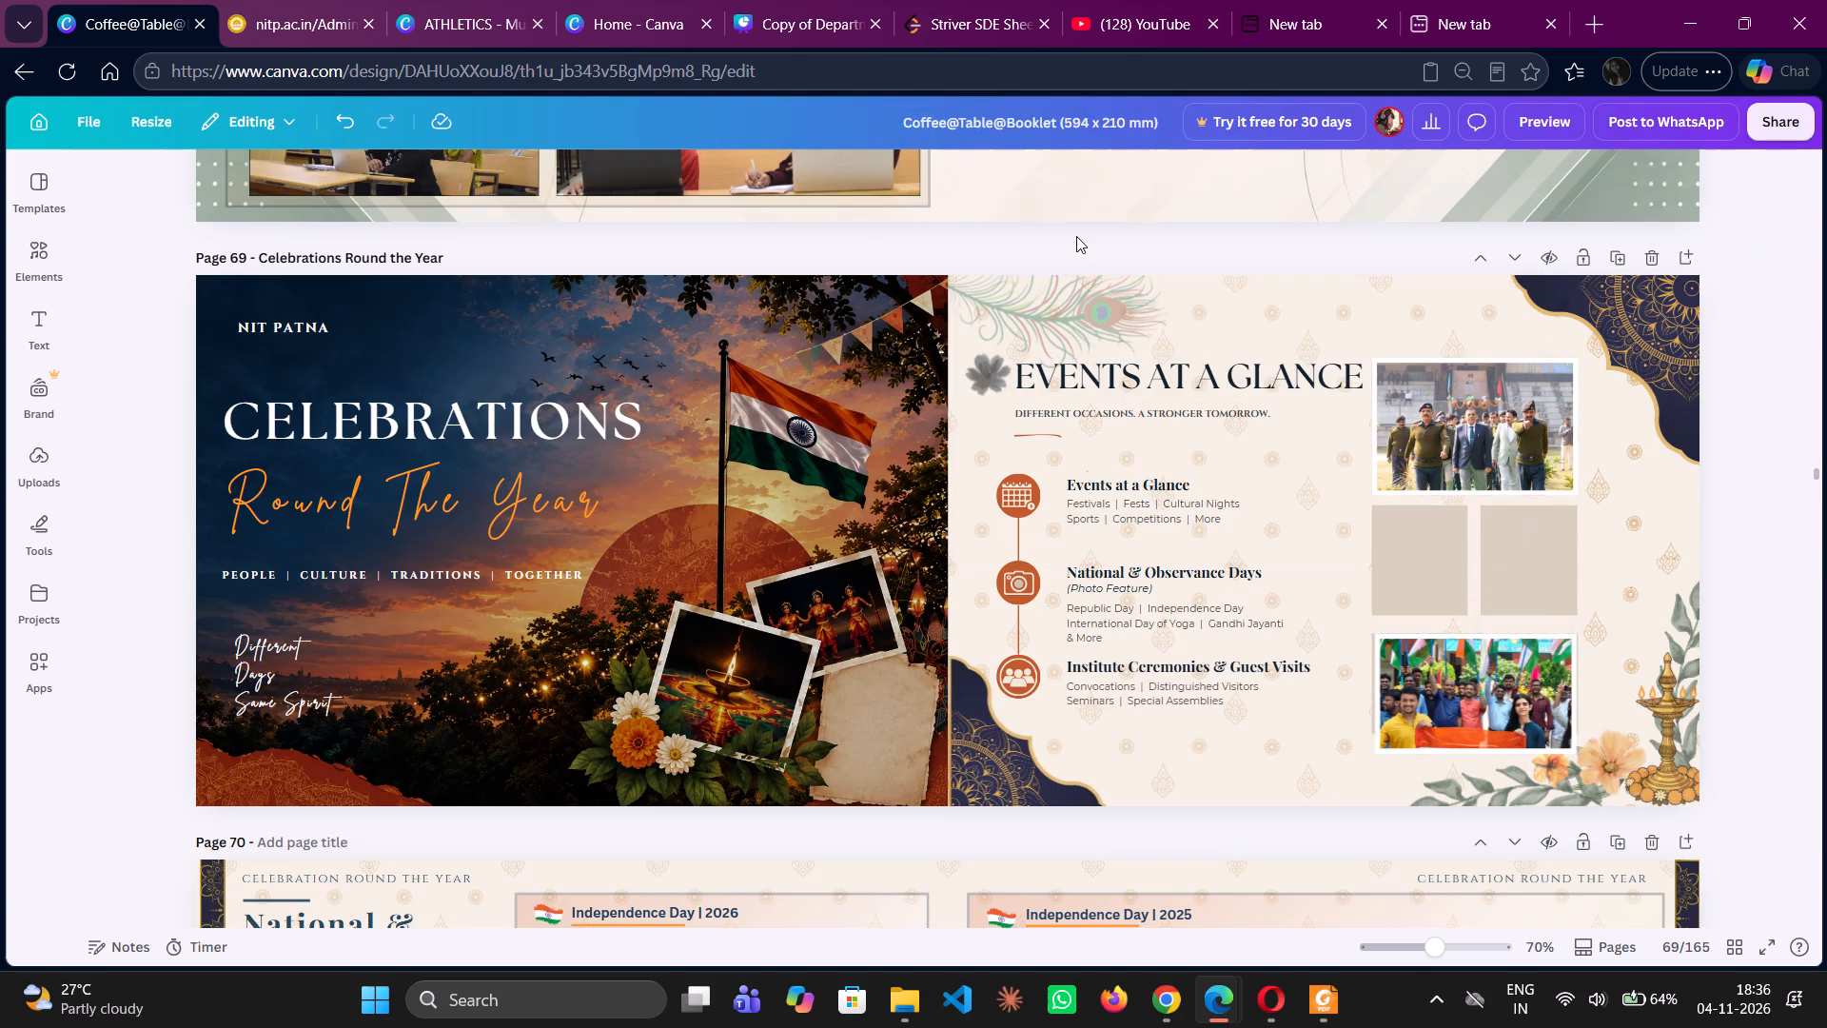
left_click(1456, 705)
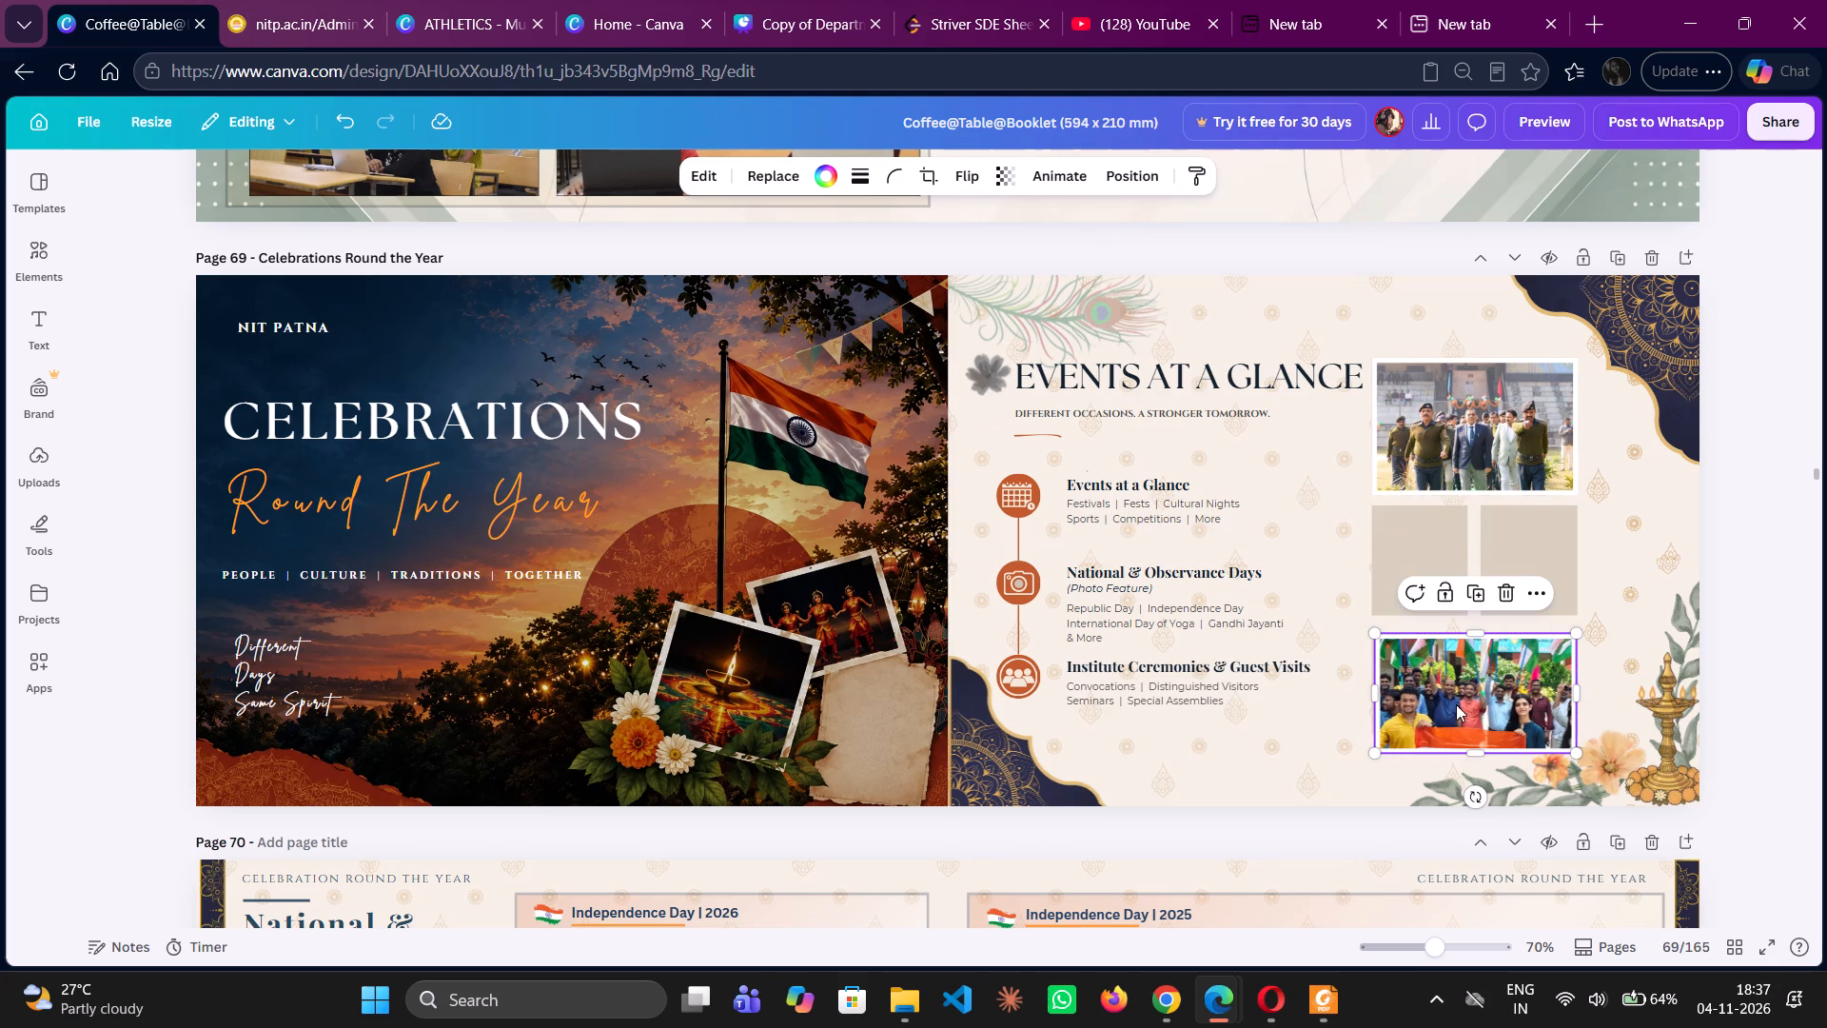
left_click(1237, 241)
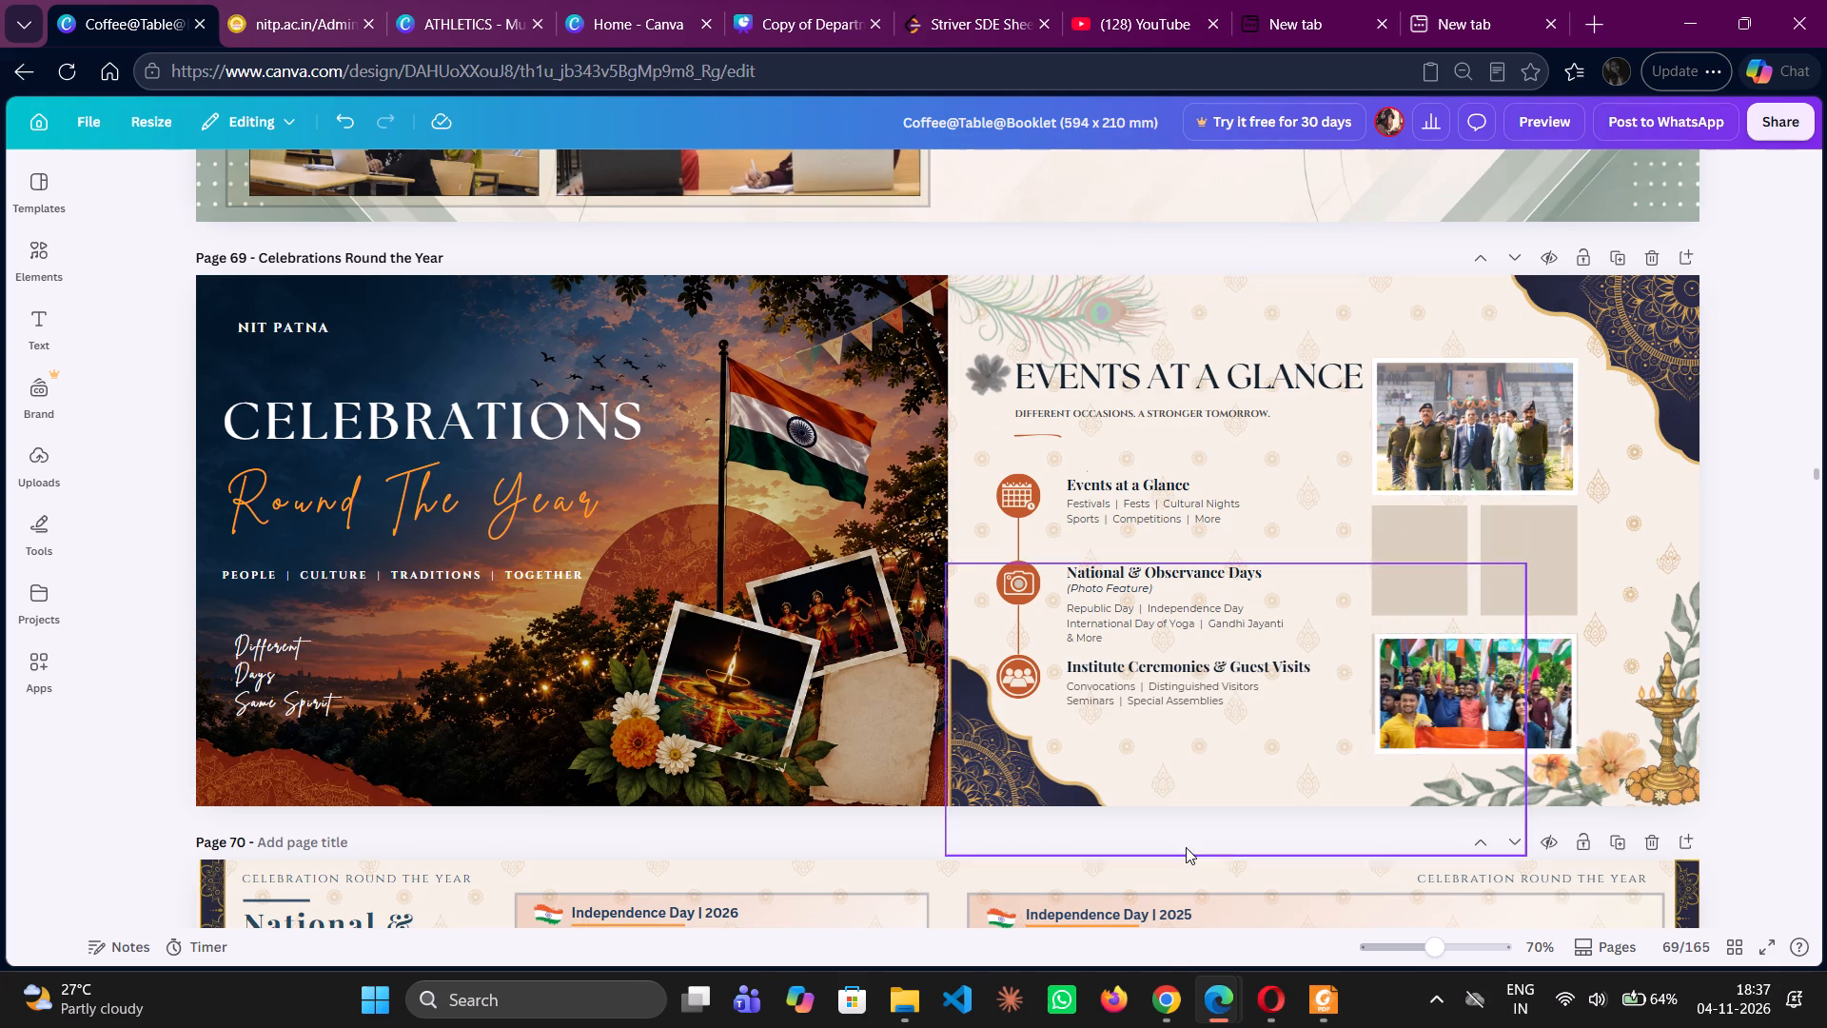
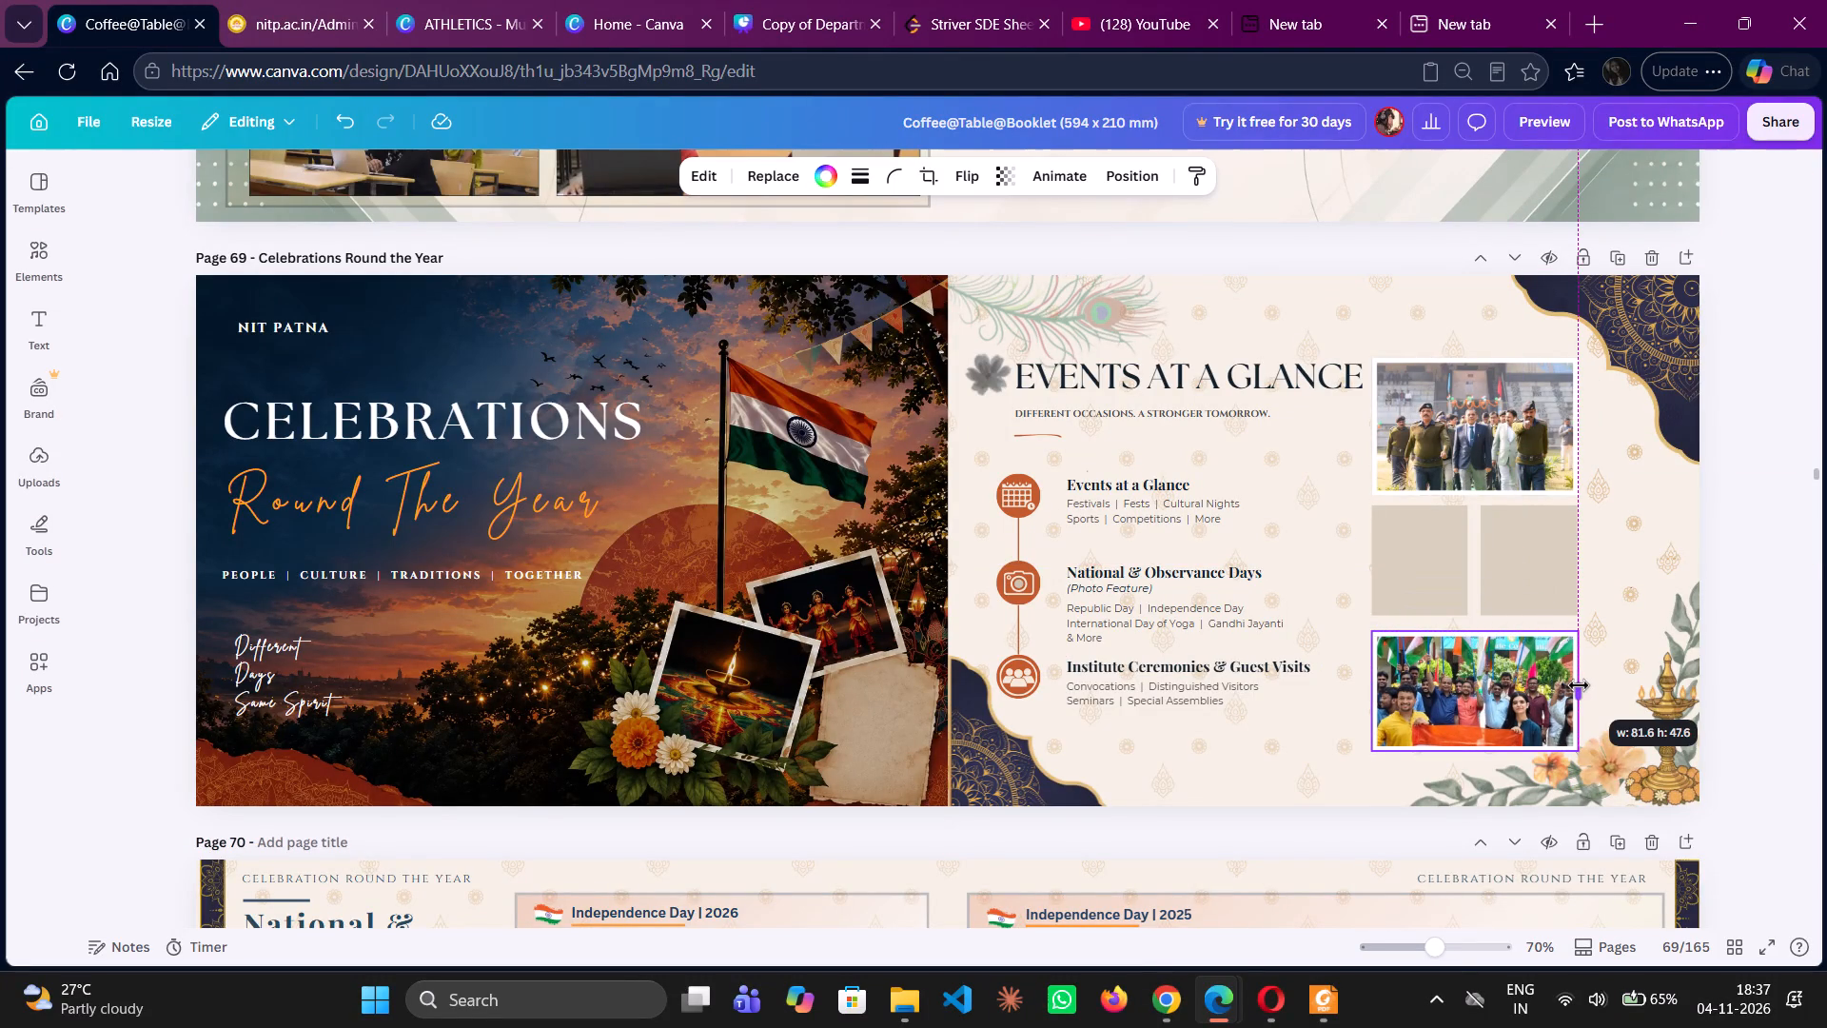
Copy the Ugadi 2026 group photo in the middle of the upper row on page 74 and paste it onto page 69.
left_click(1731, 706)
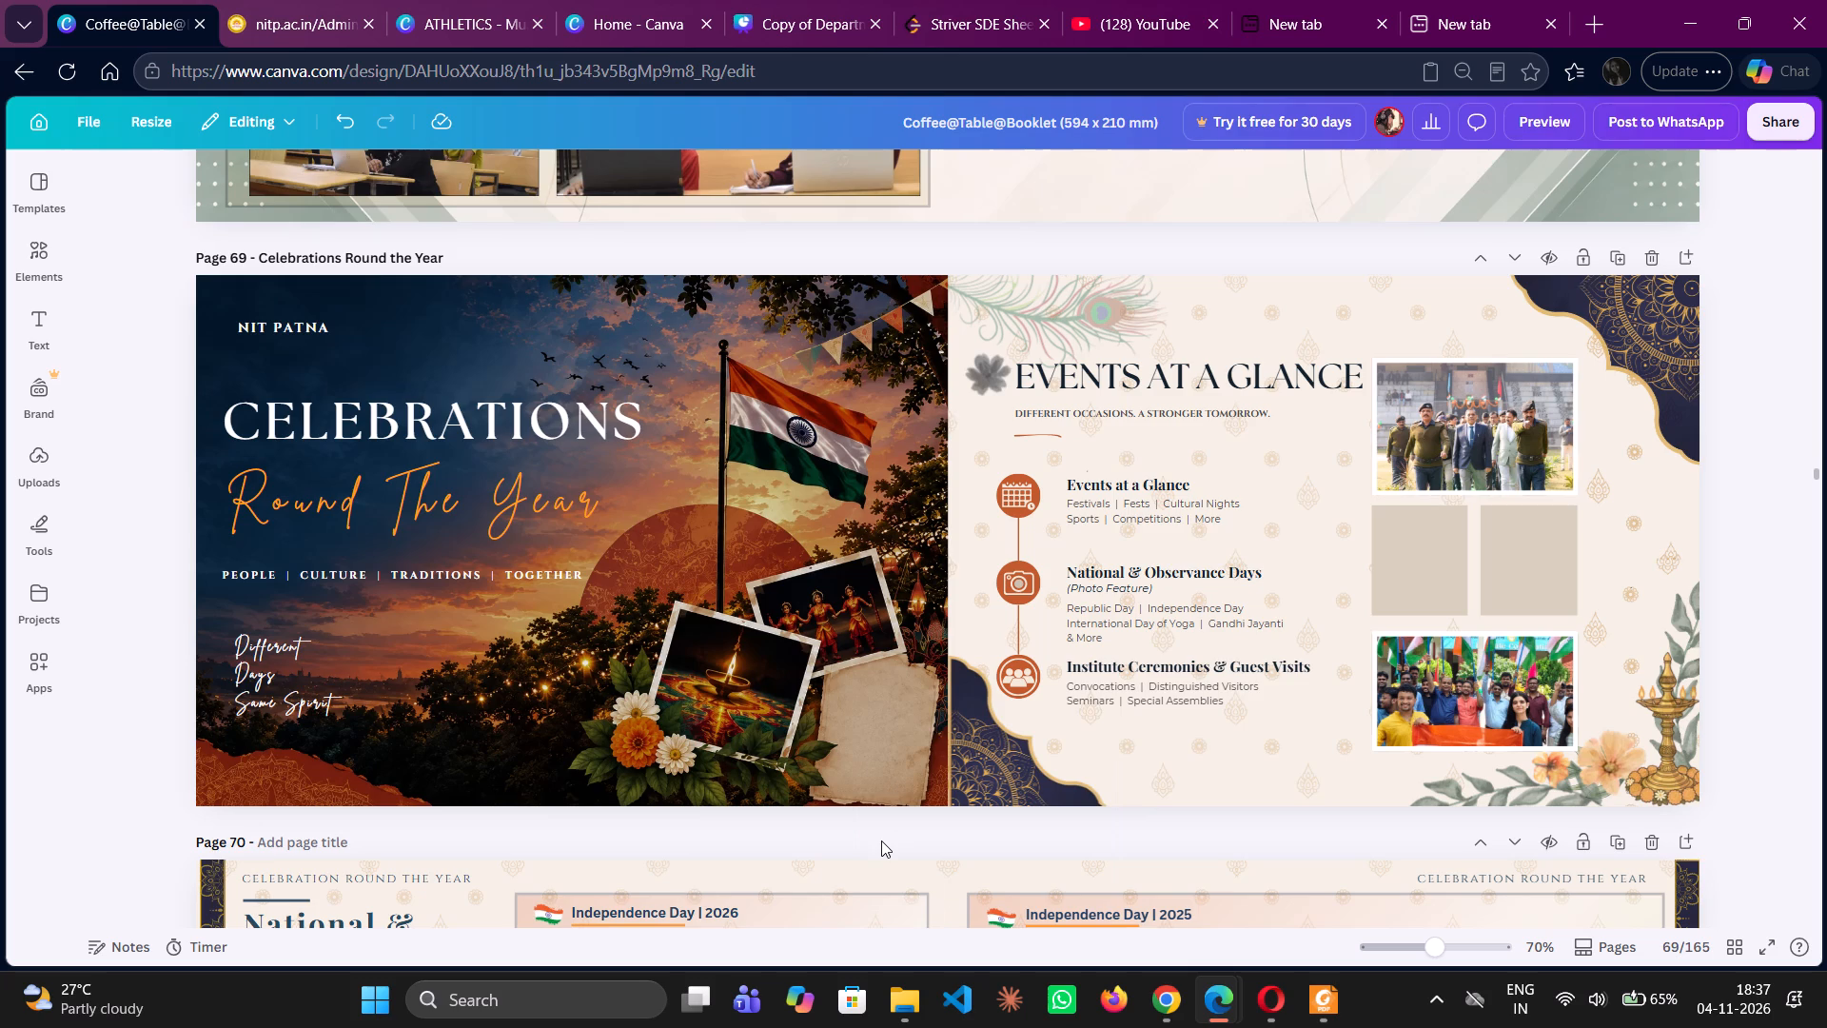
scroll(881, 840, "down", 2)
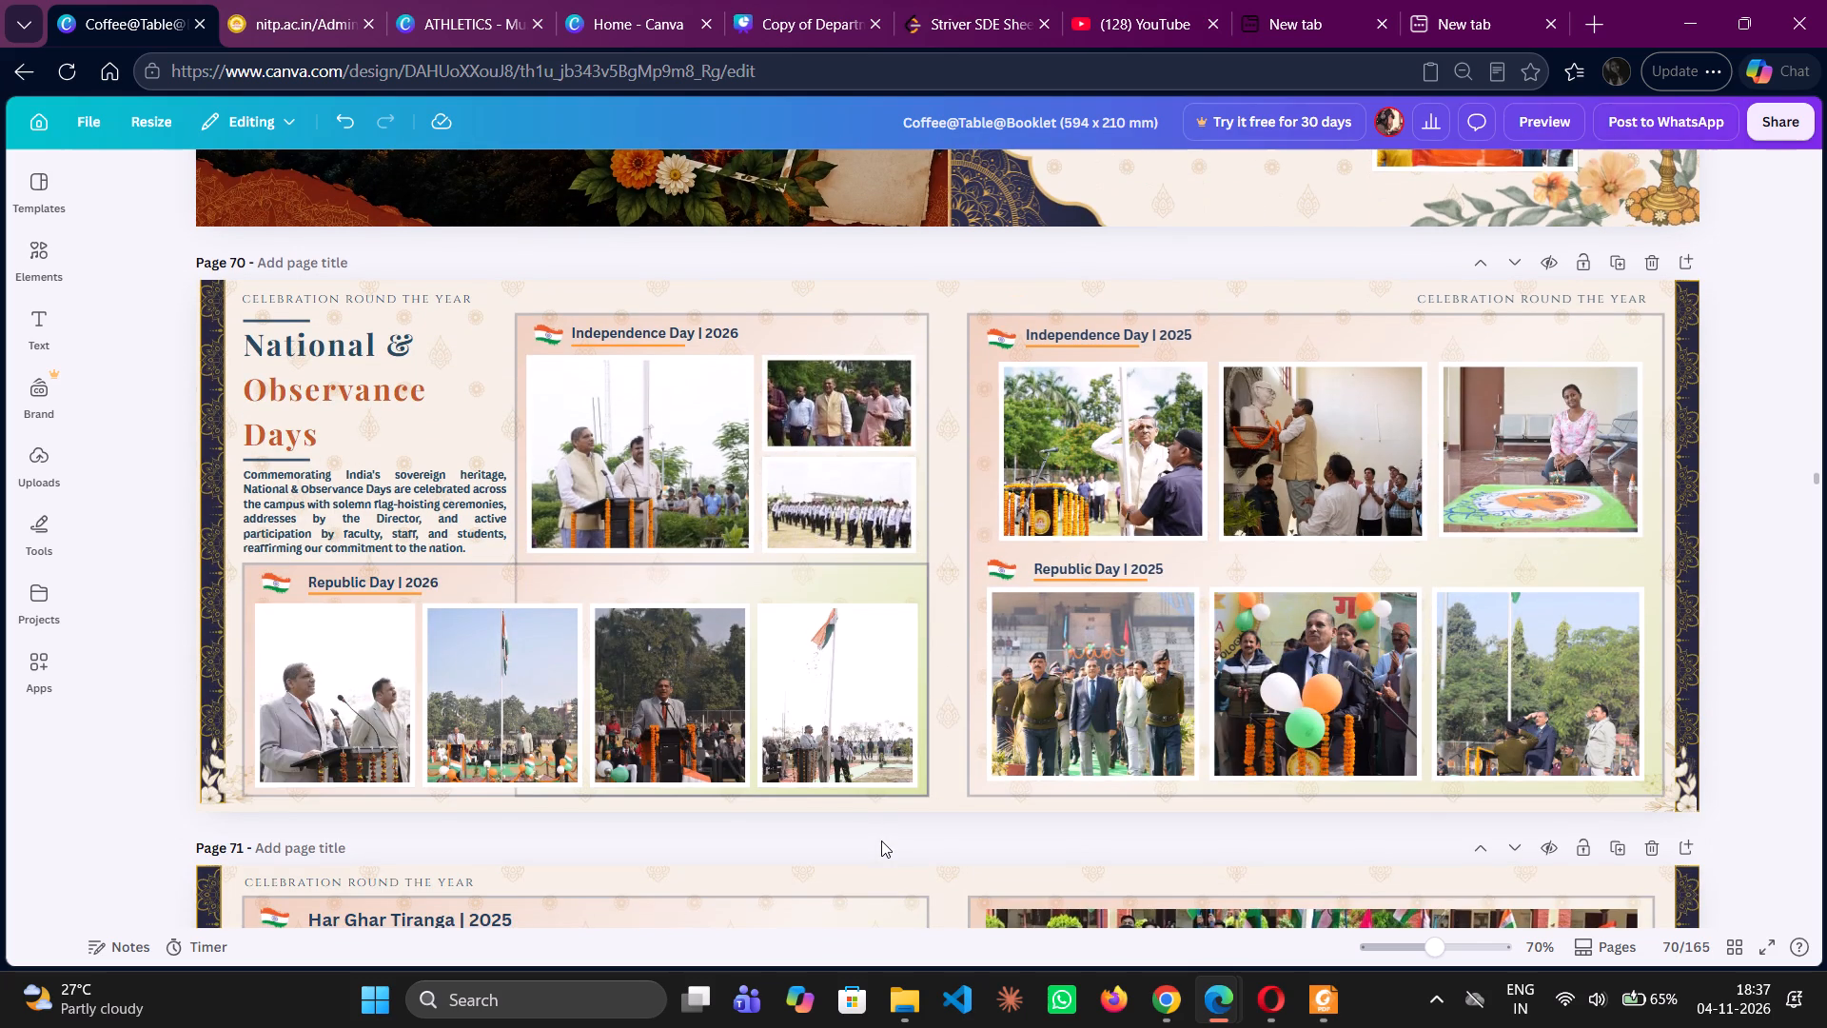
scroll(881, 840, "down", 4)
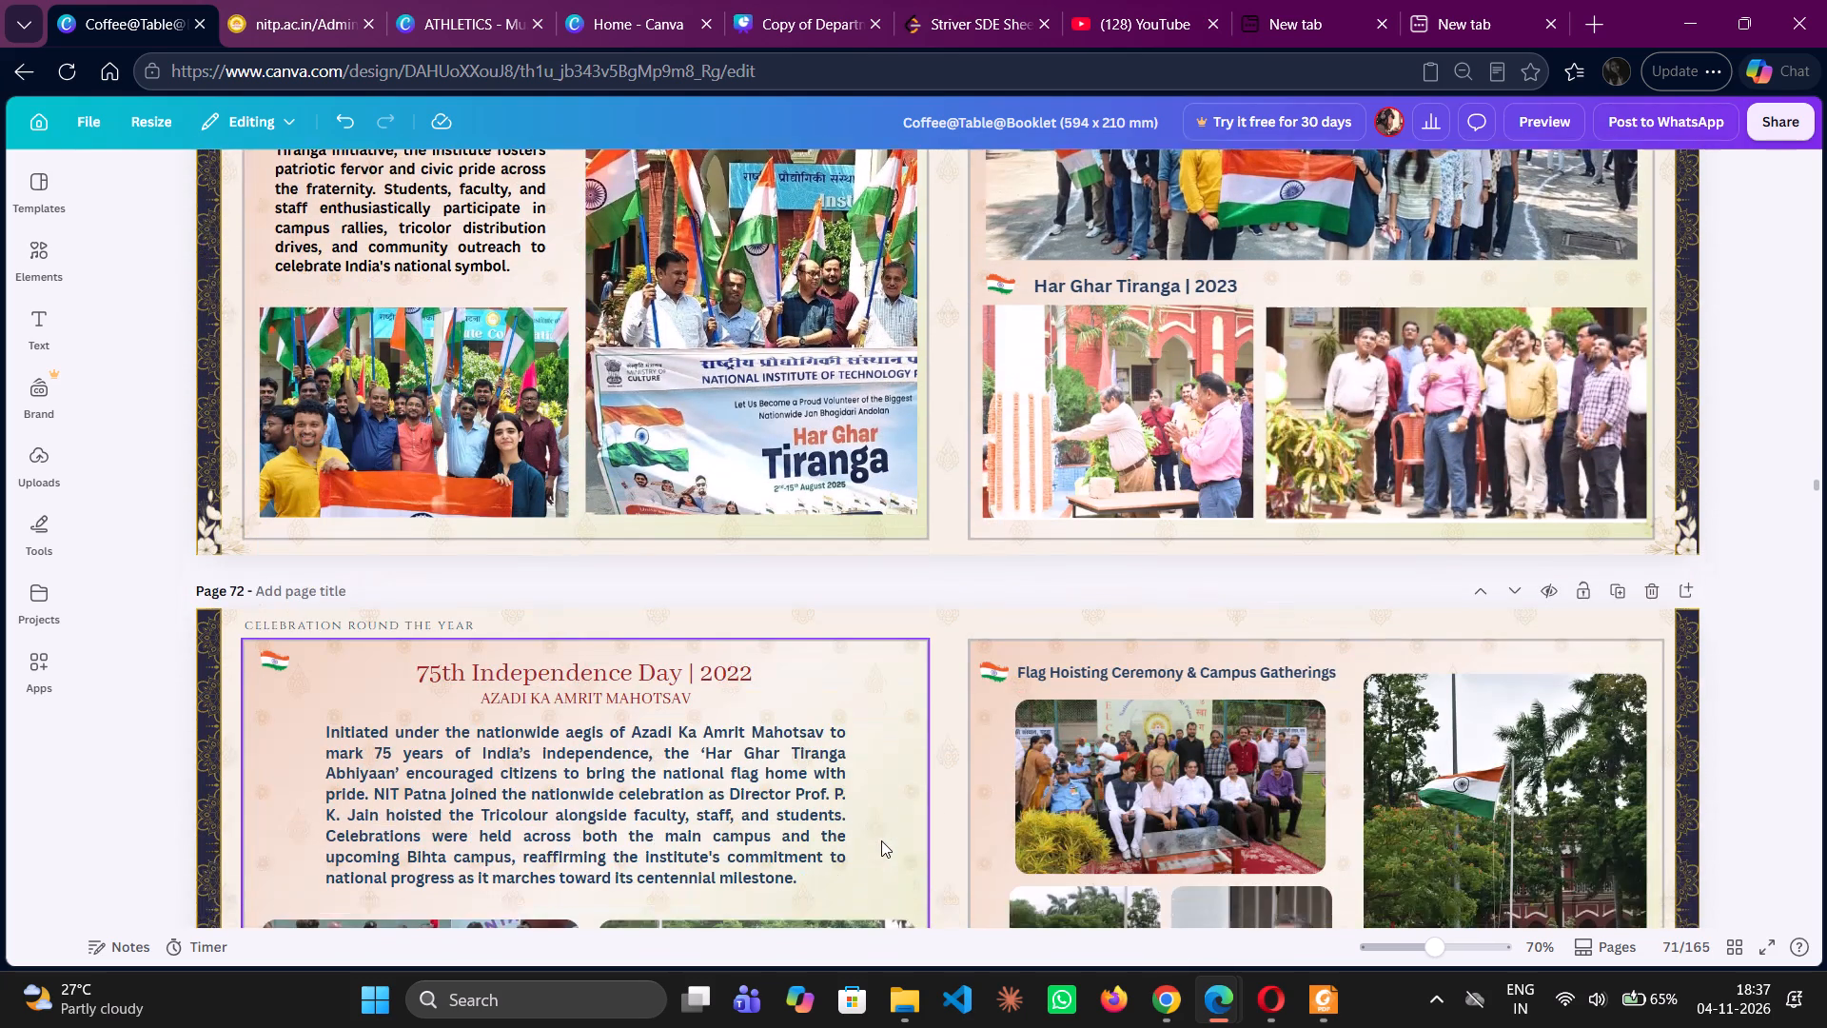
scroll(881, 840, "down", 2)
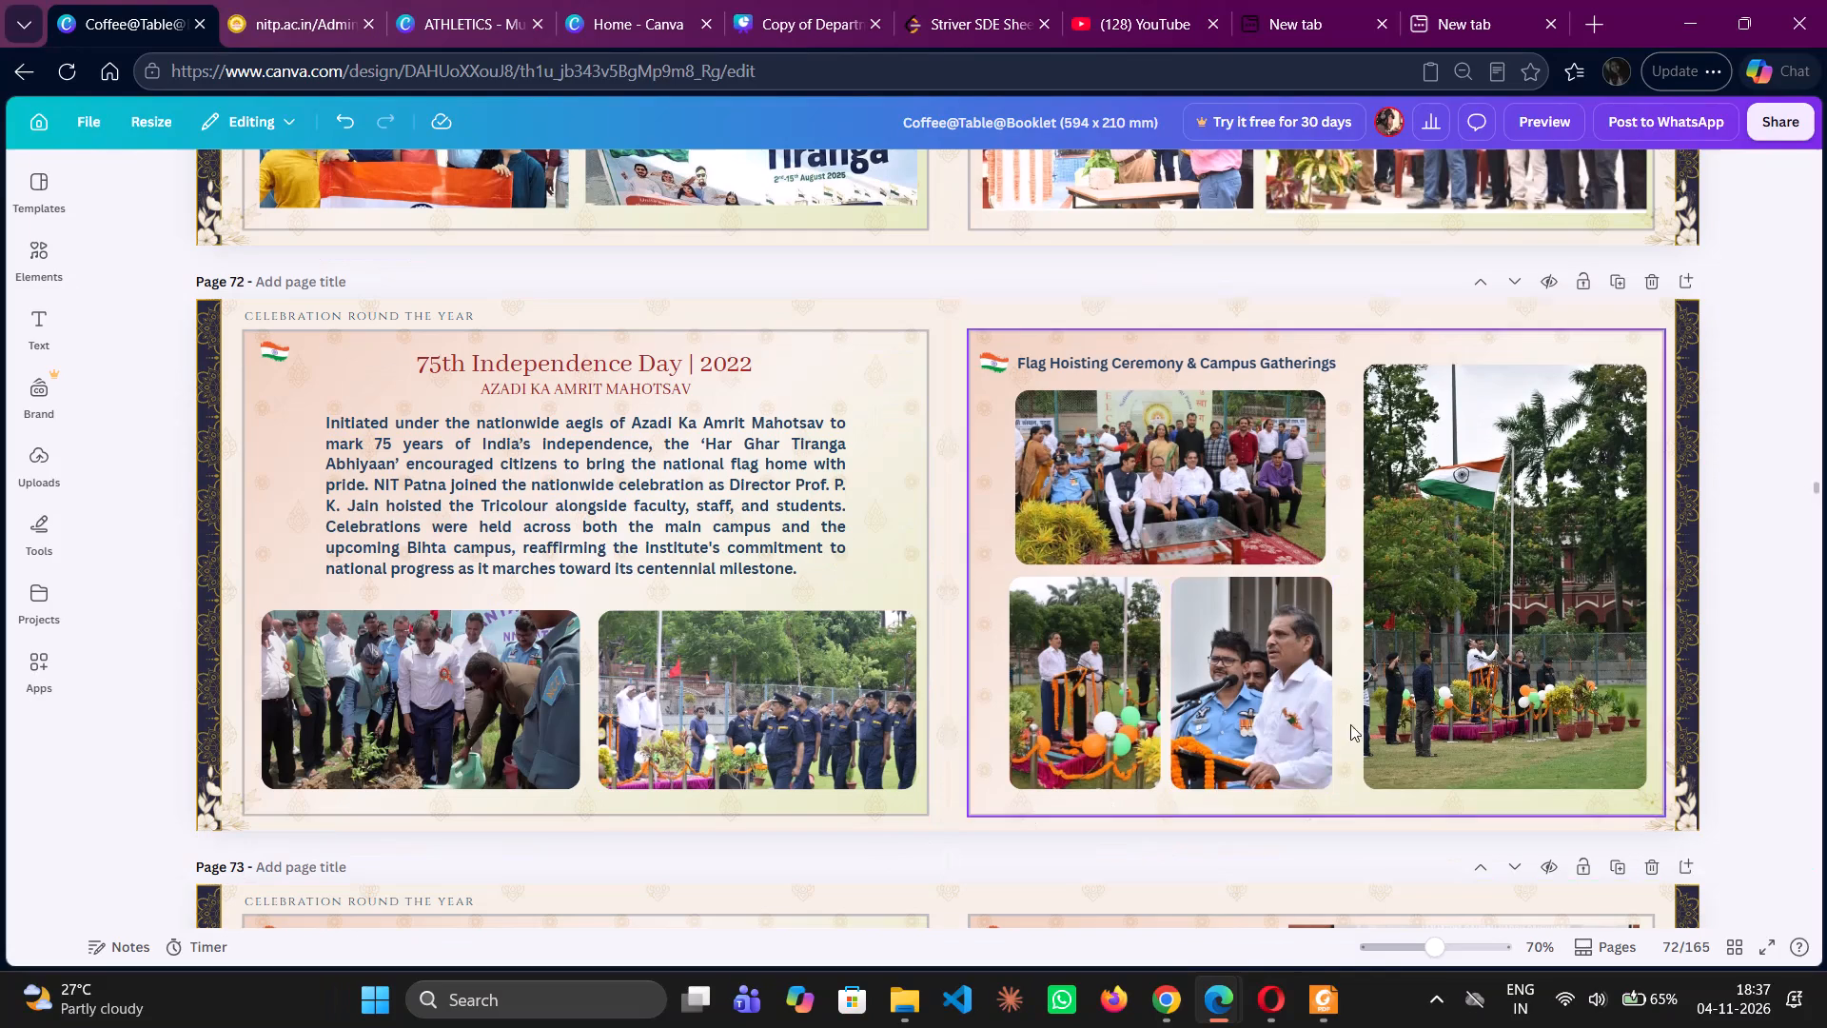
scroll(1358, 636, "down", 2)
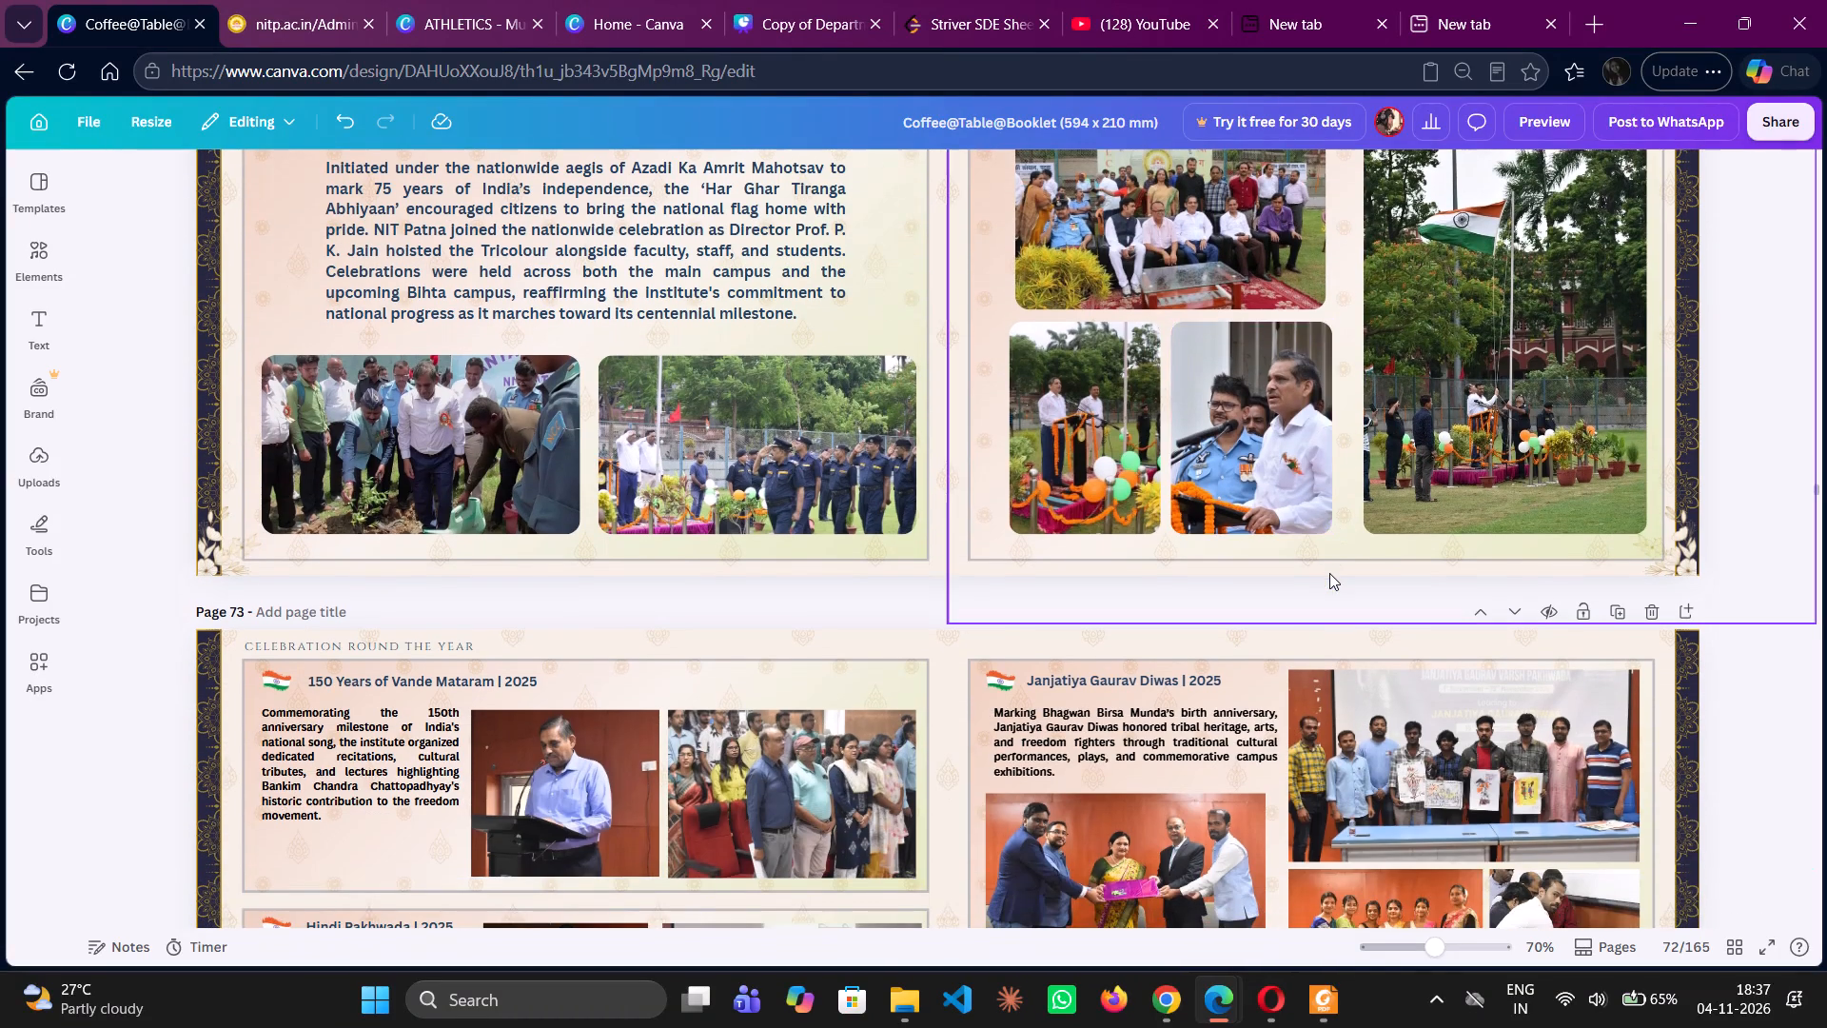
scroll(1329, 573, "down", 2)
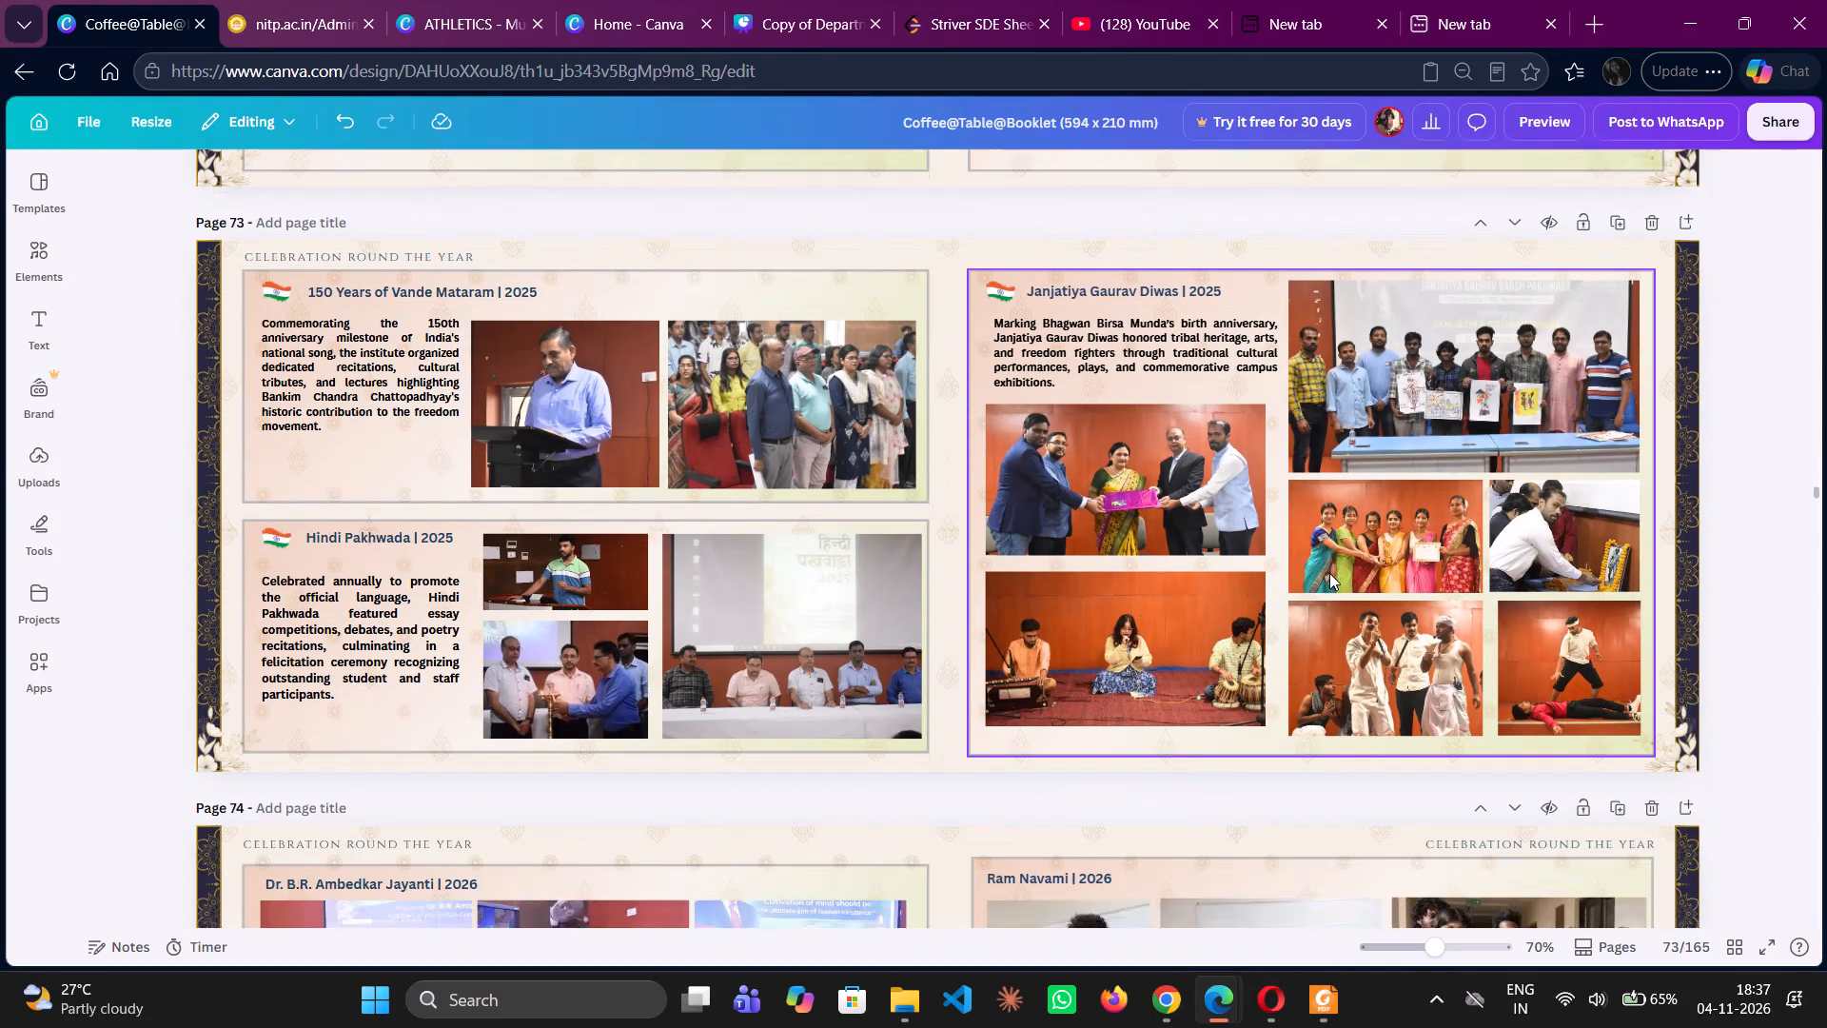
scroll(1329, 573, "down", 2)
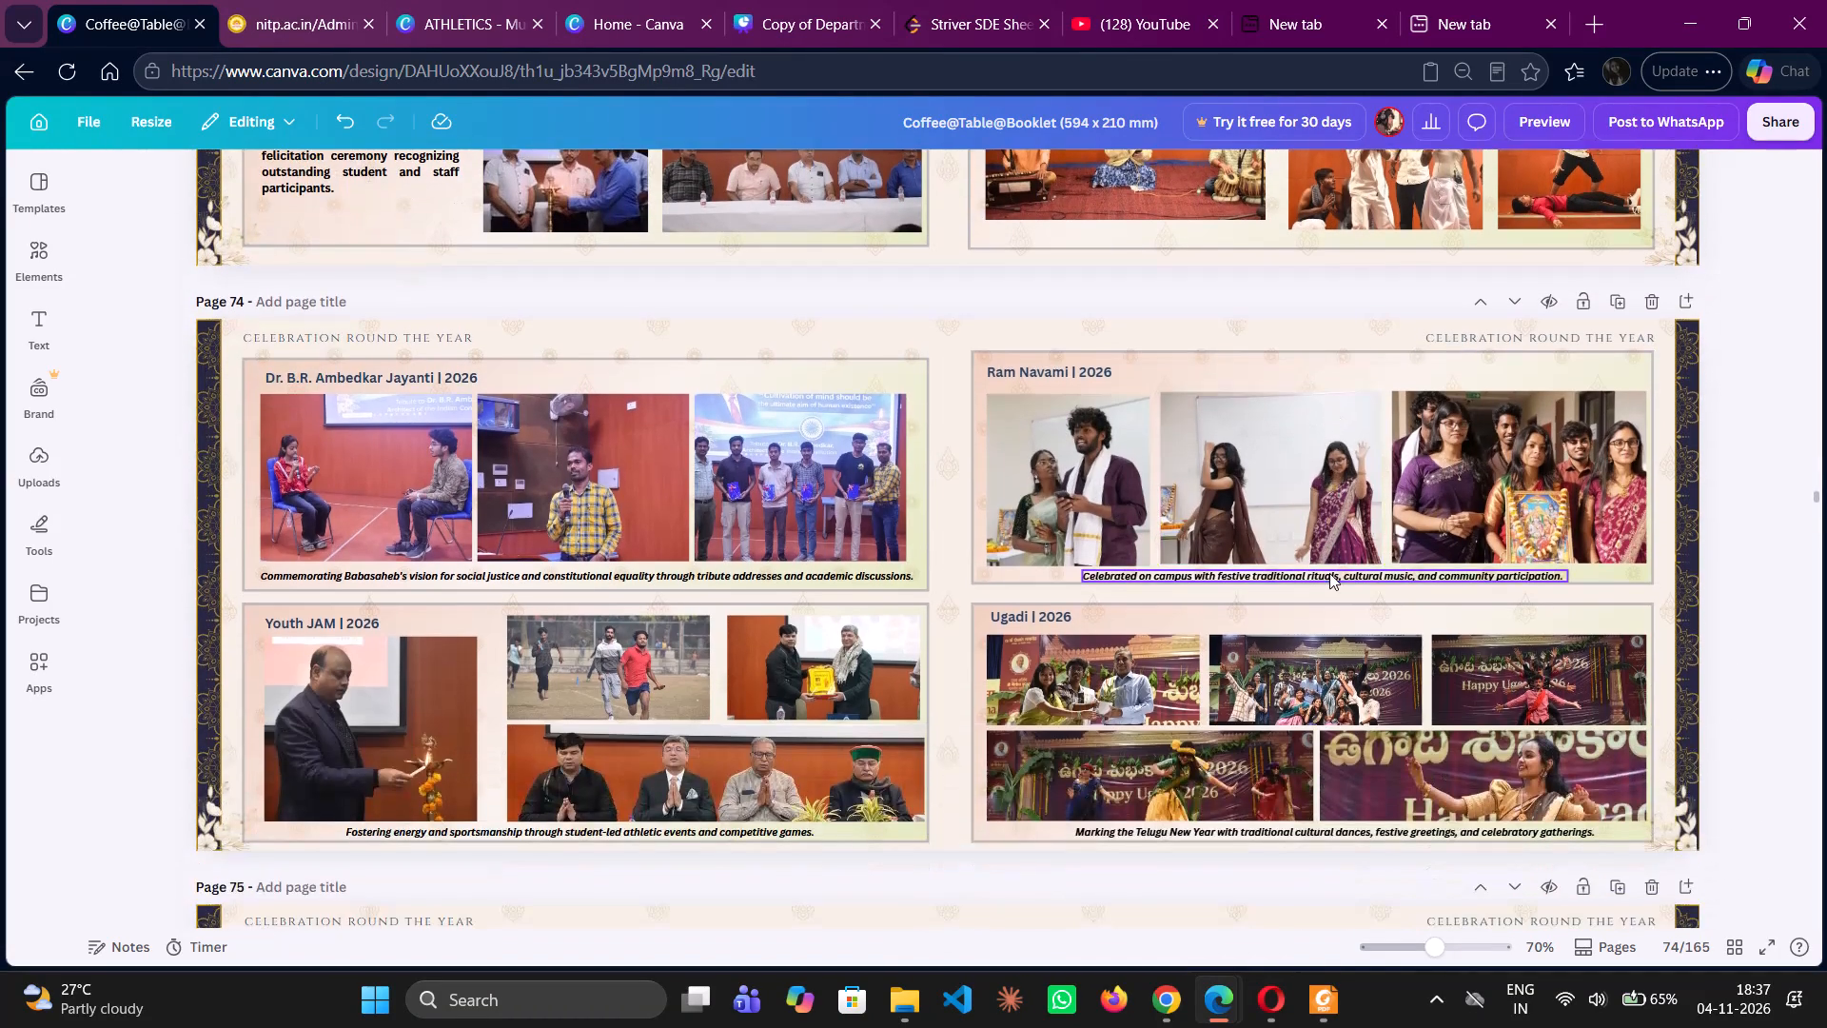
scroll(1329, 573, "down", 3)
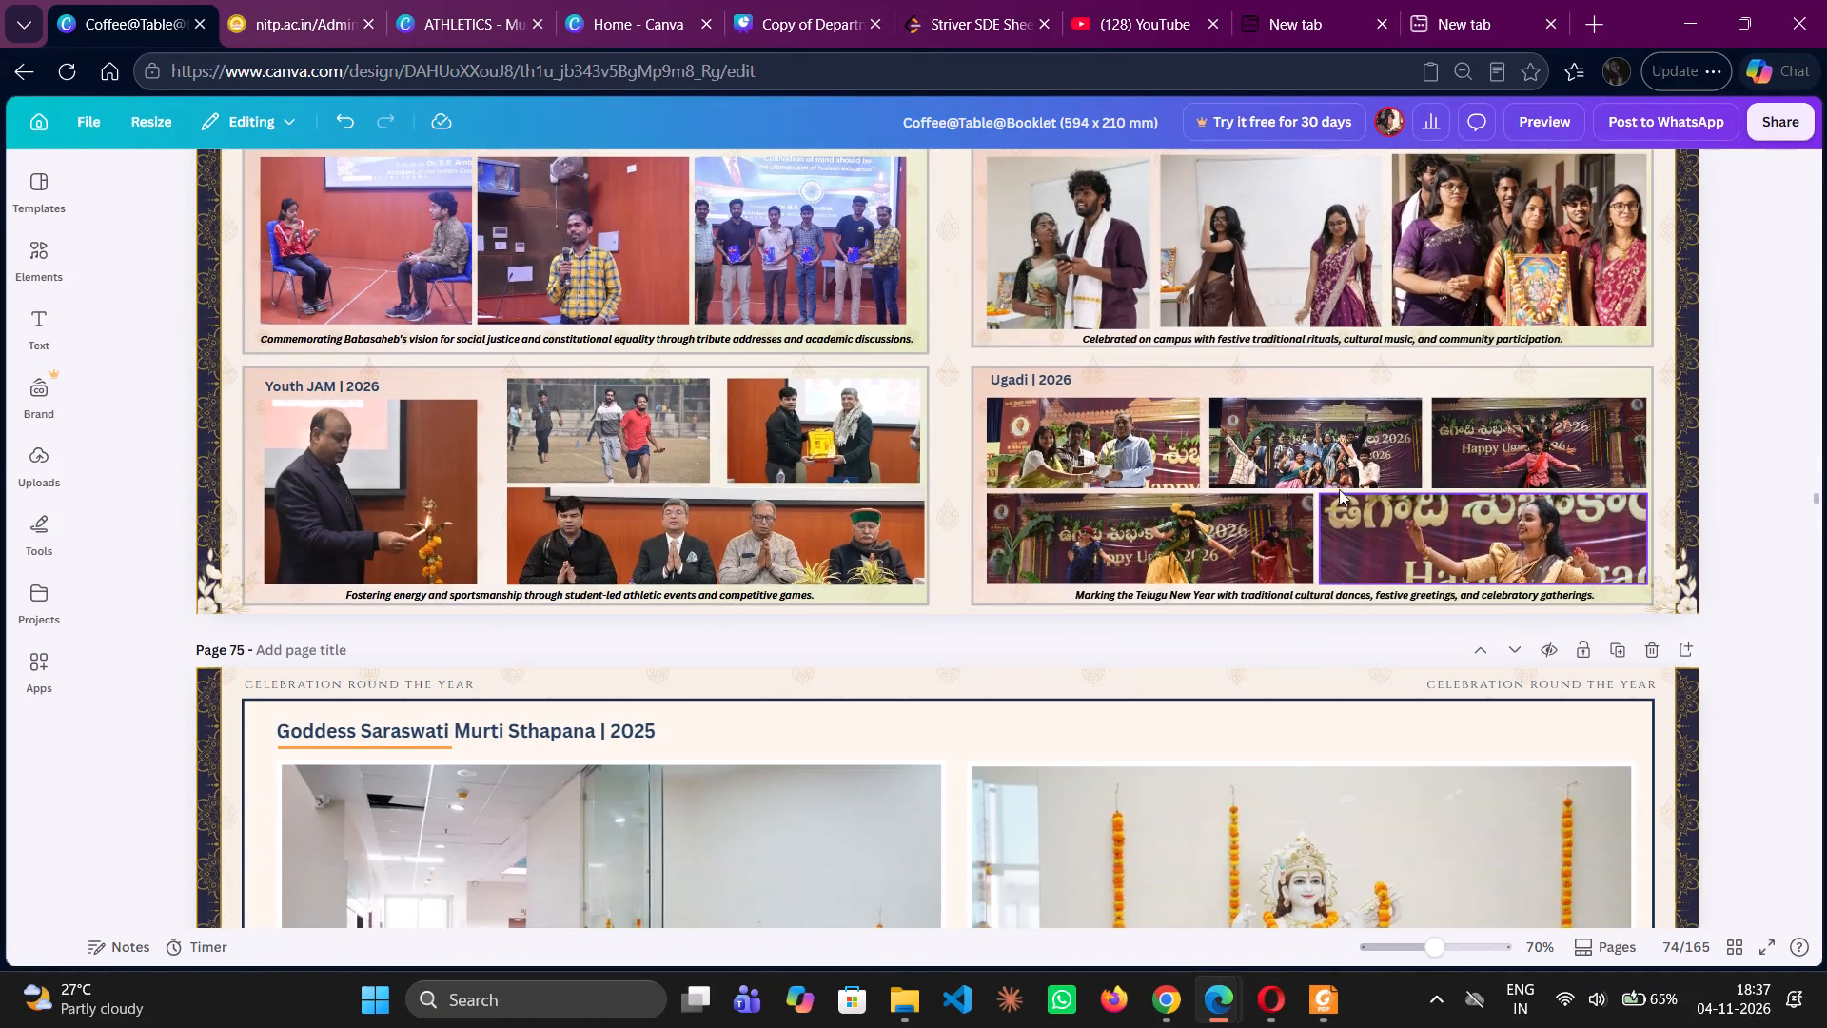
right_click(1329, 460)
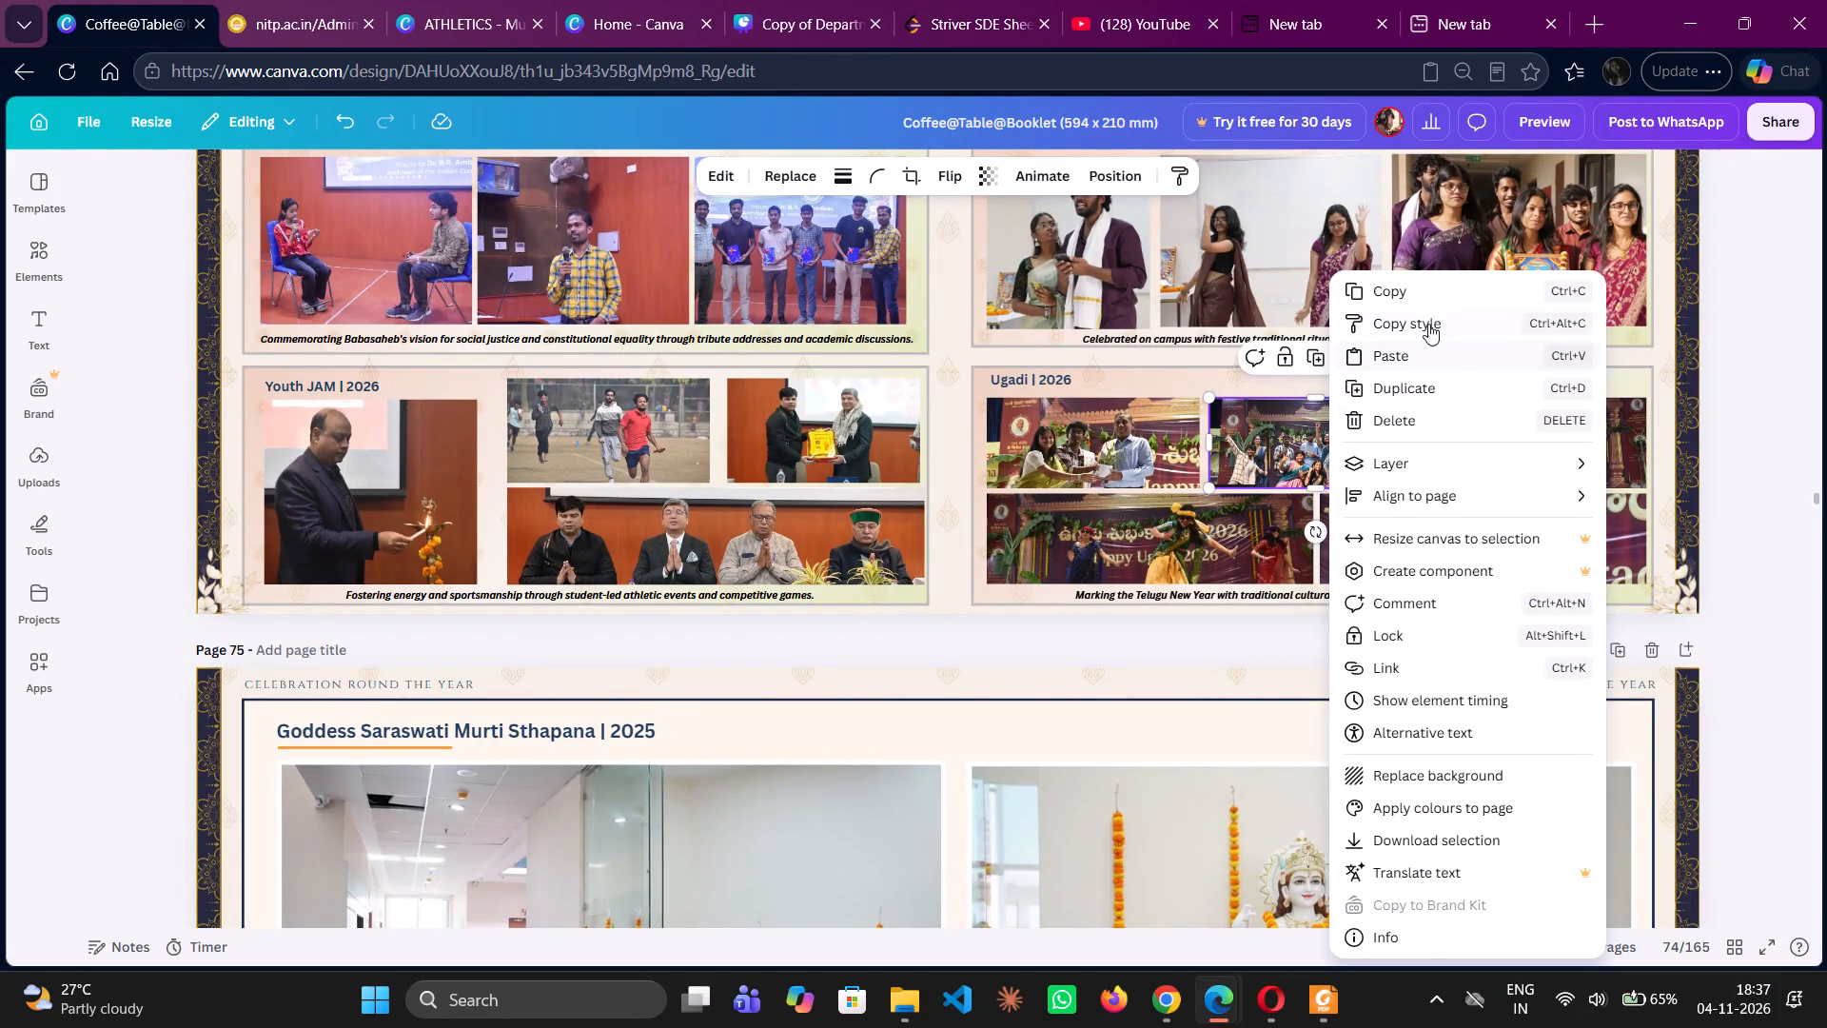
left_click(1411, 304)
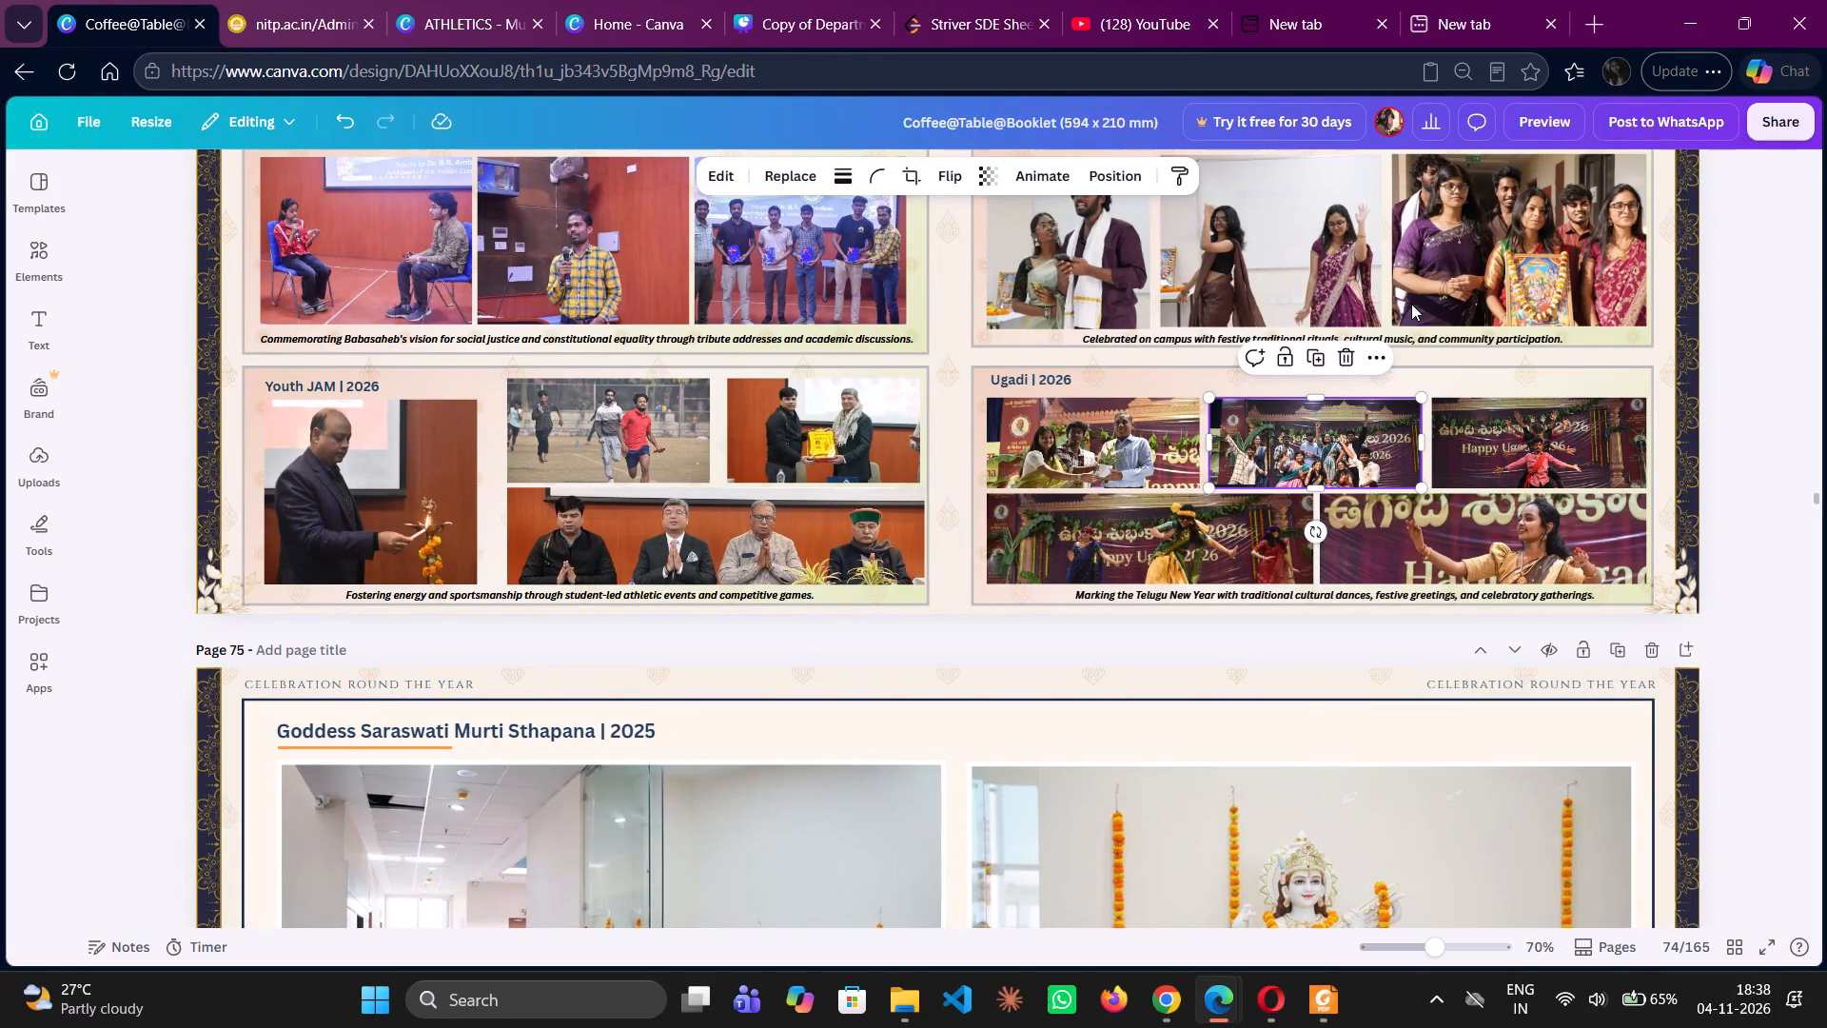
scroll(1411, 304, "up", 3)
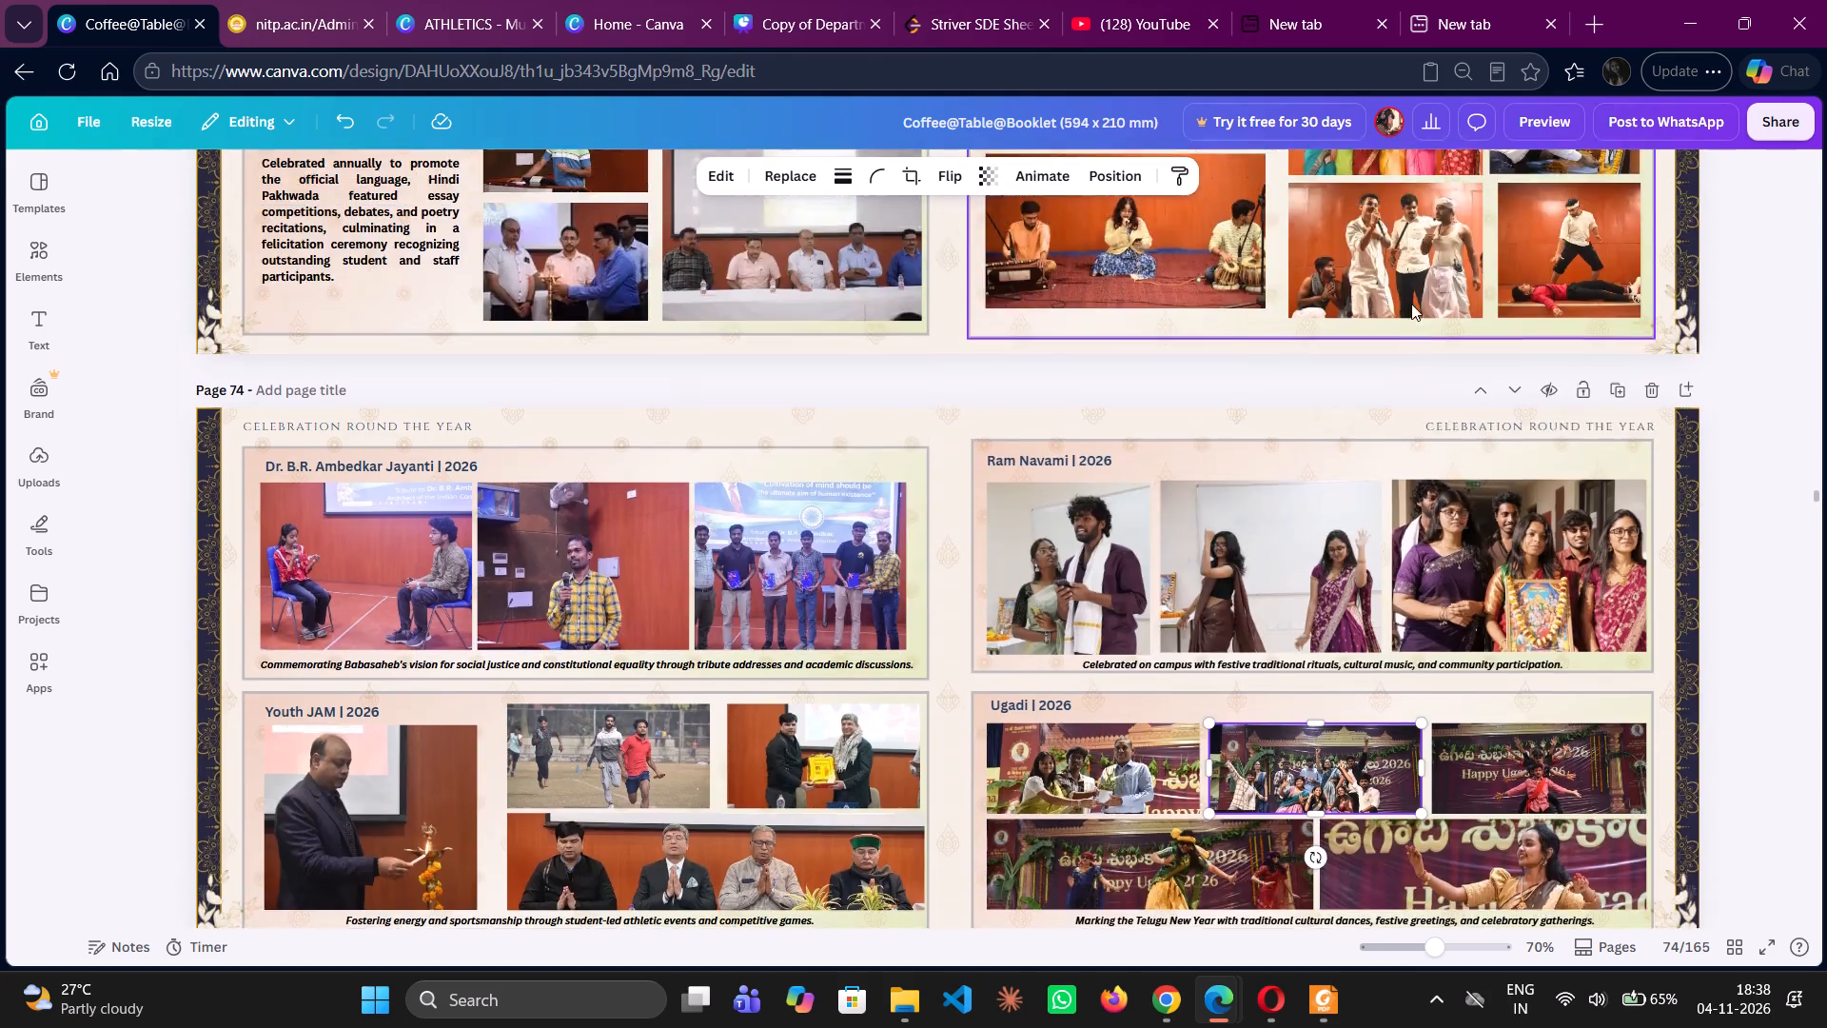
scroll(1411, 304, "up", 2)
scroll(1411, 304, "down", 3)
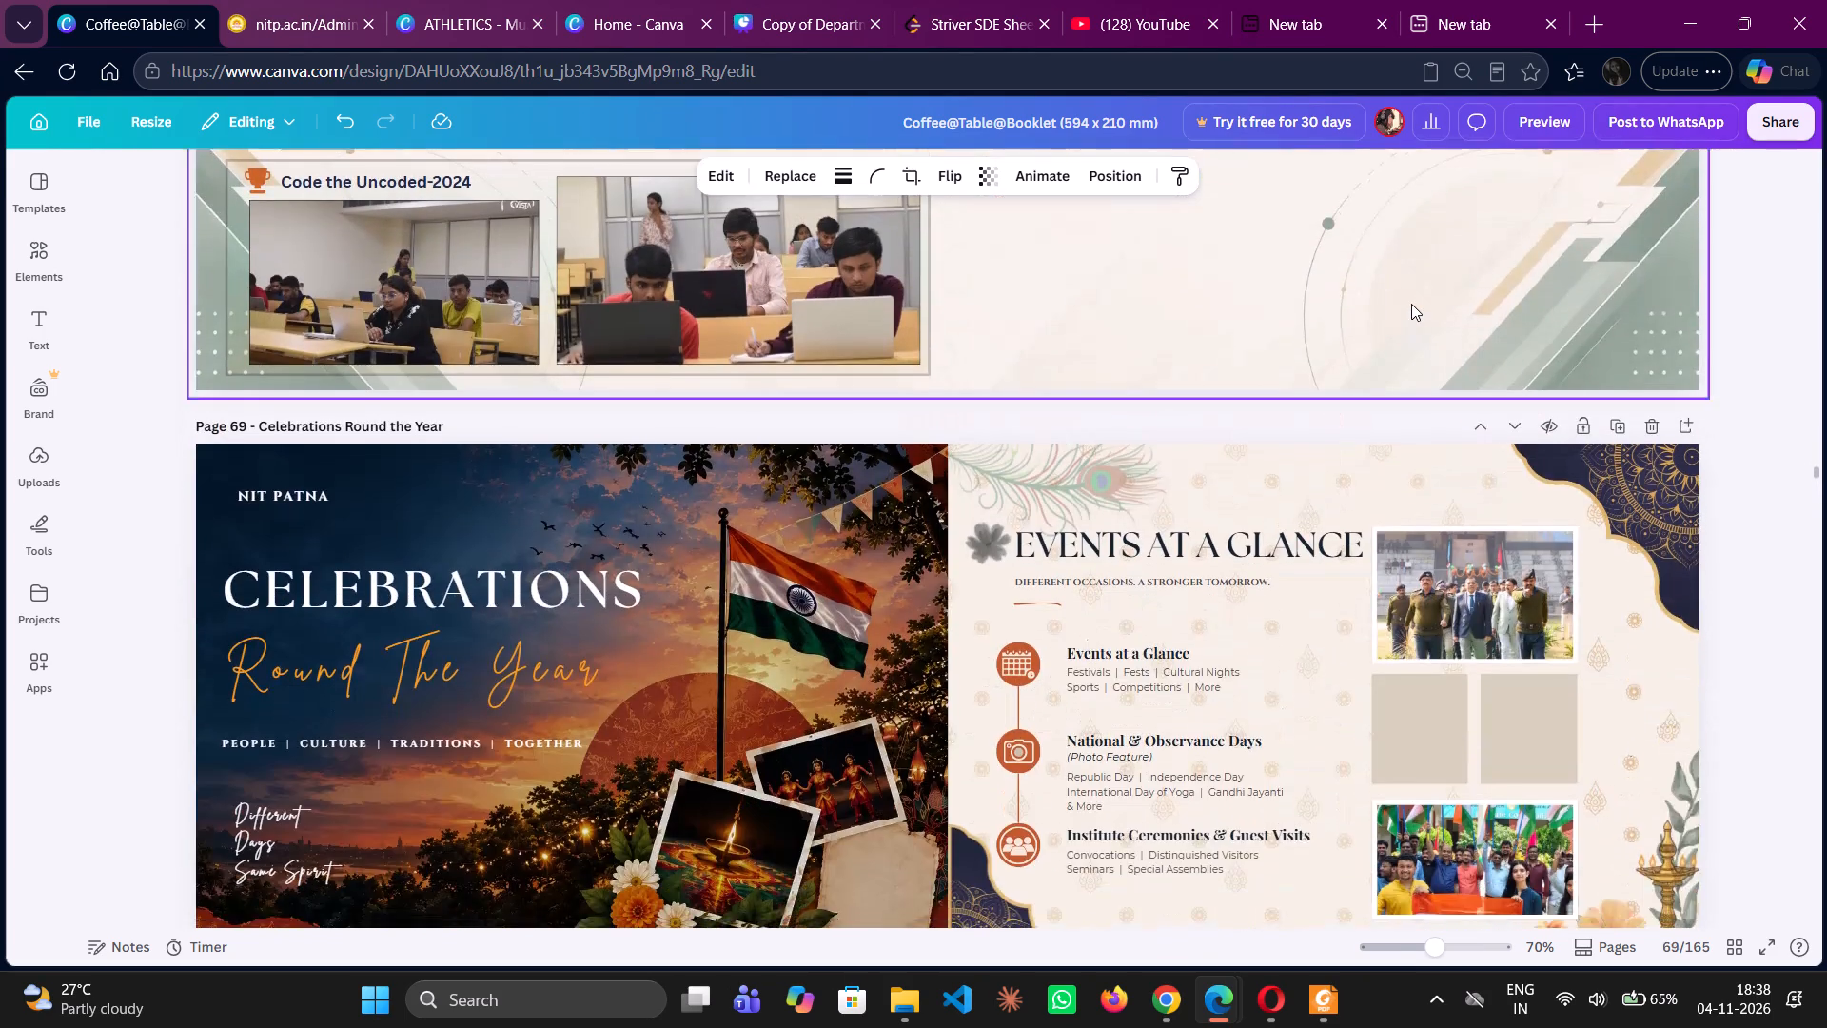
scroll(1411, 304, "down", 2)
right_click(1453, 512)
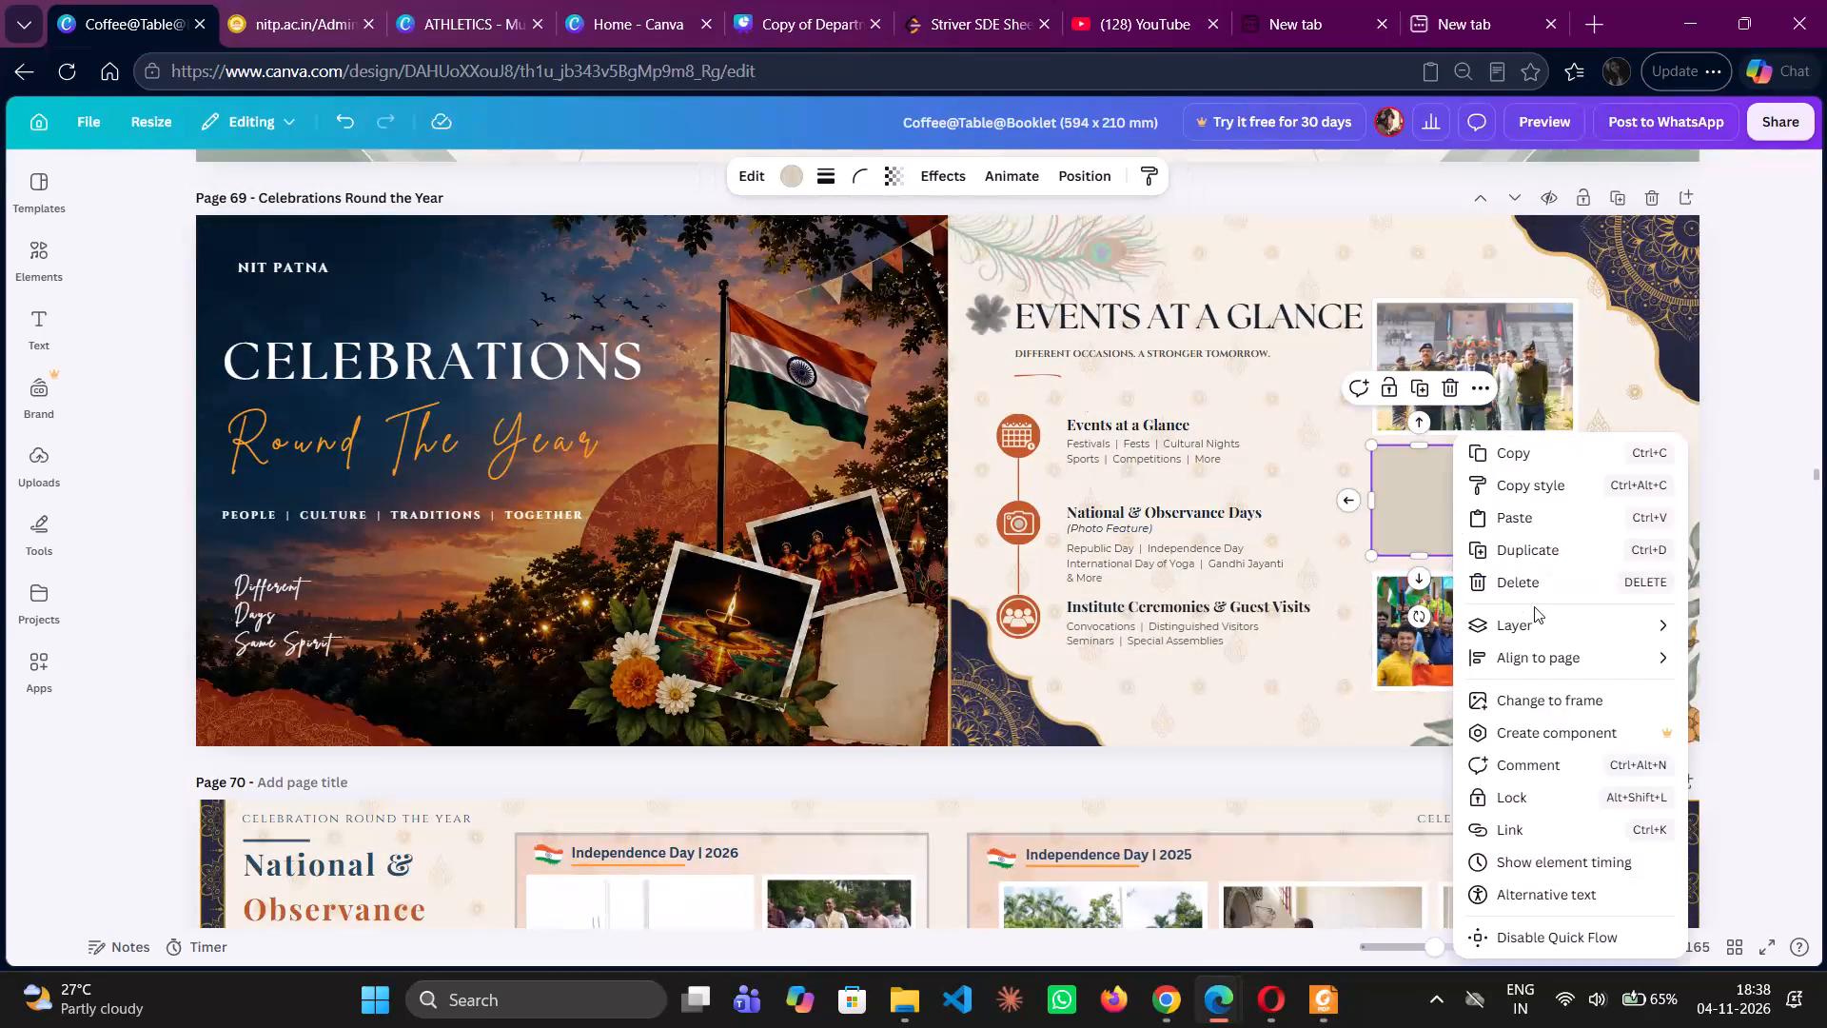
left_click(1551, 517)
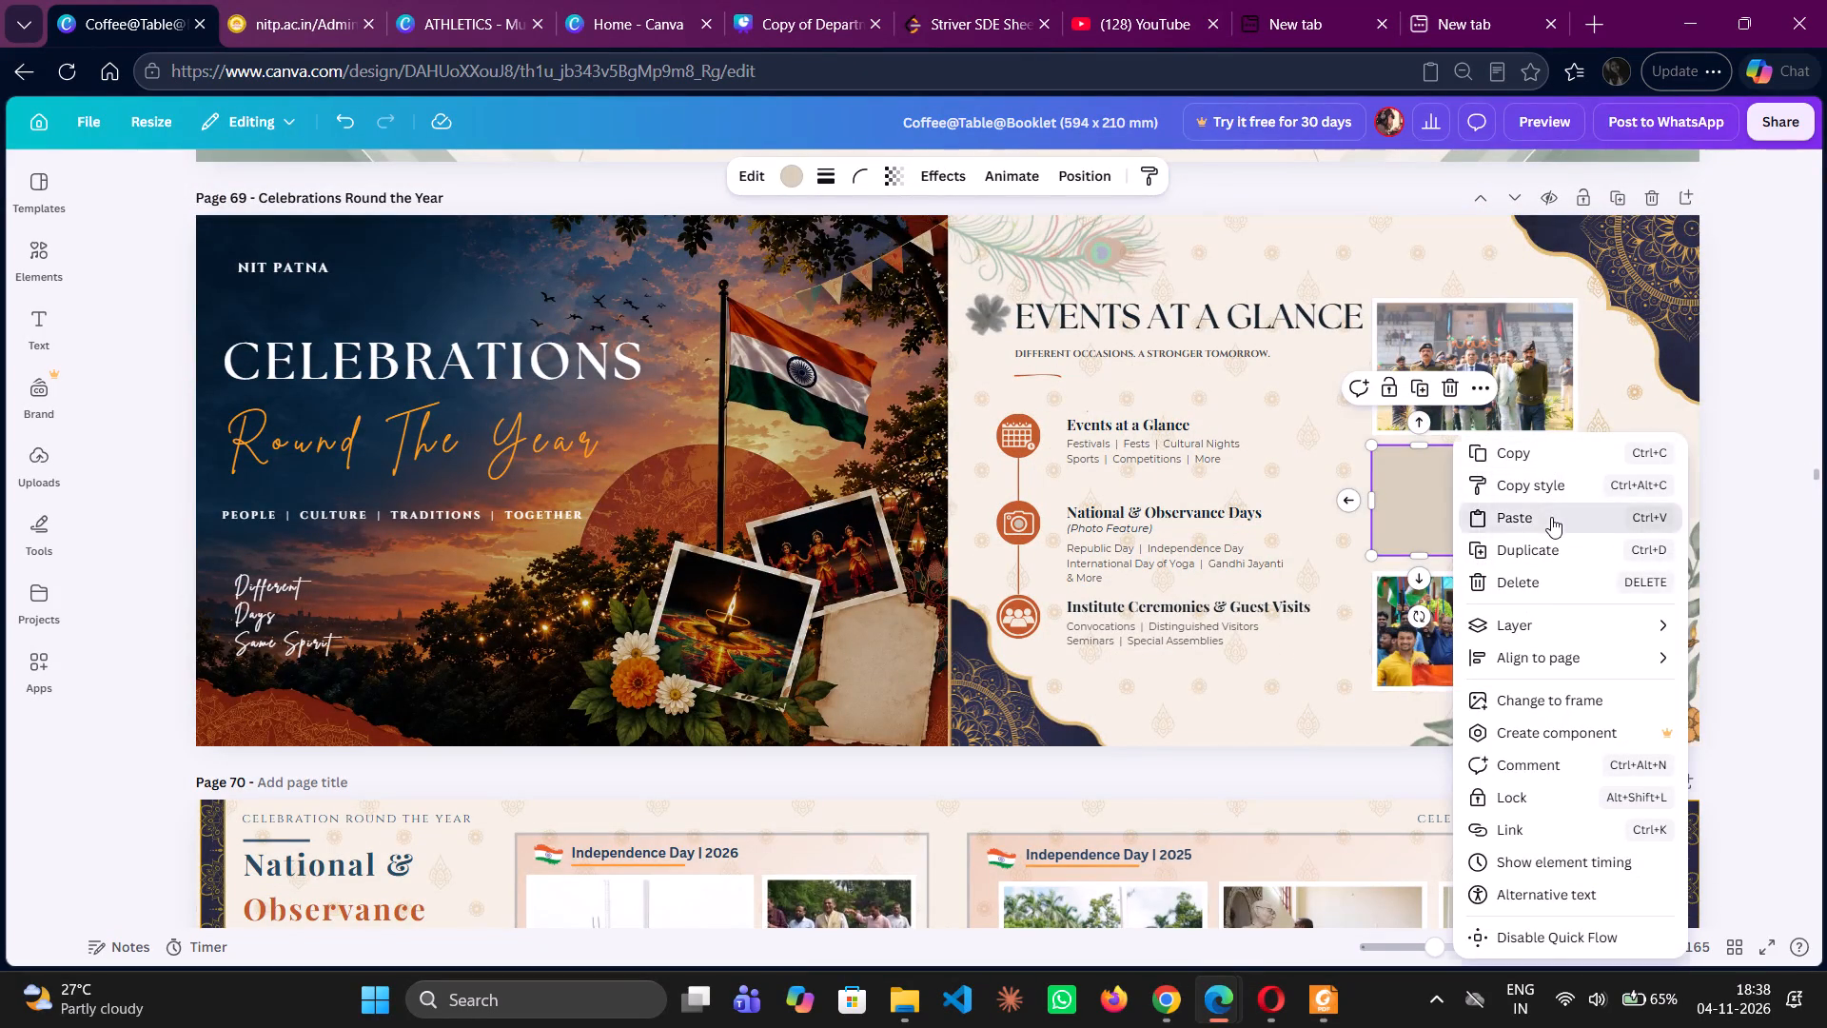
Move the pasted Ugadi photo onto the left of the two middle Events at a Glance placeholders and crop it to the placeholder's size.
left_click_drag(1337, 572, 1375, 544)
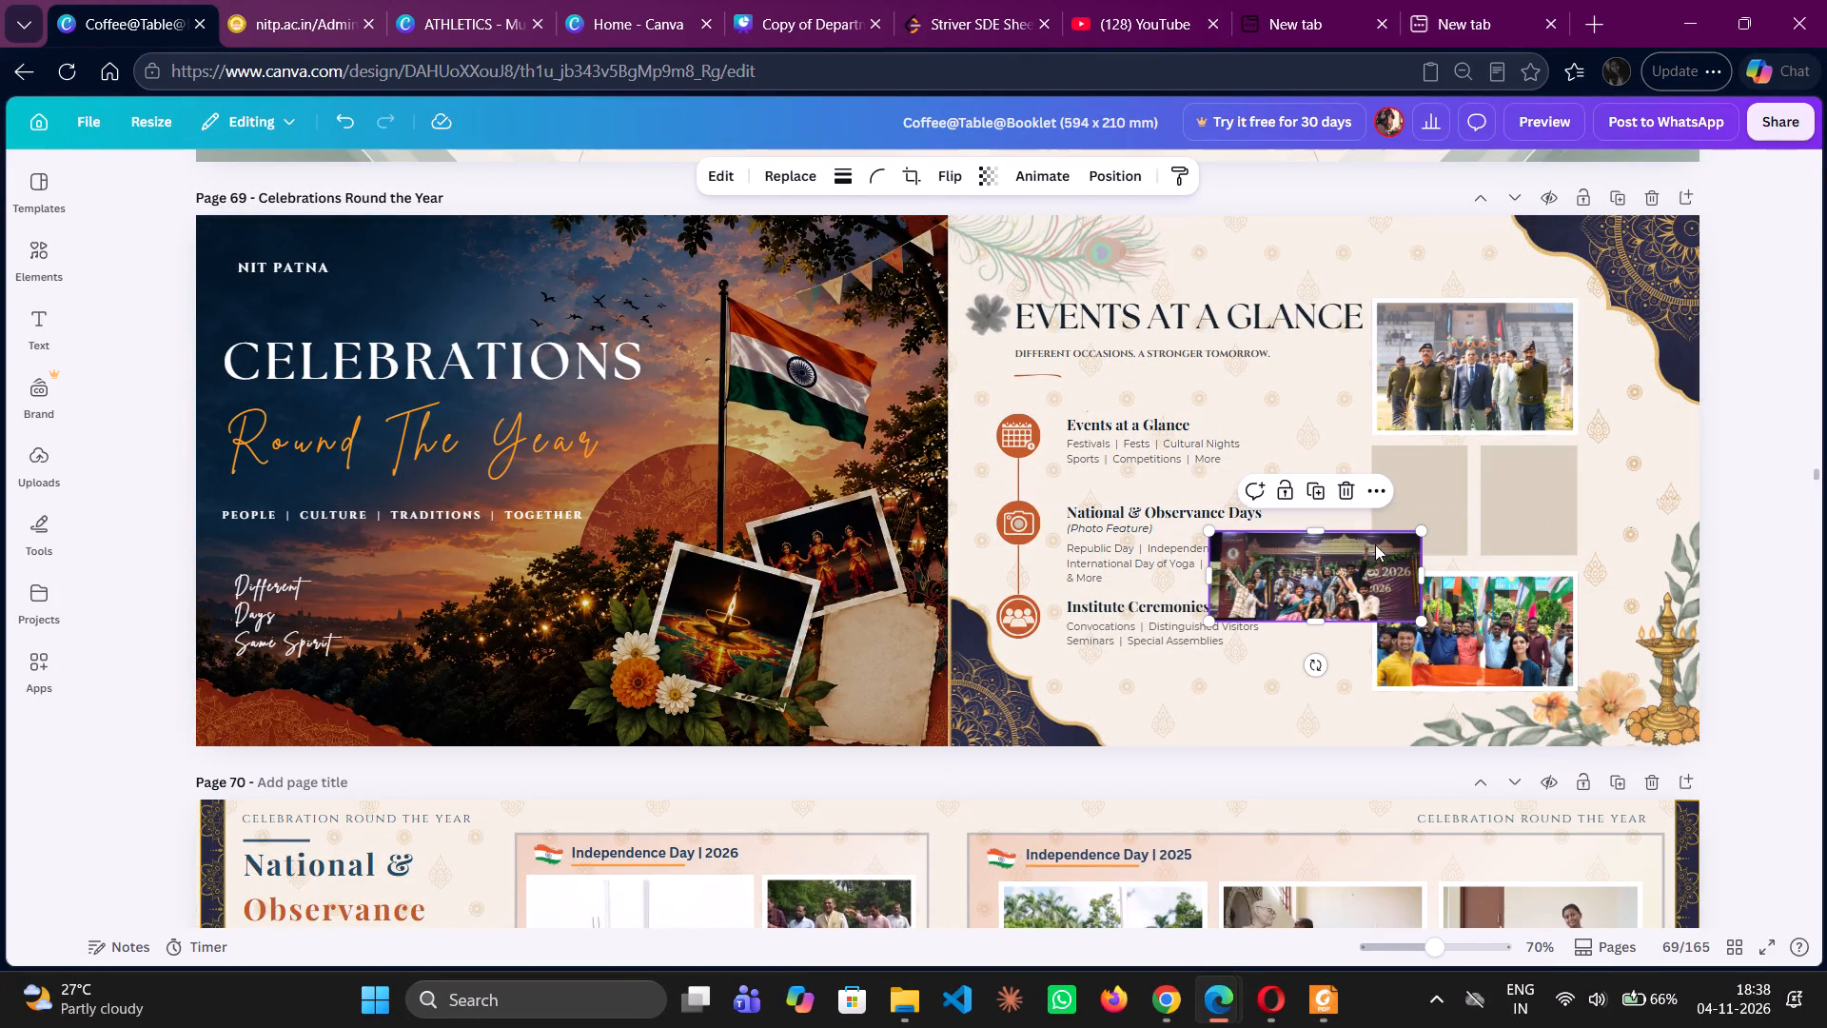
left_click_drag(1375, 544, 1439, 484)
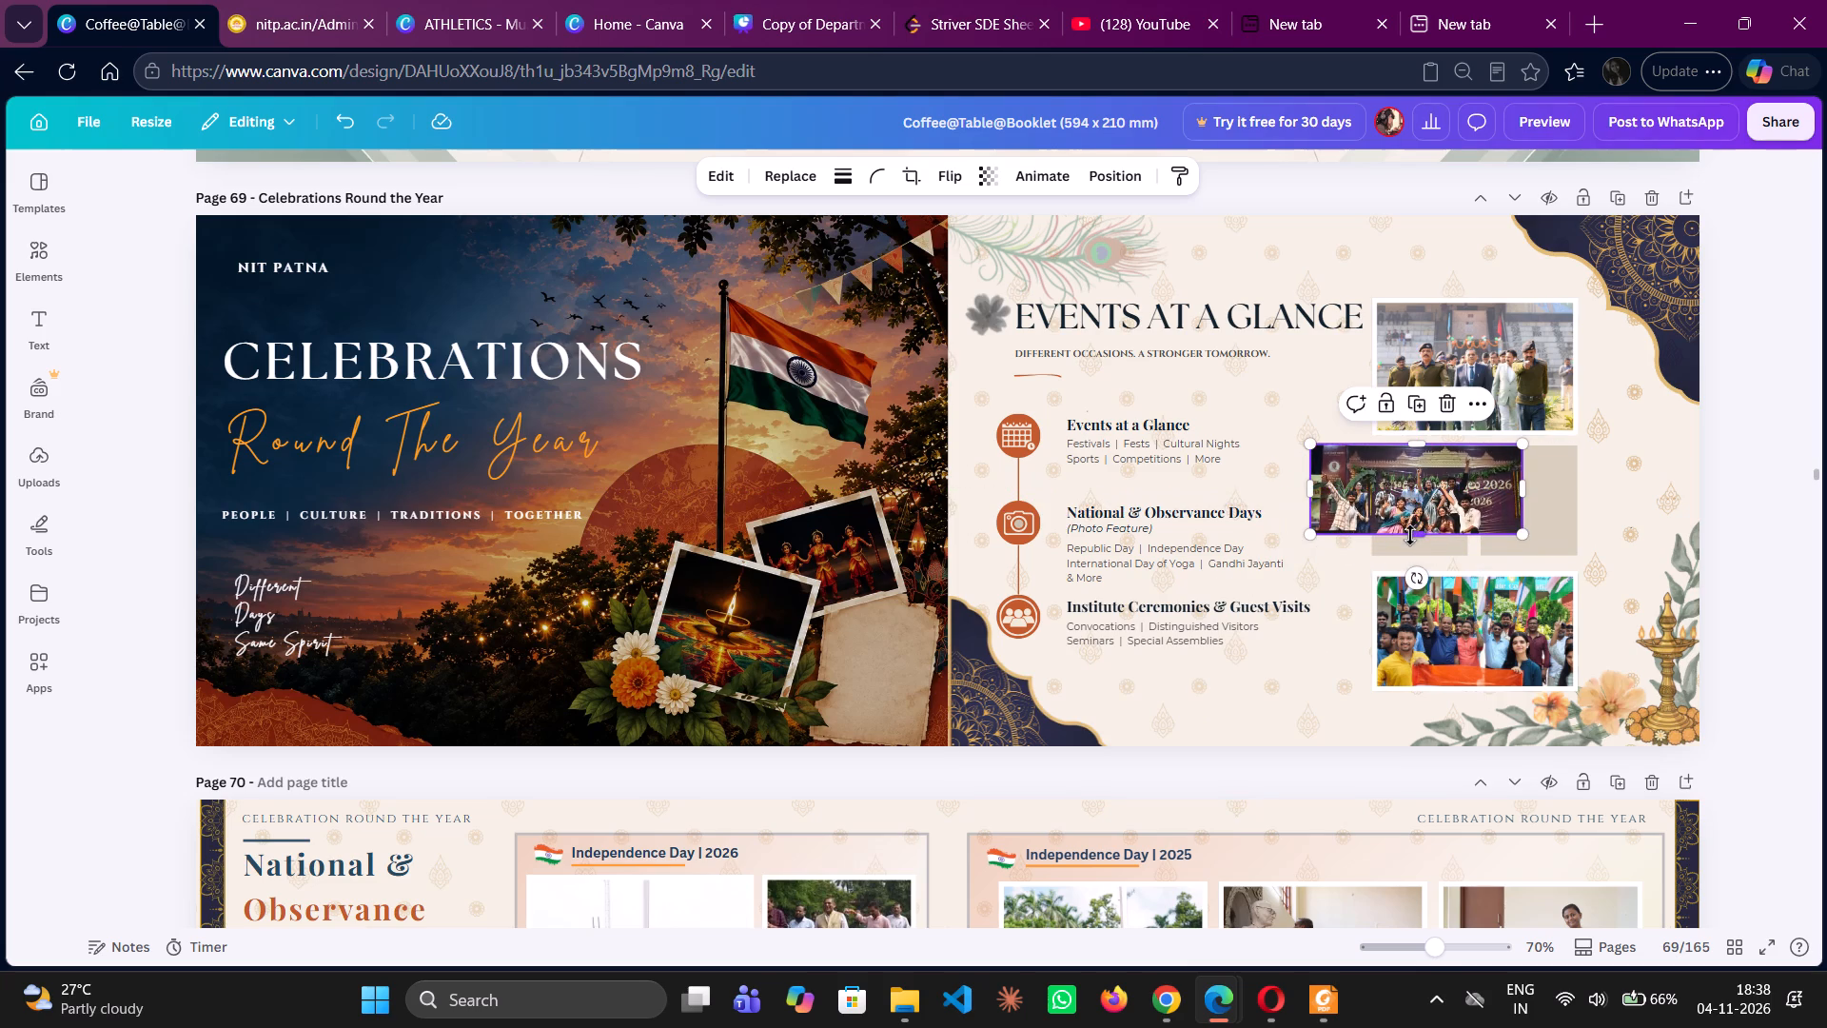
left_click_drag(1410, 535, 1414, 553)
left_click_drag(1312, 502, 1375, 502)
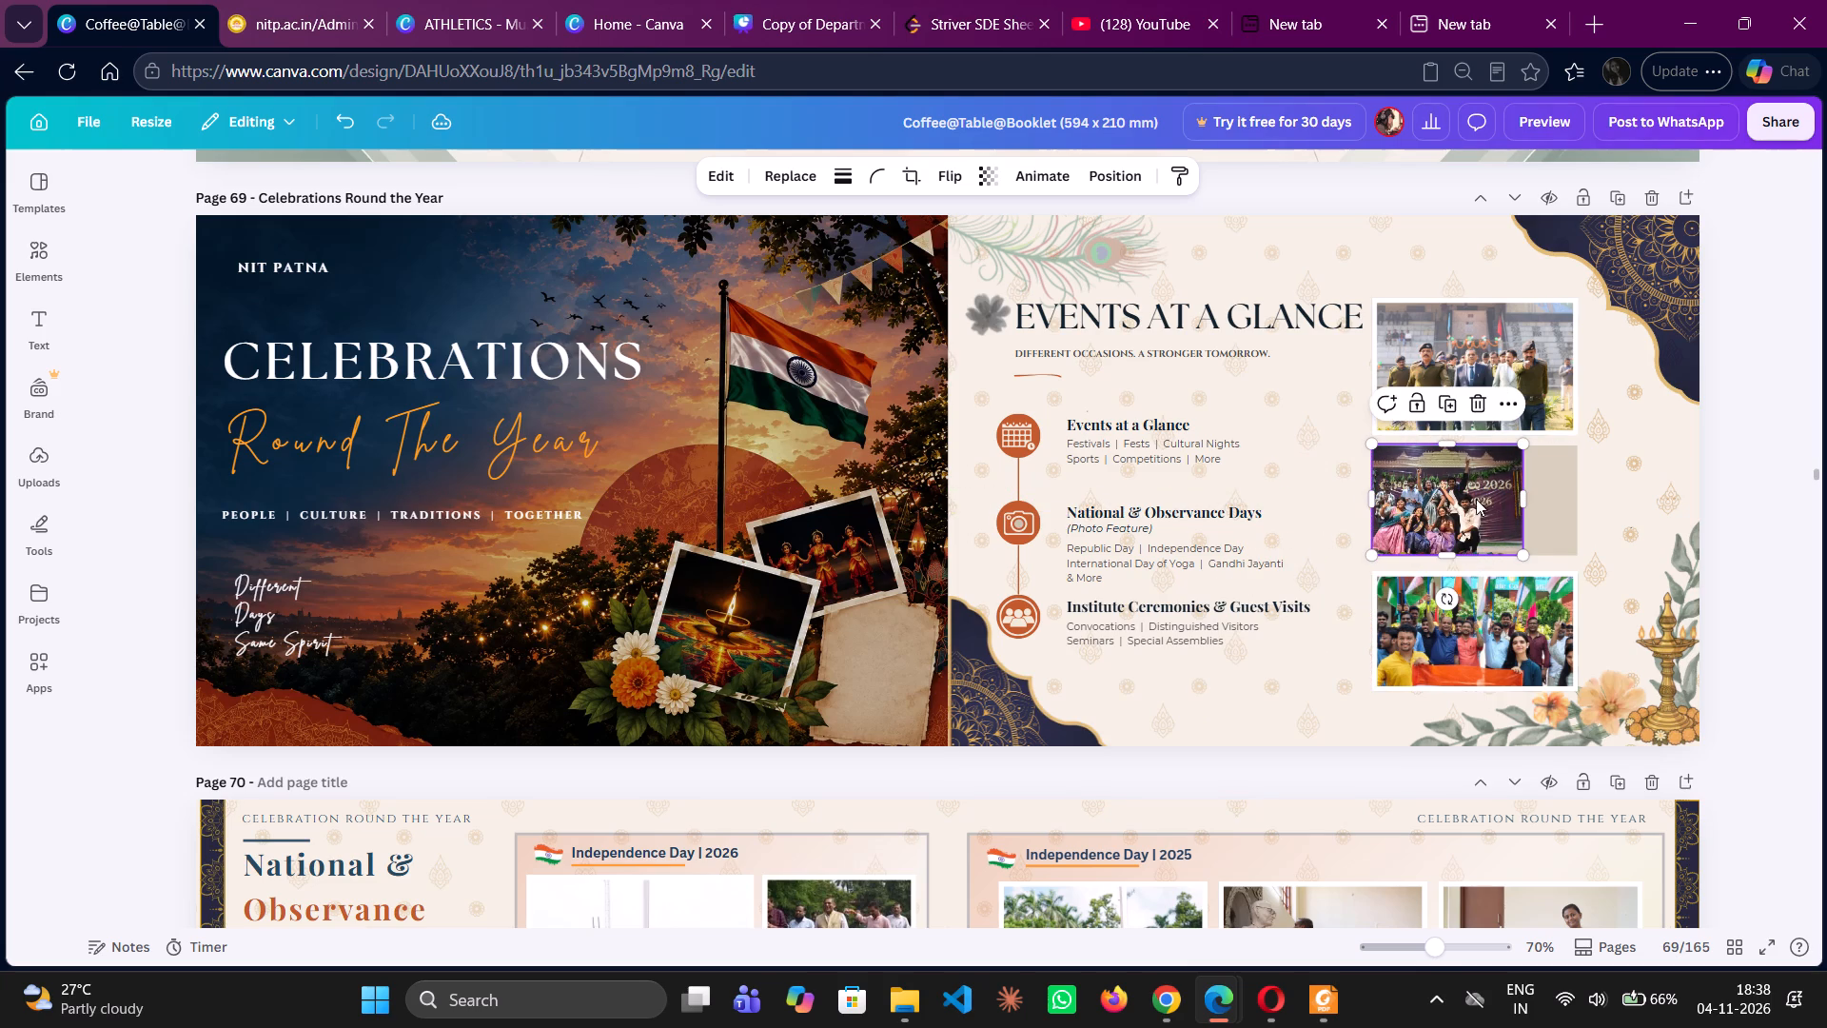
left_click_drag(1524, 495, 1460, 503)
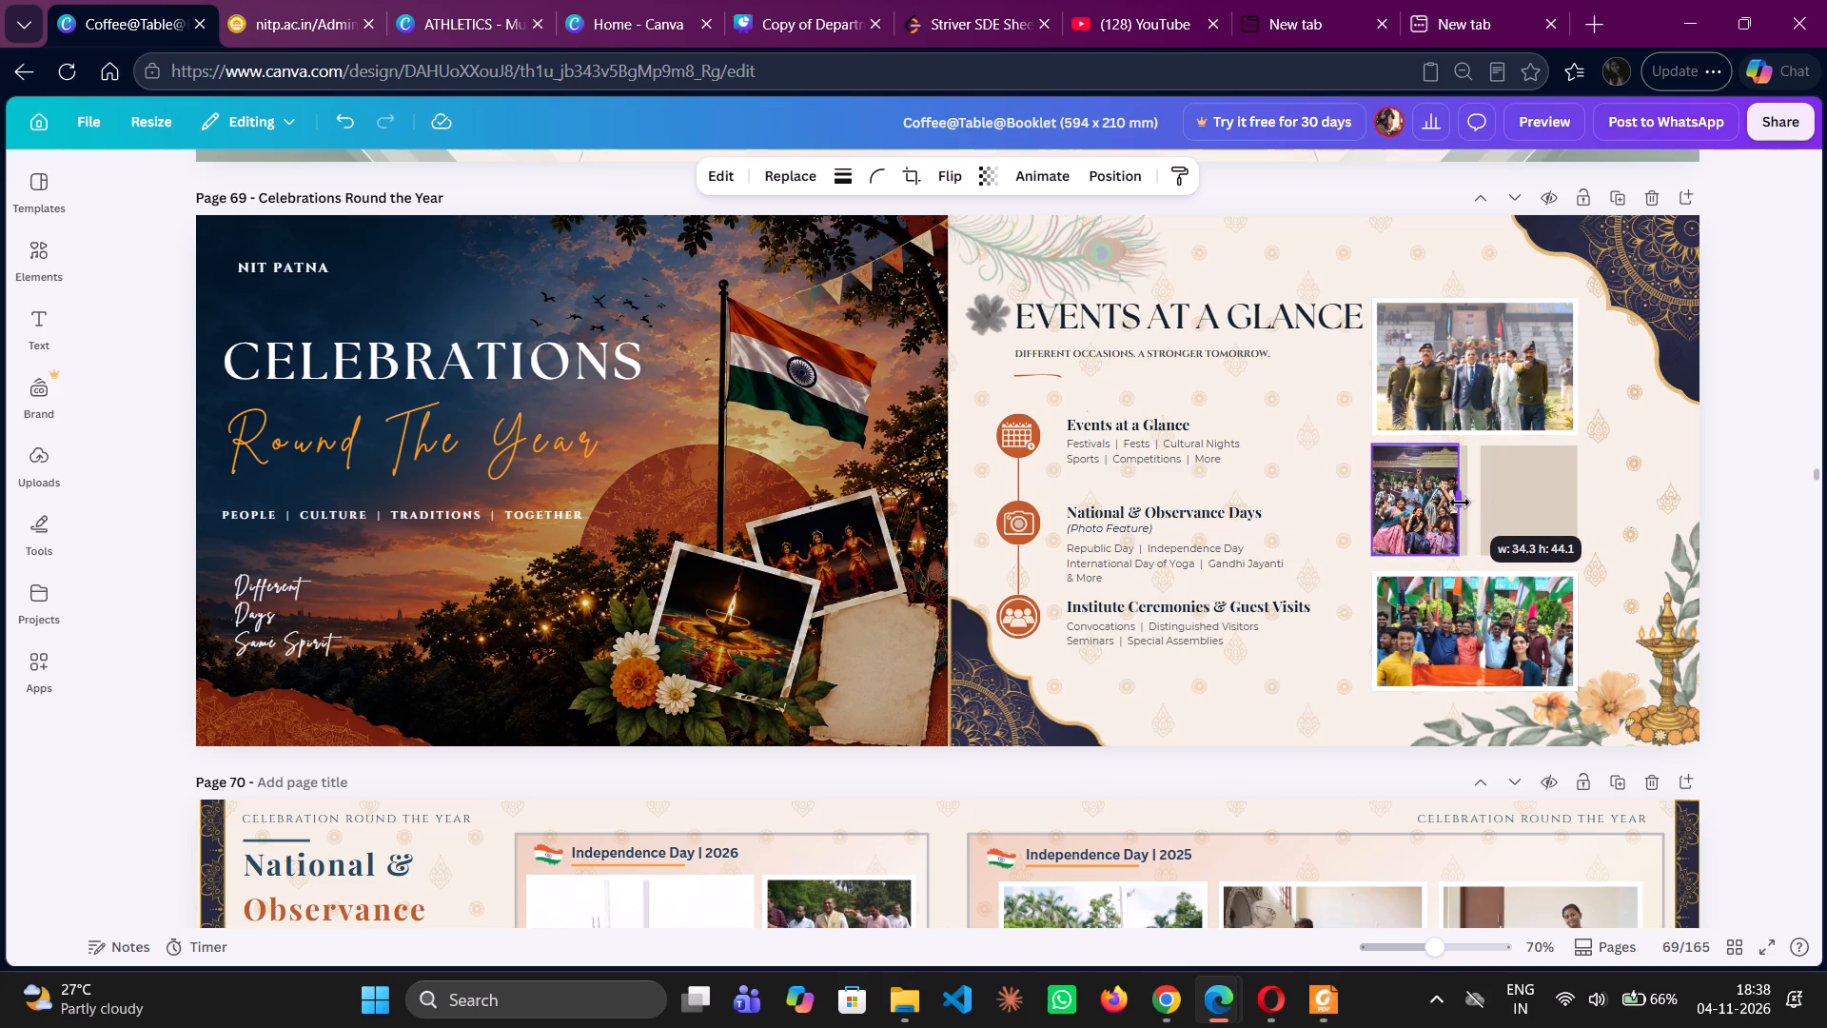
left_click_drag(1460, 503, 1468, 504)
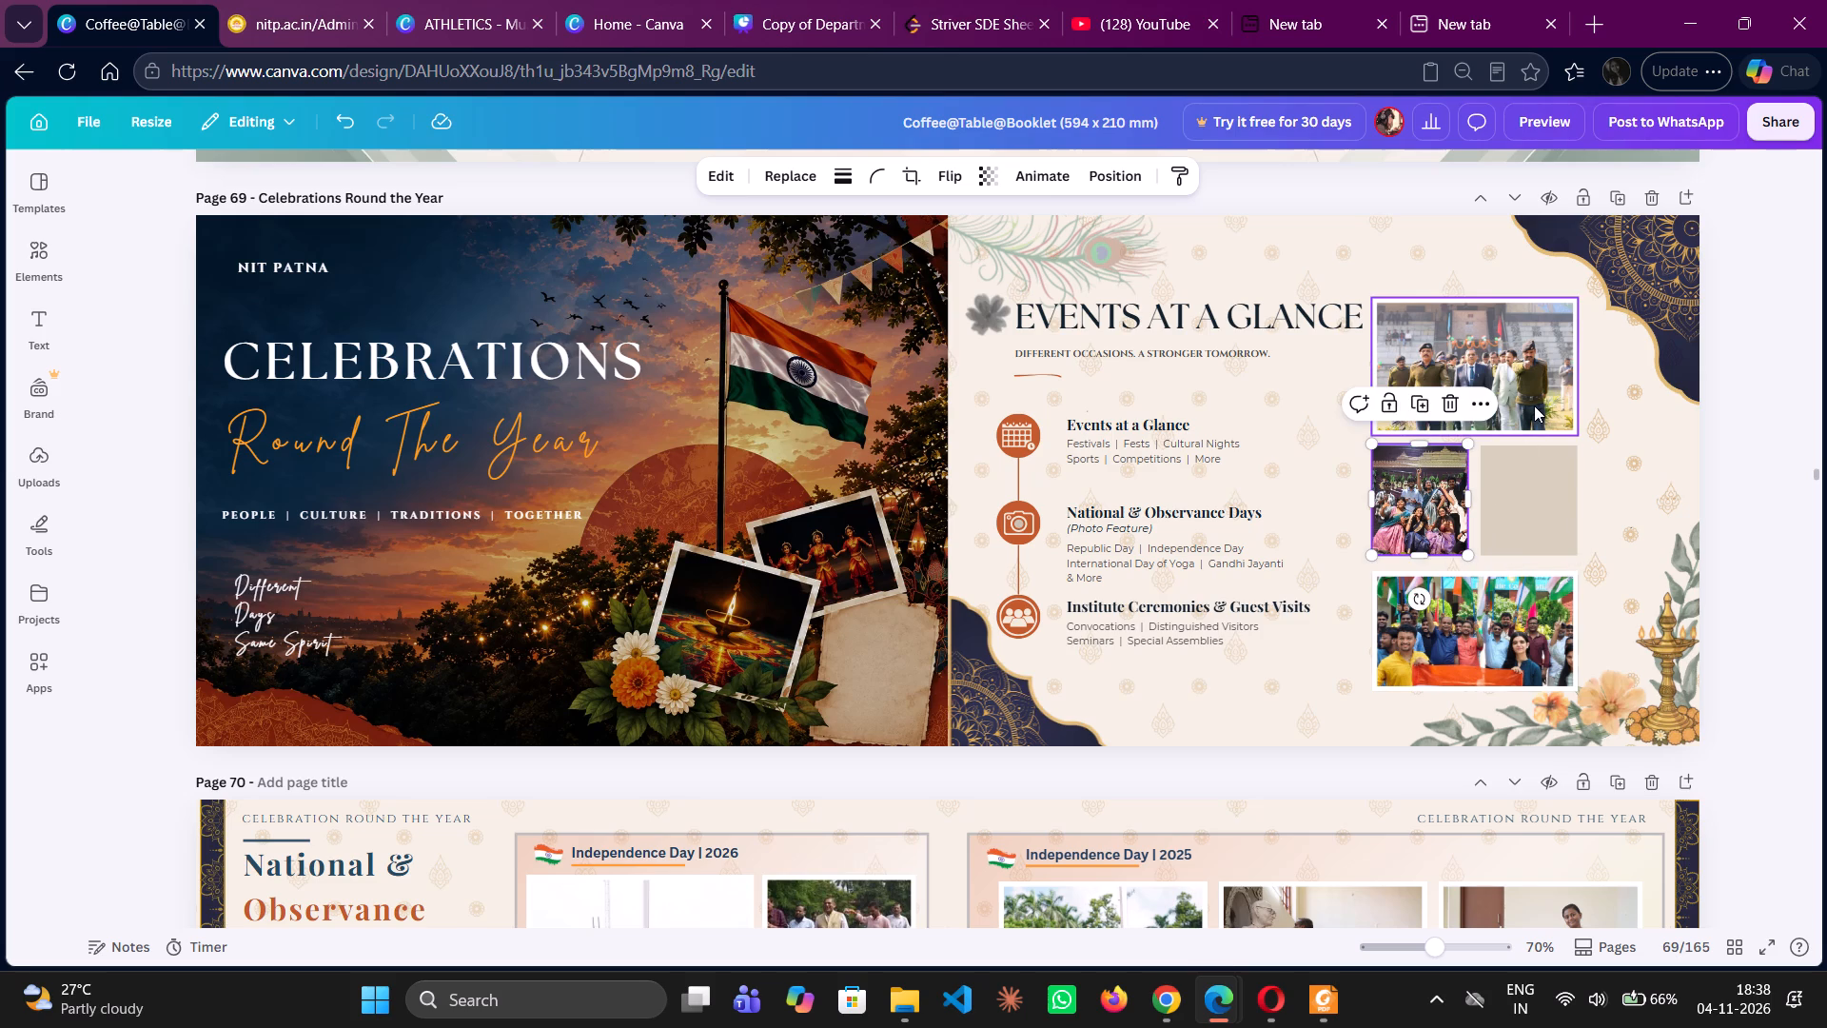
Copy the Republic Day photo's white-border style onto the Ugadi photo in the left middle placeholder.
right_click(1534, 405)
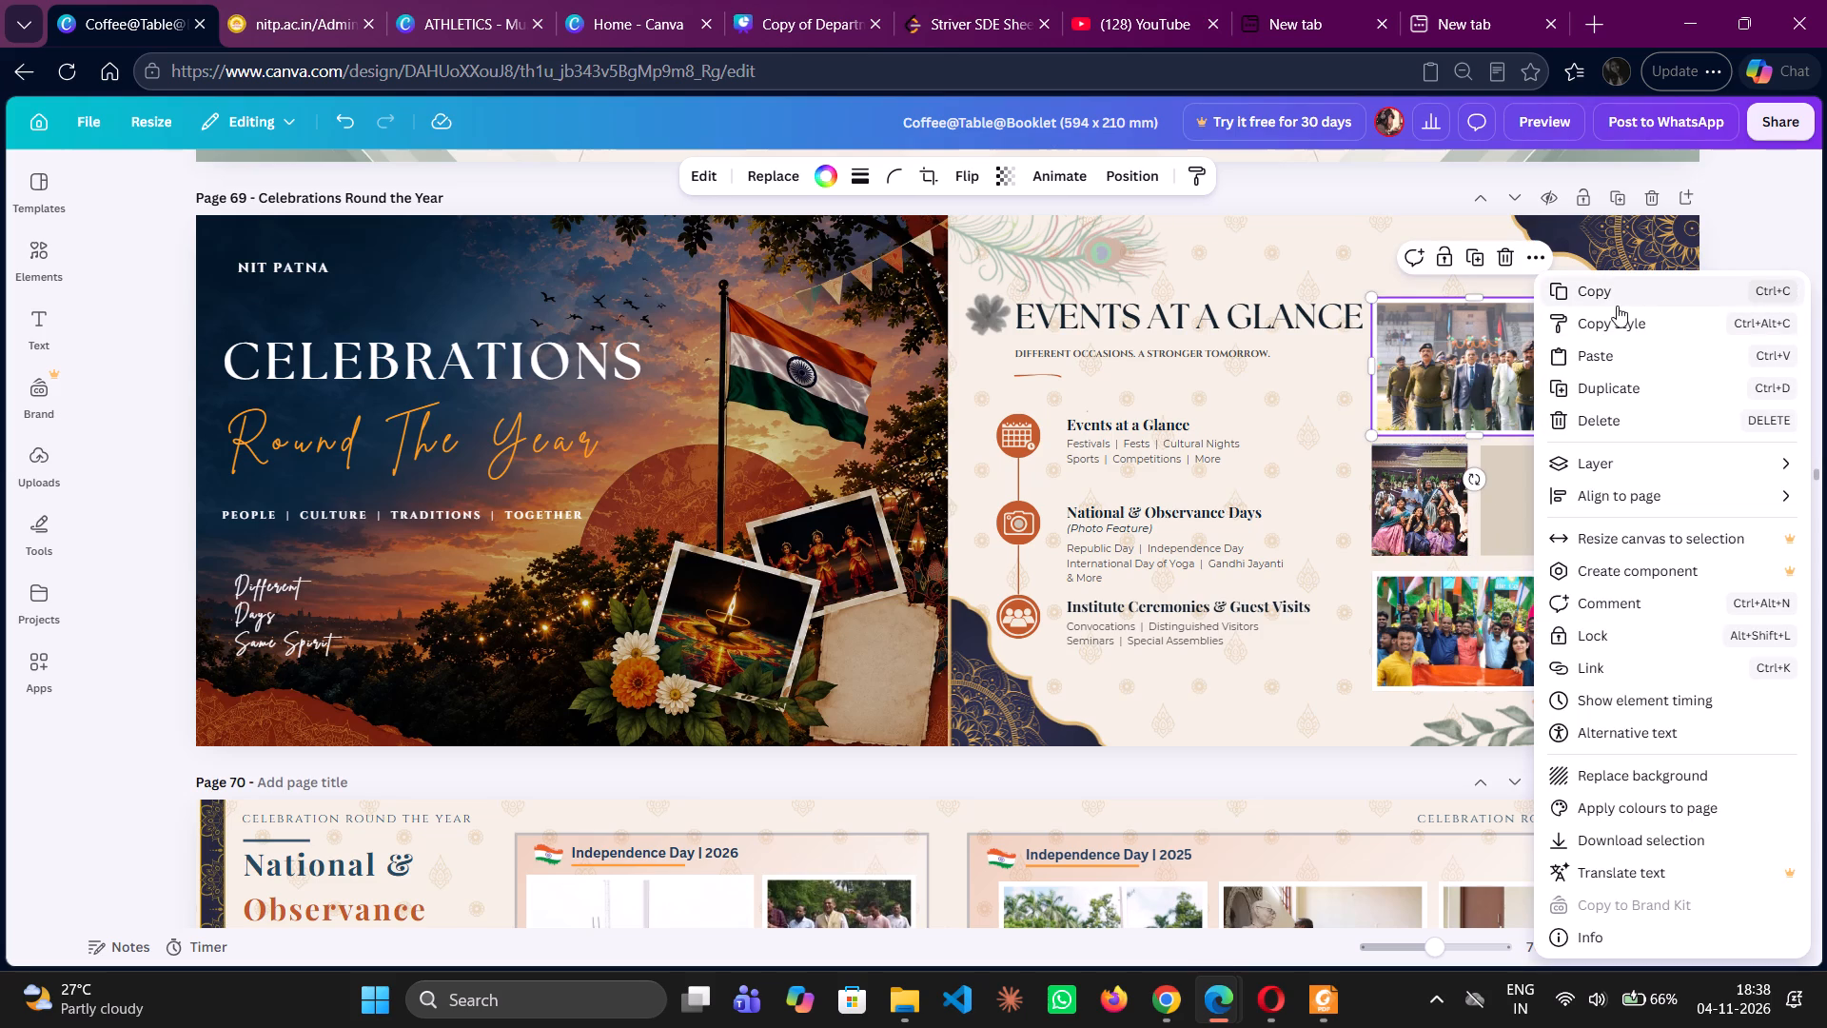
left_click(1617, 325)
left_click(1444, 501)
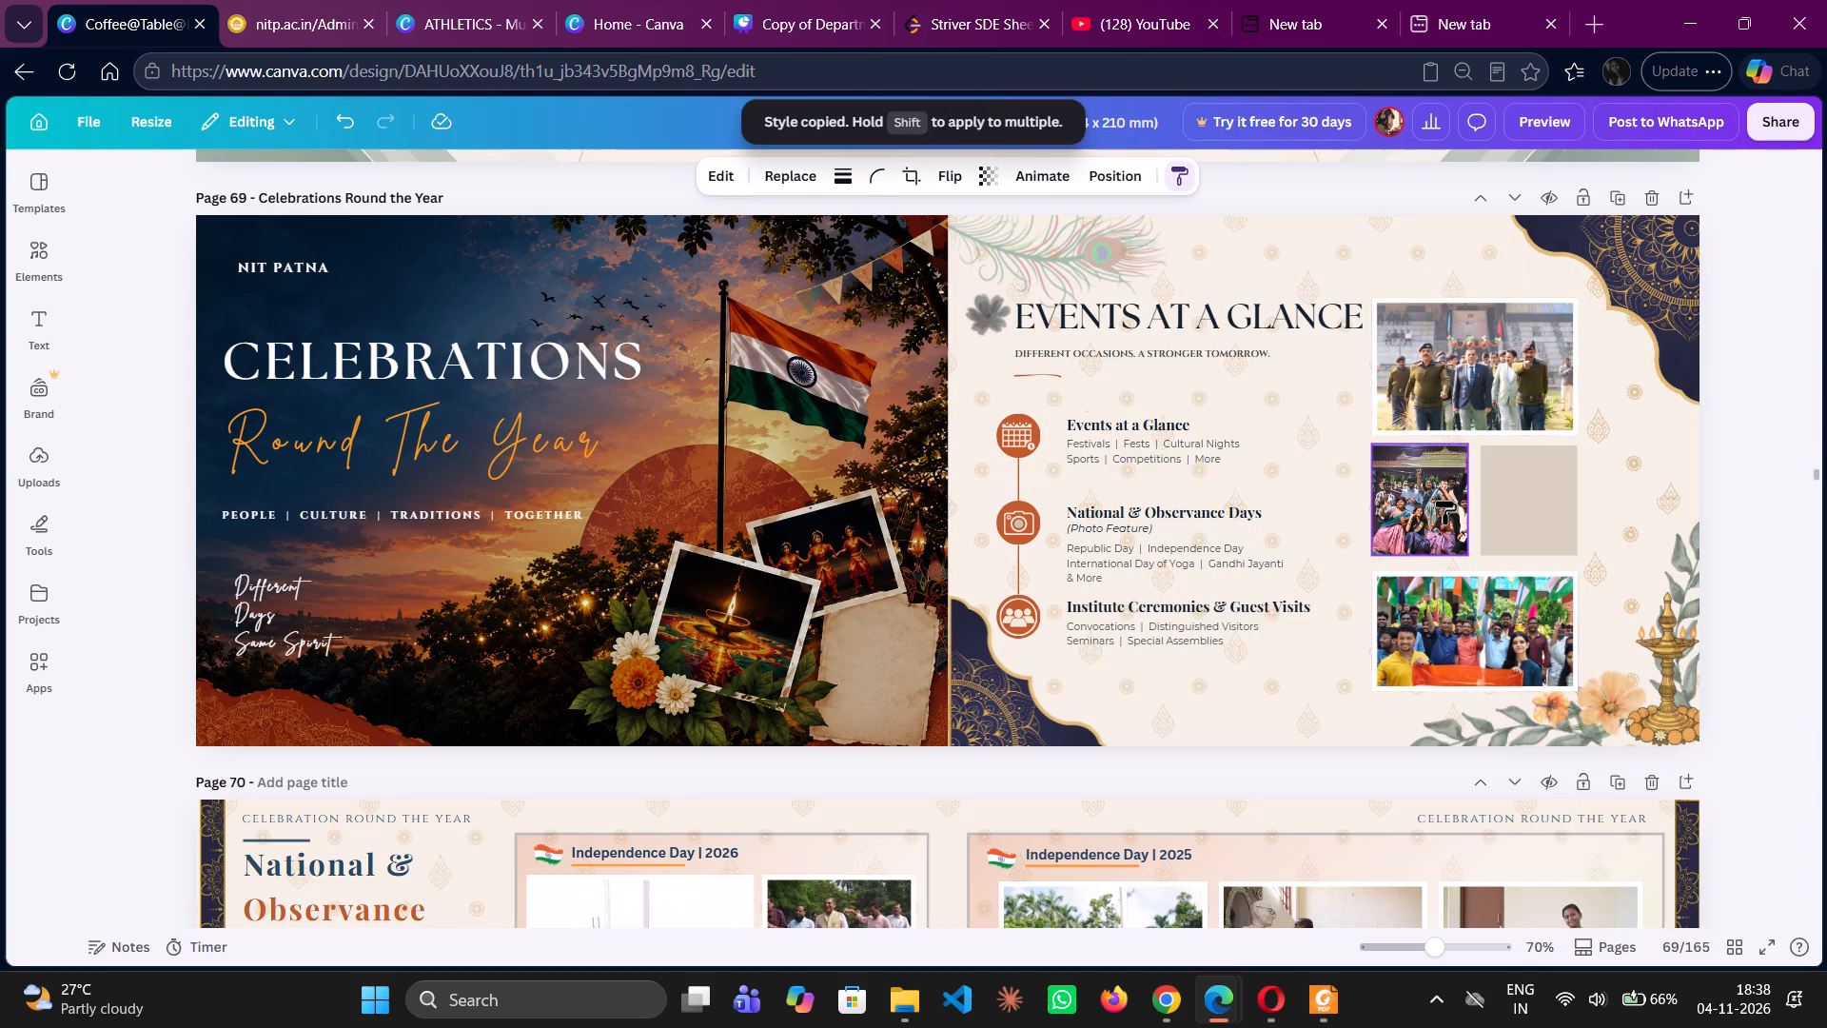
left_click(1284, 638)
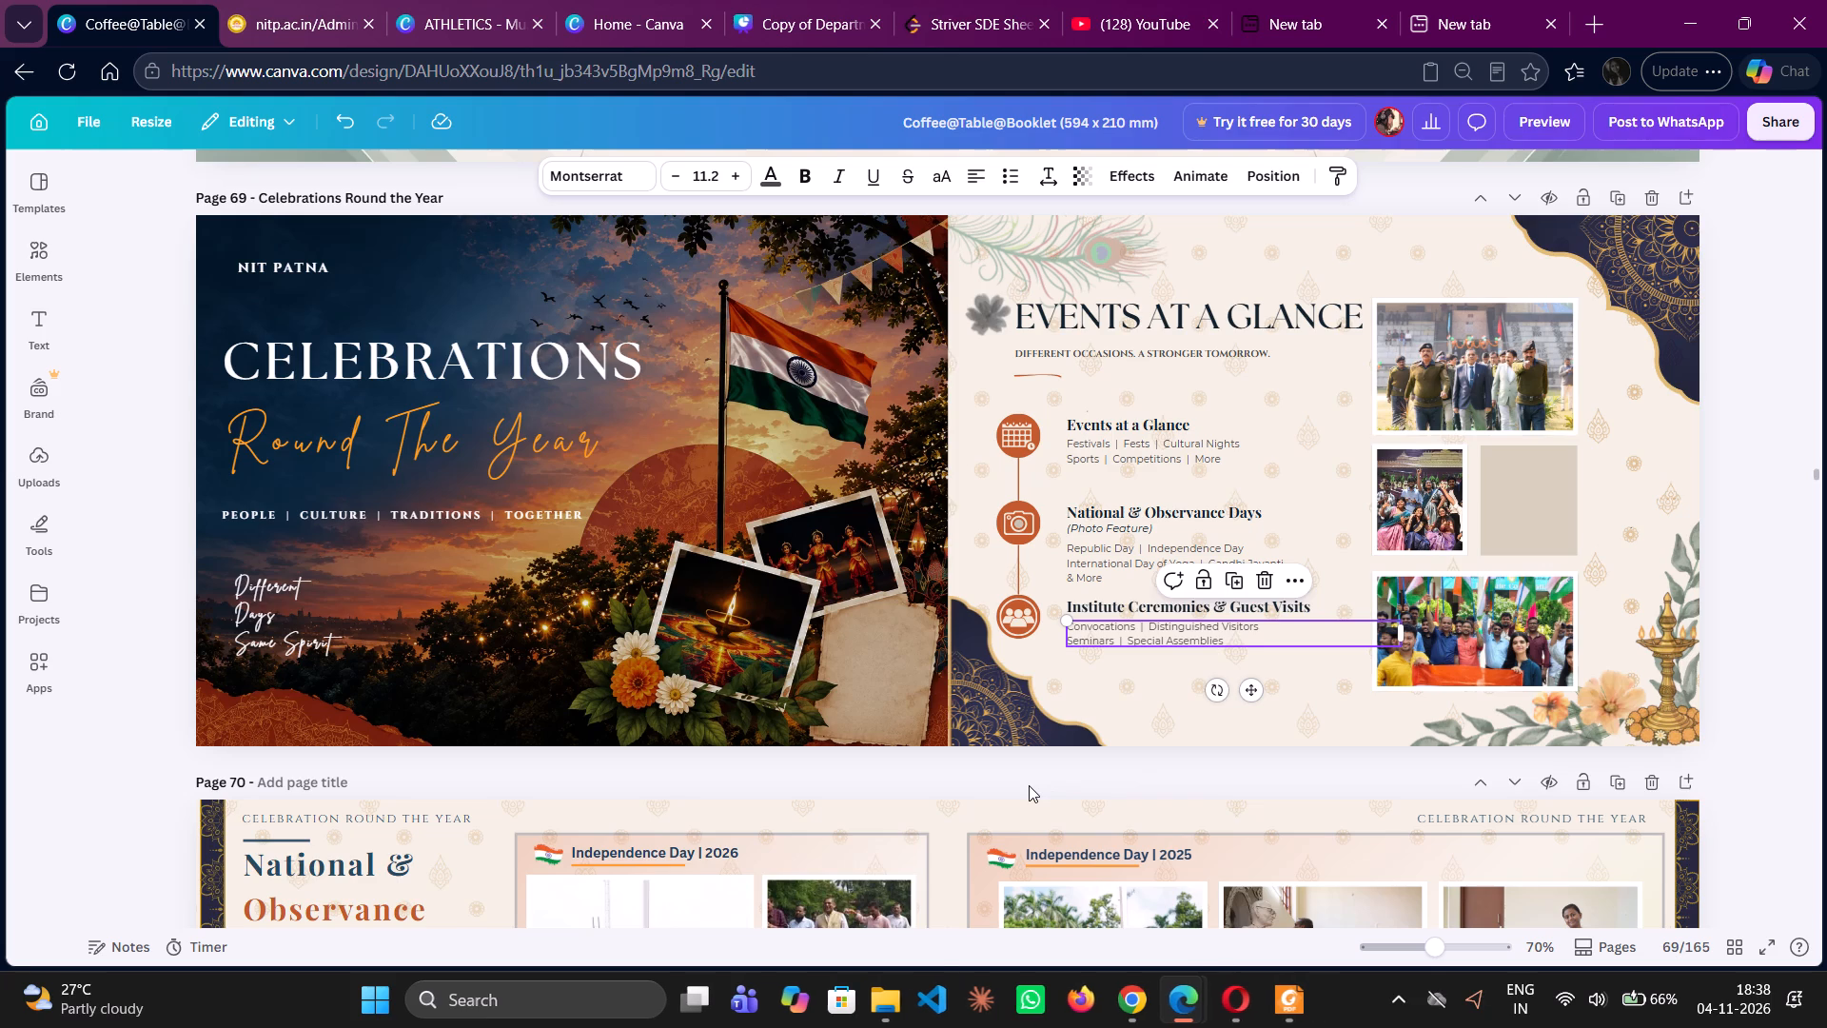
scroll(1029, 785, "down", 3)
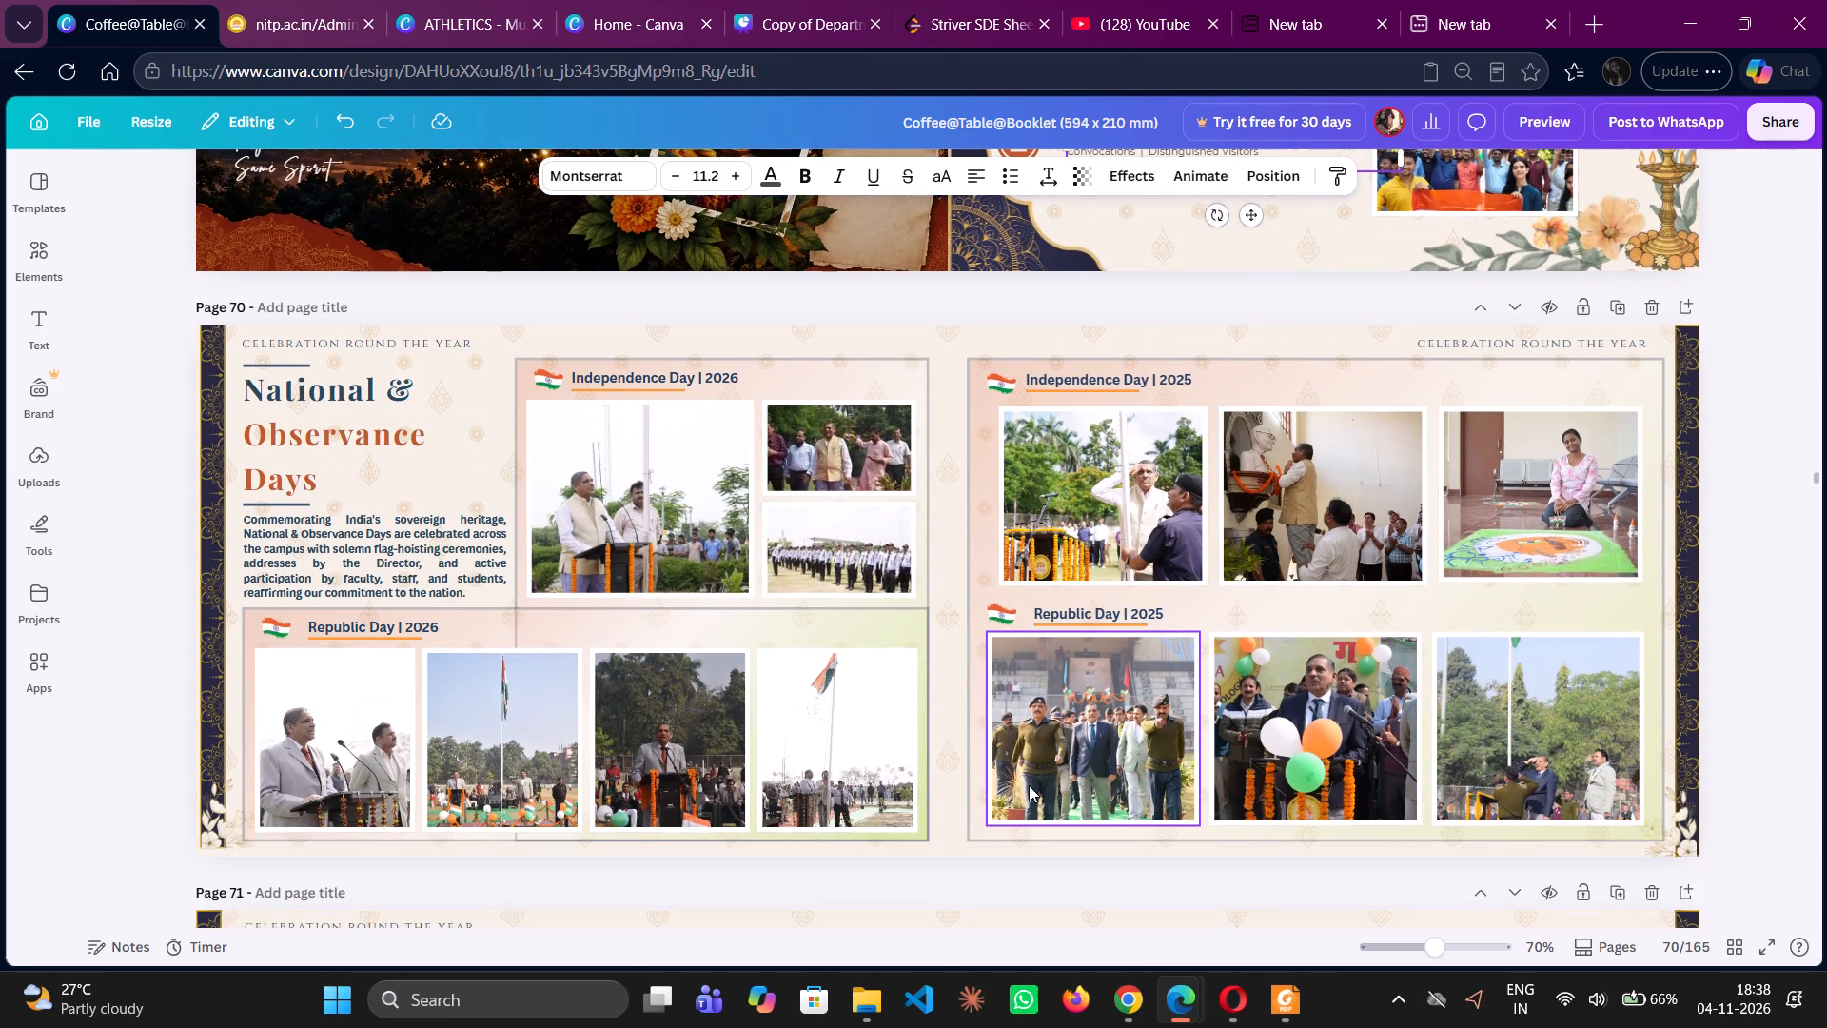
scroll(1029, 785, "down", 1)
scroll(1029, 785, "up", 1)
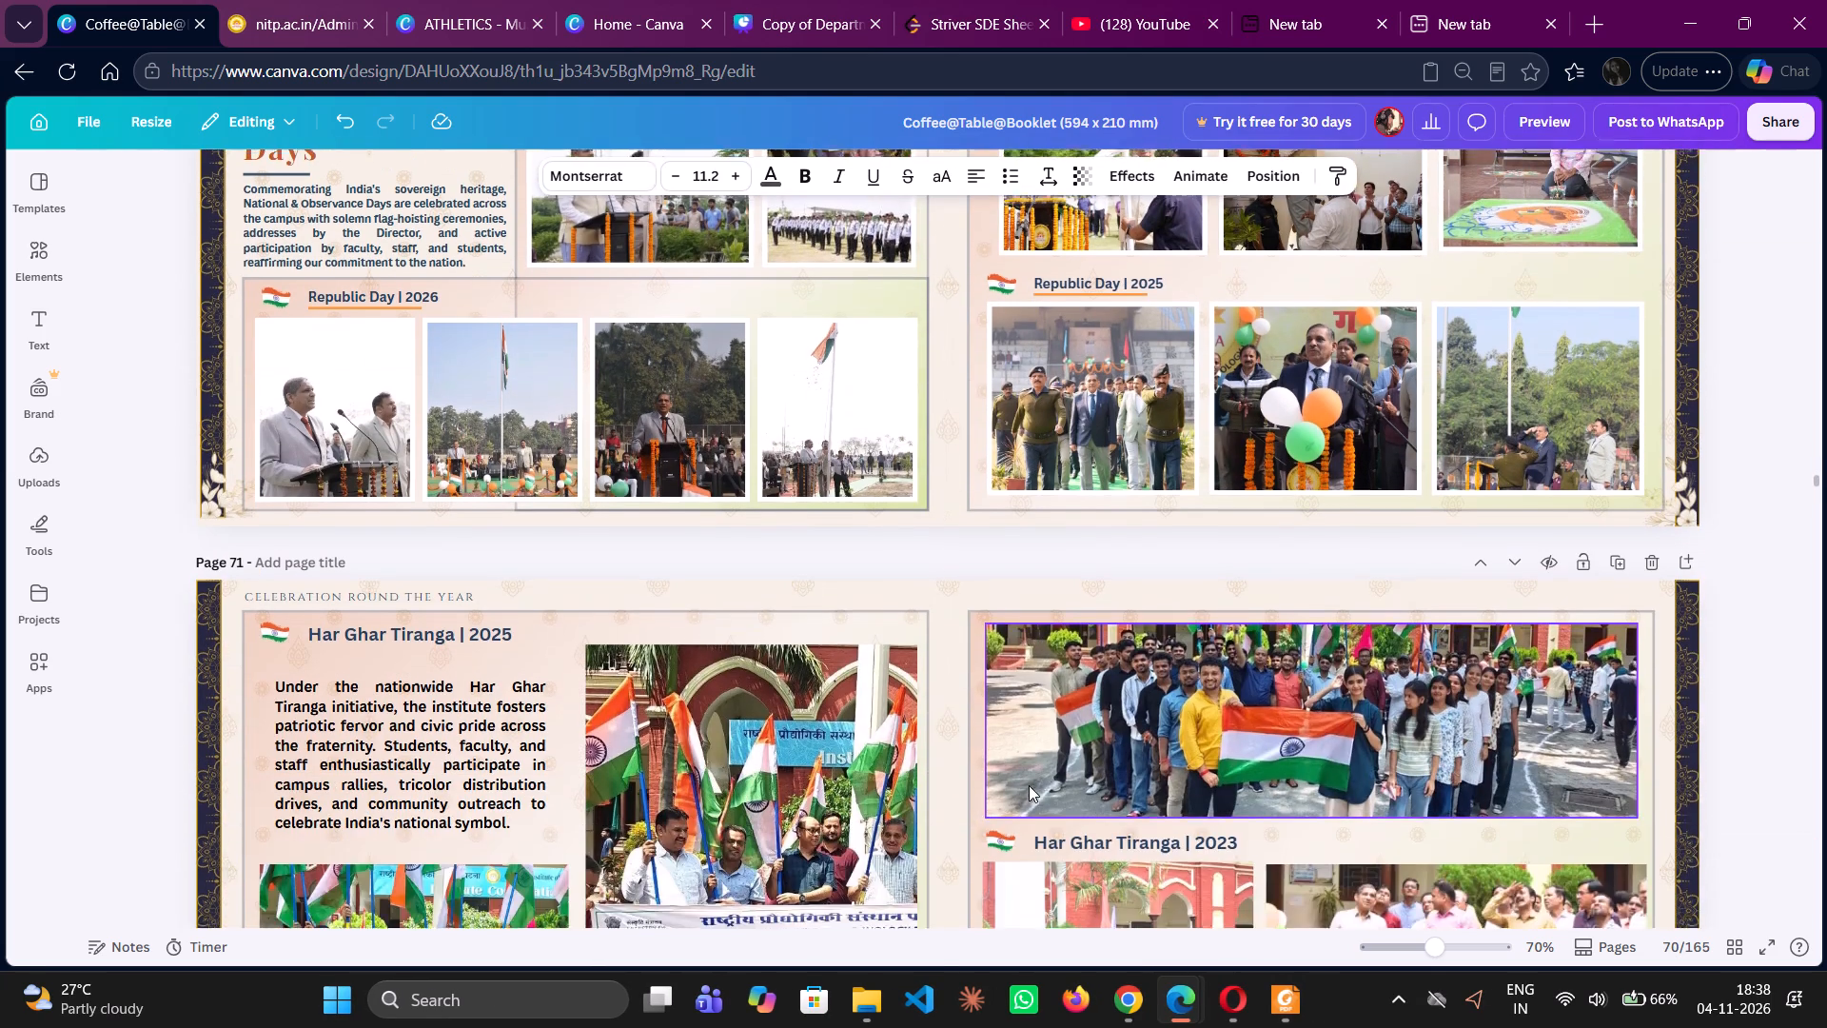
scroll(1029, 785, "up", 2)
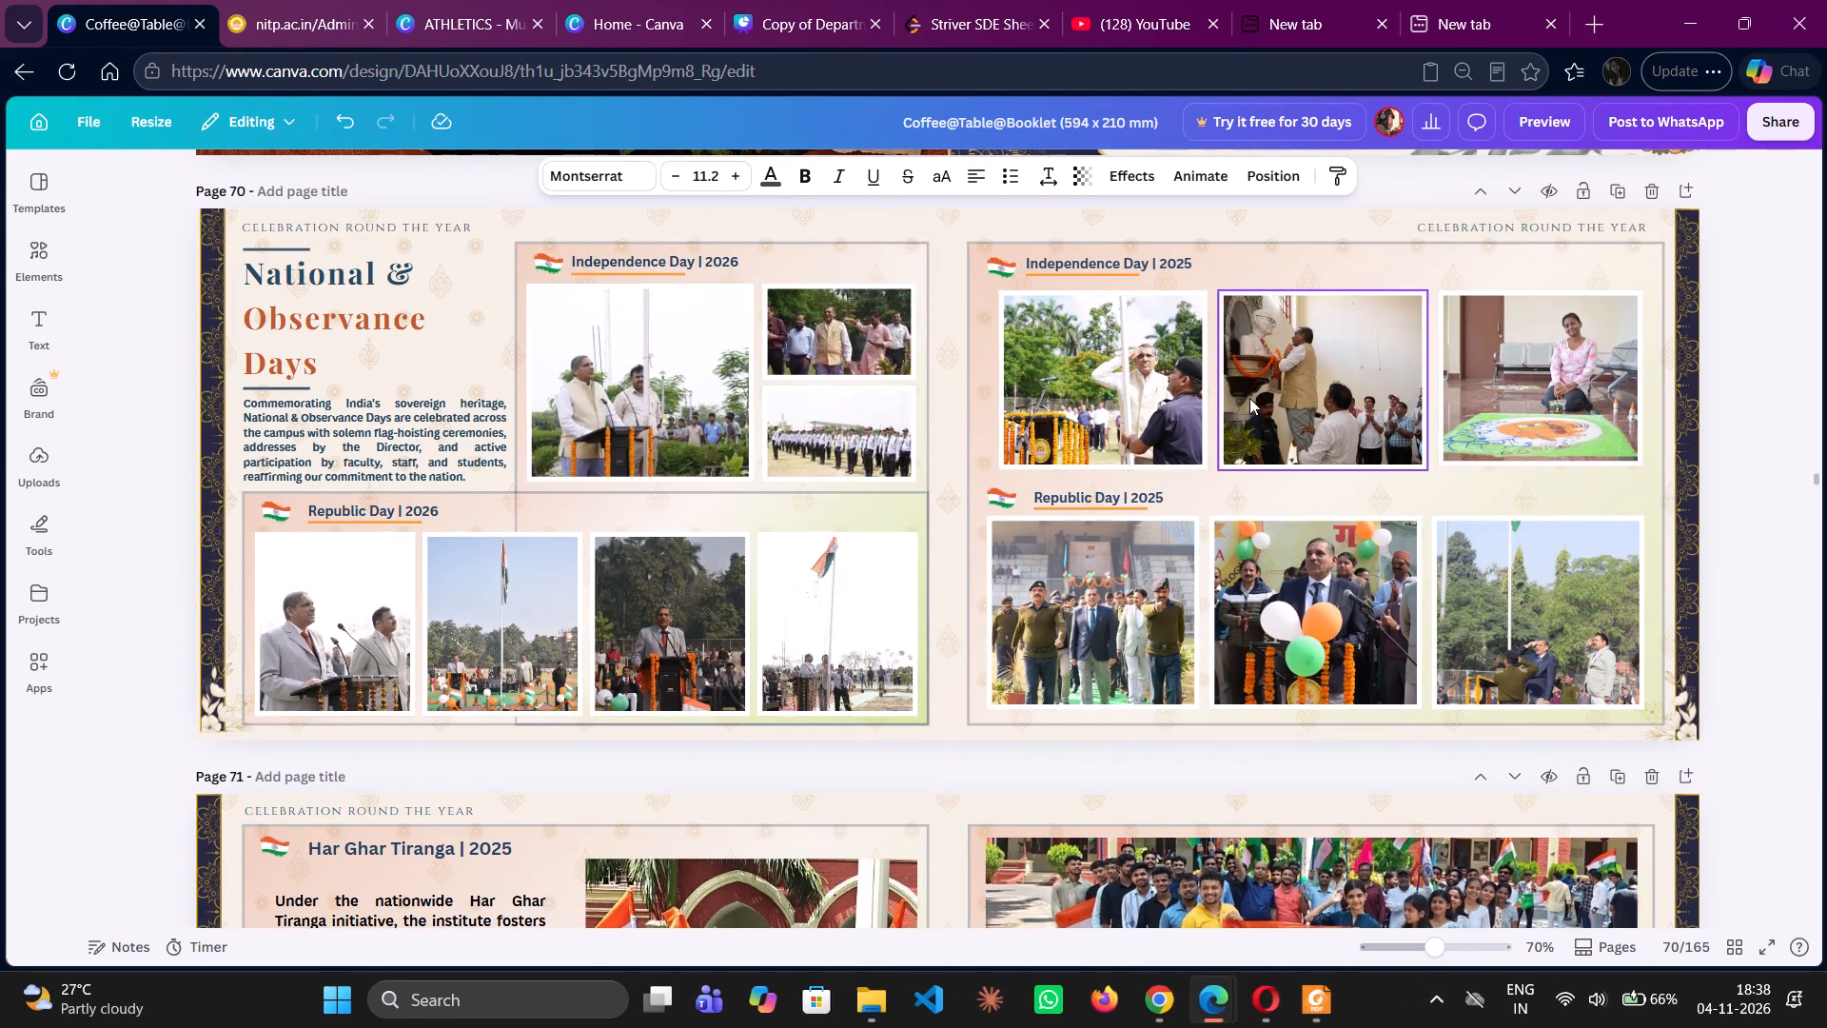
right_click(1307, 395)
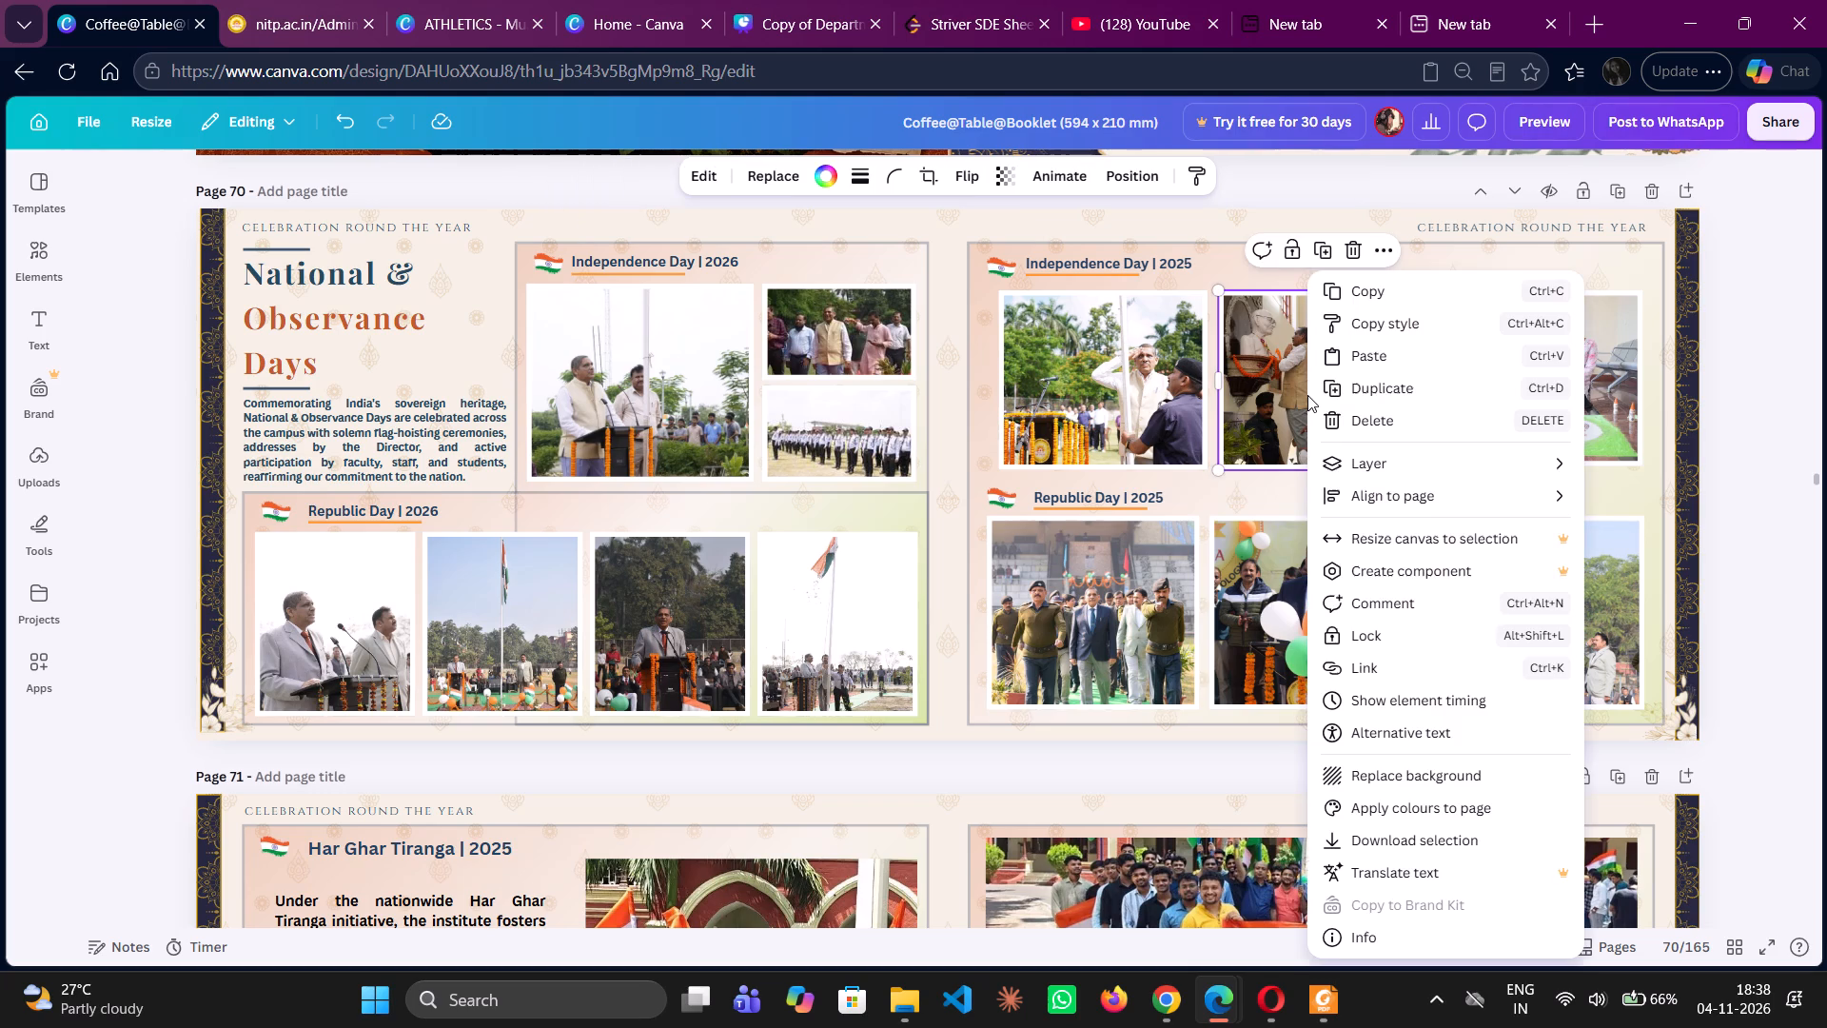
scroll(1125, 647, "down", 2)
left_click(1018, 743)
Copy the tall flag-hoisting photo under Flag Hoisting Ceremony & Campus Gatherings on page 72 and paste it onto page 69.
scroll(1018, 743, "down", 3)
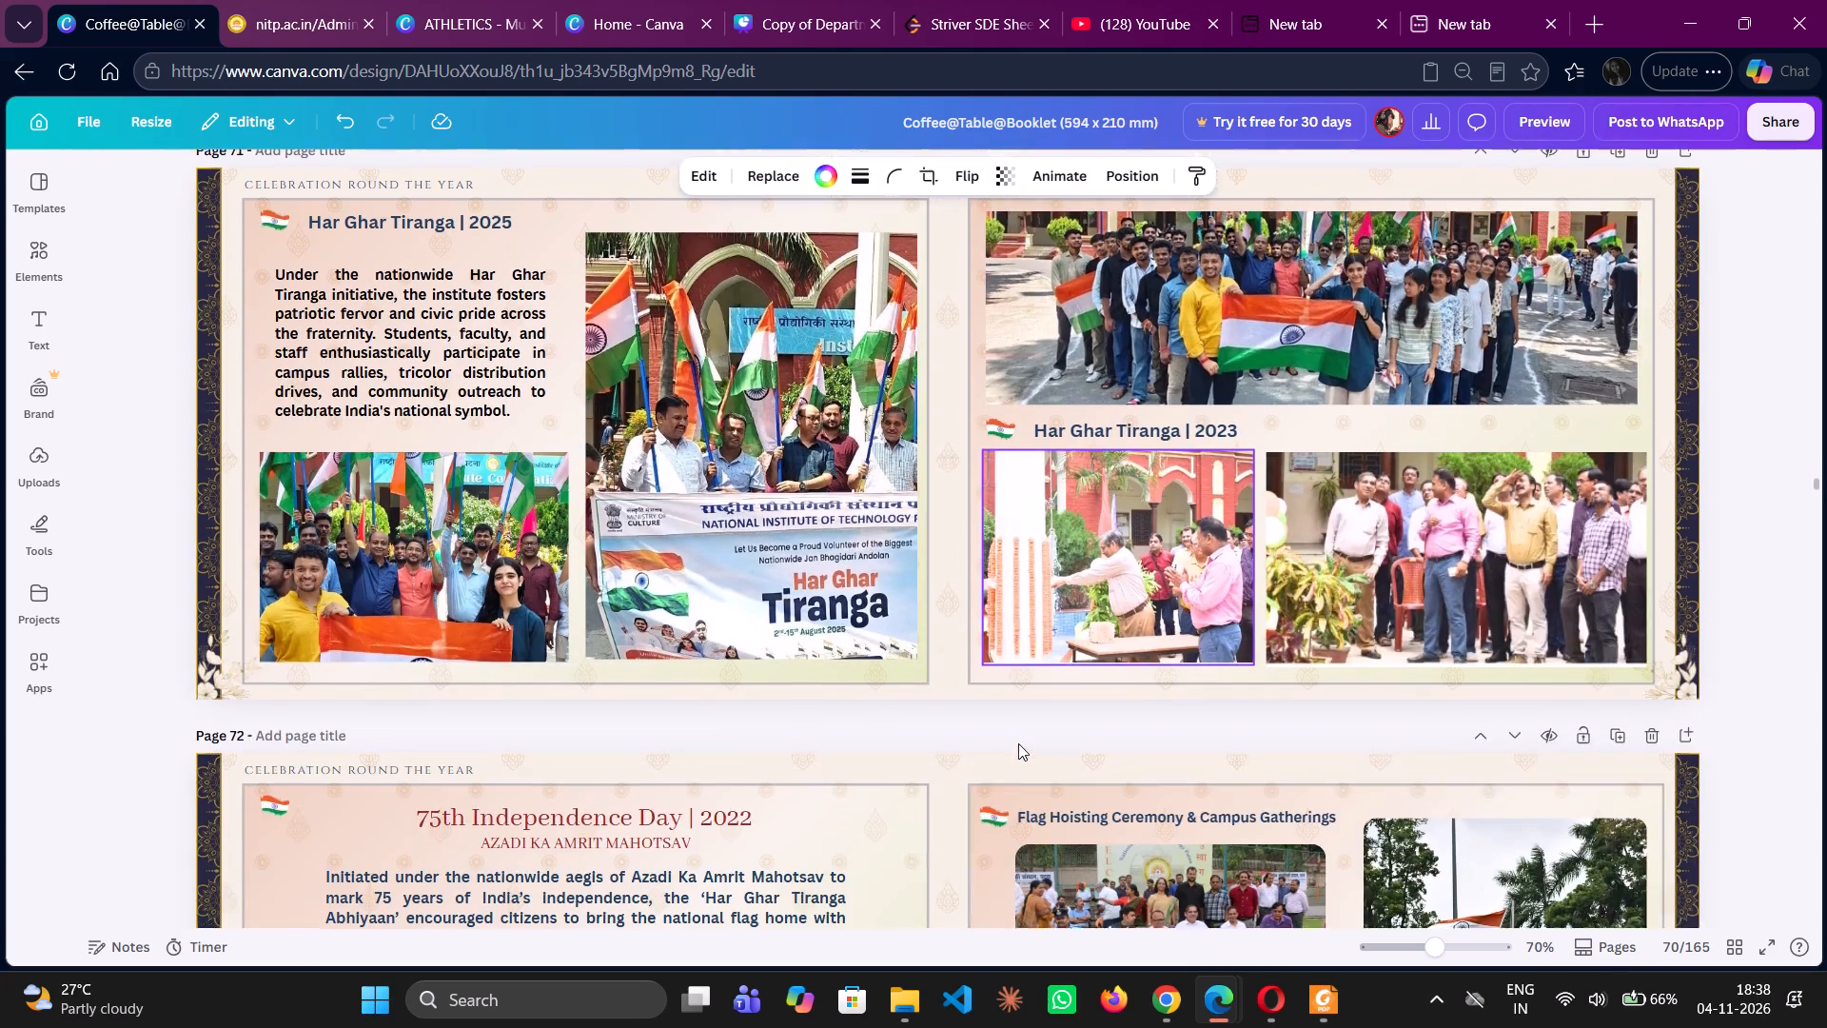
scroll(1018, 743, "down", 3)
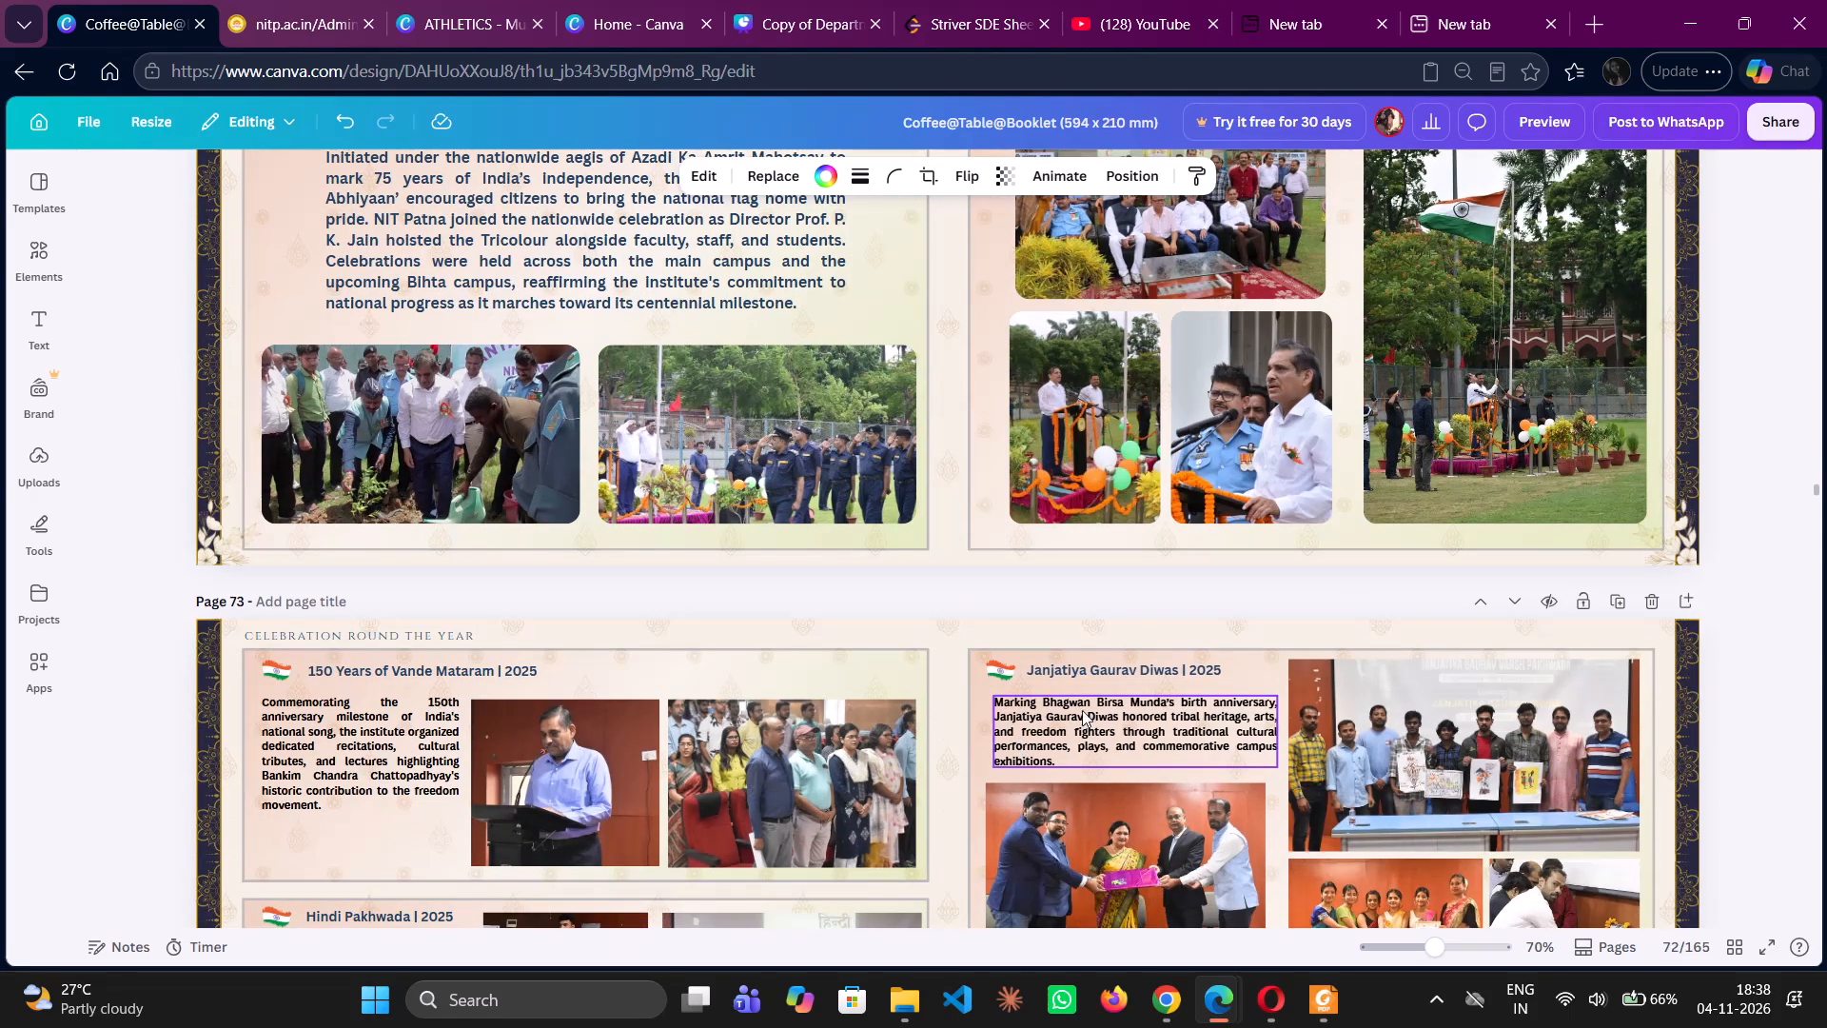
left_click(1511, 432)
right_click(1511, 432)
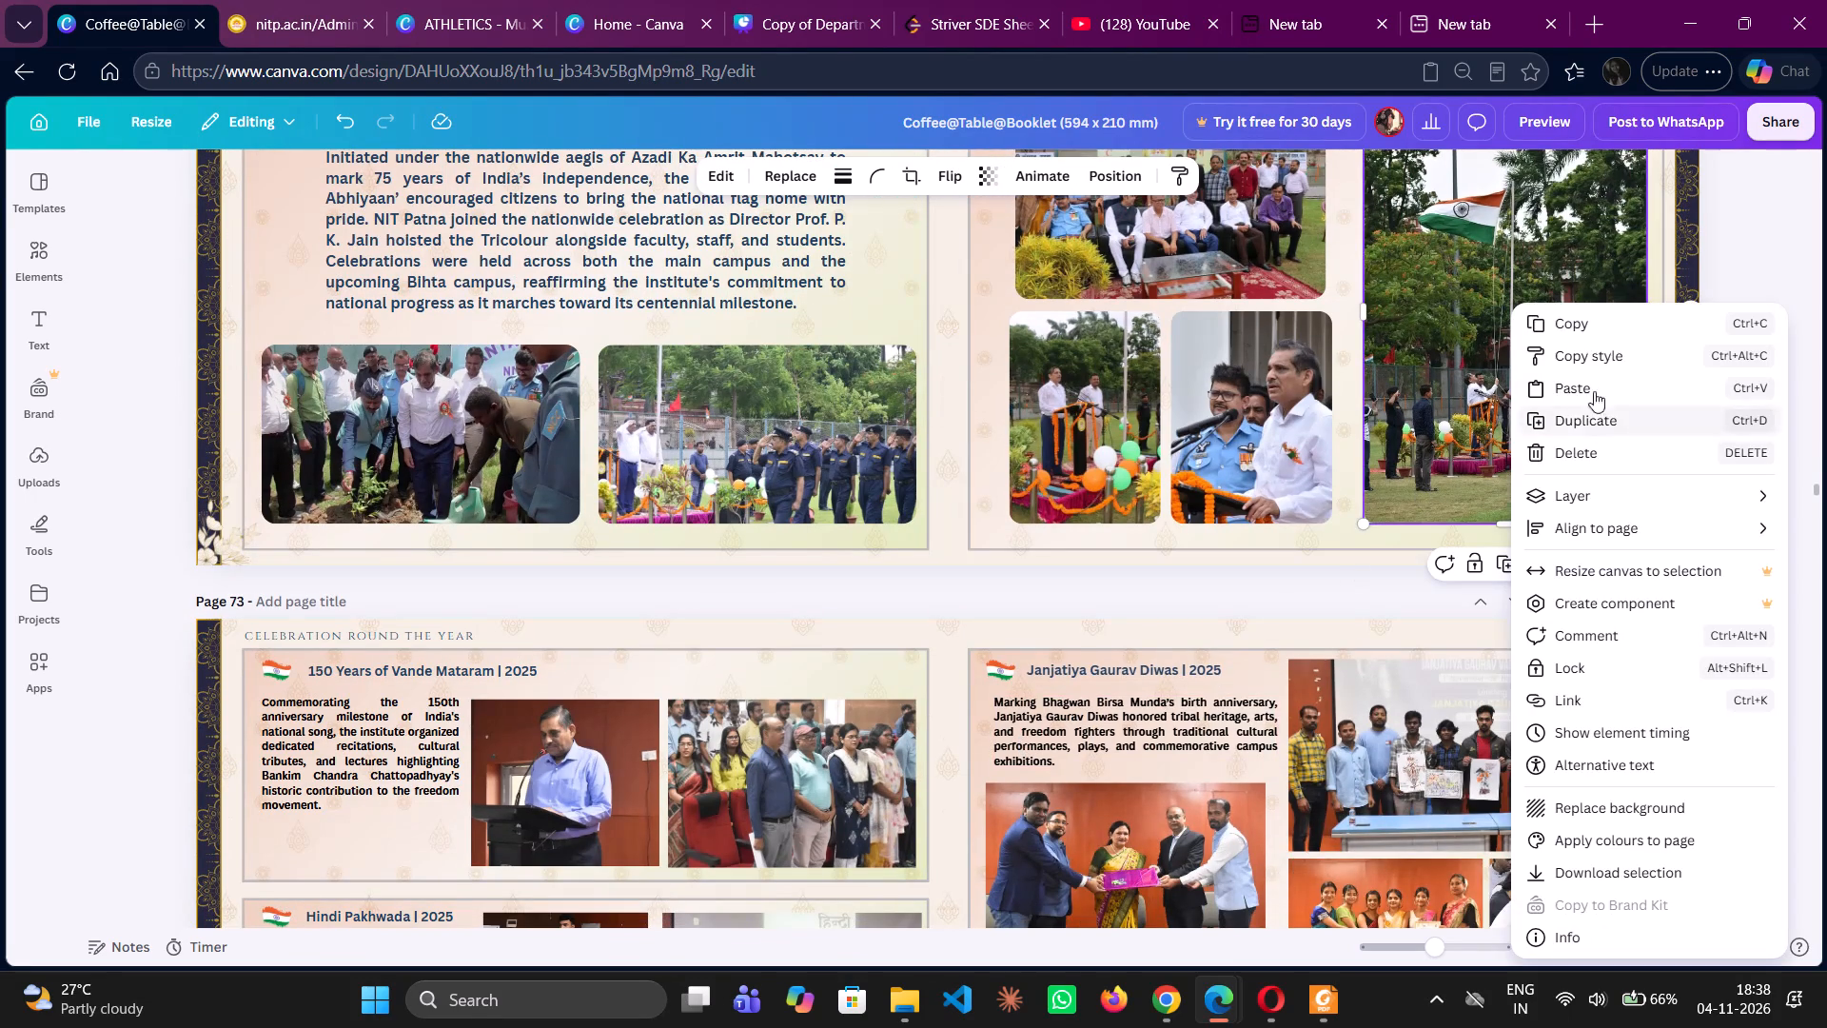
left_click(1584, 333)
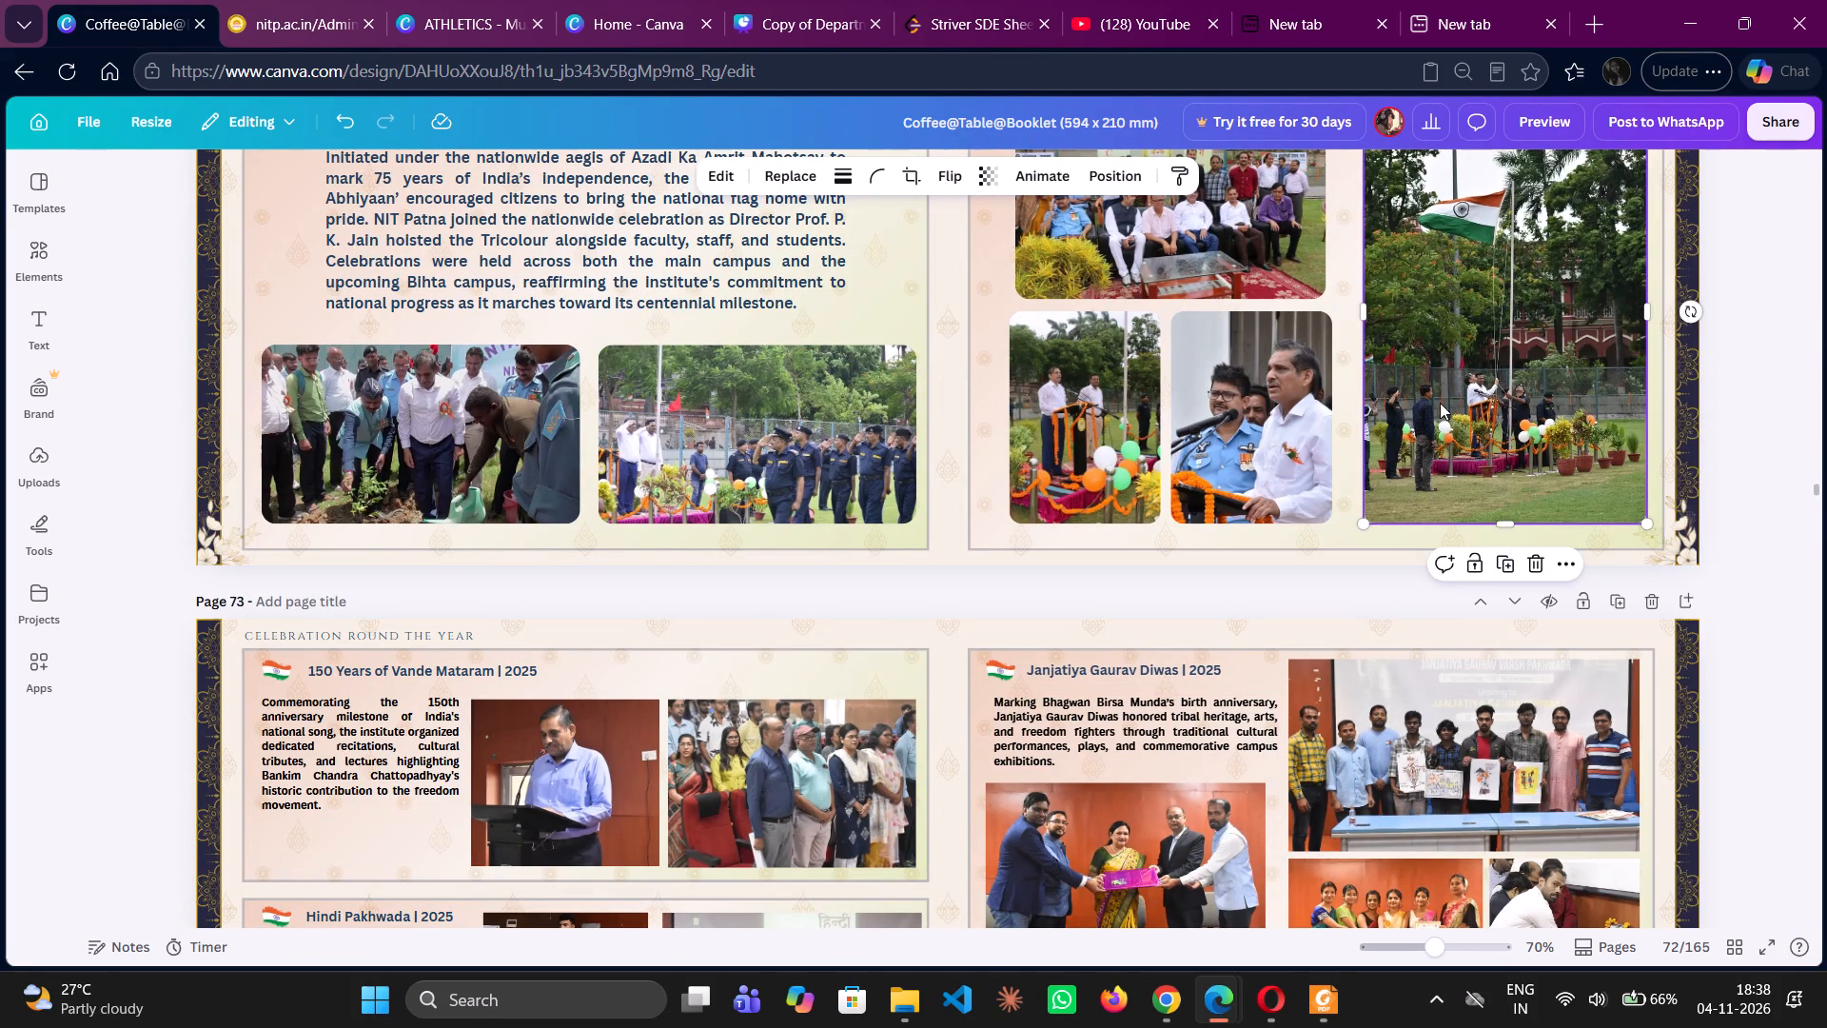
scroll(1440, 403, "up", 10)
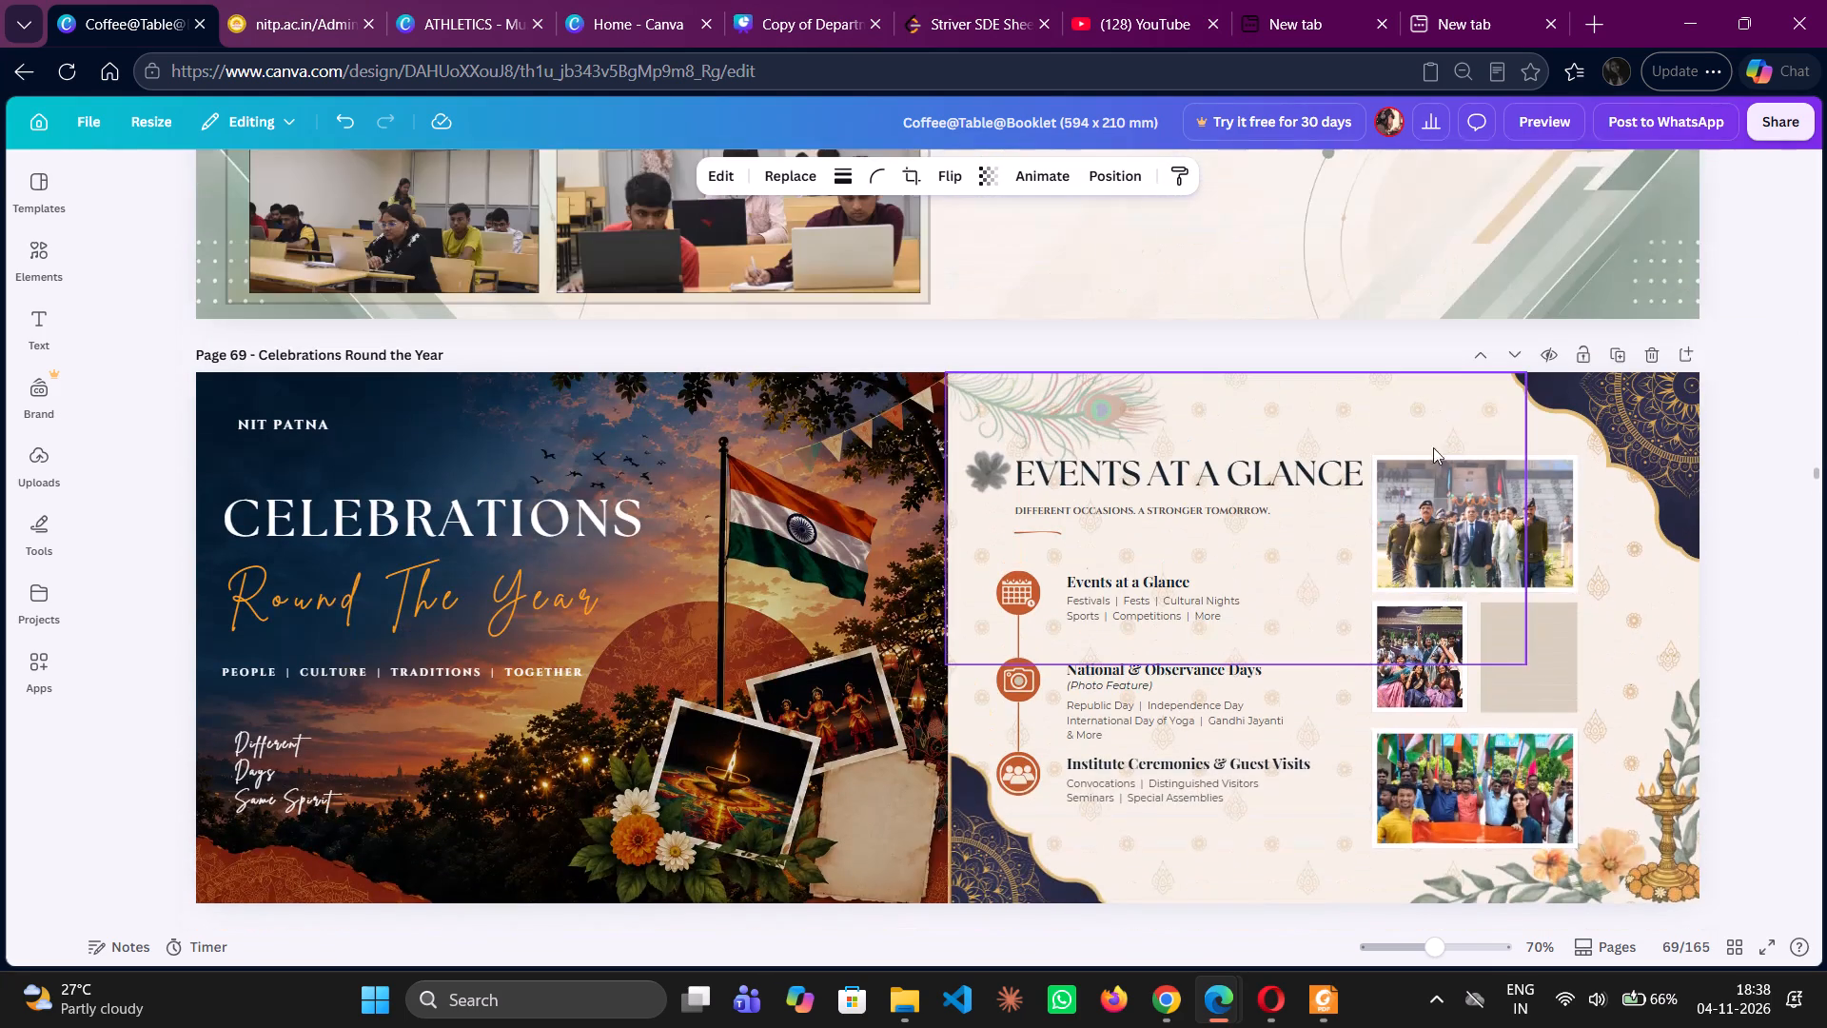
scroll(1326, 710, "down", 1)
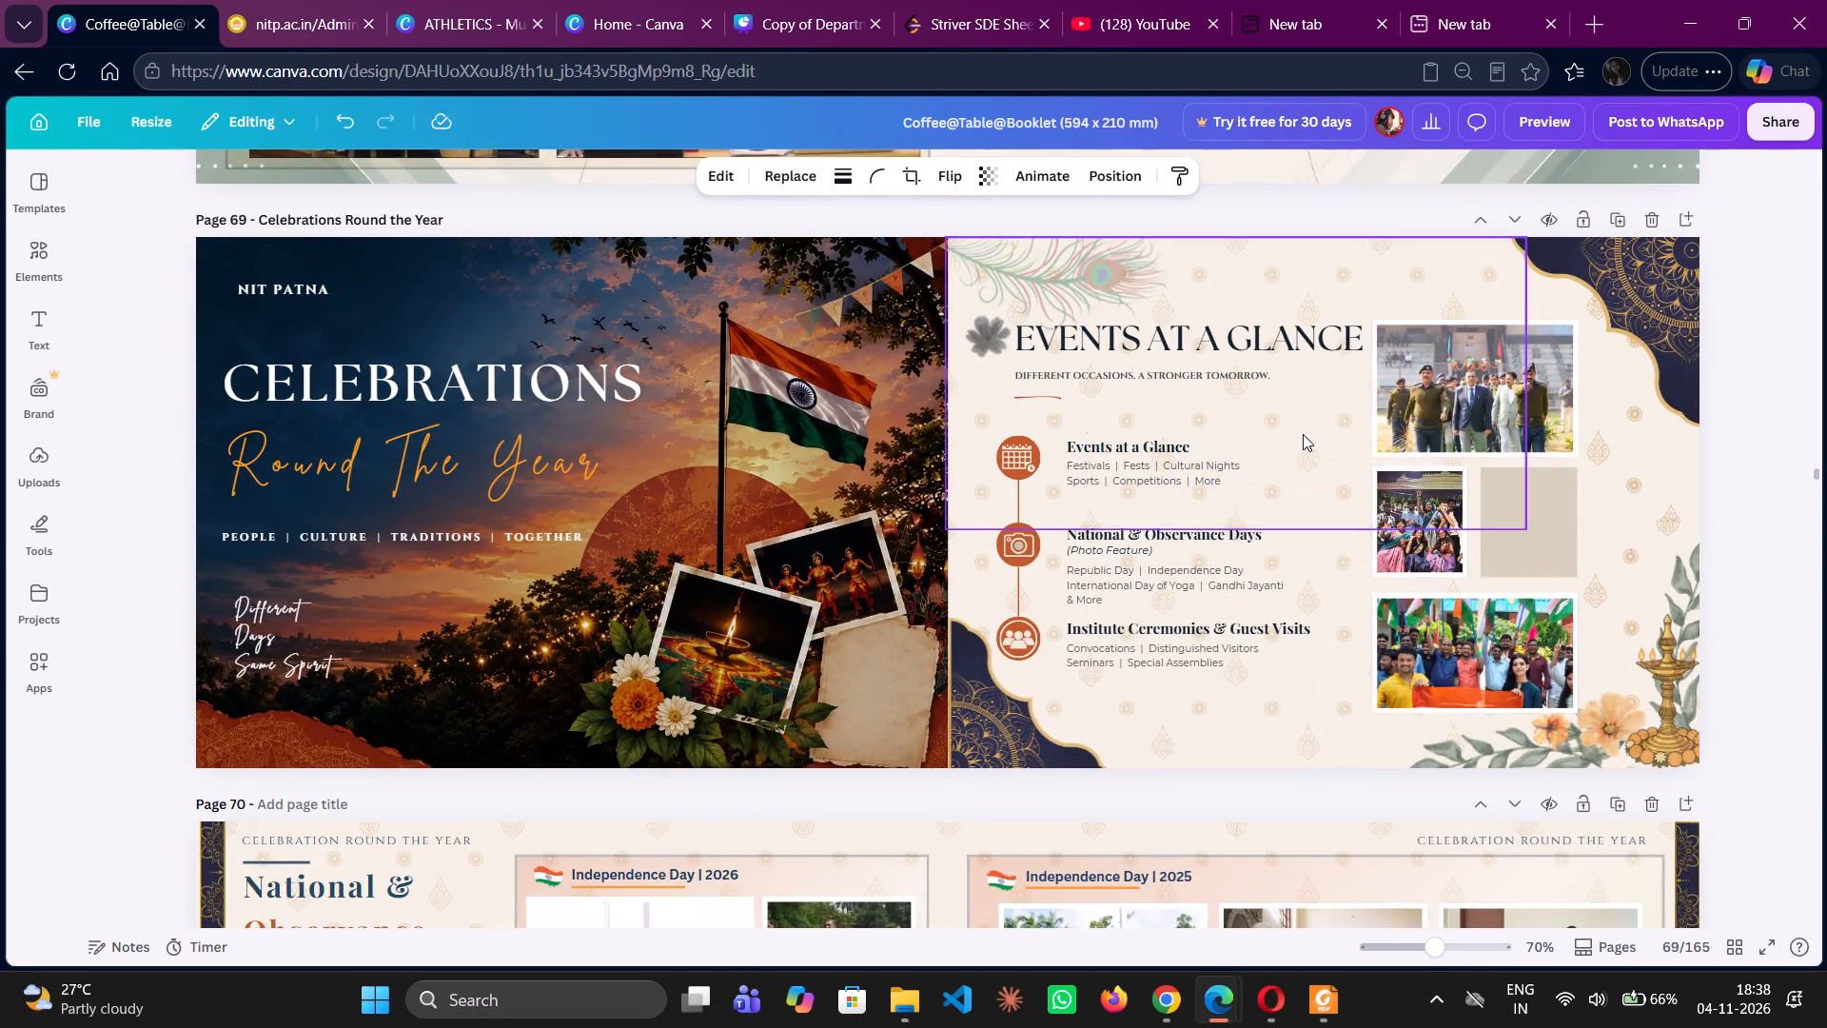
right_click(1303, 434)
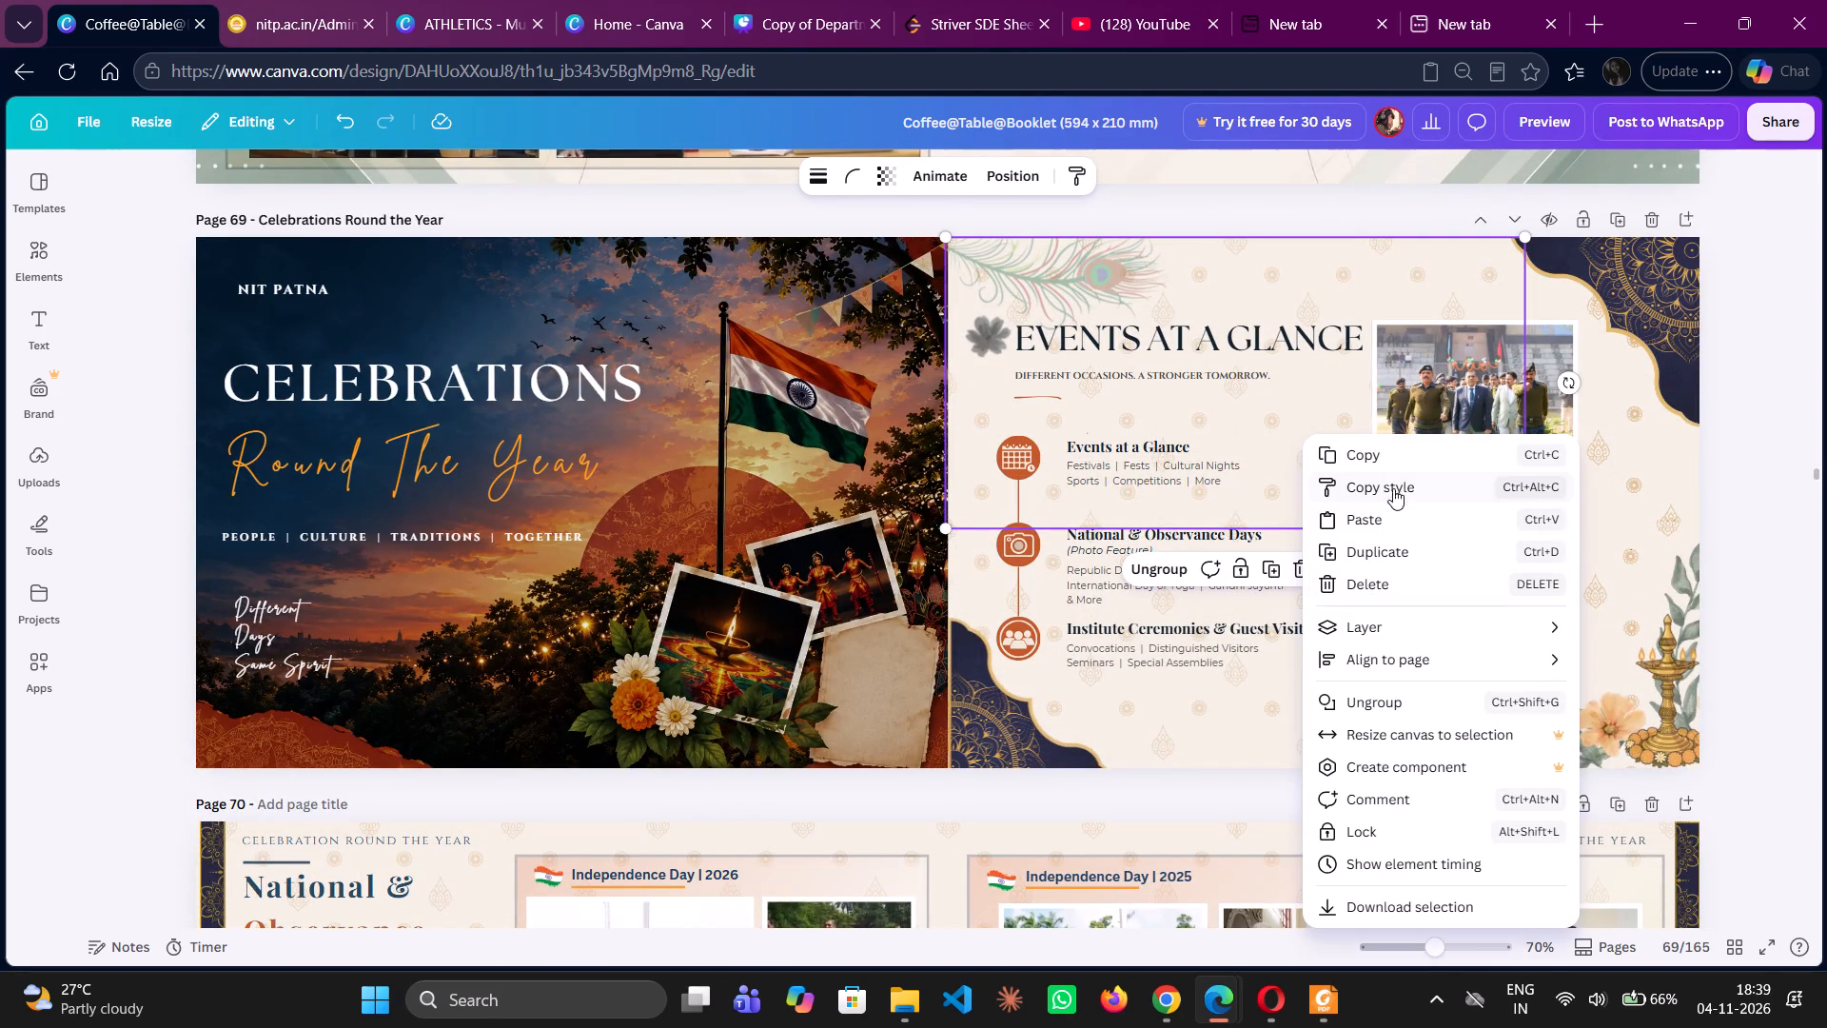
left_click(1385, 519)
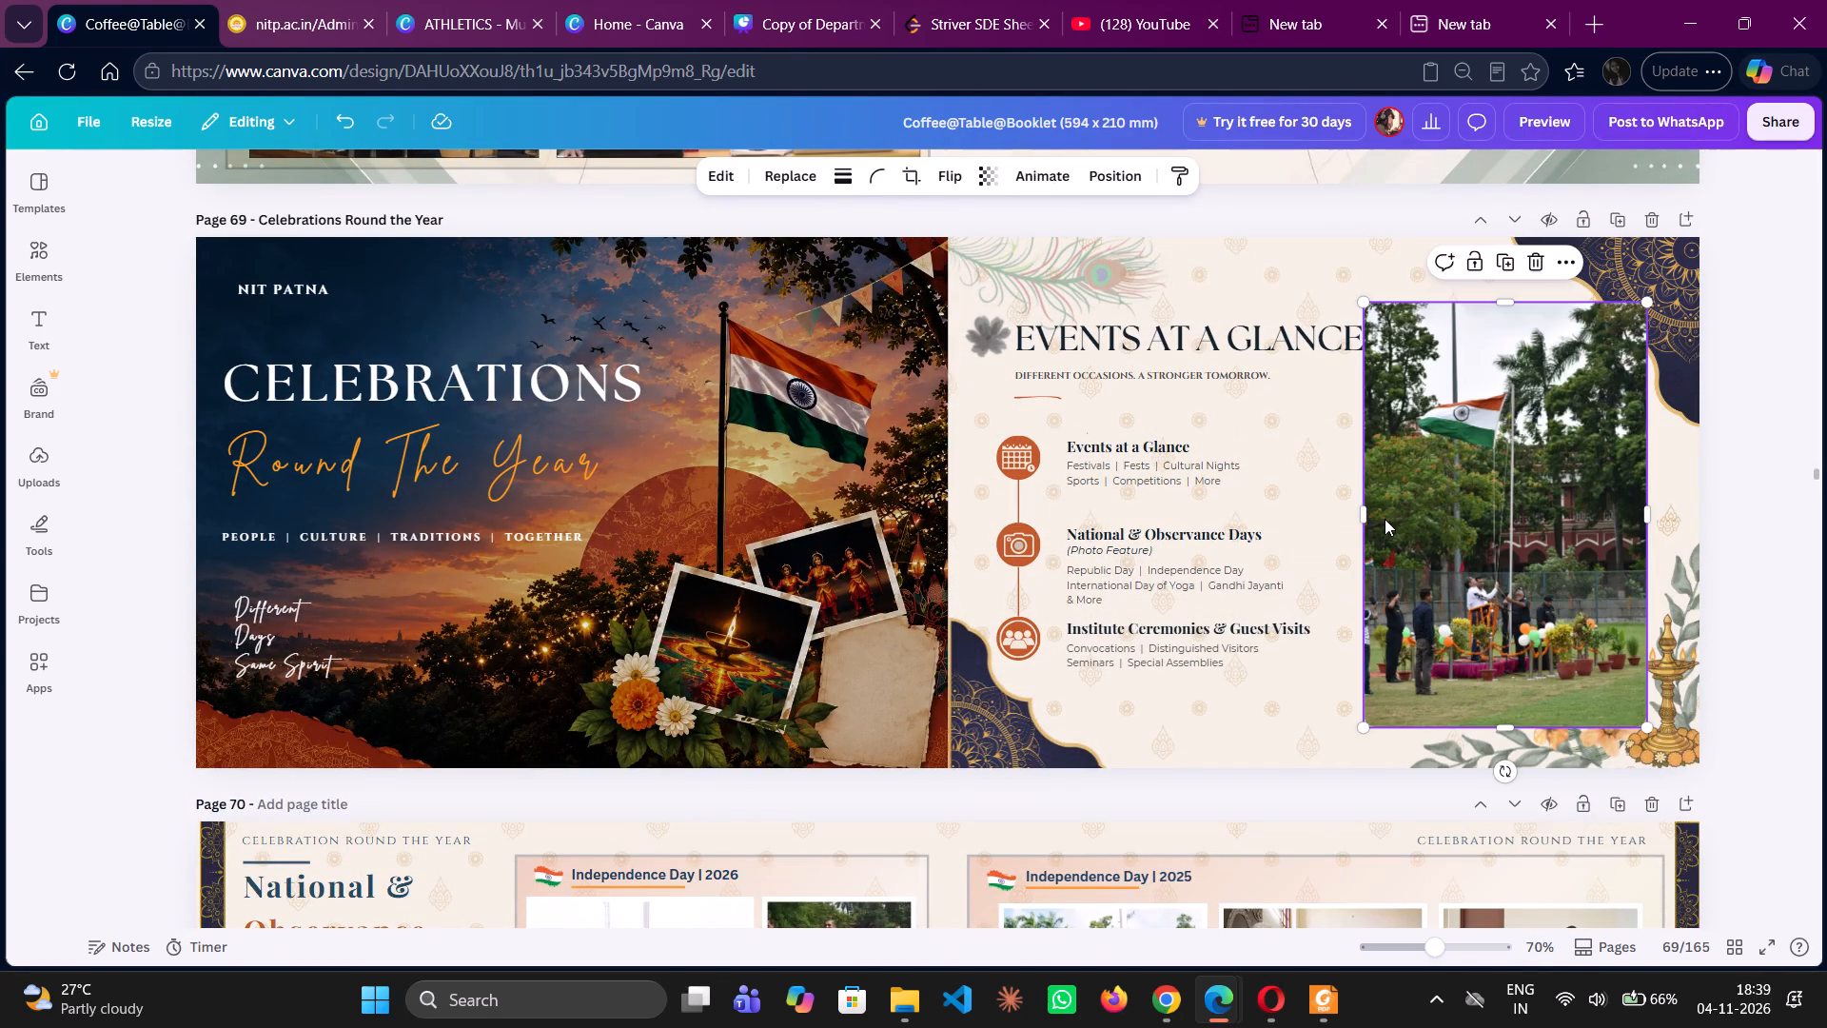
Set the corner rounding of the pasted flag-hoisting photo on page 69 to 0.
left_click(1385, 519)
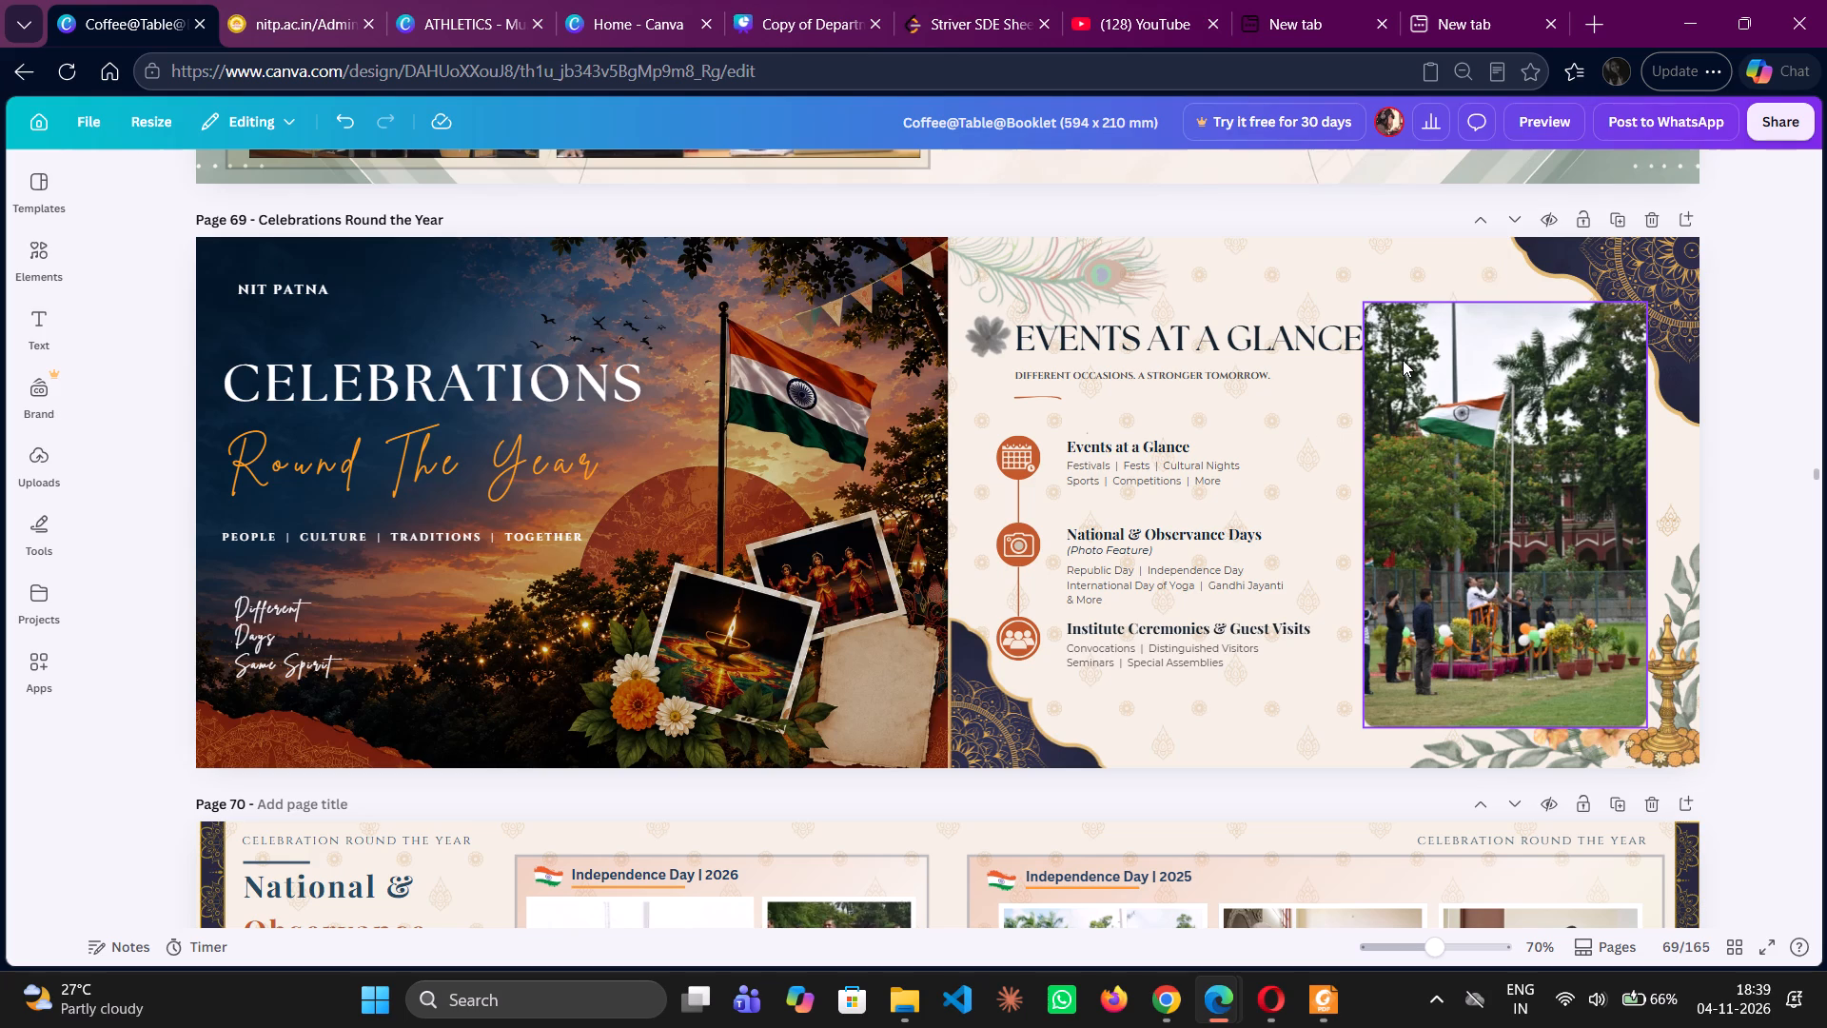
left_click(1403, 360)
left_click(883, 179)
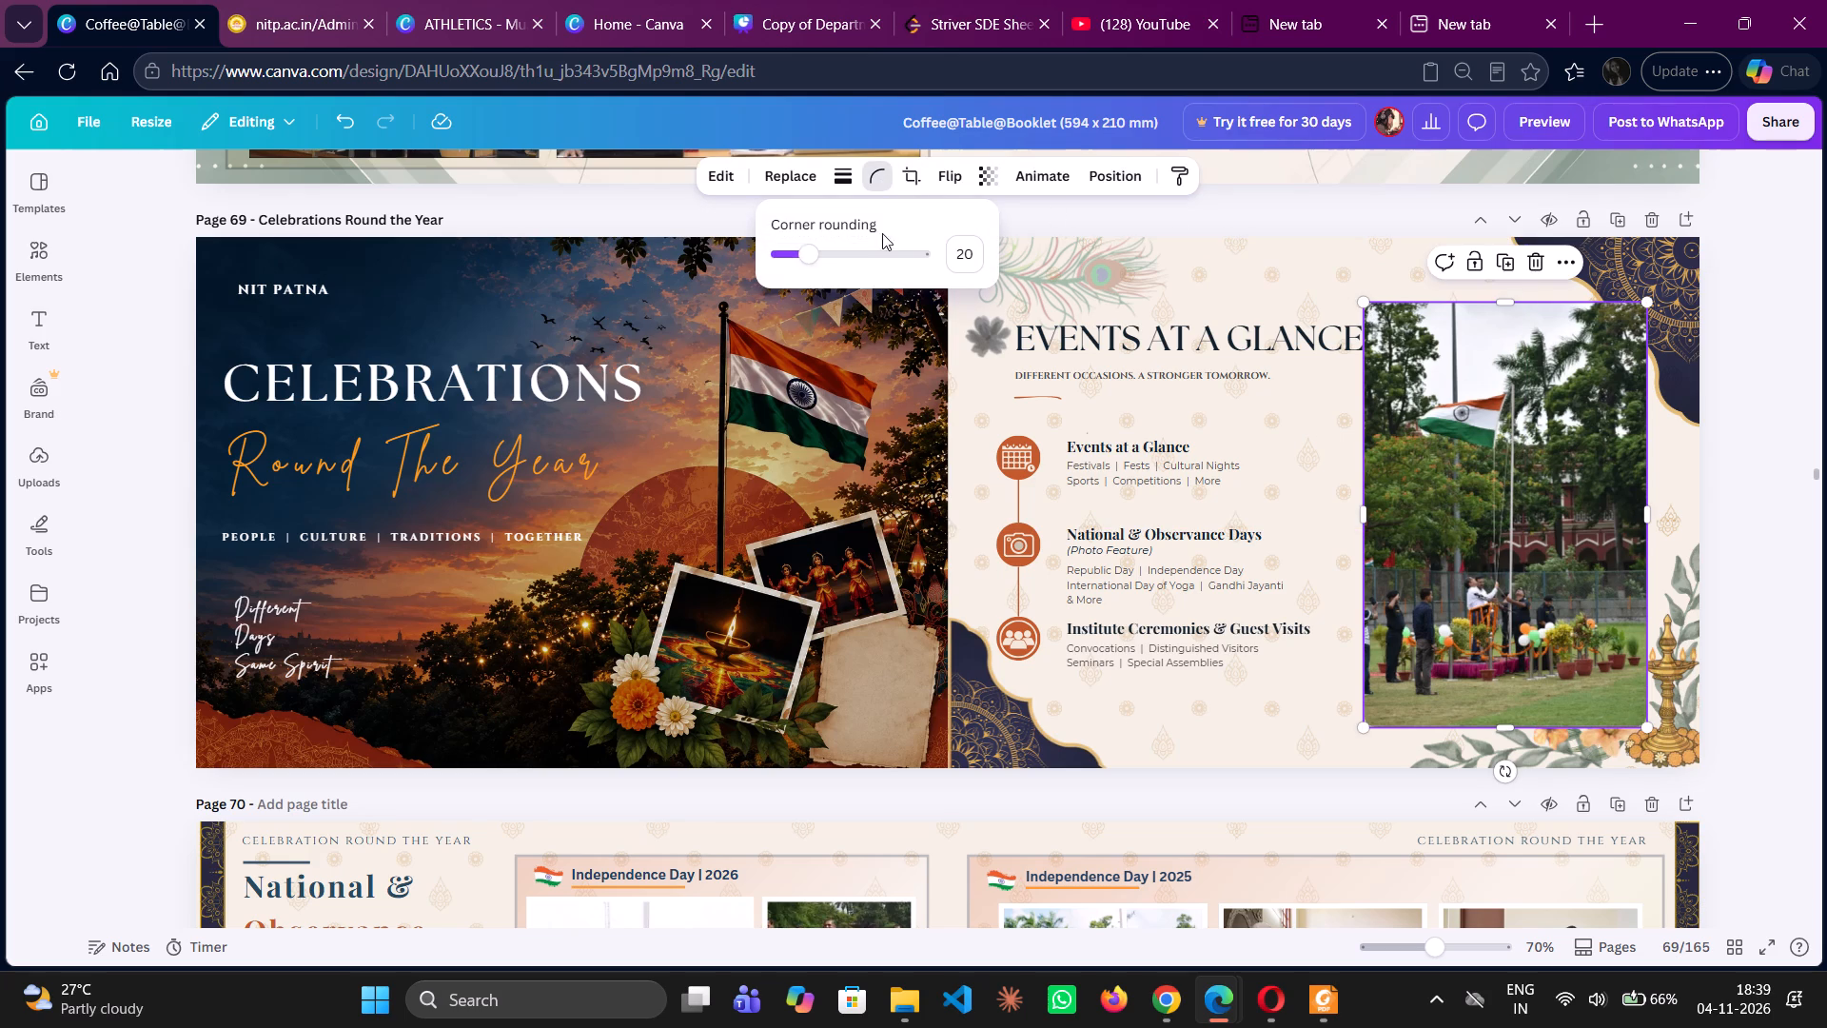
left_click_drag(814, 265, 687, 278)
Shrink the flag-hoisting photo, move it over the right middle Events at a Glance placeholder and crop its sides to the placeholder's width.
left_click_drag(1368, 306, 1562, 508)
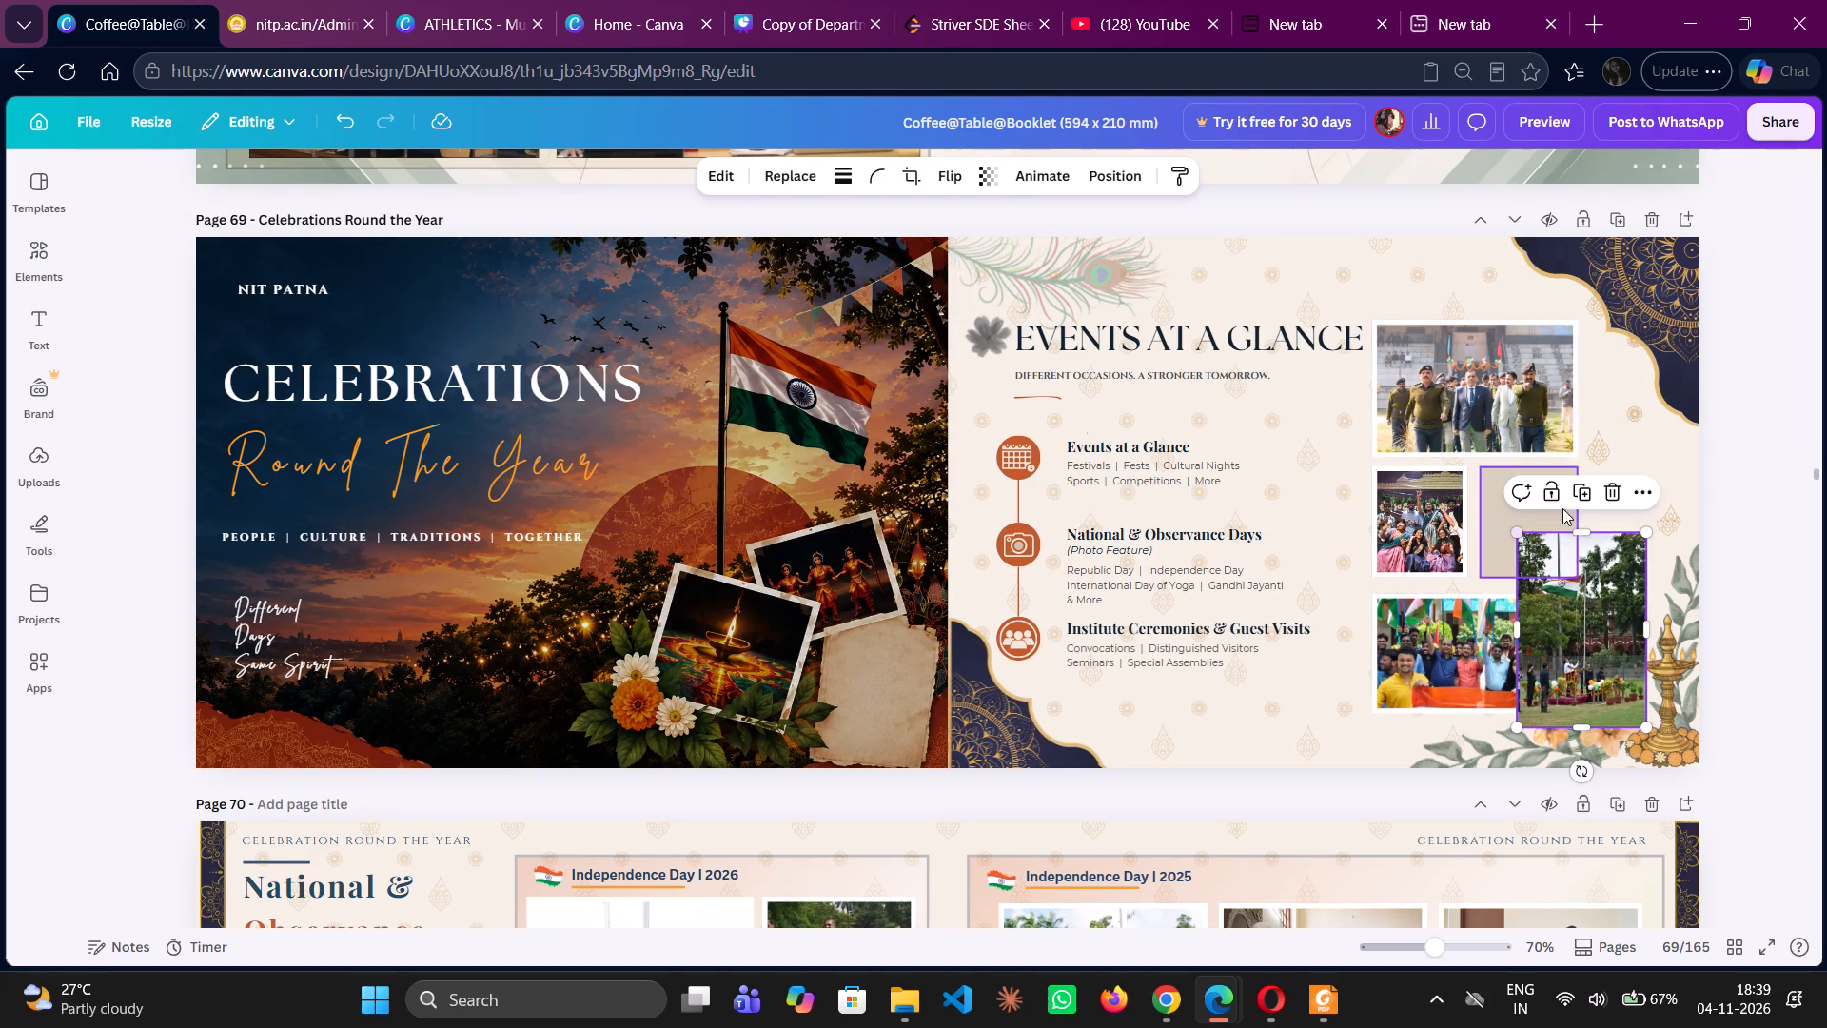
left_click_drag(1590, 626, 1564, 540)
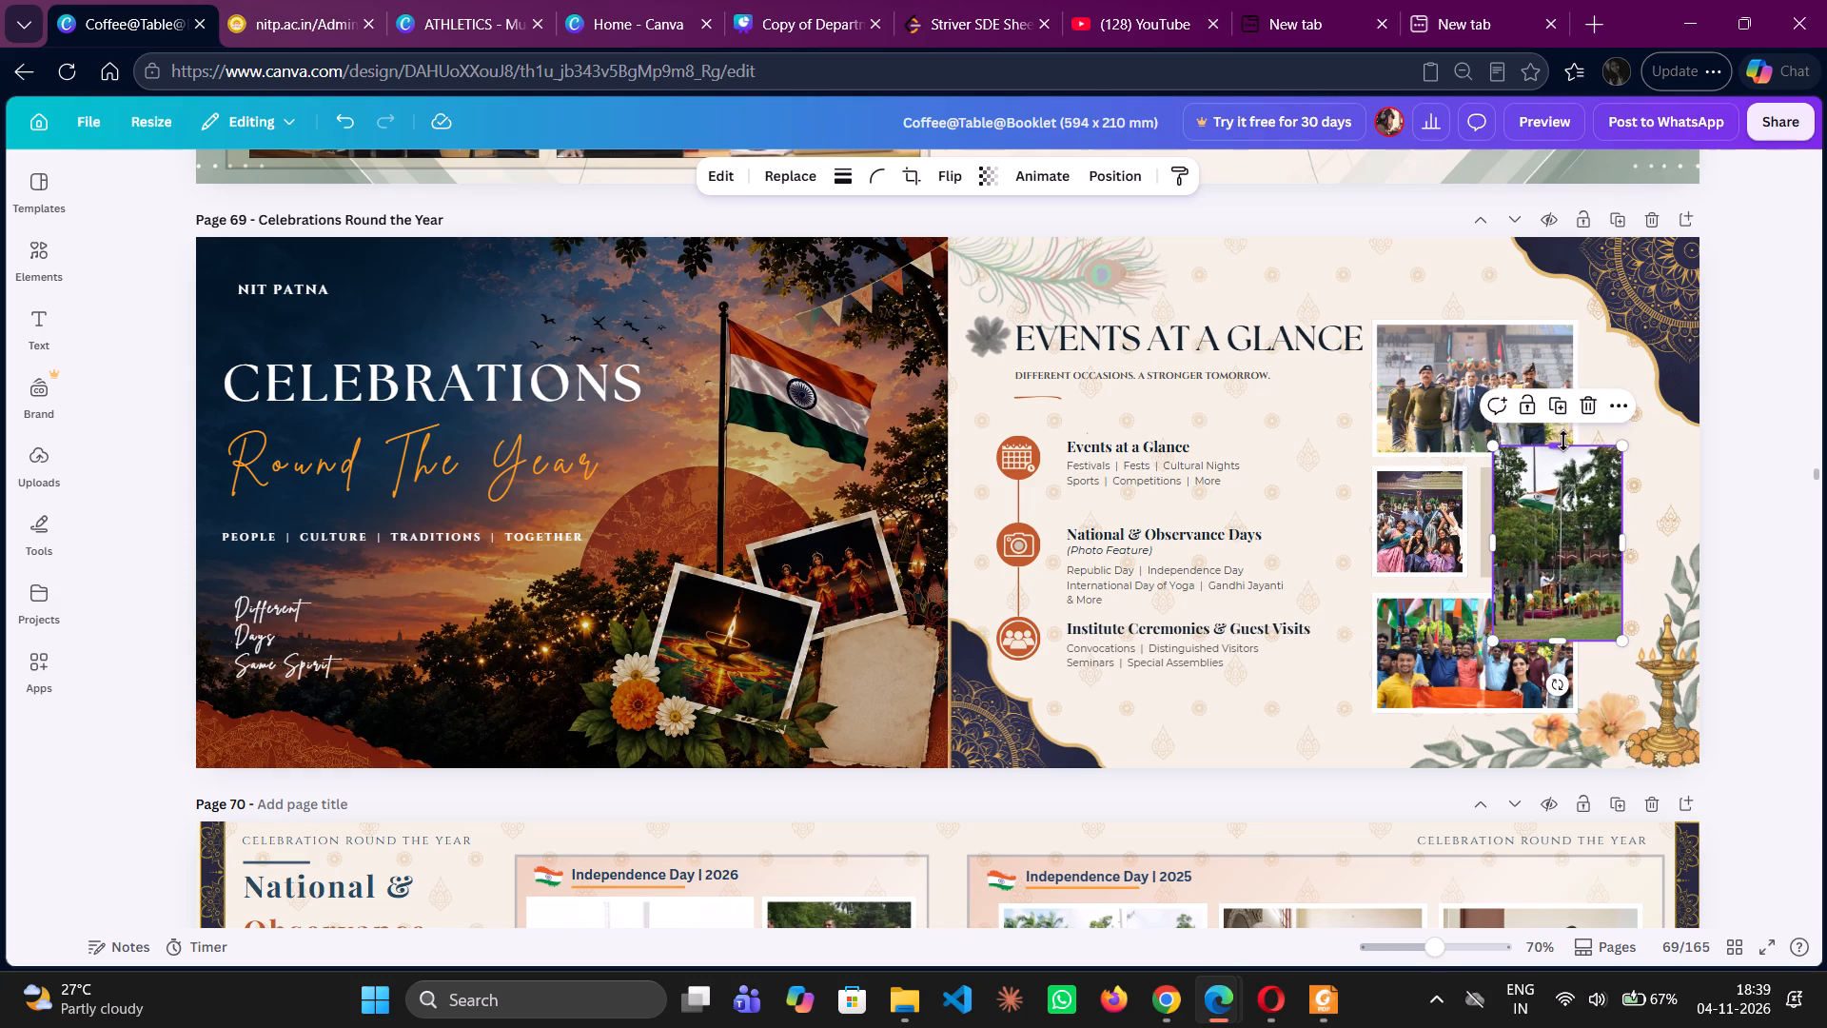
left_click_drag(1563, 442, 1563, 468)
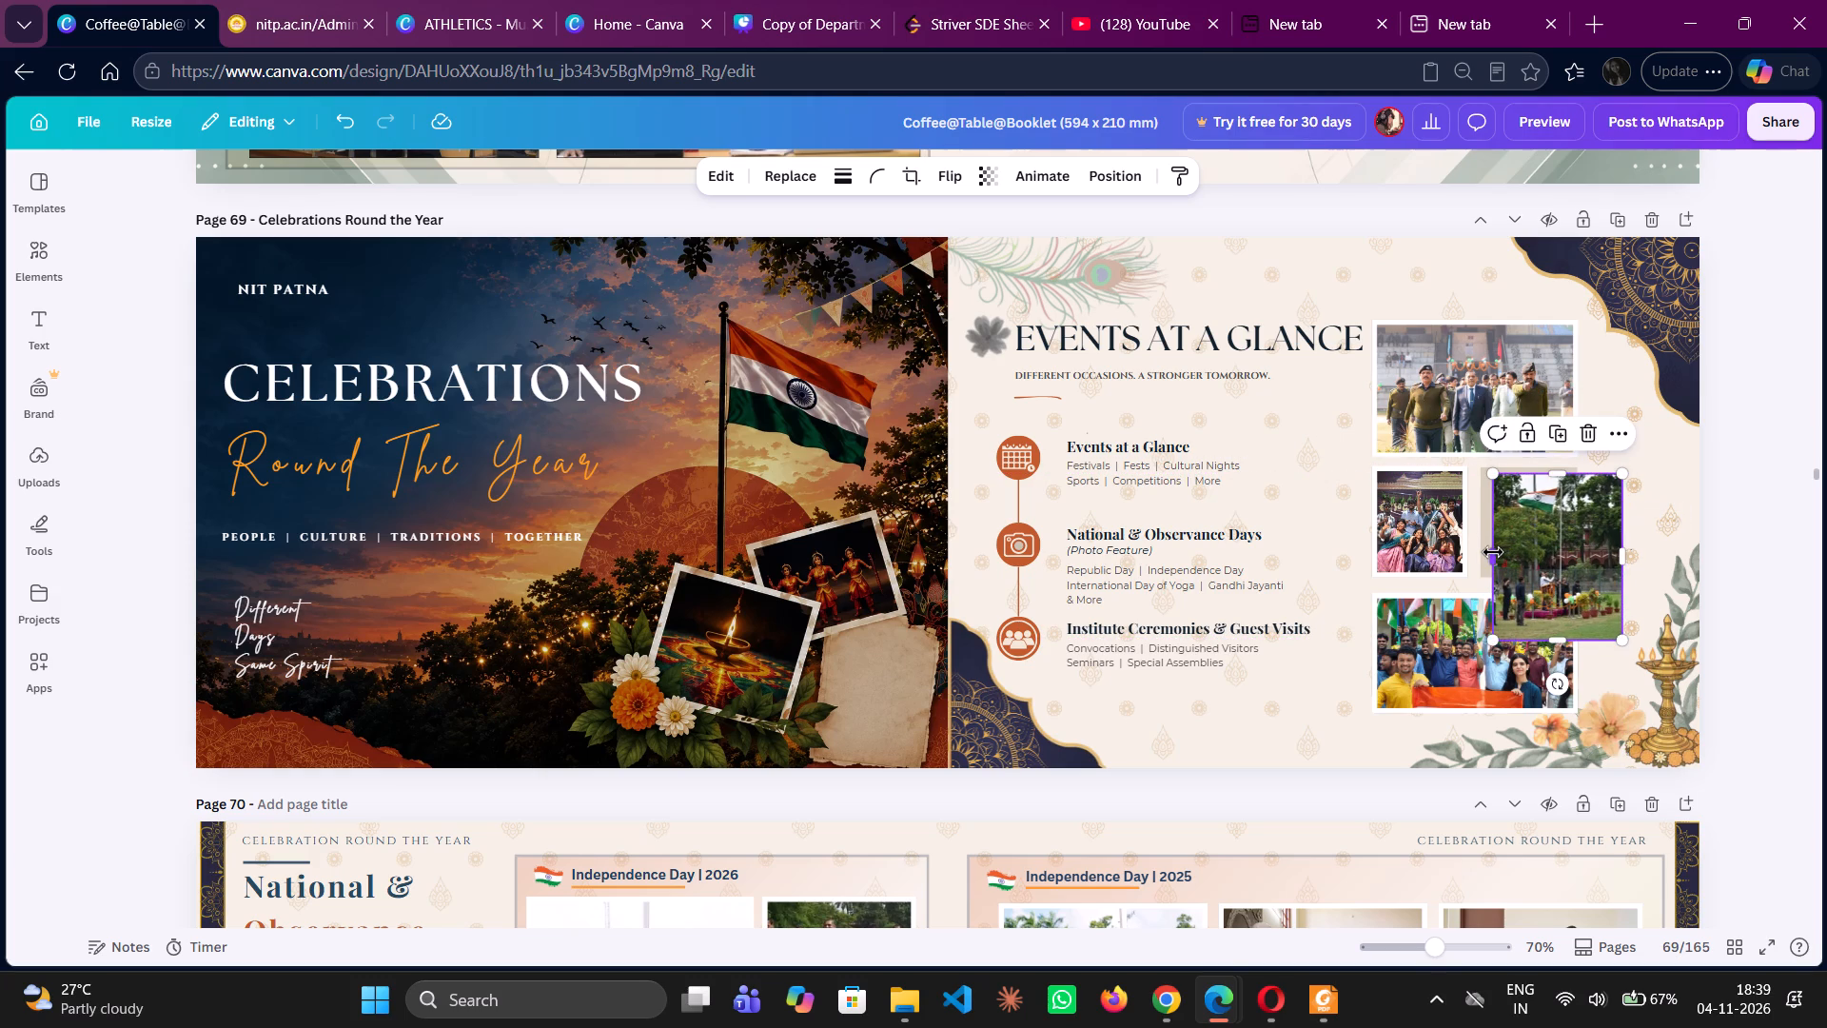
left_click_drag(1493, 552, 1511, 550)
left_click_drag(1626, 558, 1619, 559)
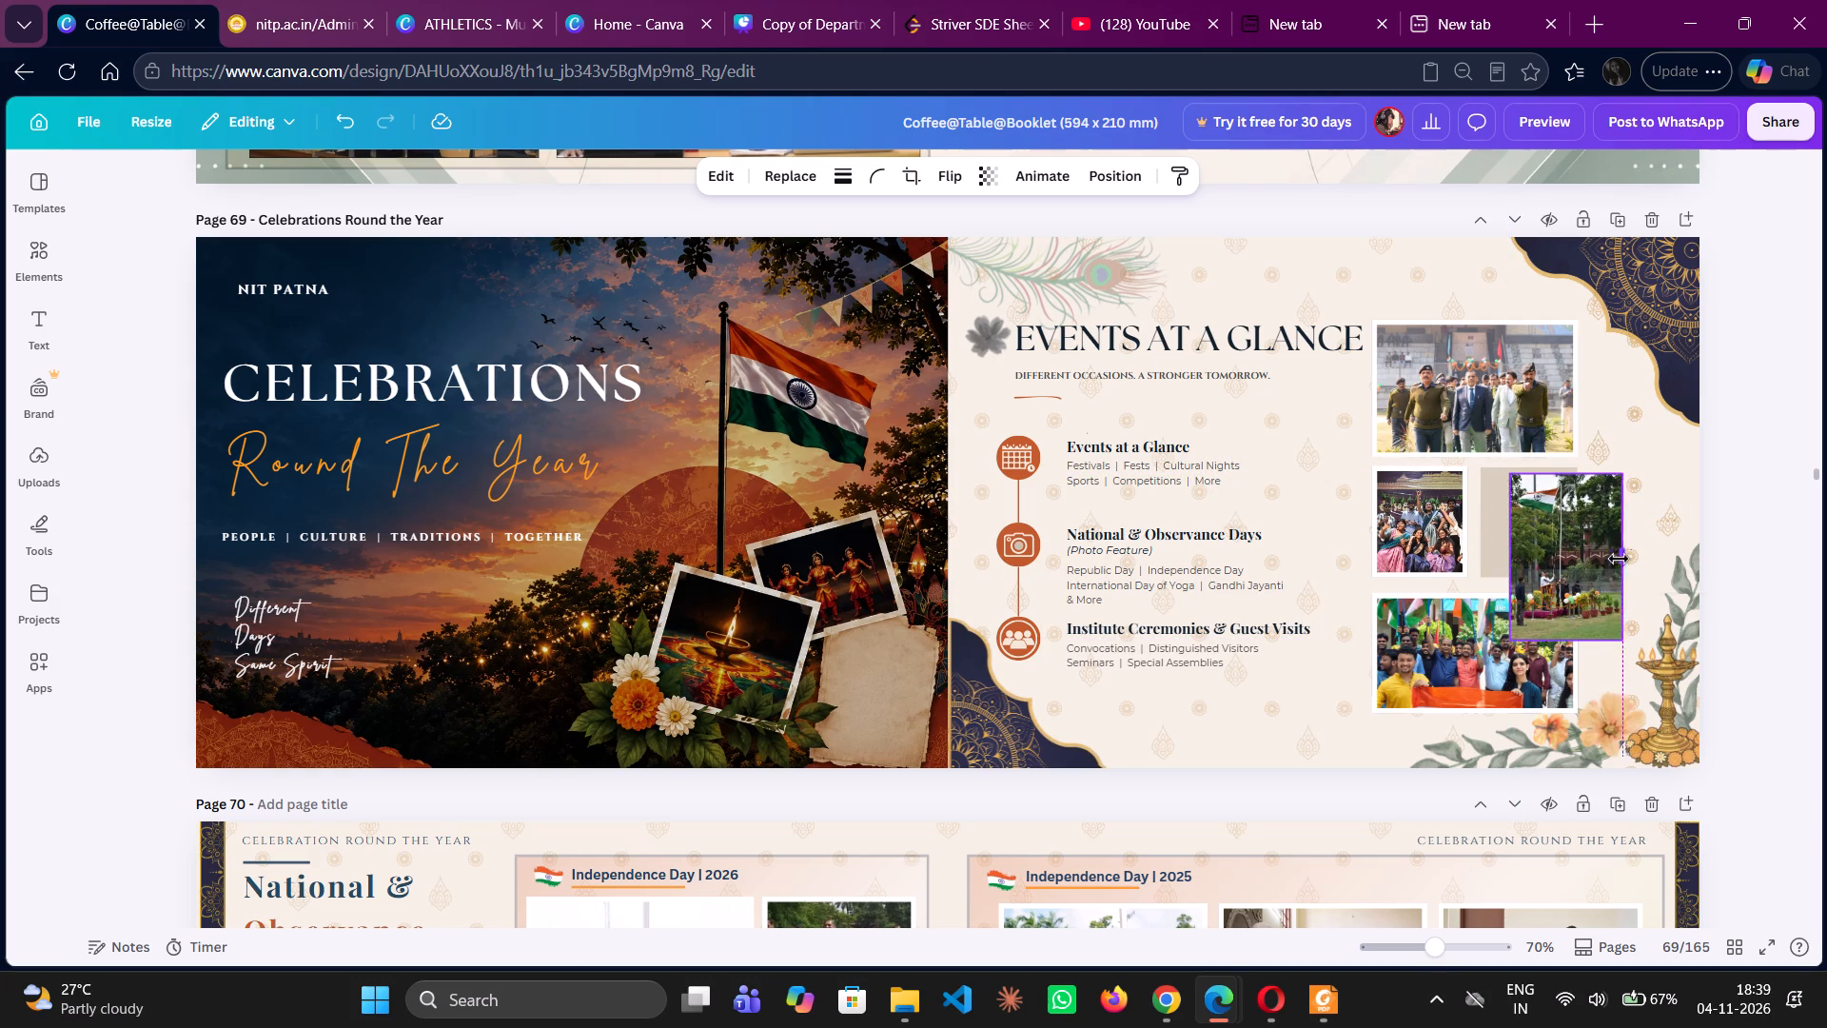
left_click_drag(1619, 559, 1617, 559)
left_click_drag(1572, 563, 1546, 561)
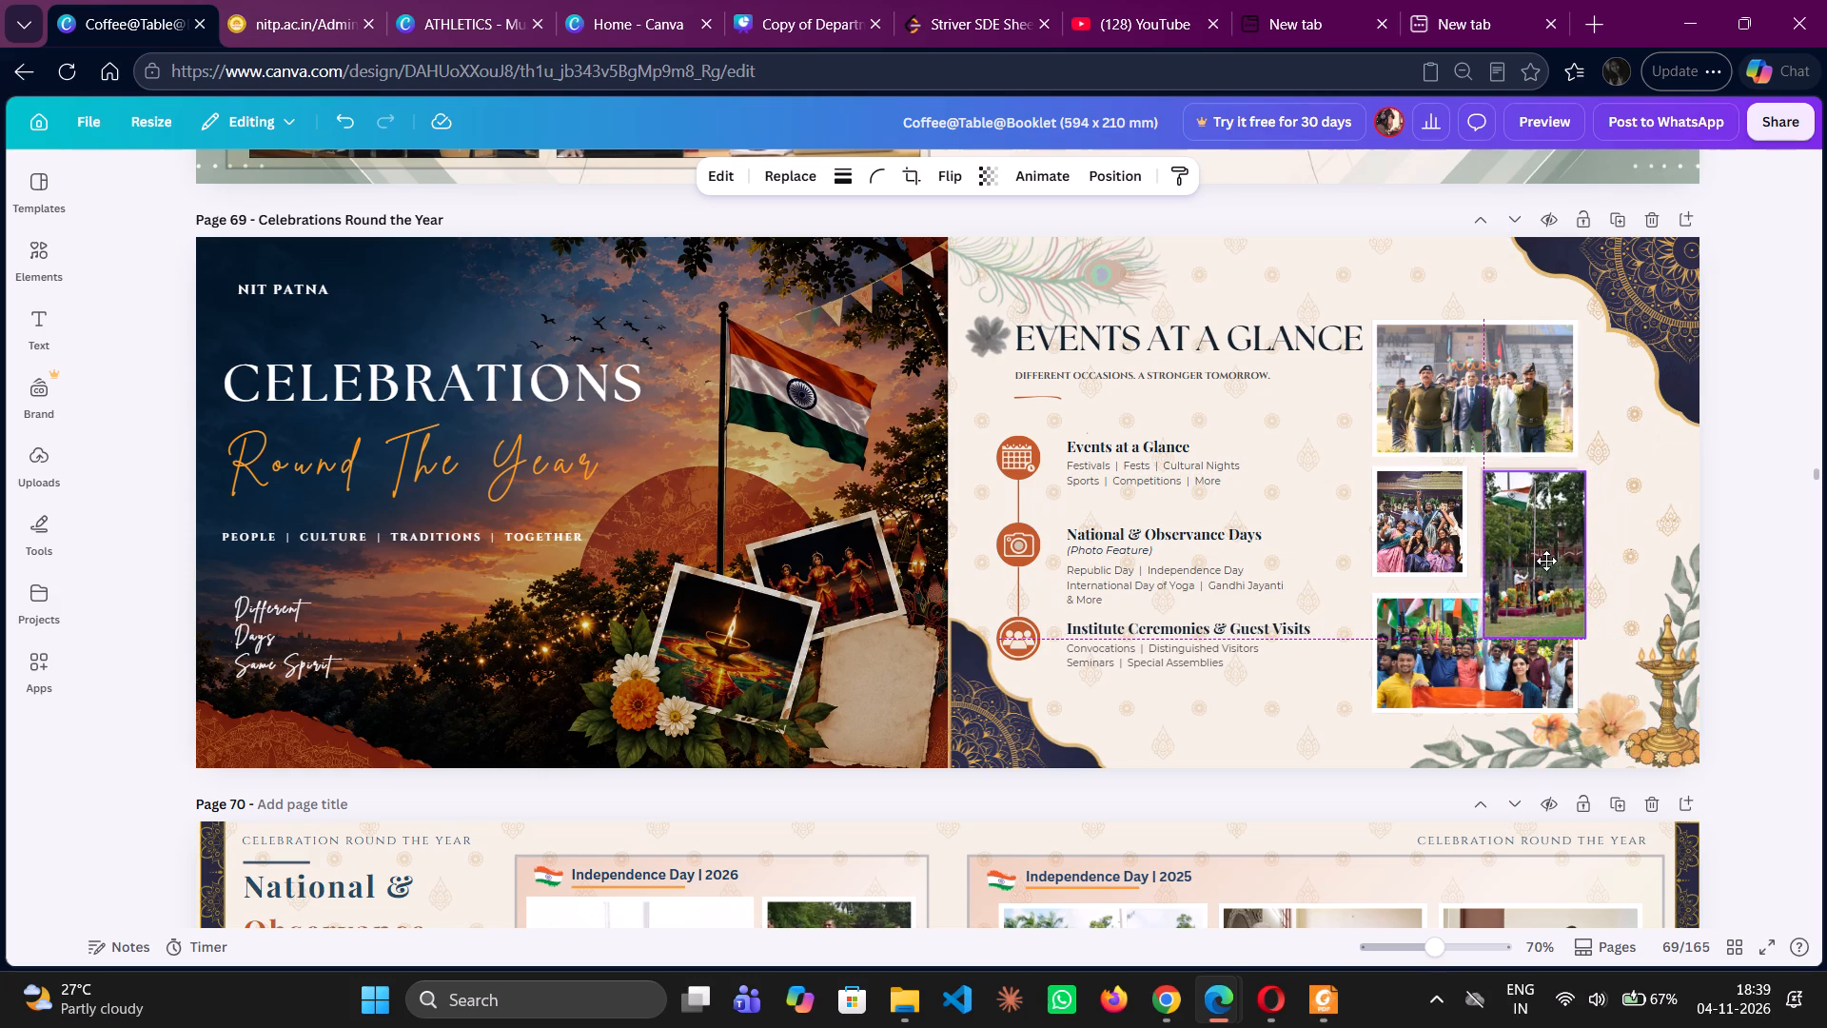
left_click_drag(1546, 561, 1535, 558)
left_click(1577, 545)
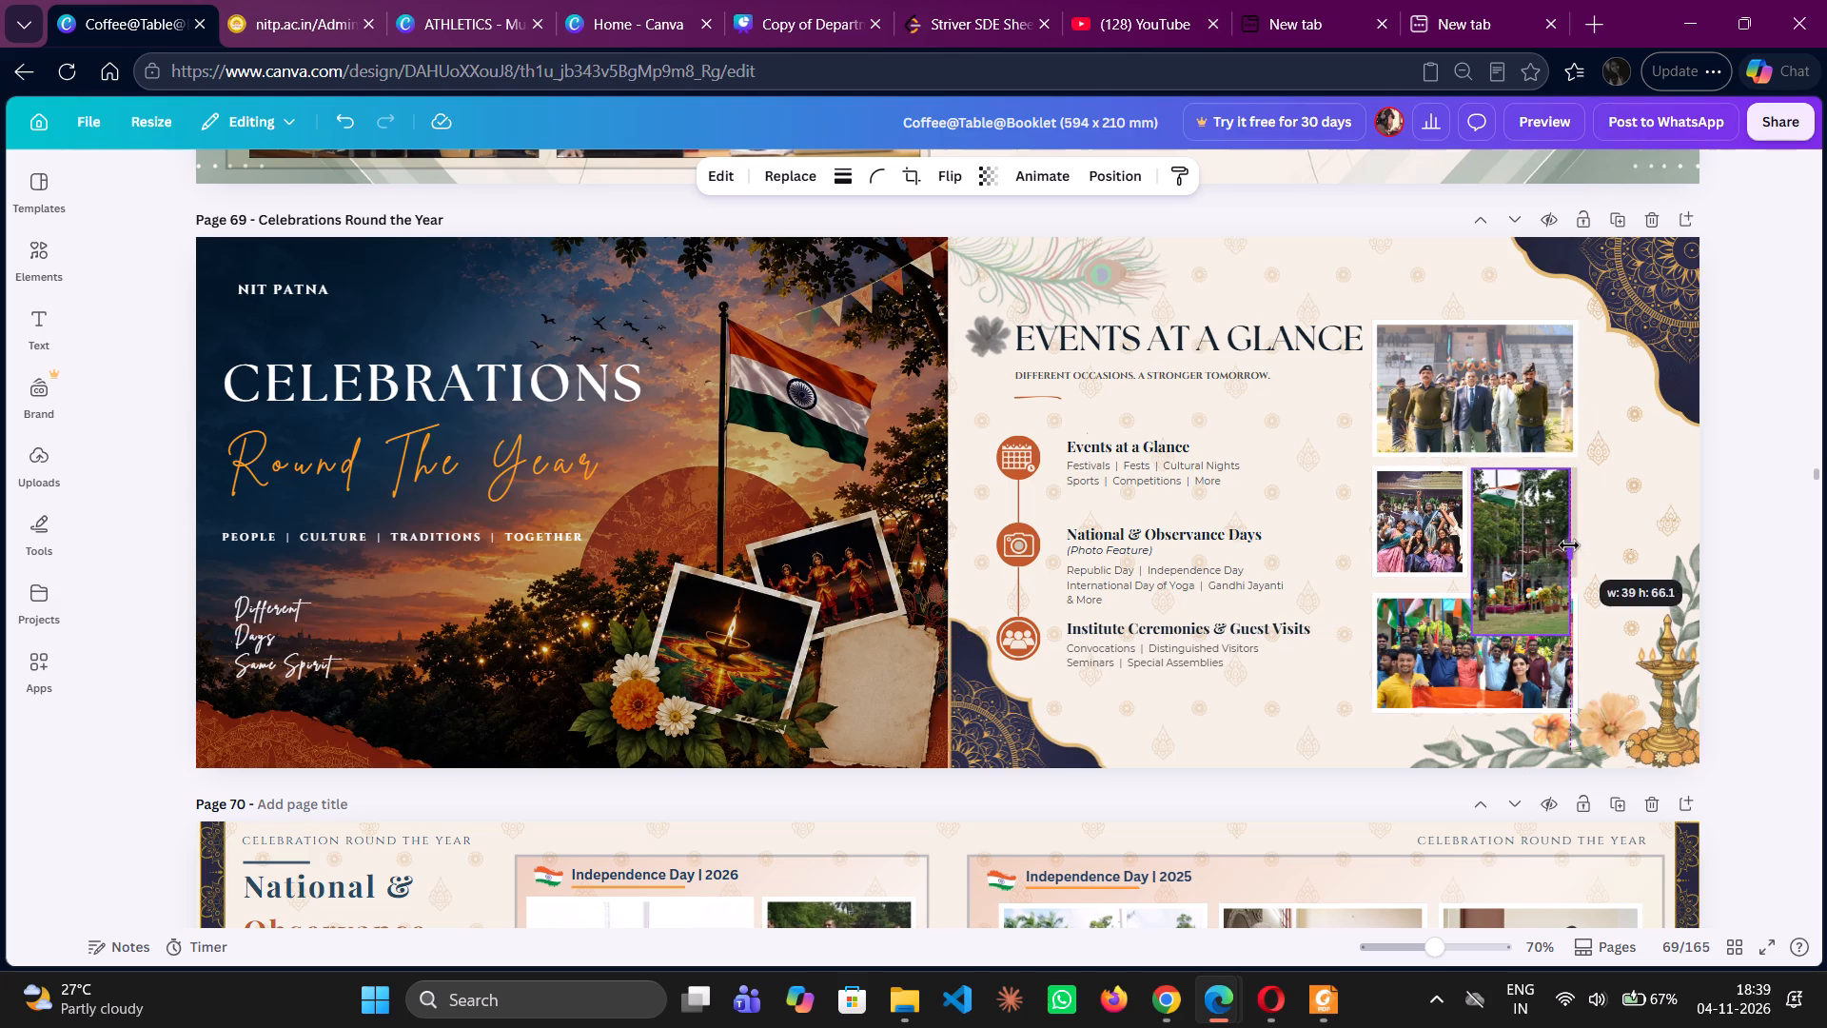
left_click_drag(1530, 554, 1547, 552)
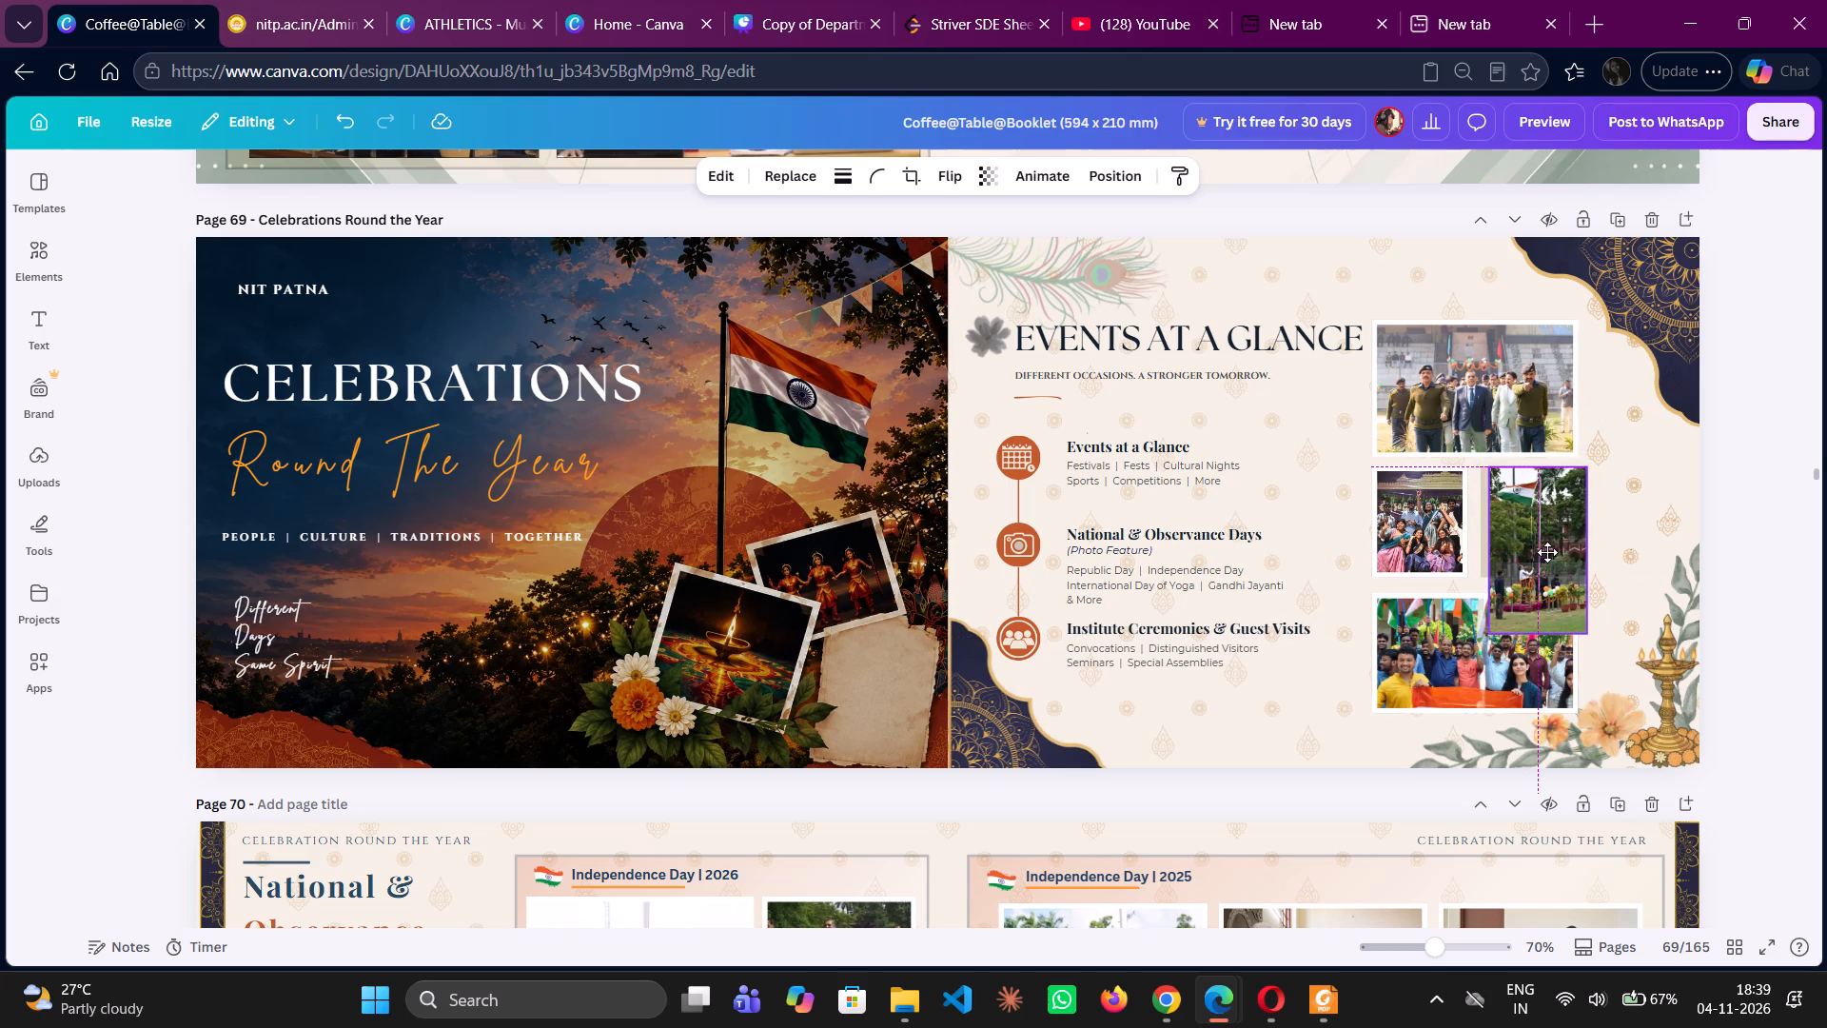
left_click_drag(1547, 552, 1540, 553)
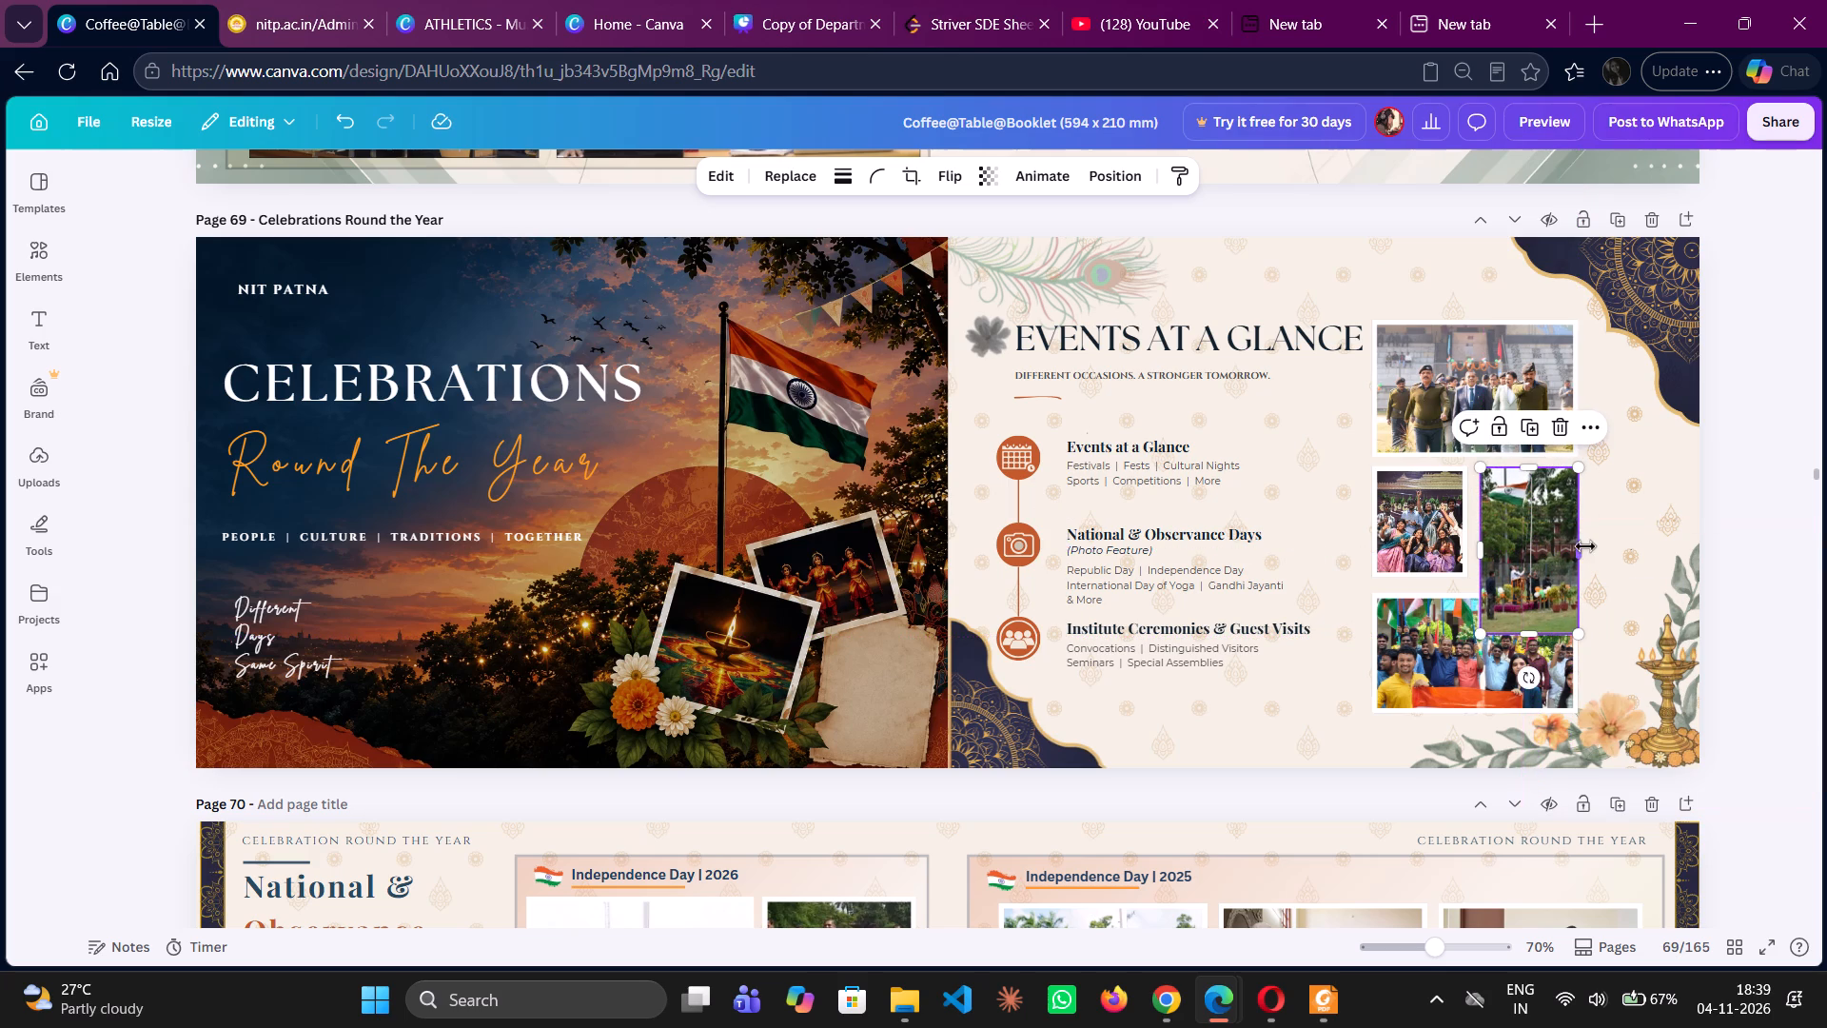
left_click(1584, 546)
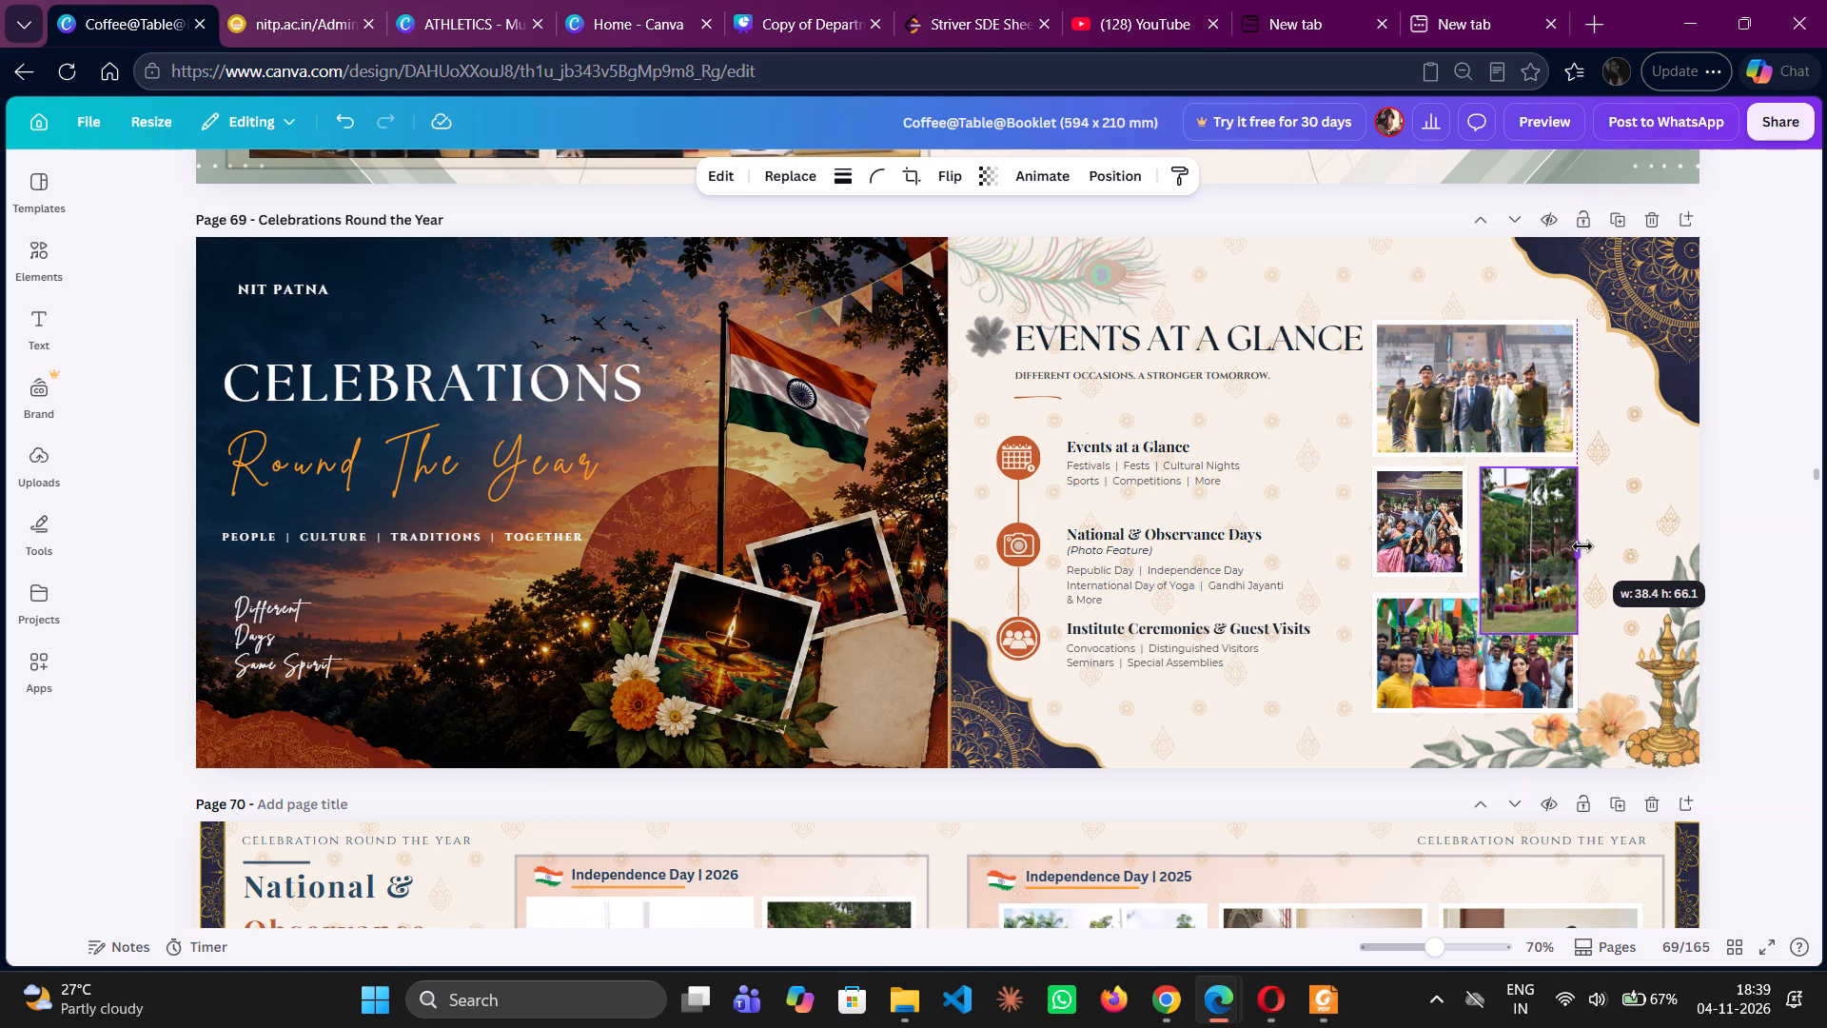
Crop the flag-hoisting photo to about 44 mm tall and adjust its position and sides until it covers the right middle placeholder.
left_click_drag(1530, 632, 1530, 614)
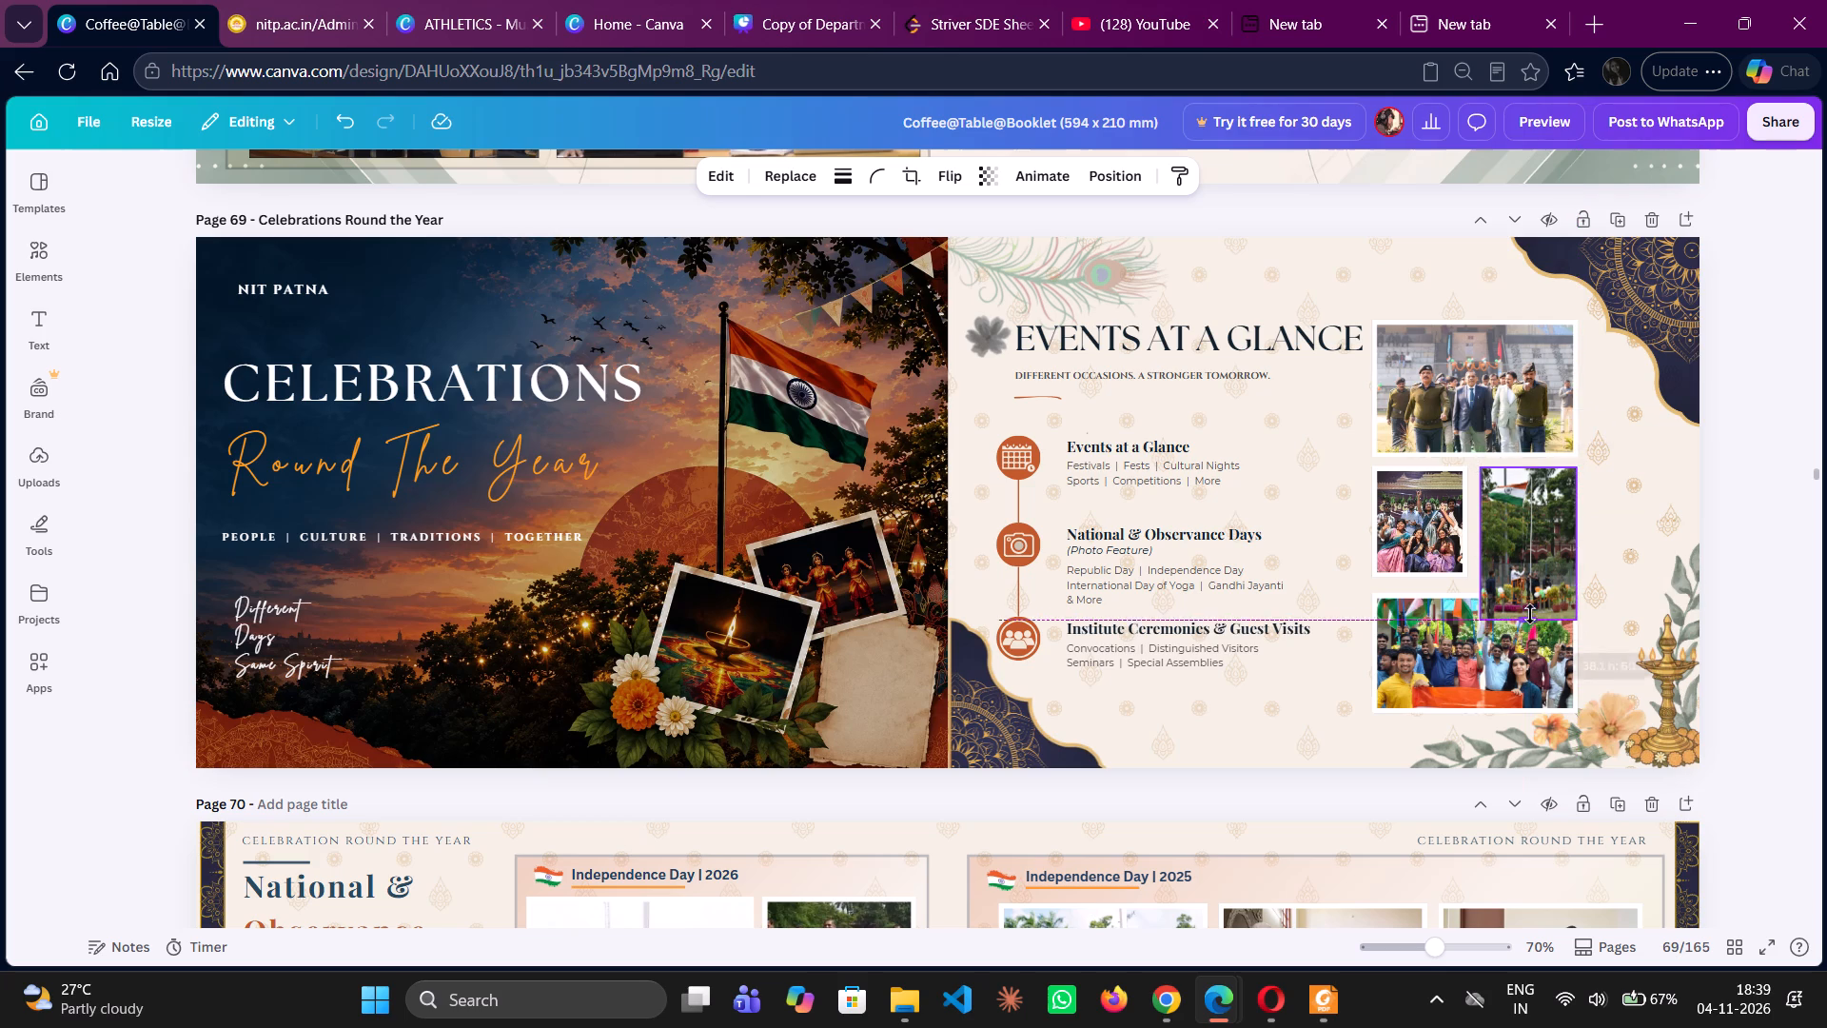
left_click_drag(1530, 614, 1530, 606)
left_click_drag(1532, 561, 1532, 551)
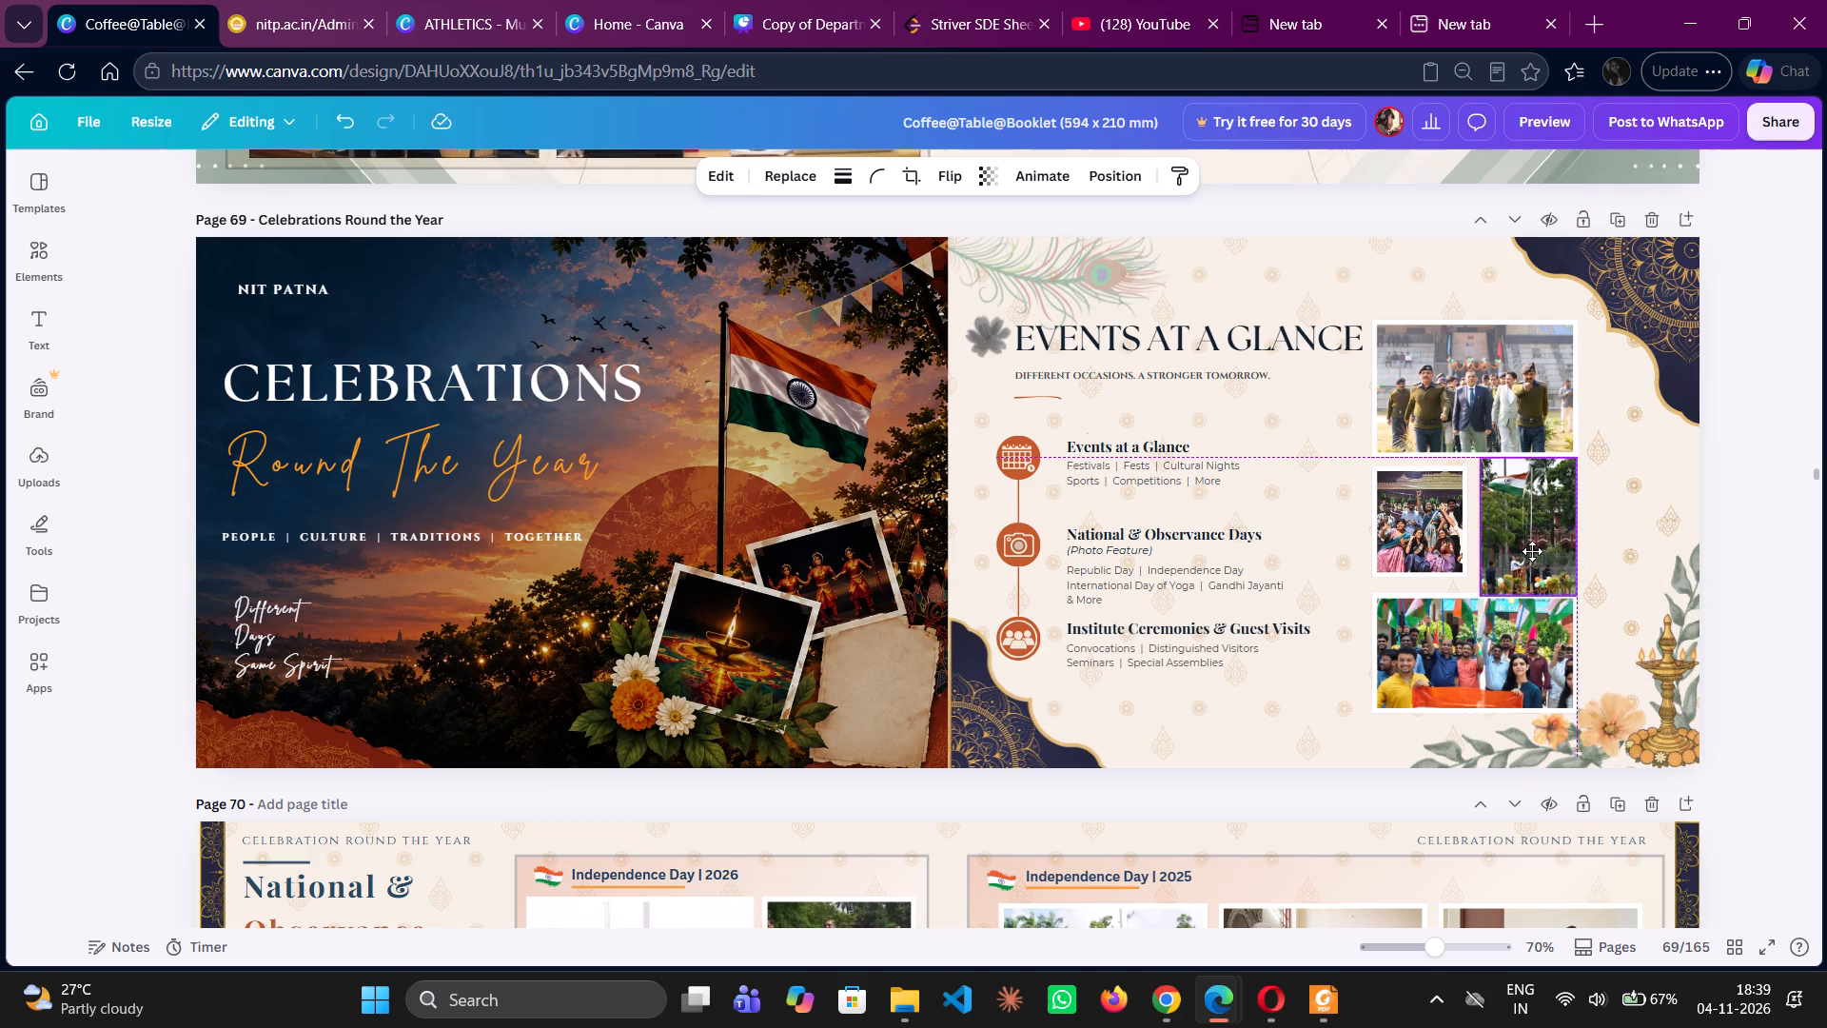
left_click_drag(1532, 551, 1532, 544)
left_click_drag(1483, 452, 1500, 474)
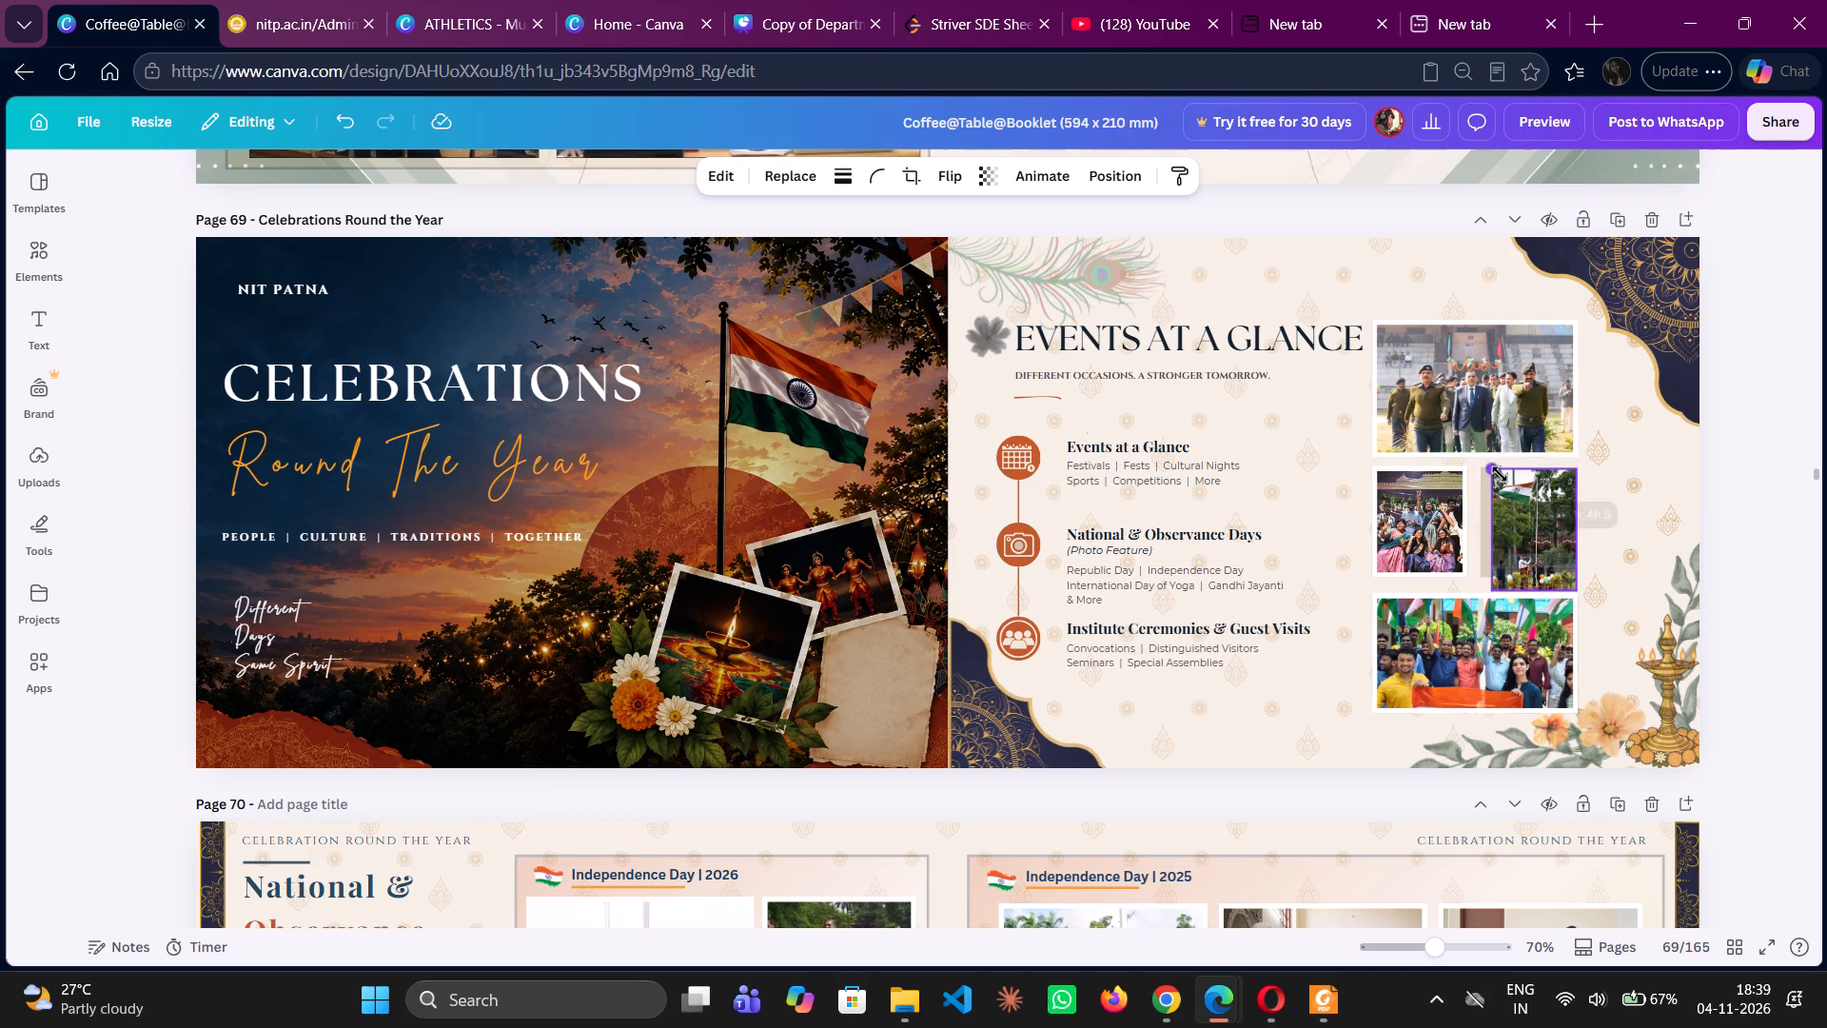
left_click_drag(1500, 474, 1502, 479)
left_click_drag(1520, 510, 1504, 499)
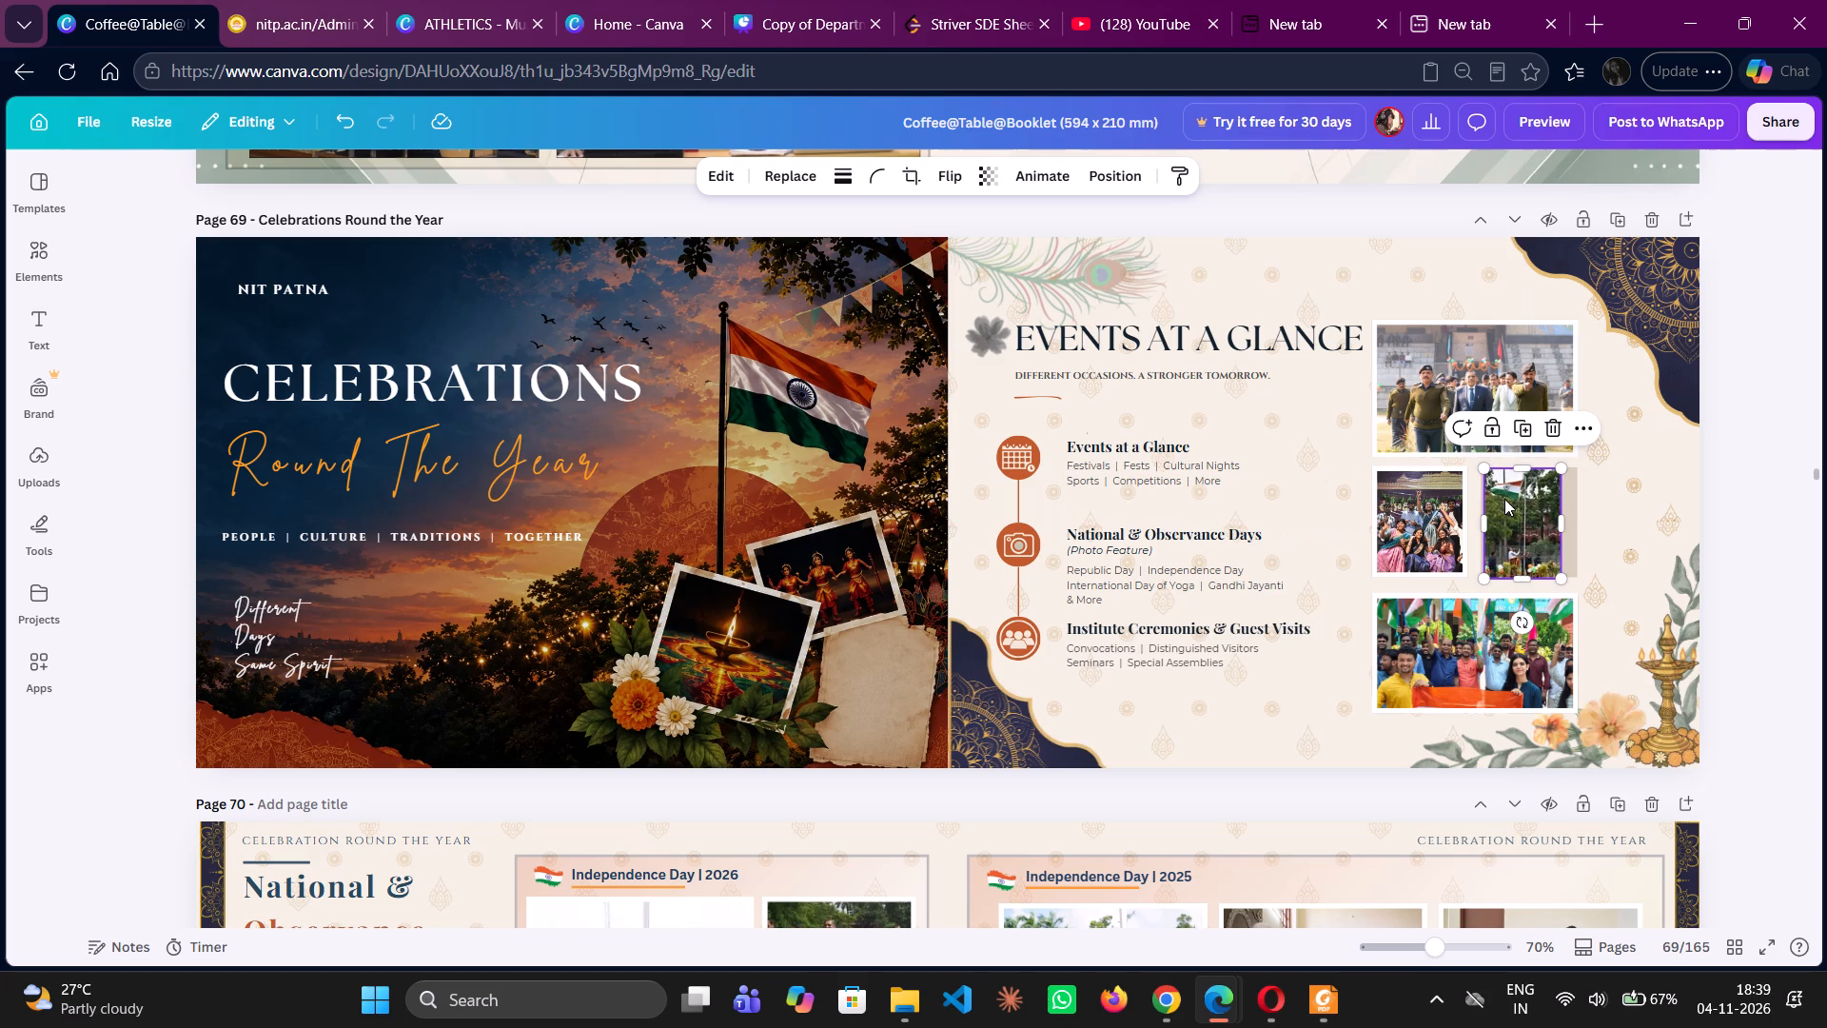
left_click_drag(1561, 515, 1574, 515)
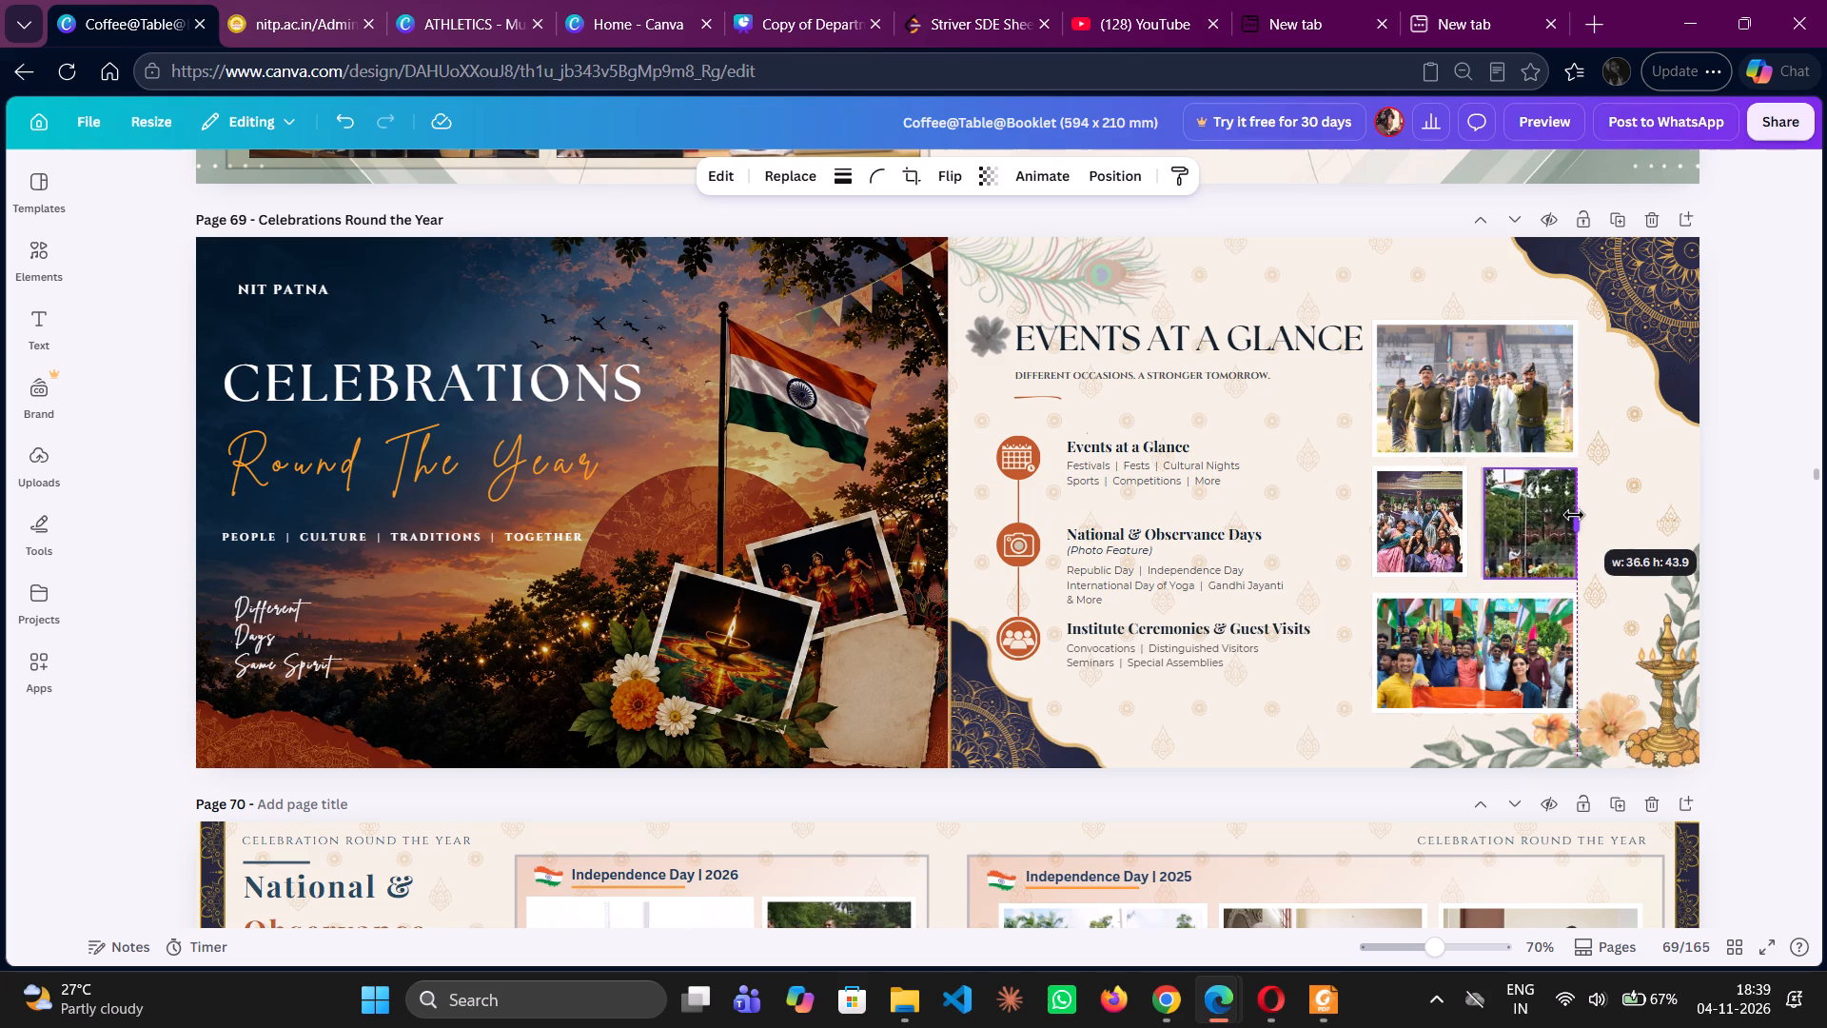
left_click_drag(1574, 515, 1574, 514)
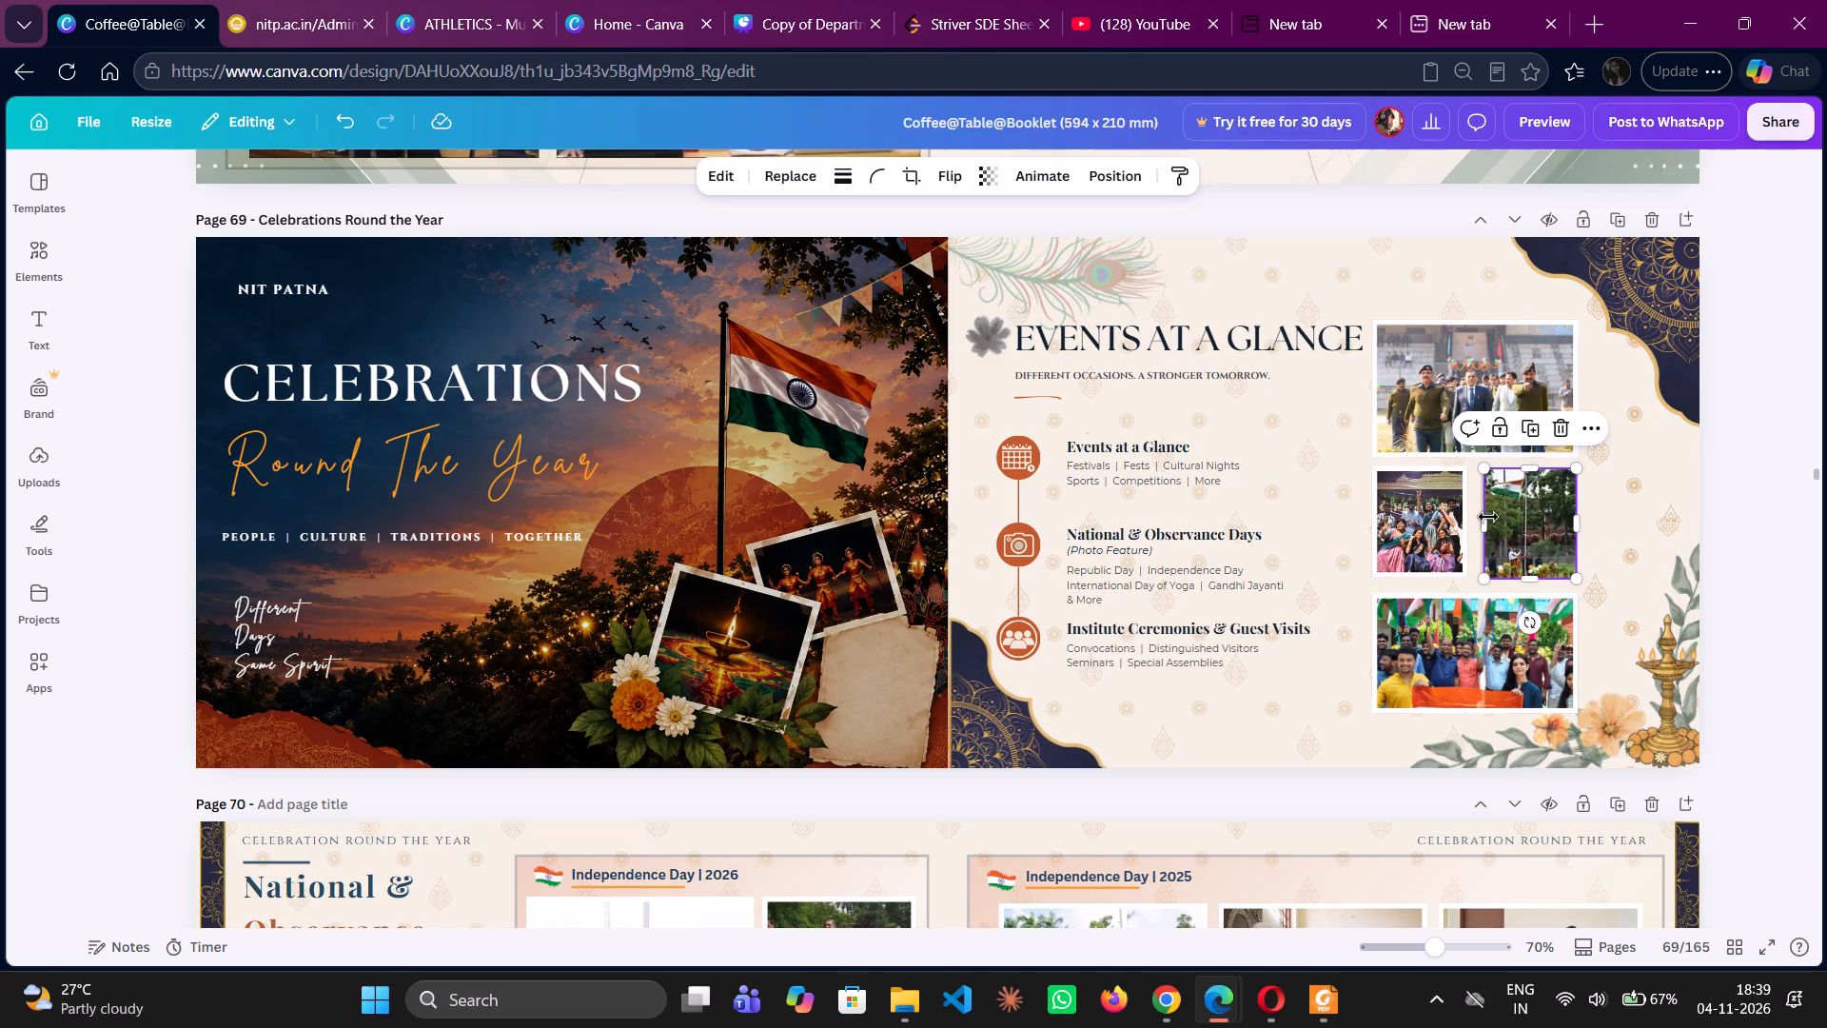
left_click(1487, 517)
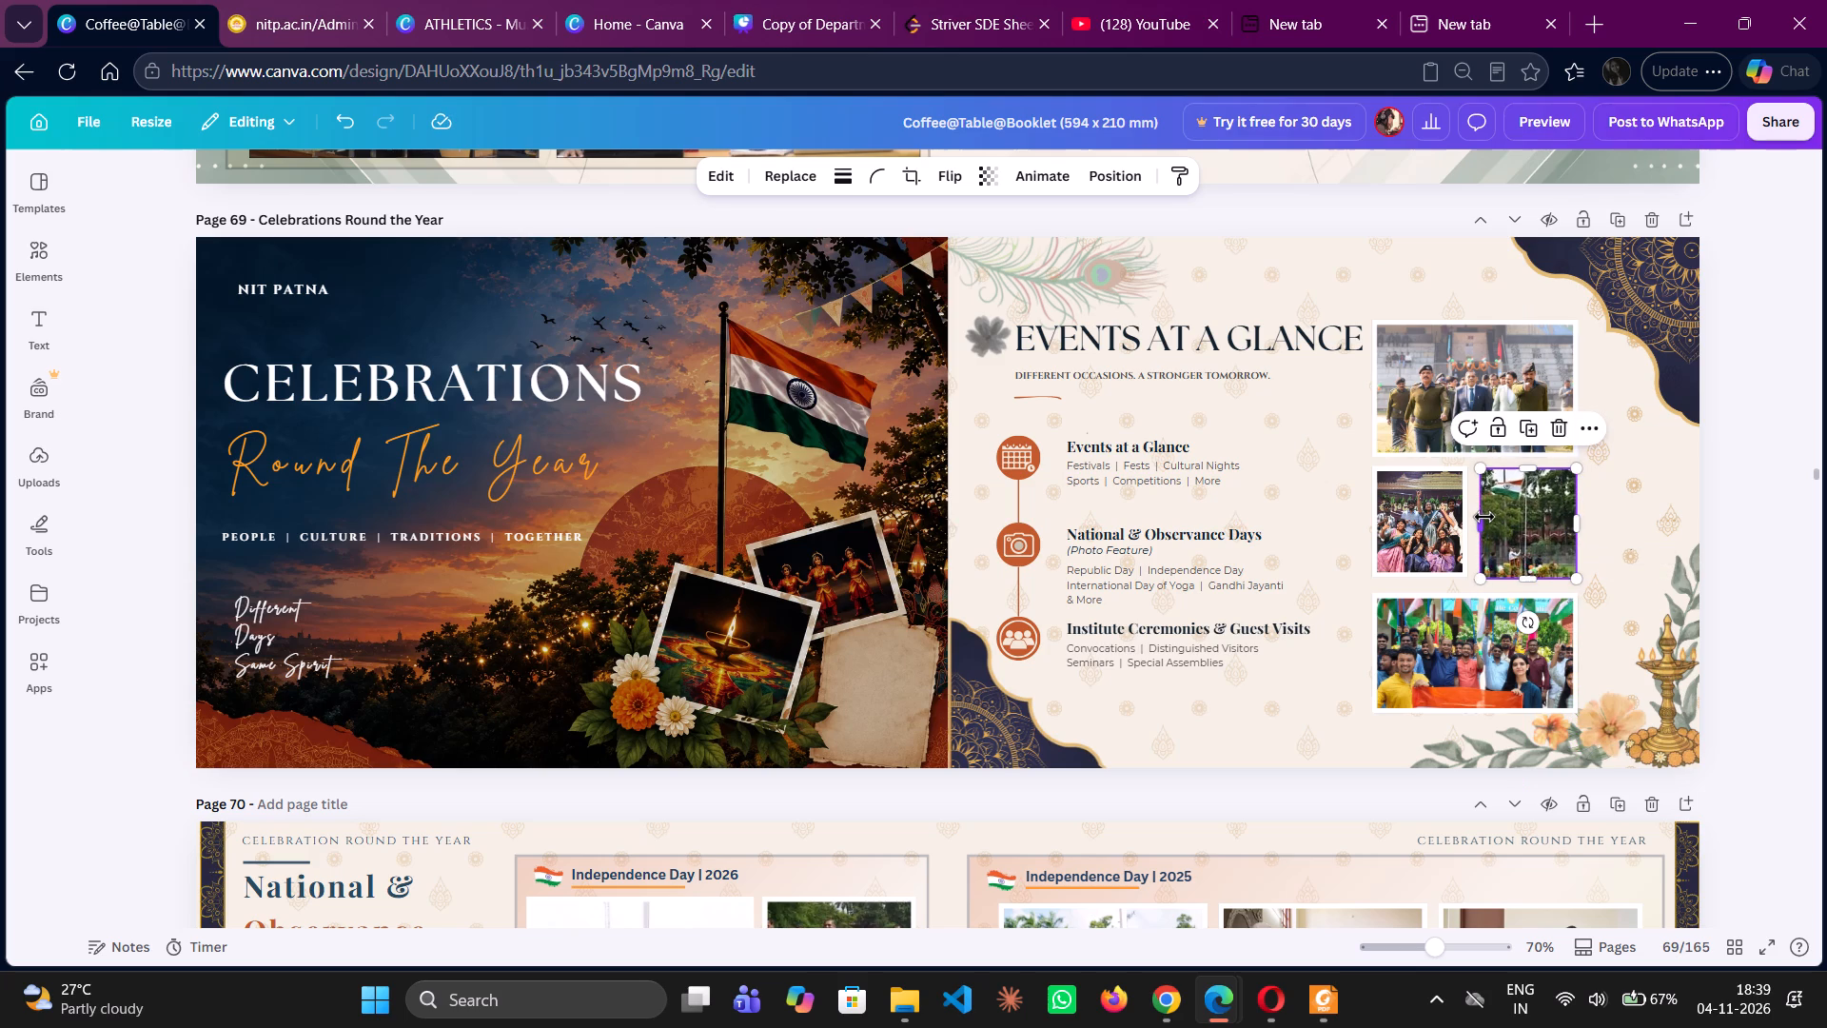
Copy the Republic Day photo's white-border style onto the flag-hoisting photo in the right middle placeholder.
left_click(1439, 383)
right_click(1439, 383)
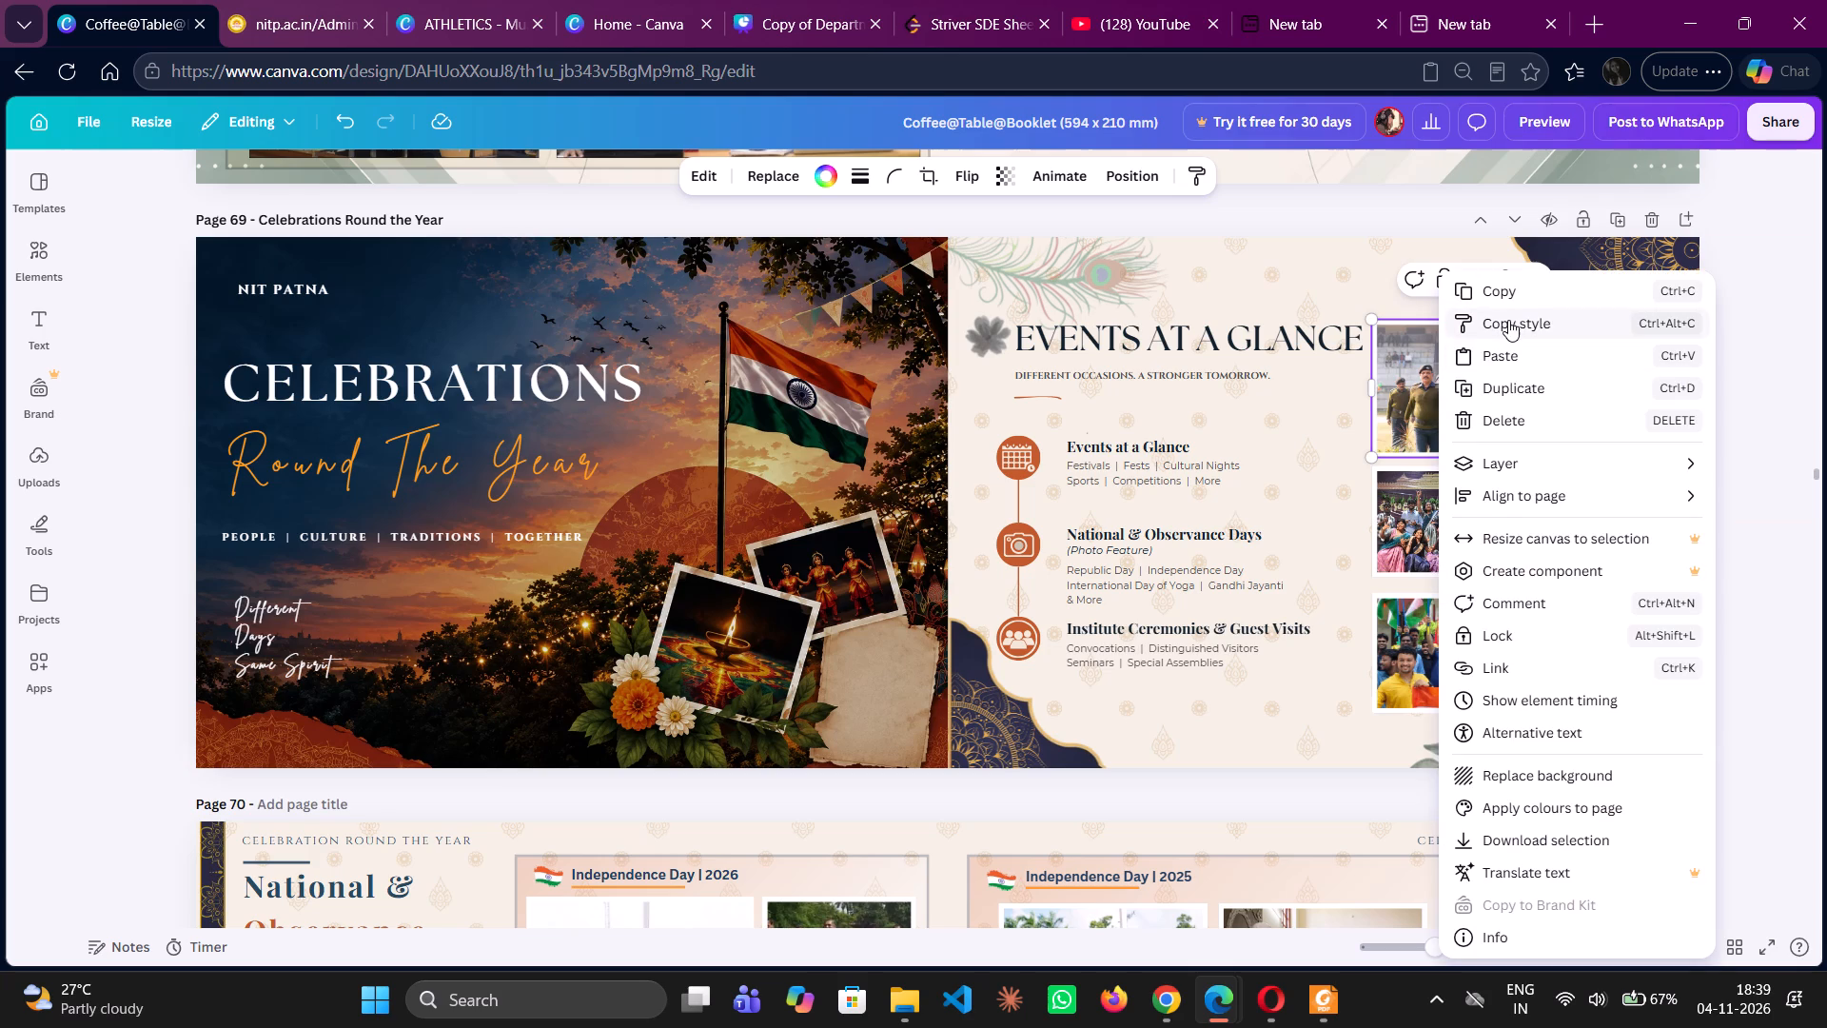
left_click(1508, 320)
left_click(1549, 536)
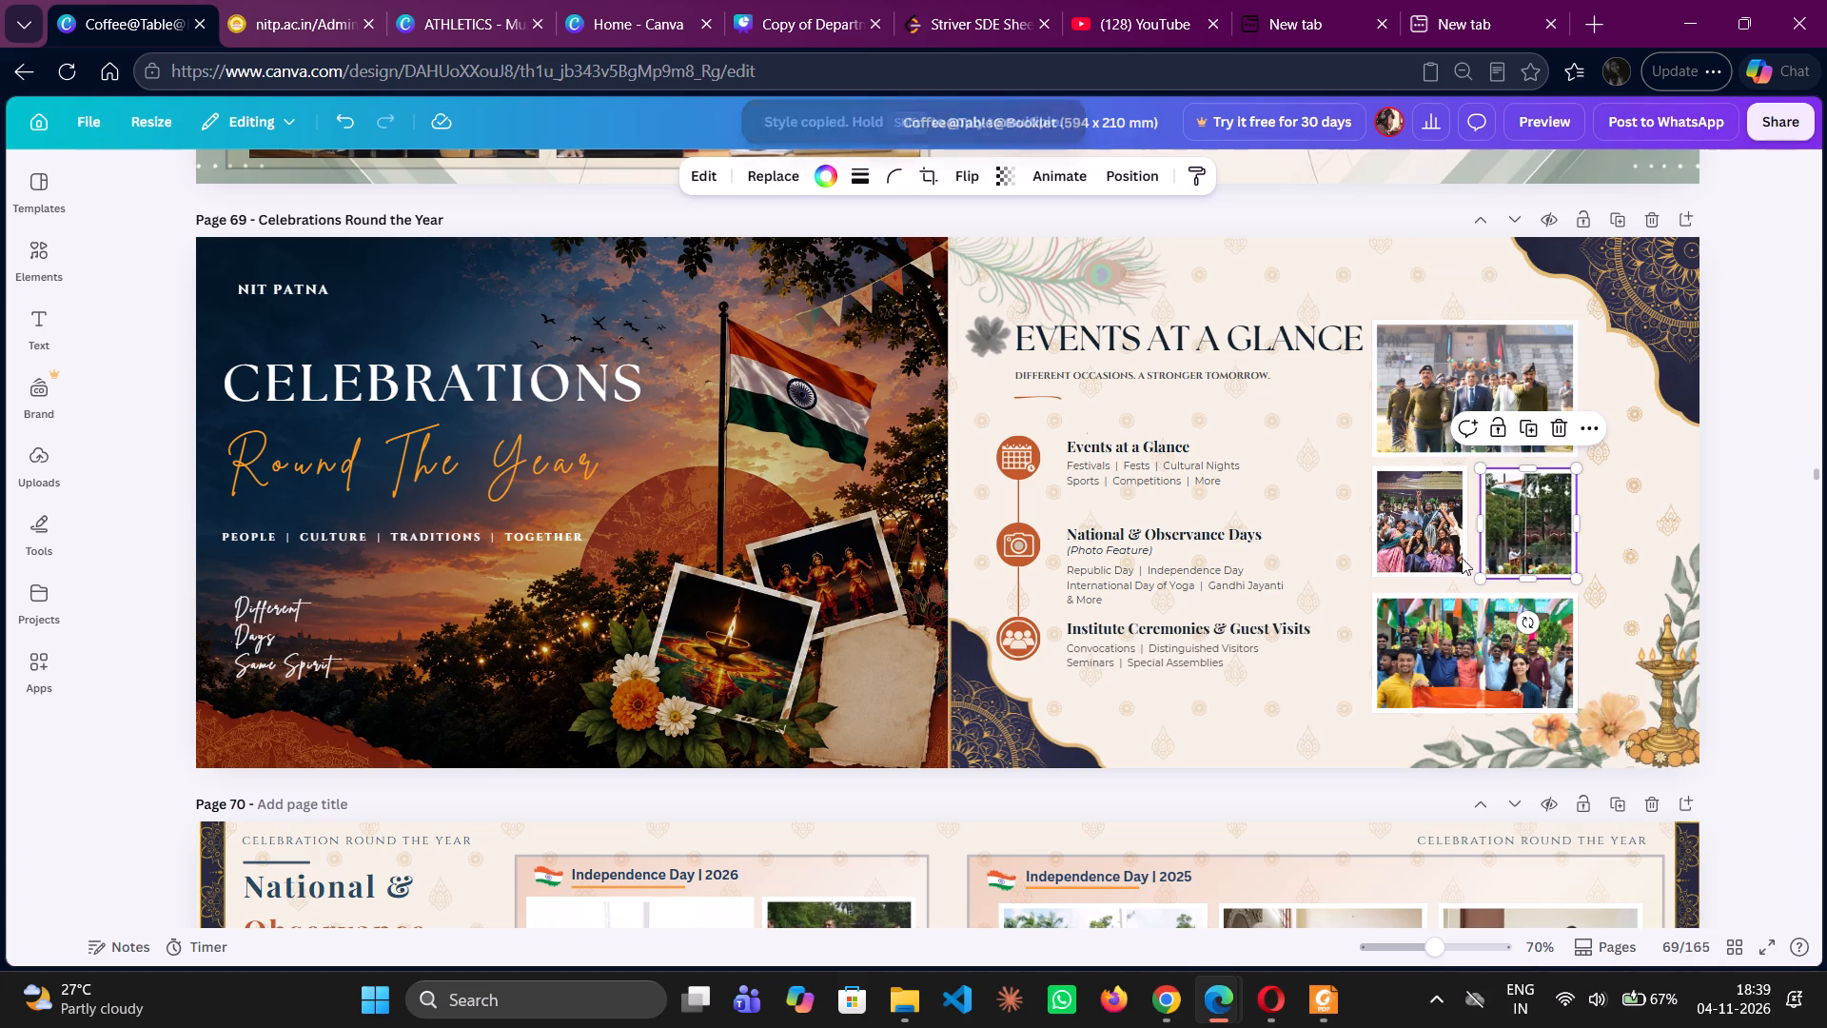
left_click(1317, 595)
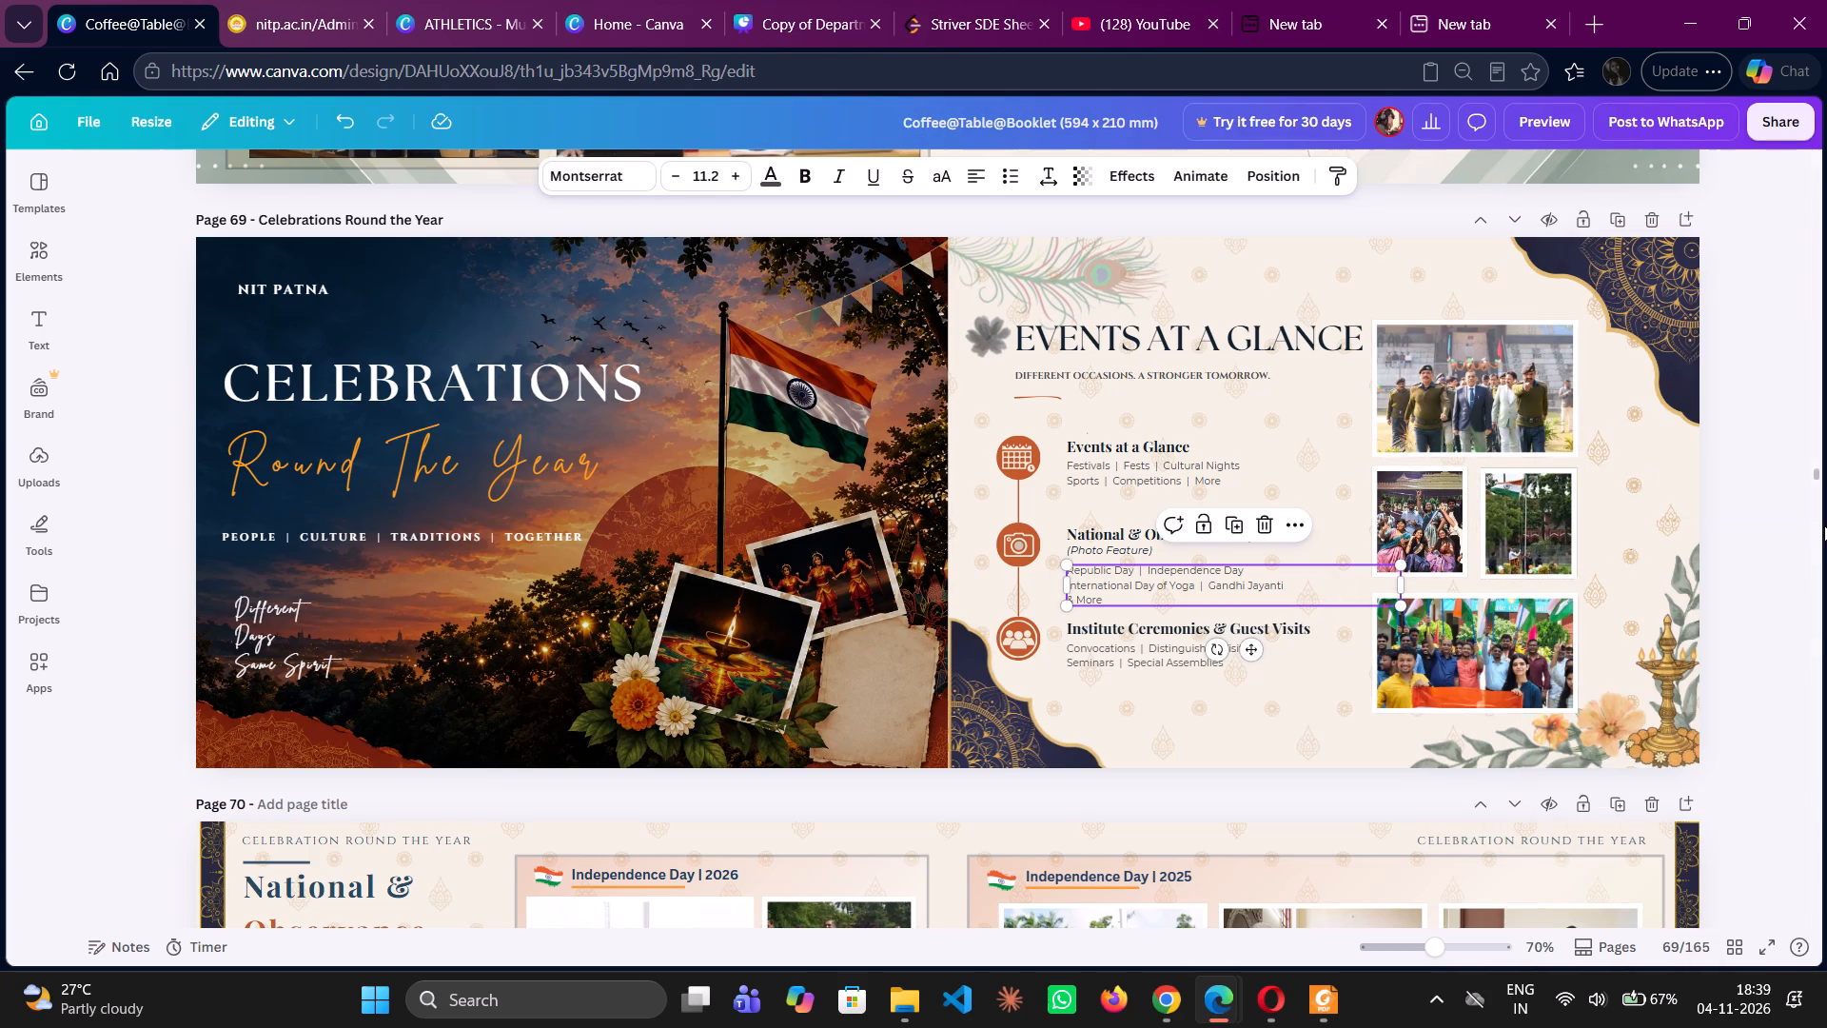
left_click(1756, 556)
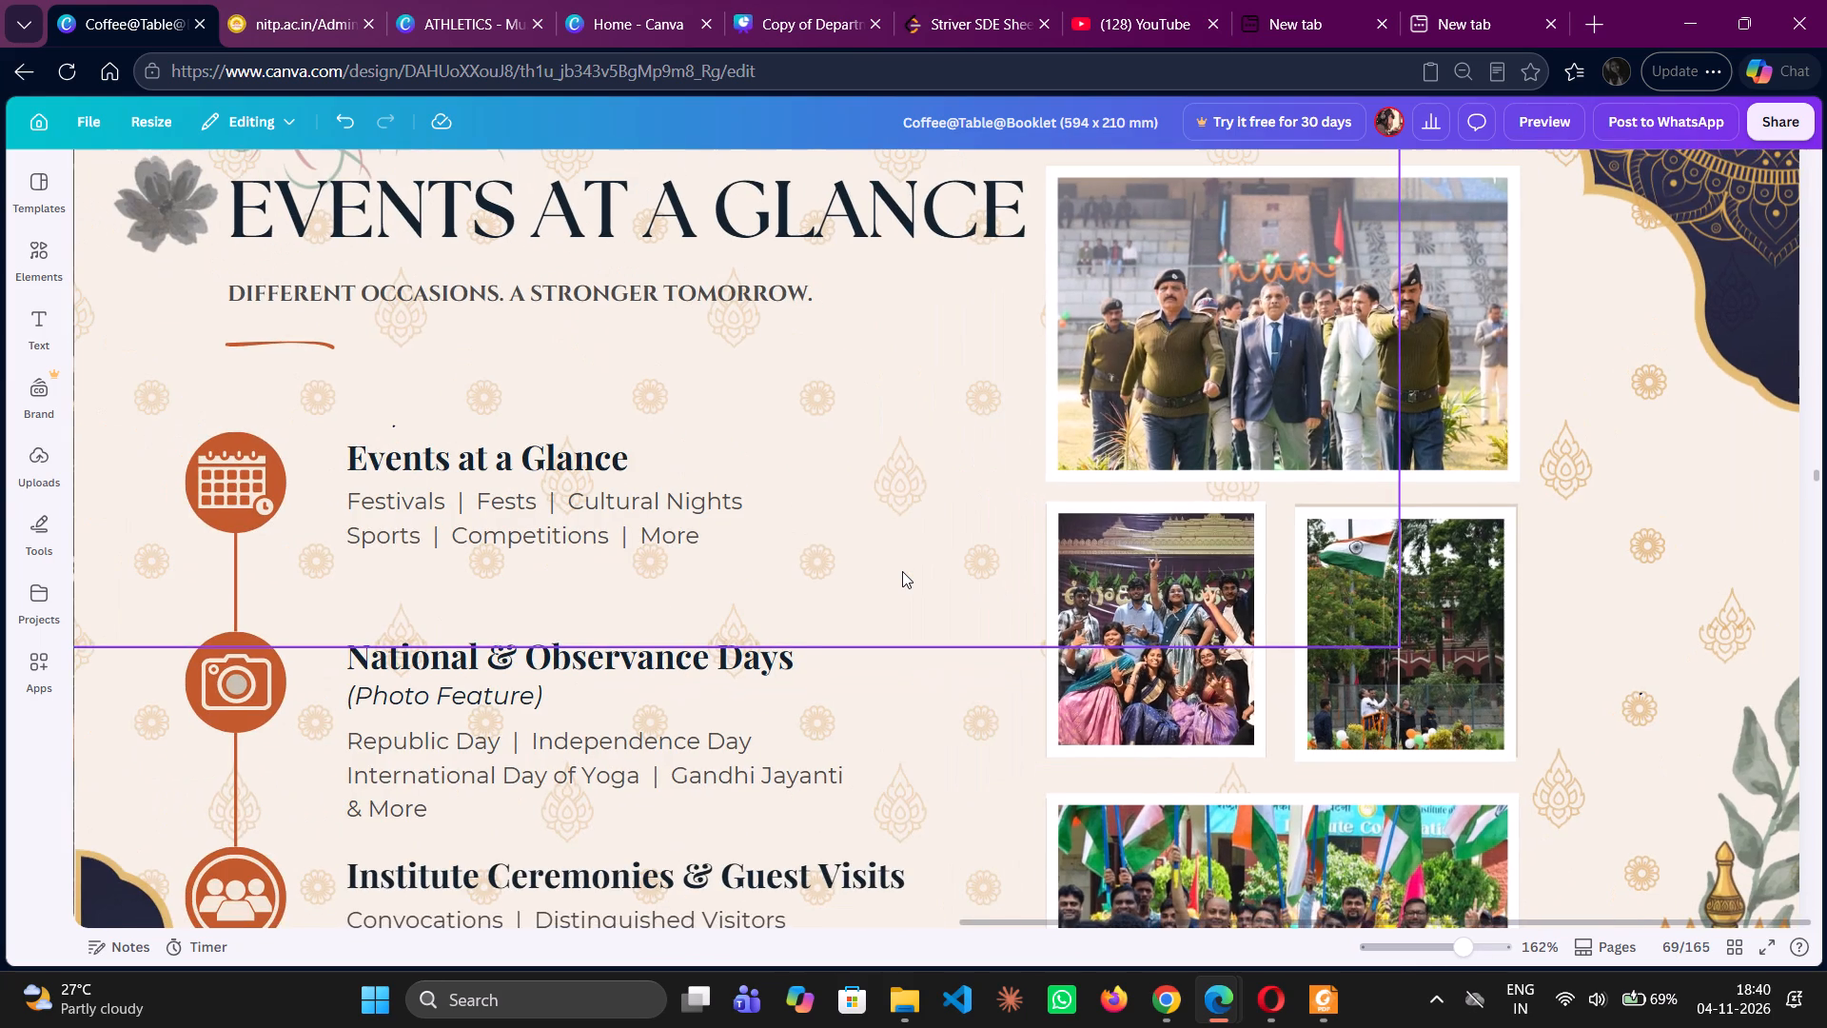
Examine the Events at a Glance photo layout on page 69 and review the Celebration Round the Year pages through page 79.
scroll(902, 571, "down", 1)
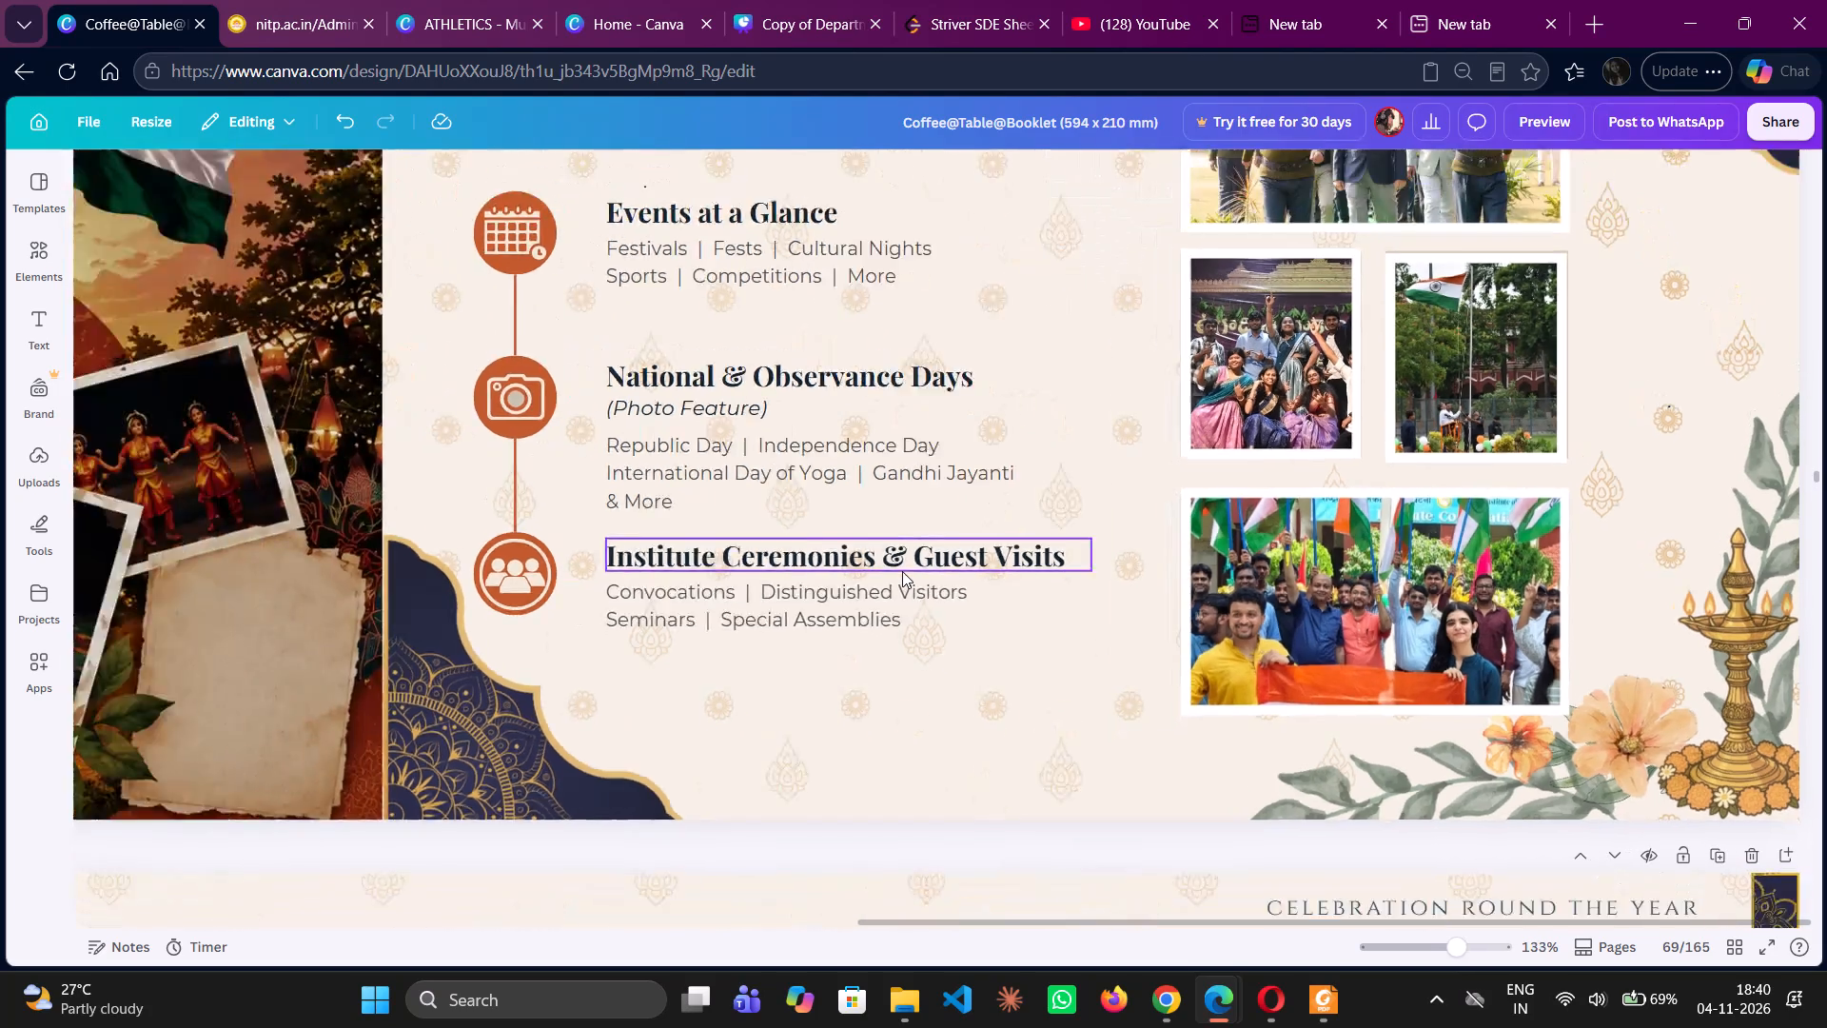
scroll(902, 571, "up", 1)
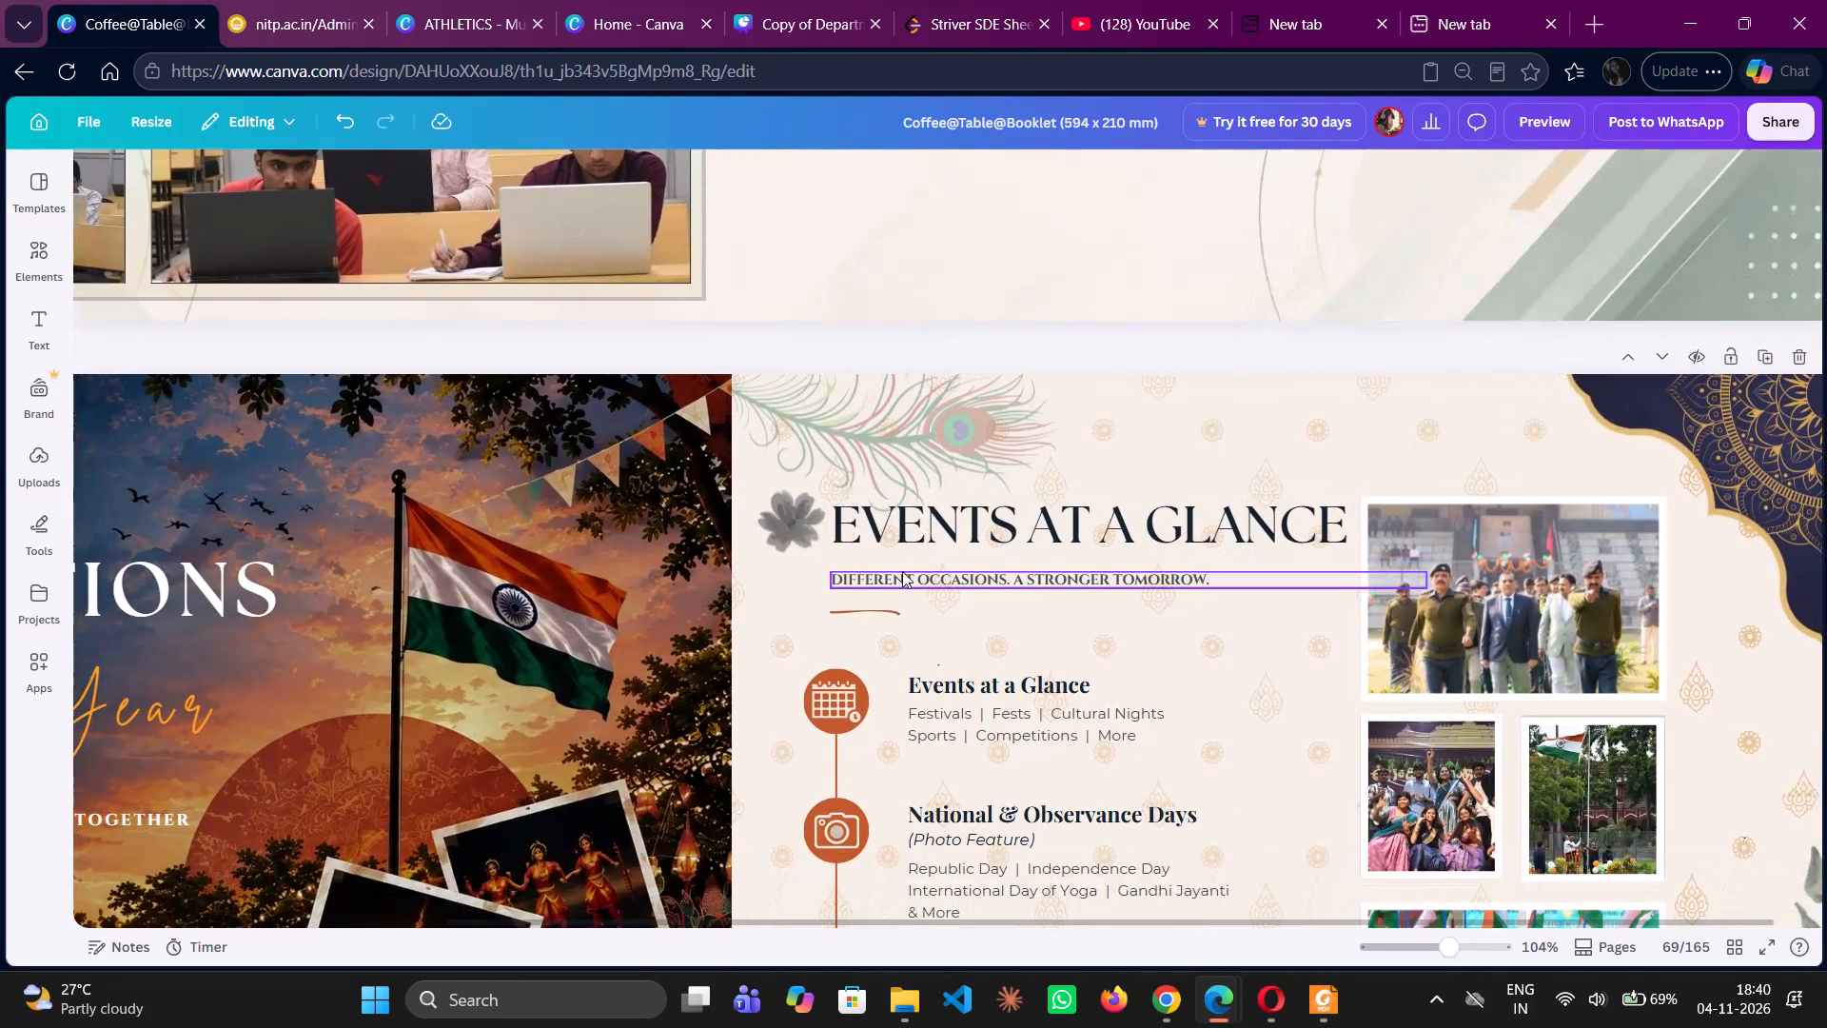
scroll(902, 571, "up", 2)
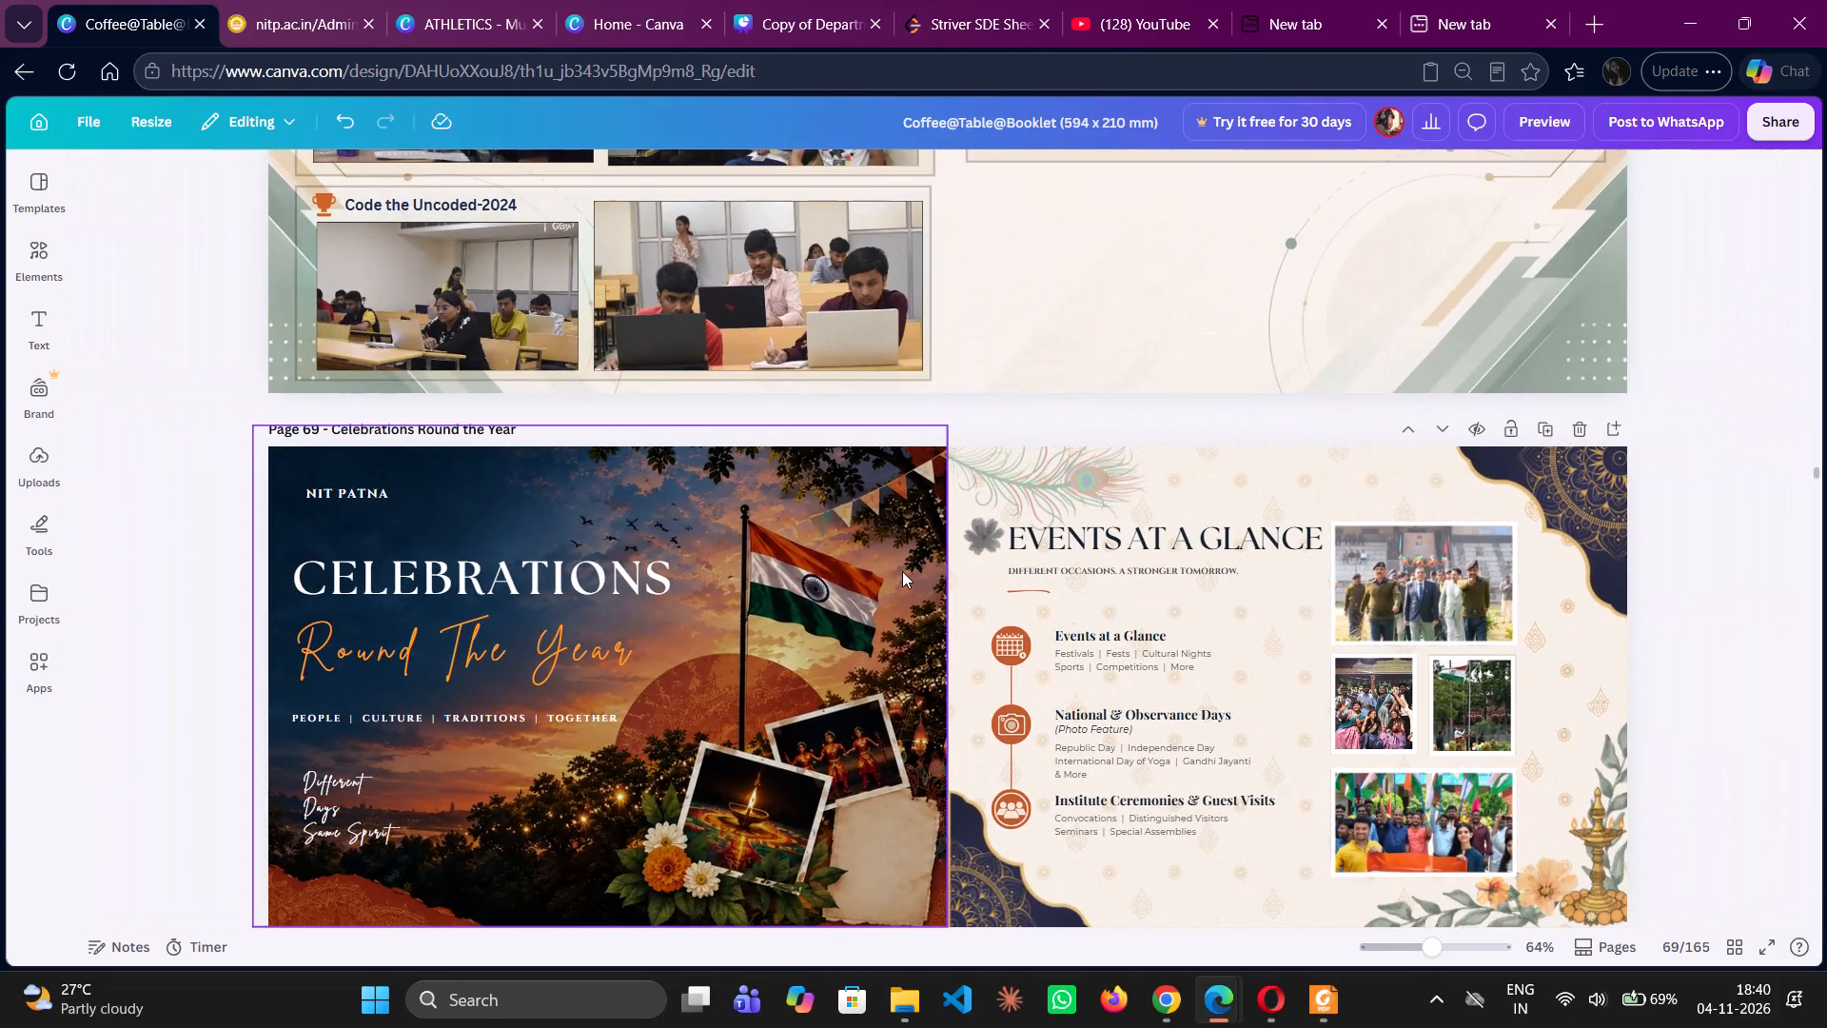
scroll(902, 571, "down", 3)
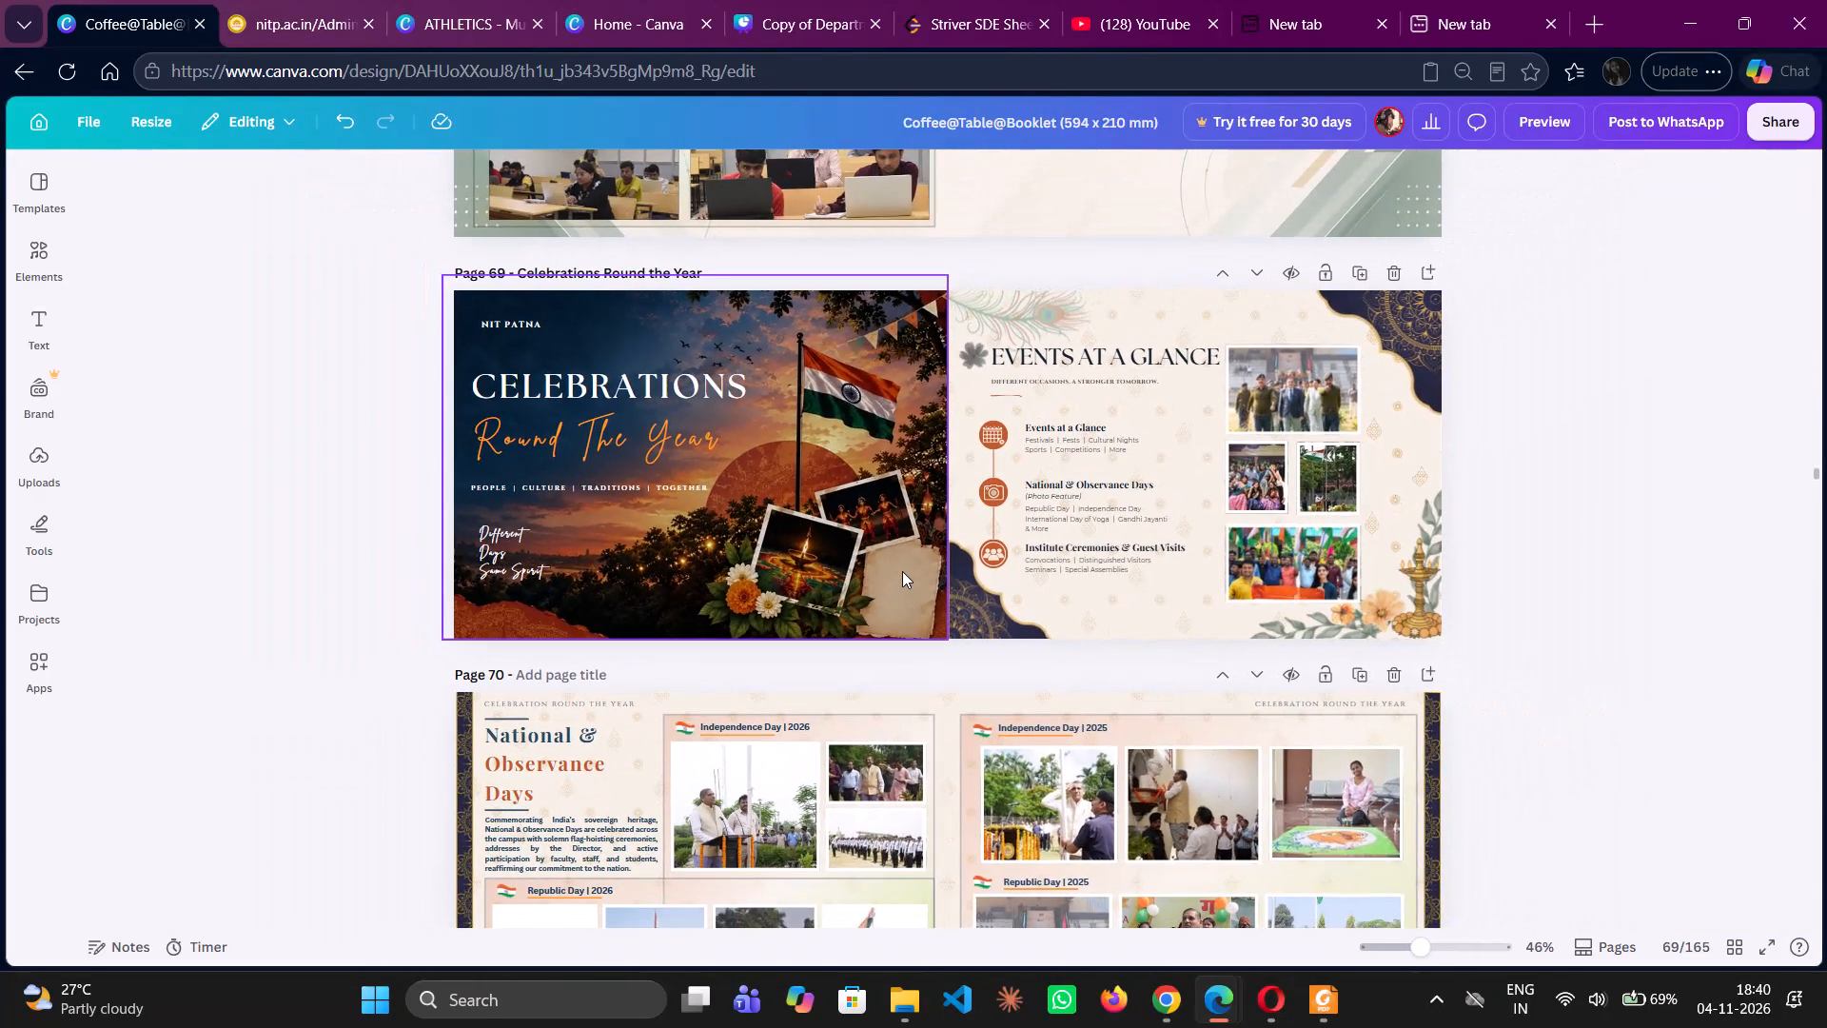
left_click(1533, 657)
scroll(1533, 657, "down", 1)
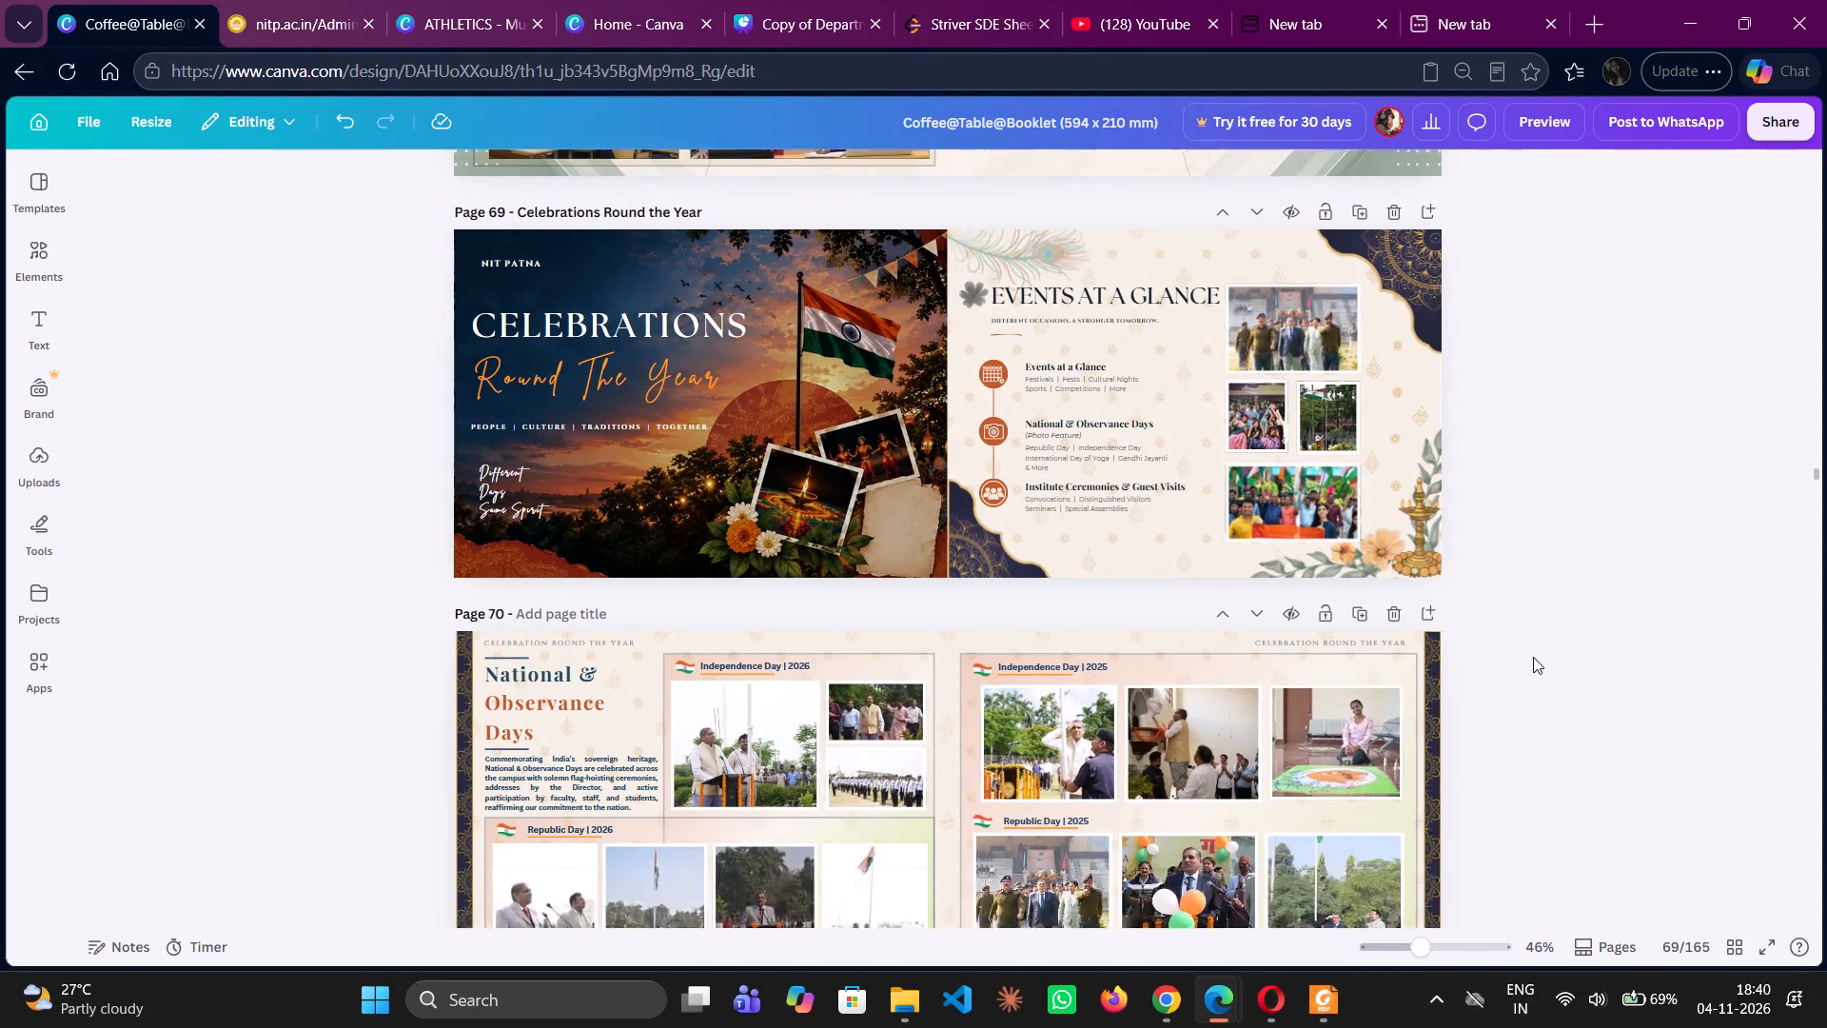
scroll(1533, 657, "down", 4)
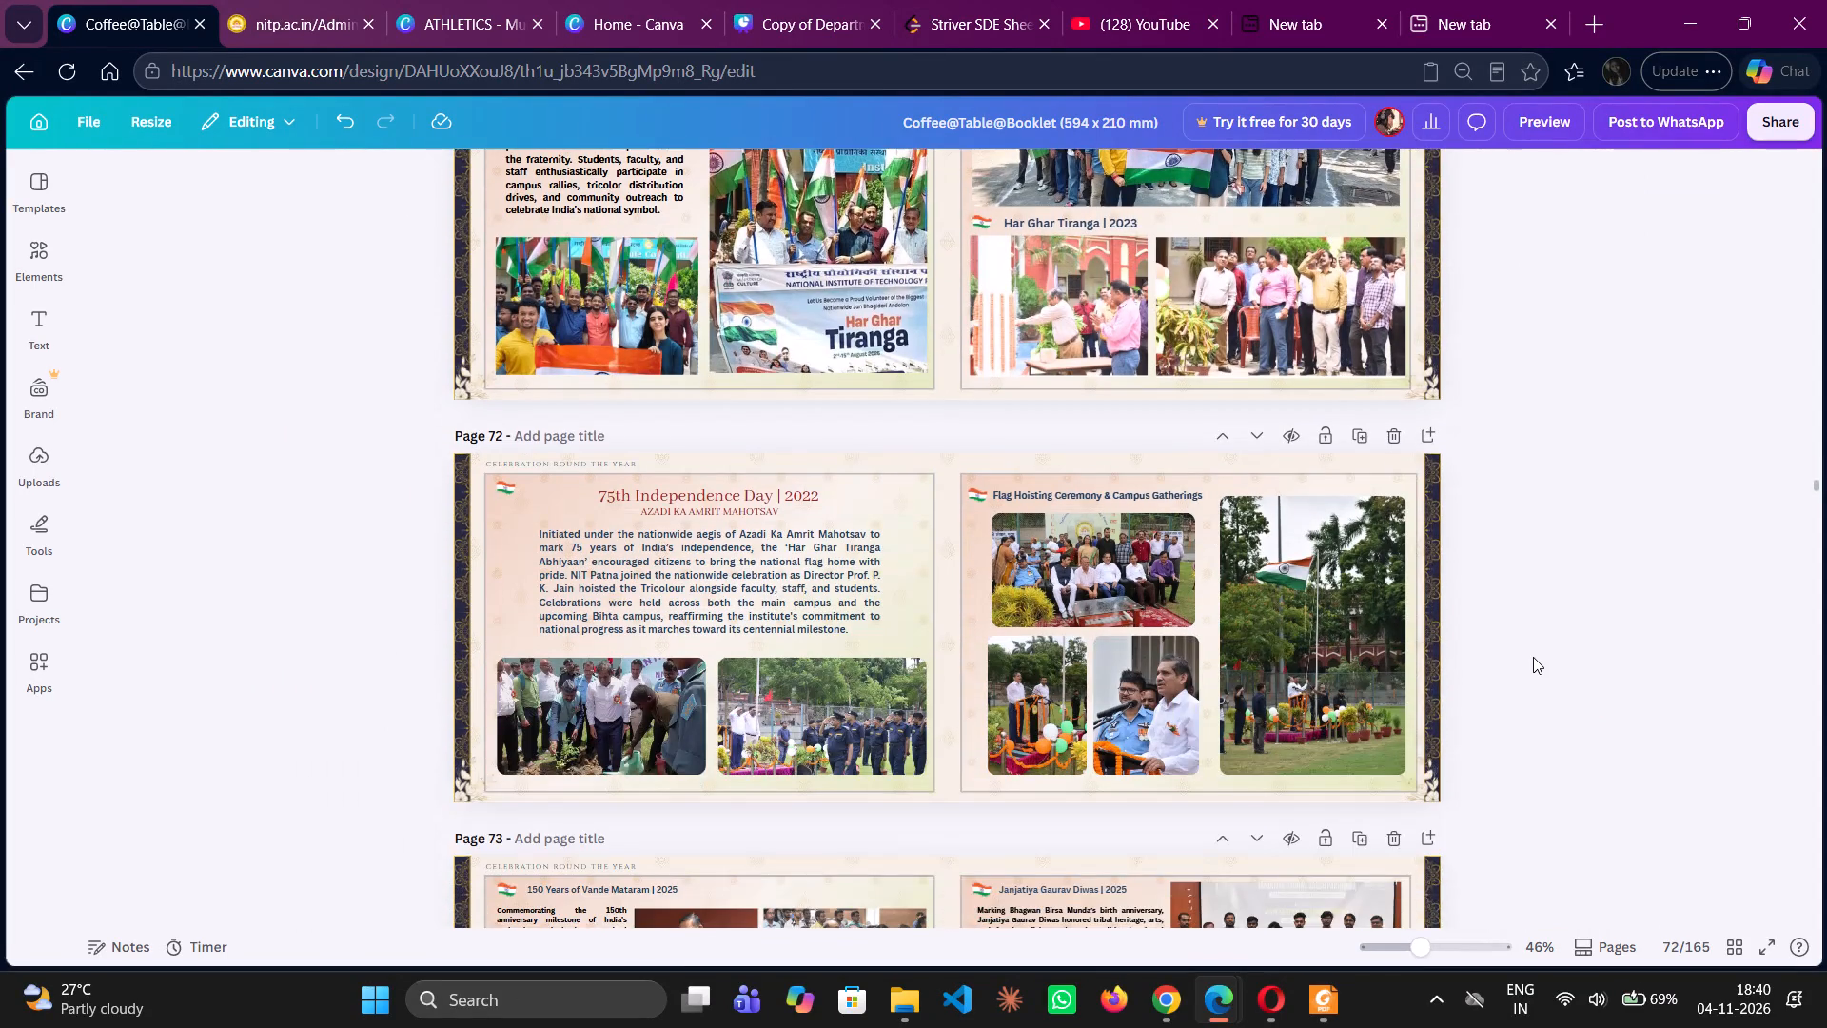
scroll(1533, 657, "down", 6)
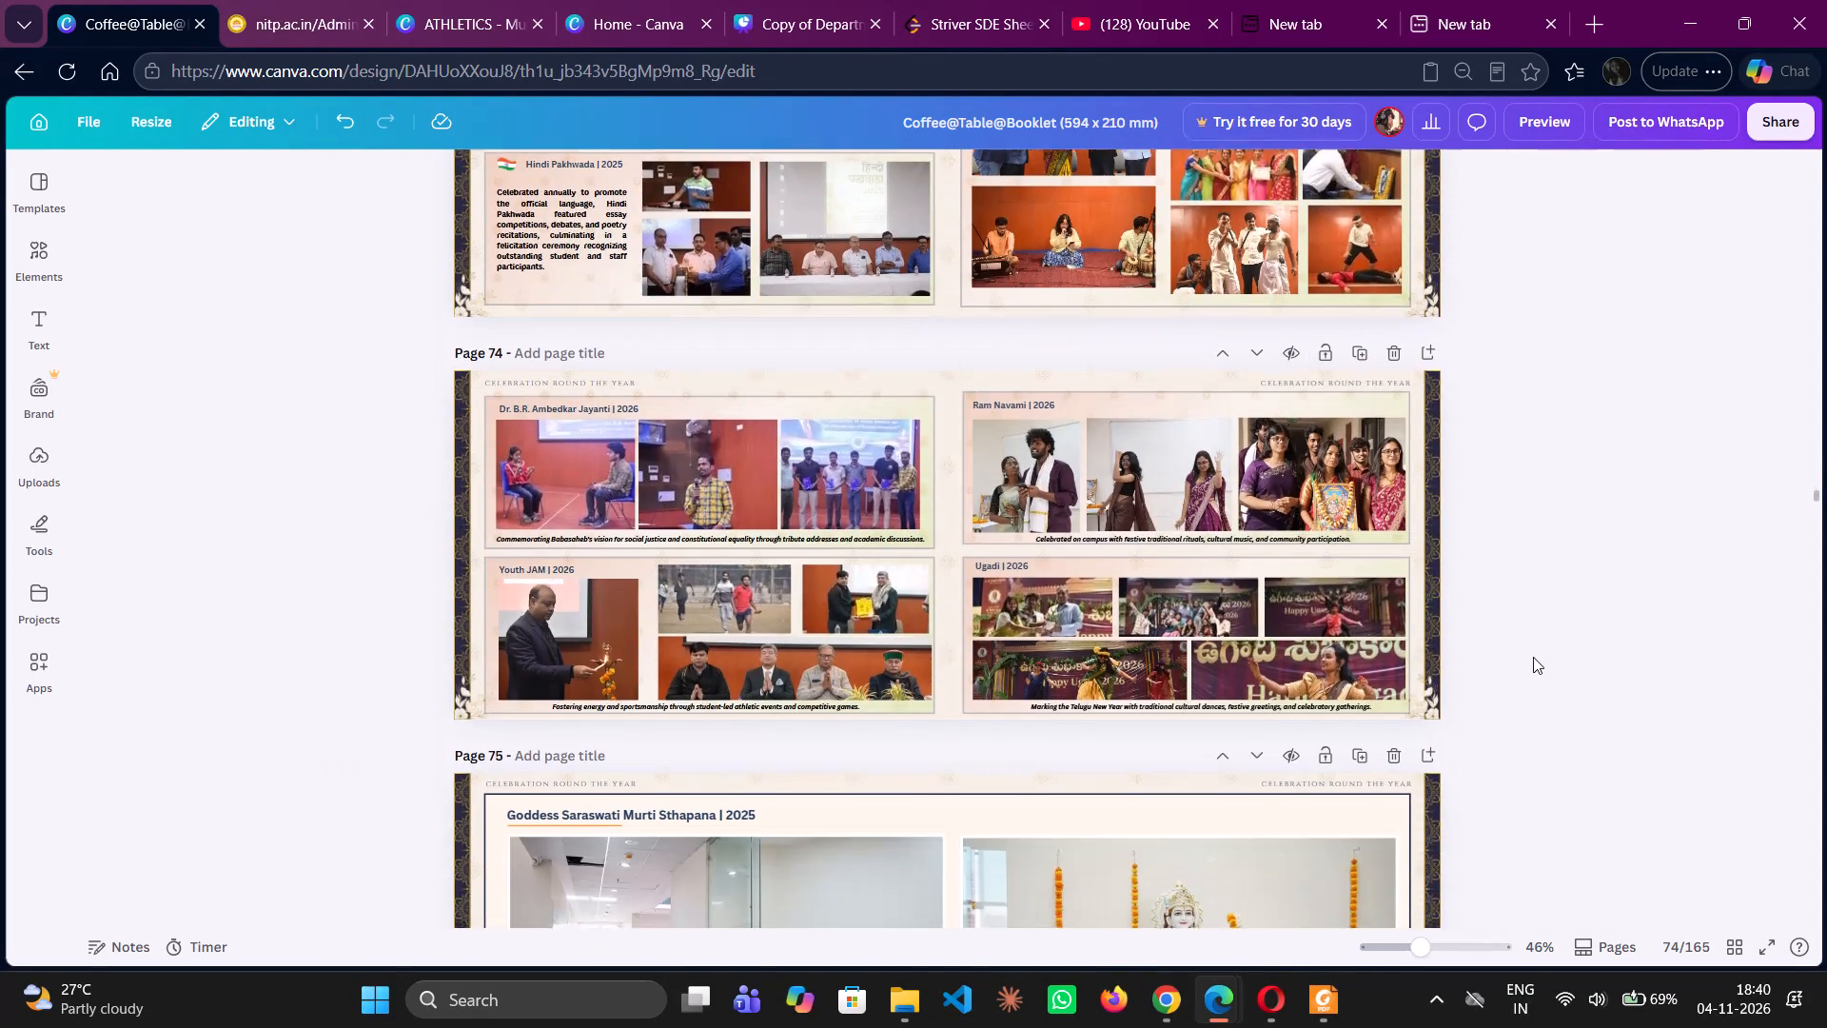
scroll(1533, 657, "down", 2)
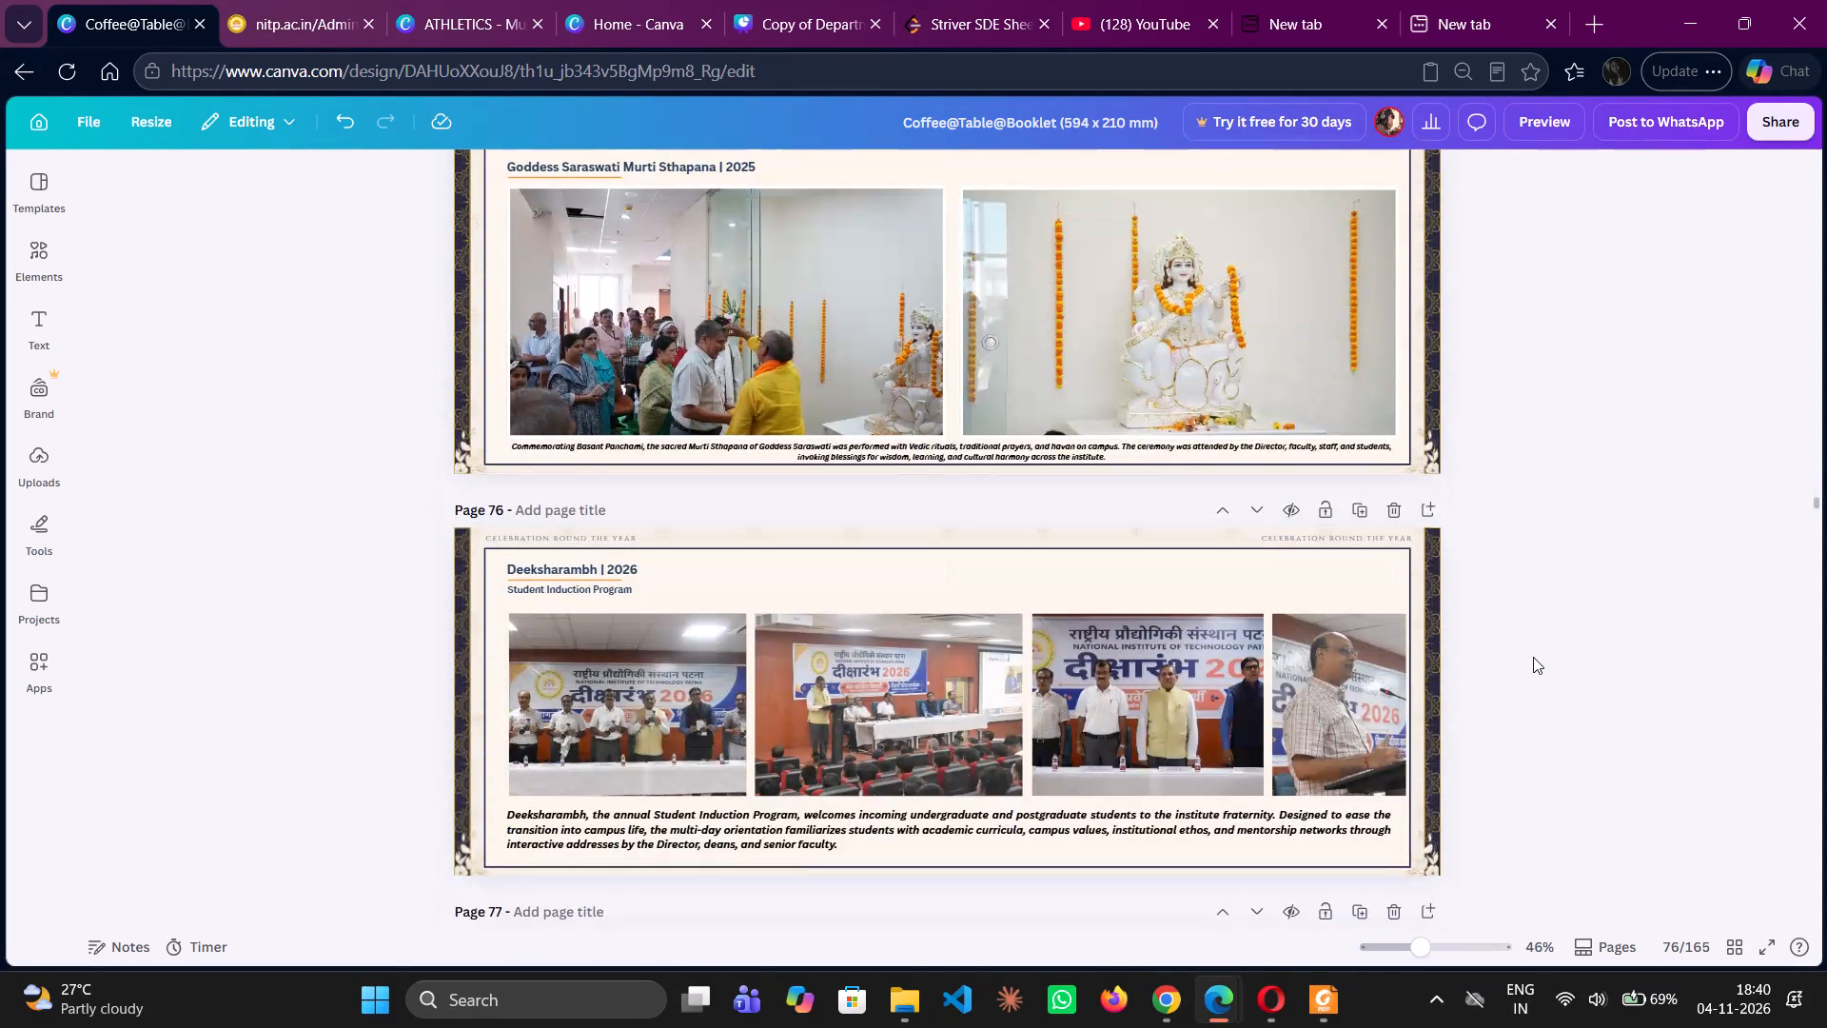
scroll(1533, 657, "down", 1)
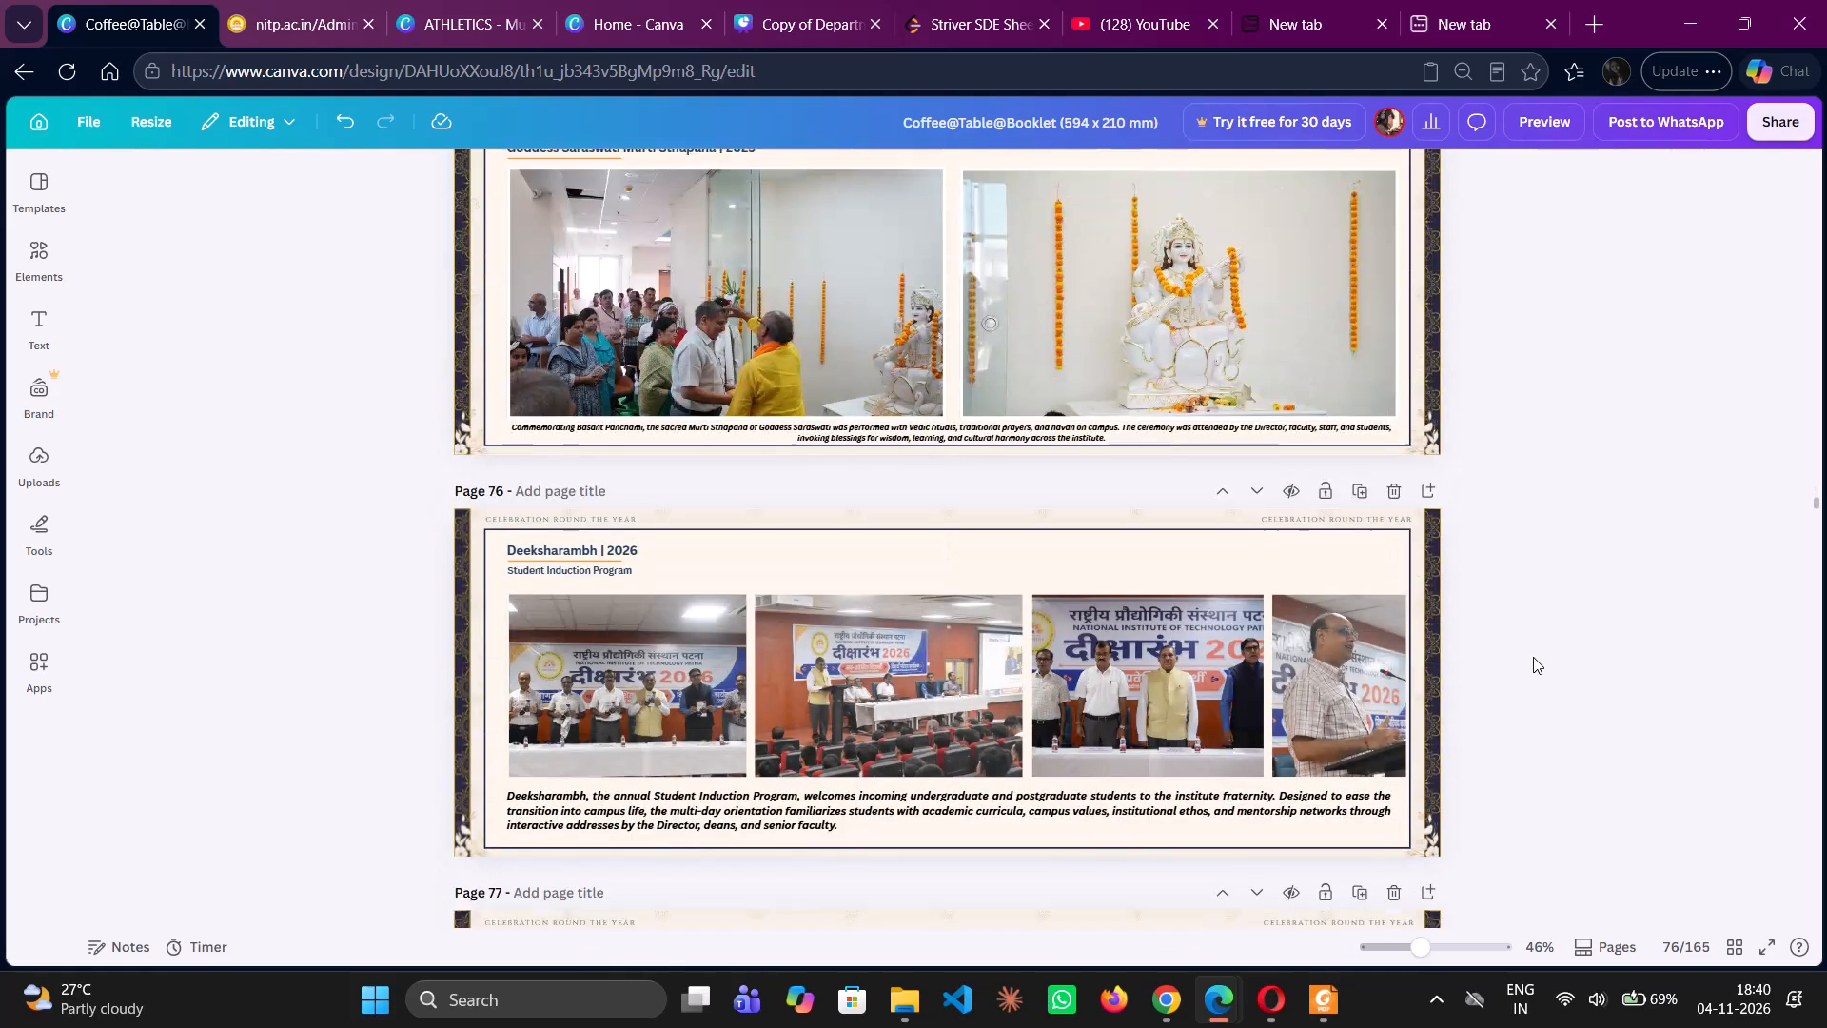
scroll(1533, 657, "down", 4)
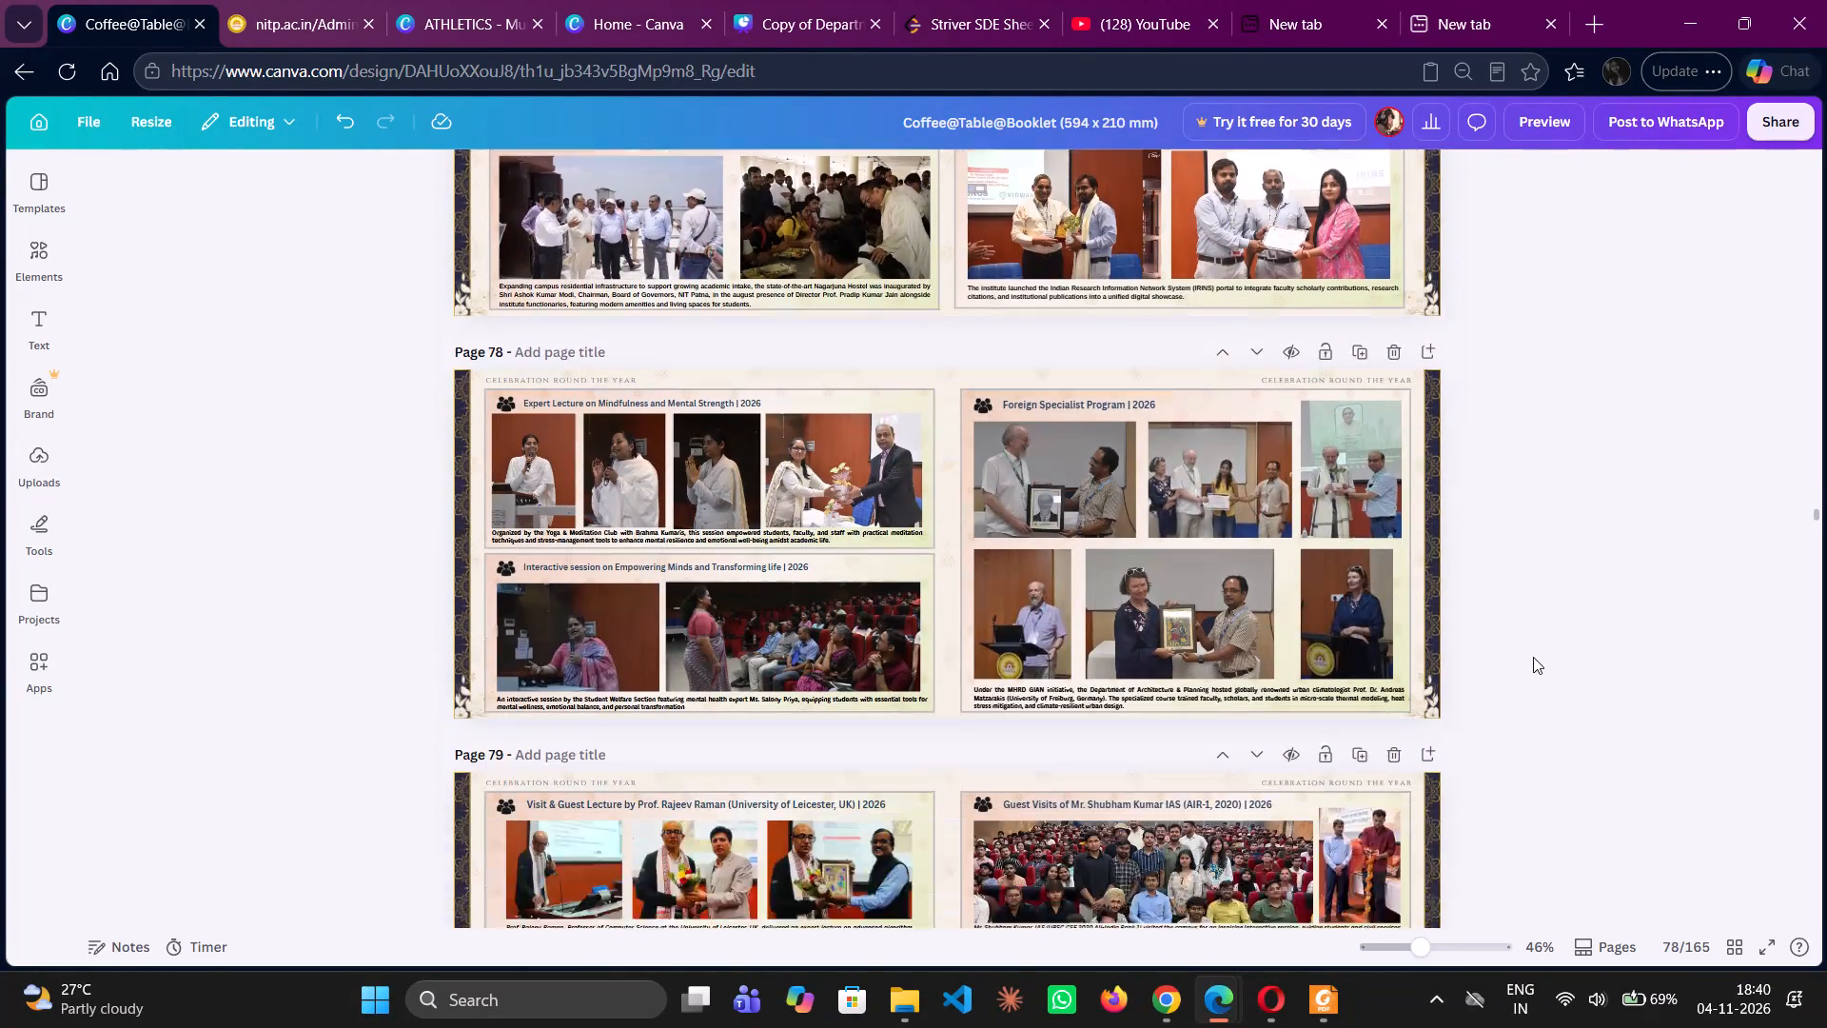
scroll(1533, 657, "down", 2)
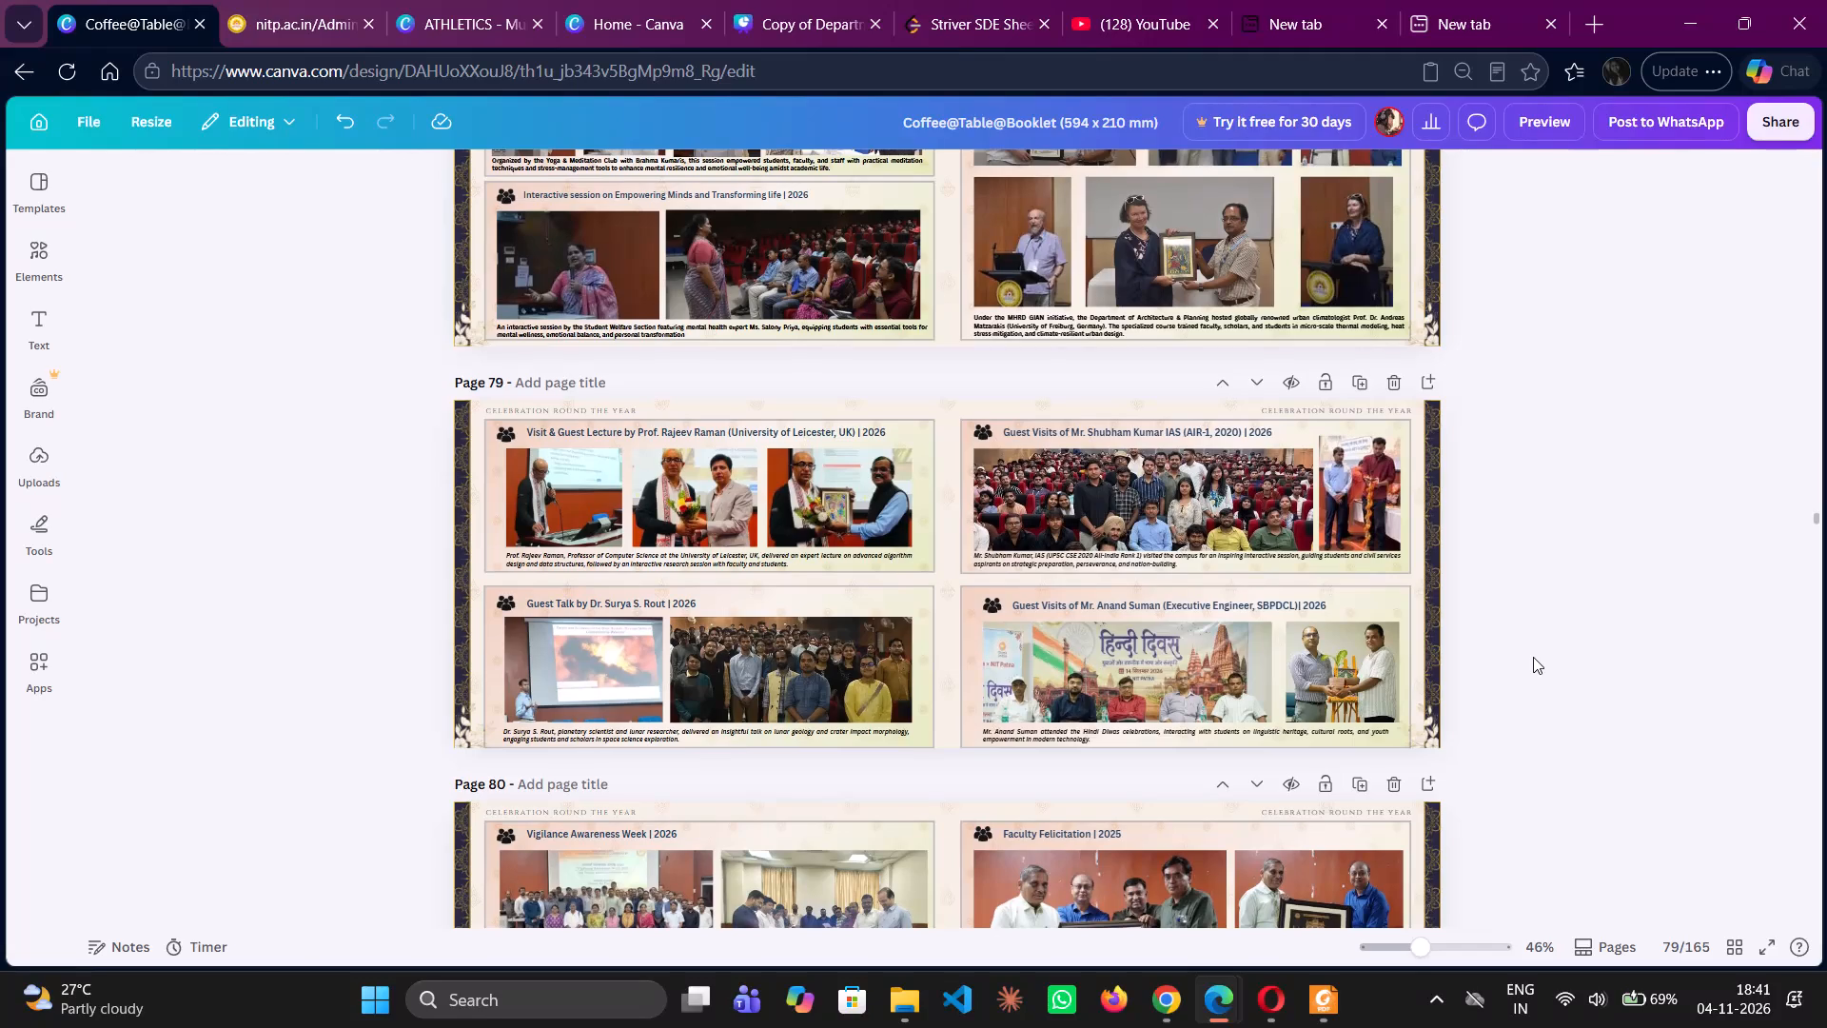
Close the open copy of the department design and return to the Coffee@Table@Booklet design.
left_click(858, 1)
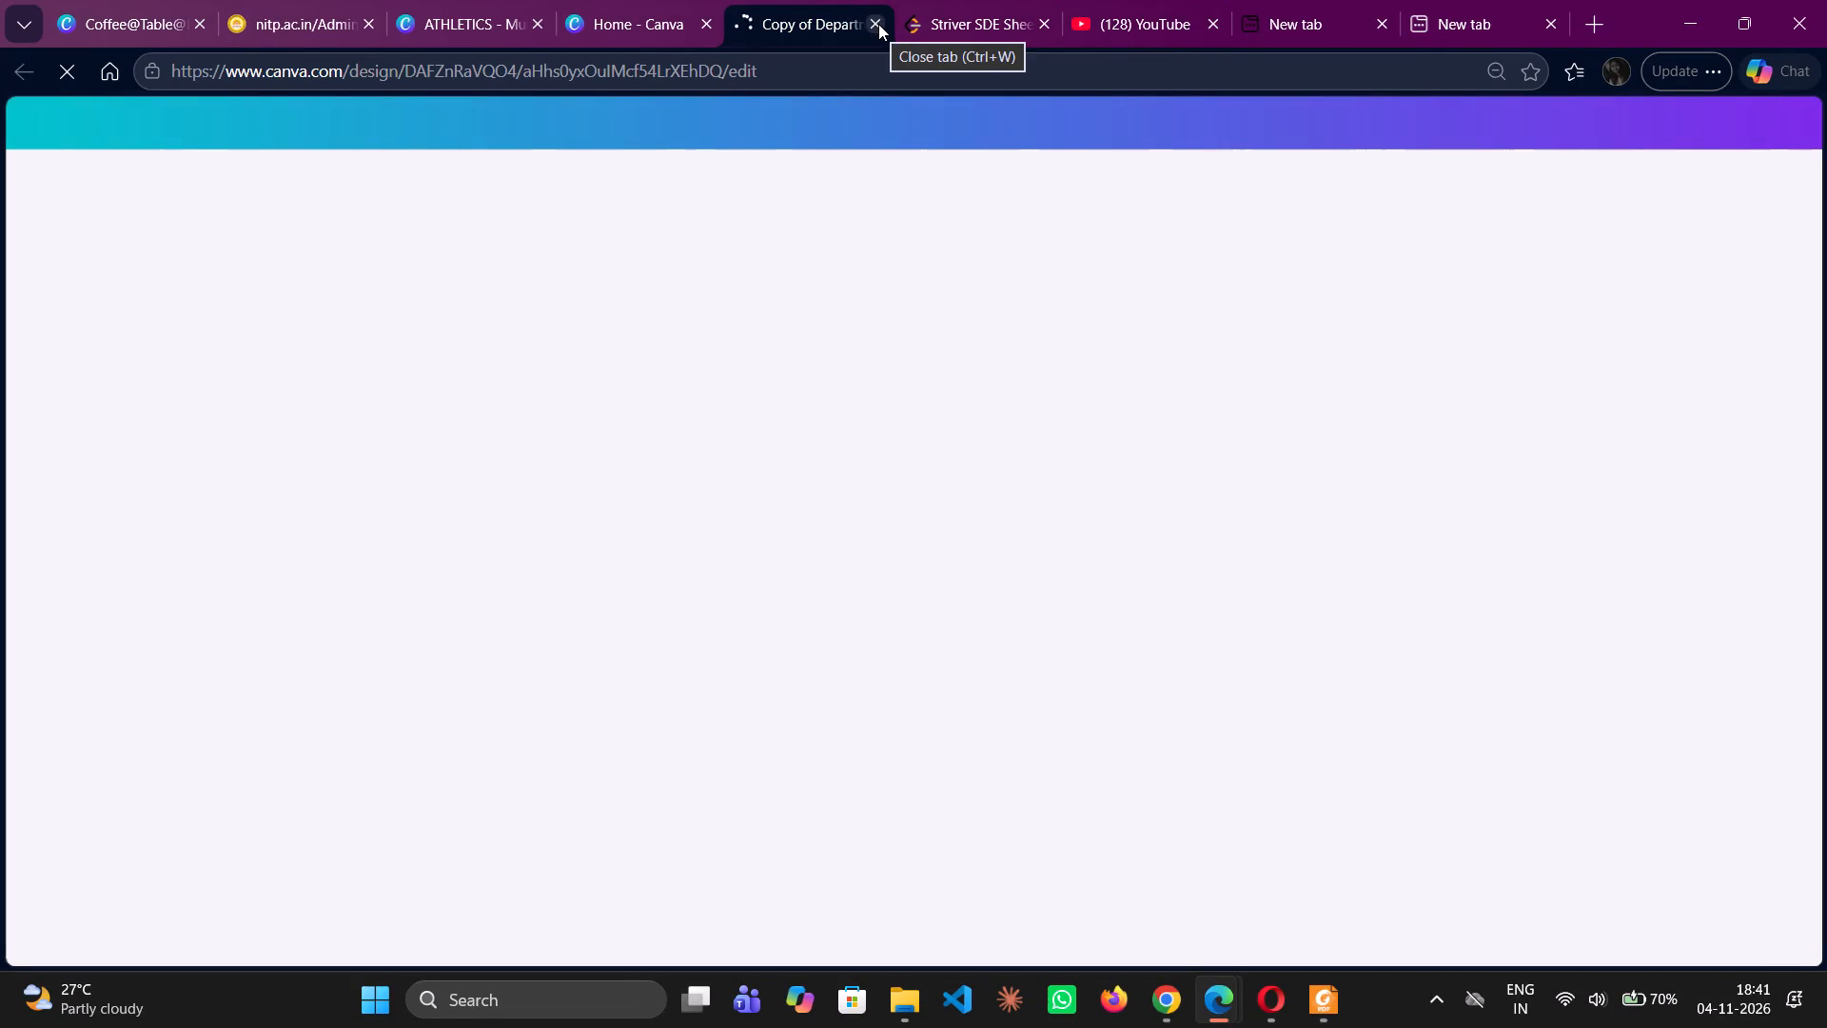
left_click(878, 24)
left_click(670, 0)
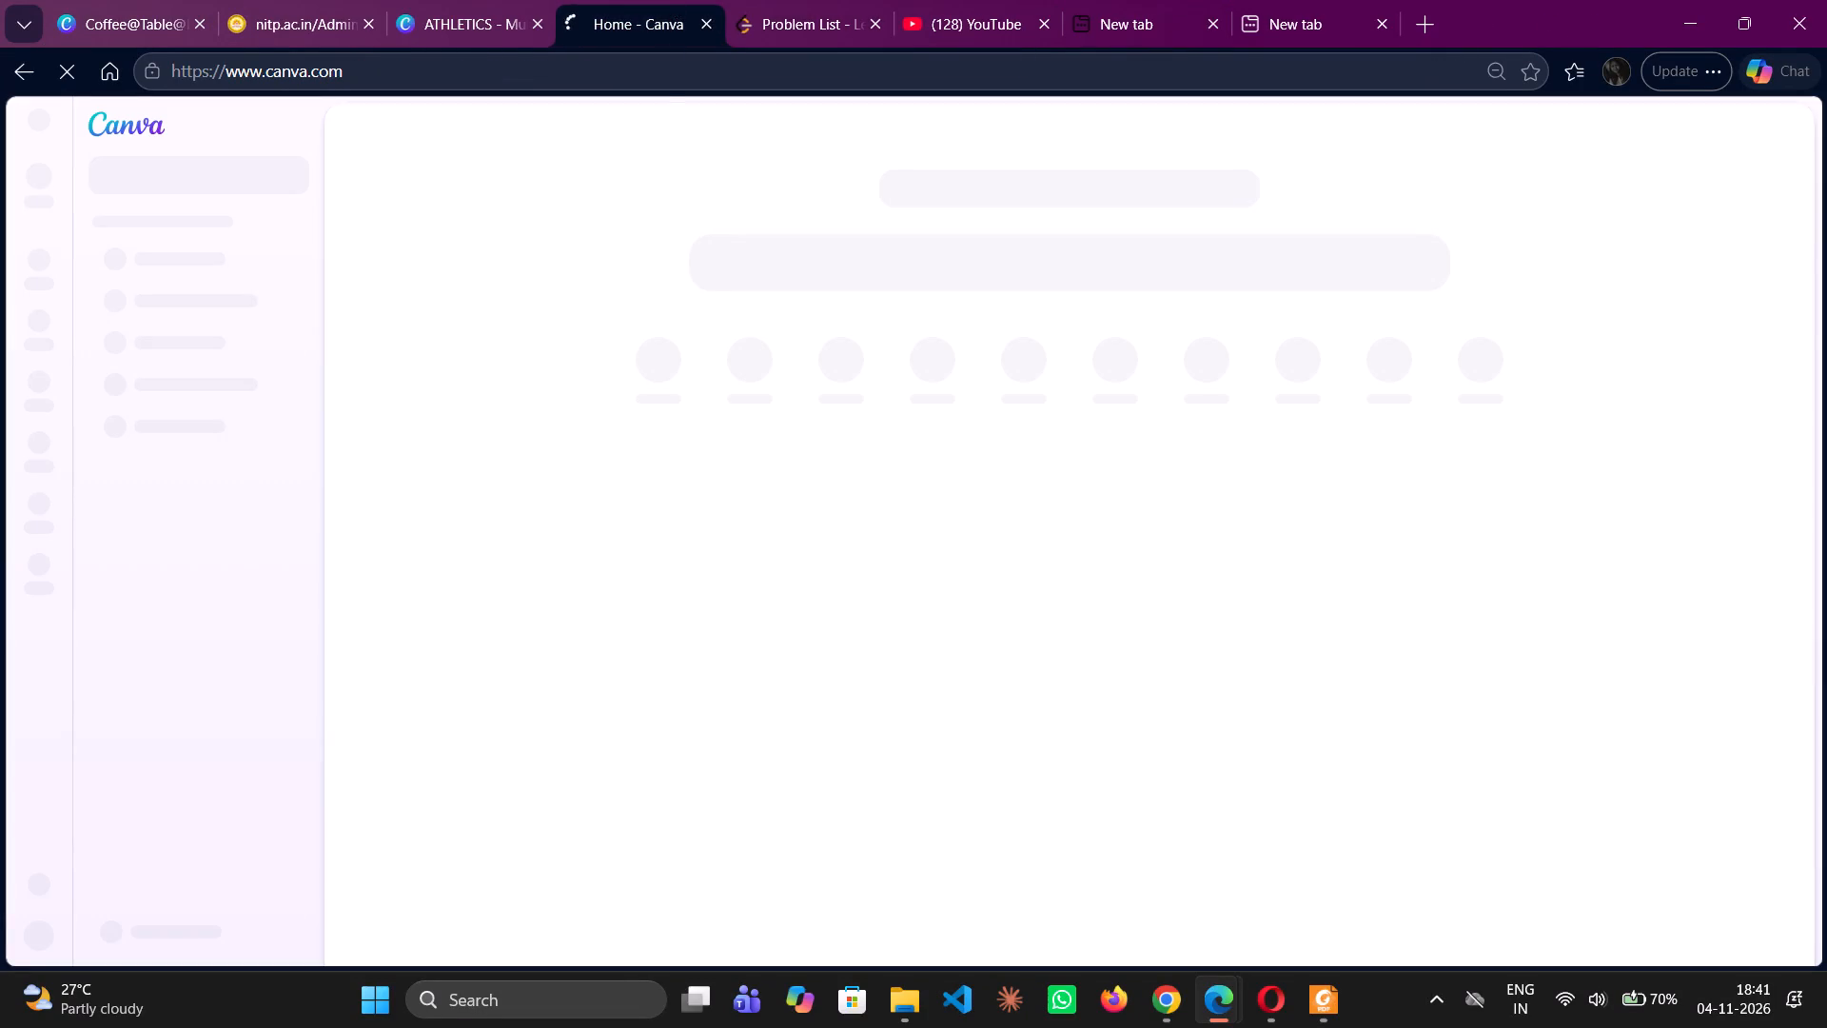
left_click(496, 0)
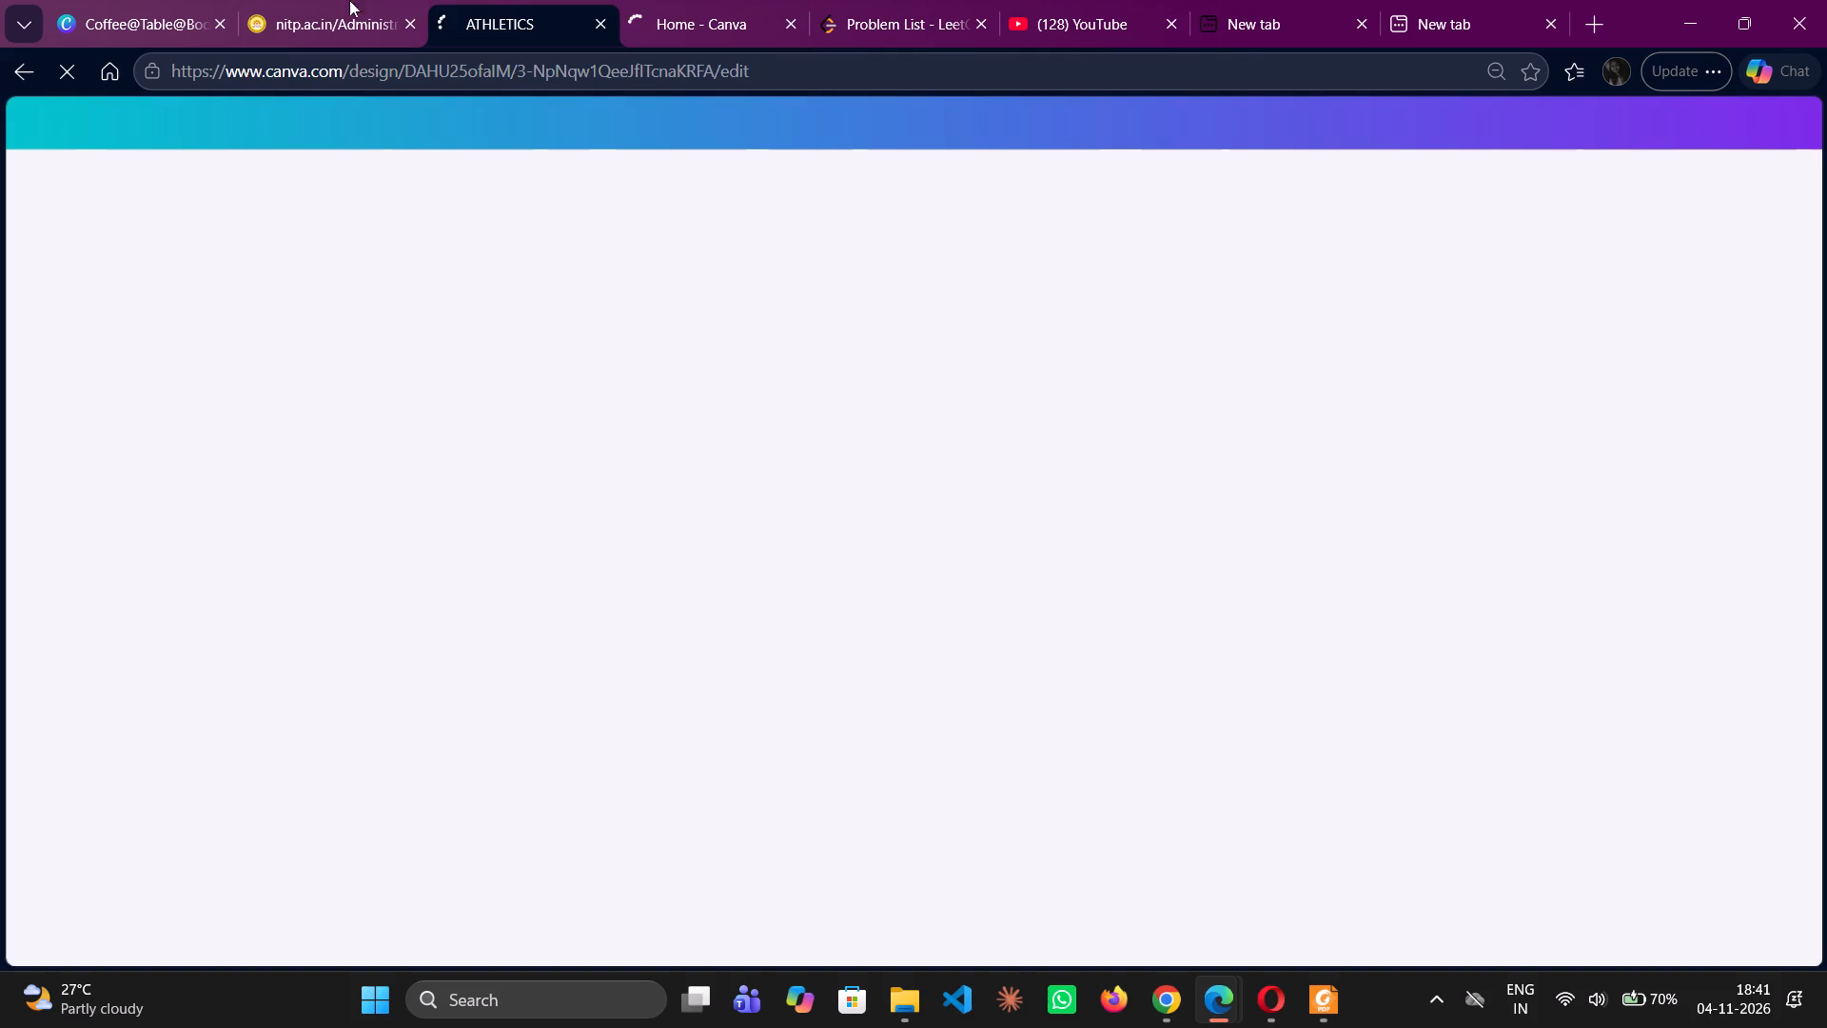
left_click(304, 0)
left_click(206, 0)
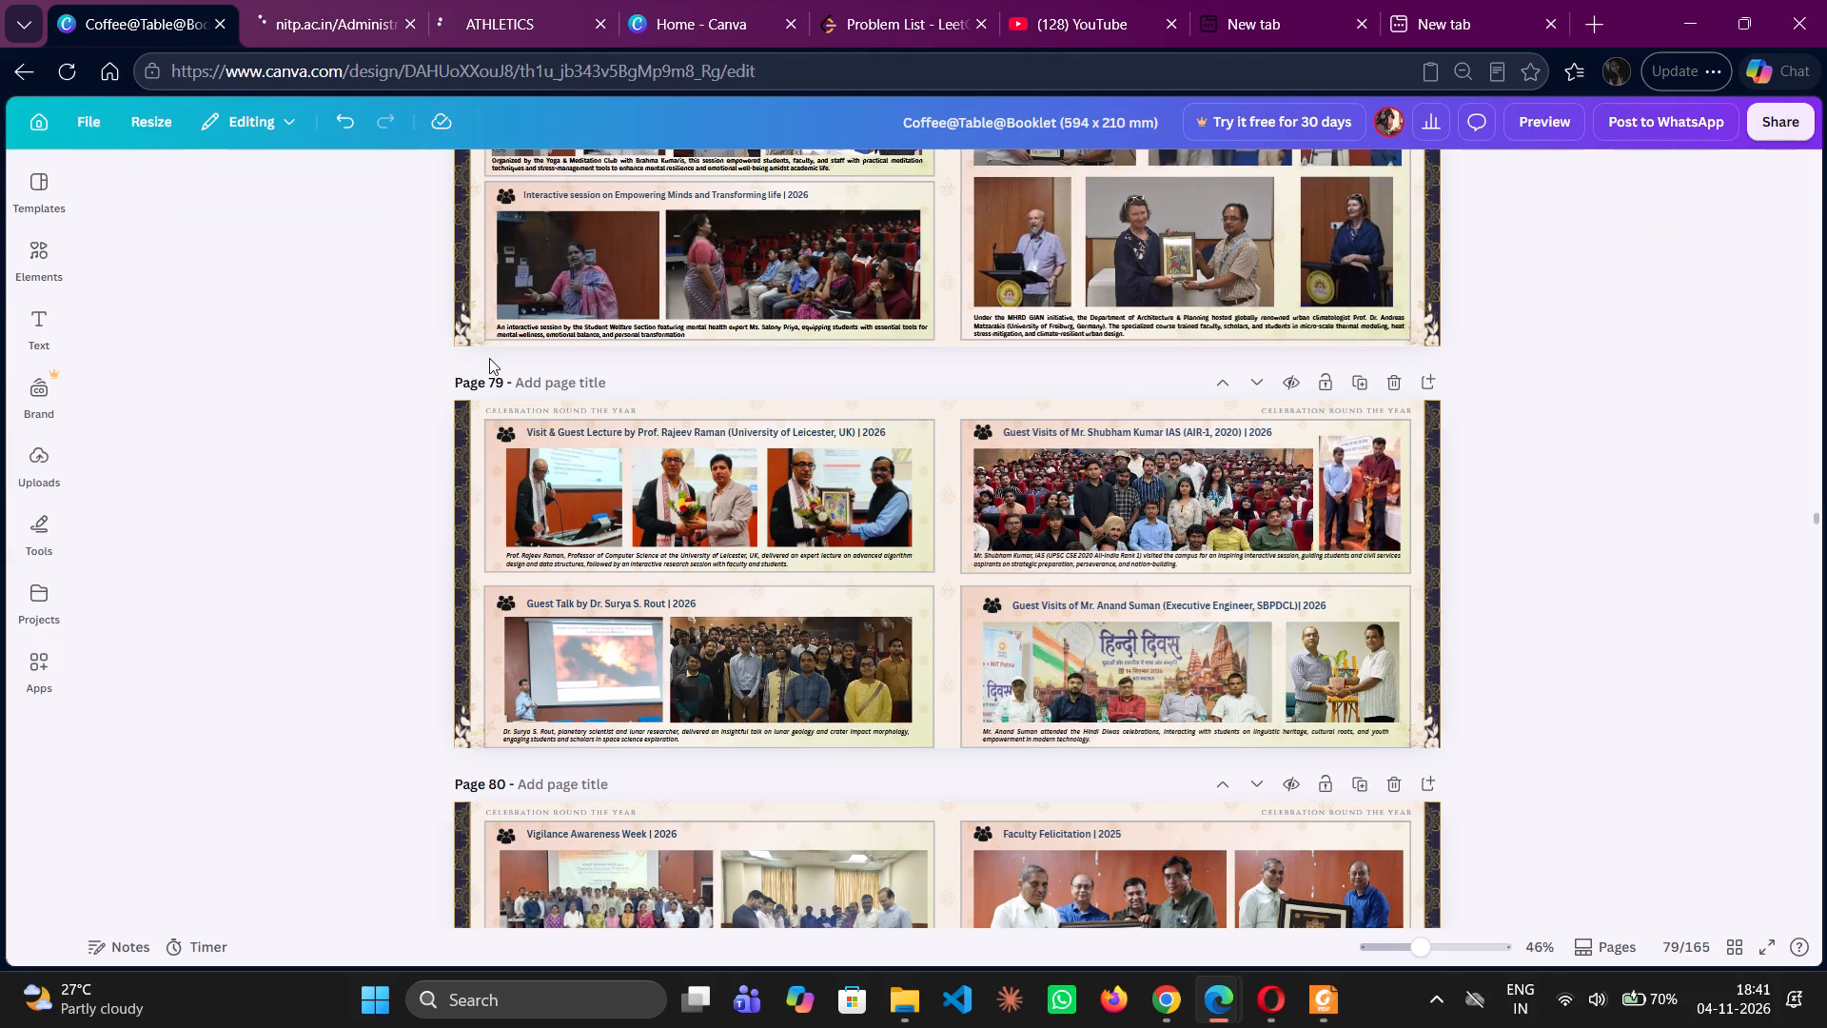
Review the booklet from page 80 to the back-cover designs on page 164, including the campus life, alumni, editorial team and news clippings pages.
scroll(612, 500, "down", 4)
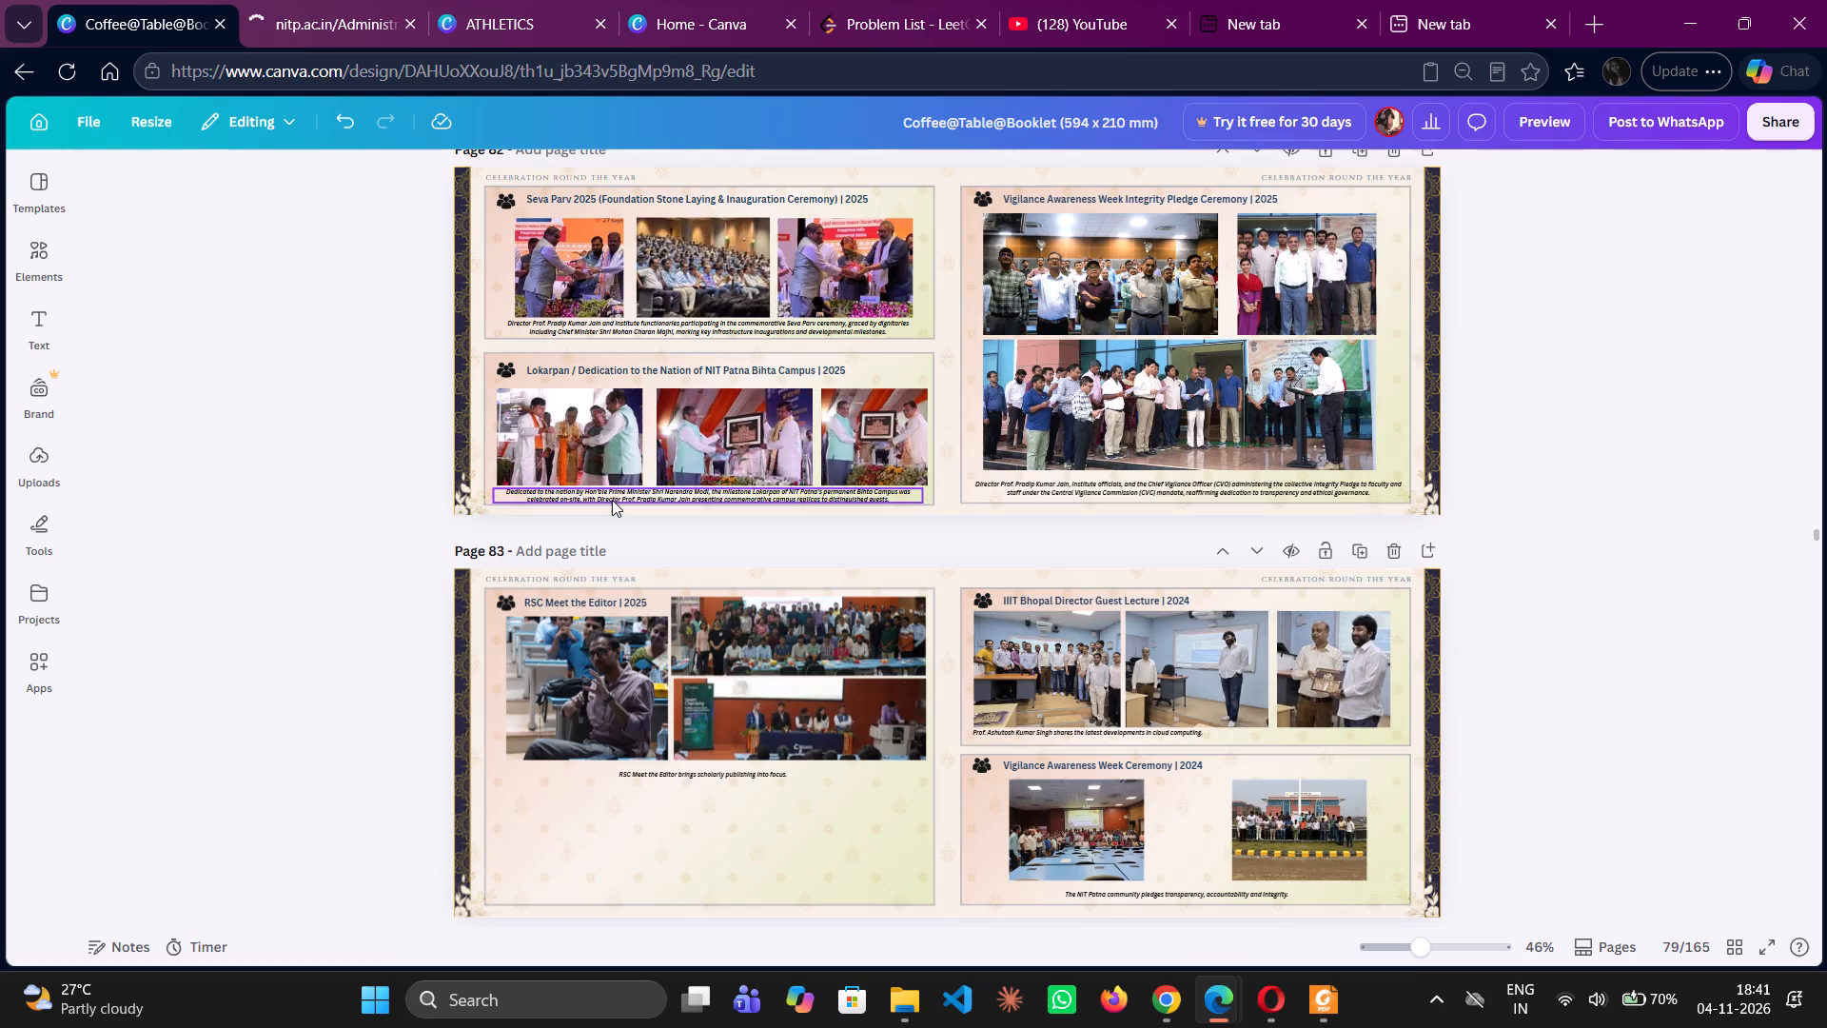
scroll(612, 500, "down", 11)
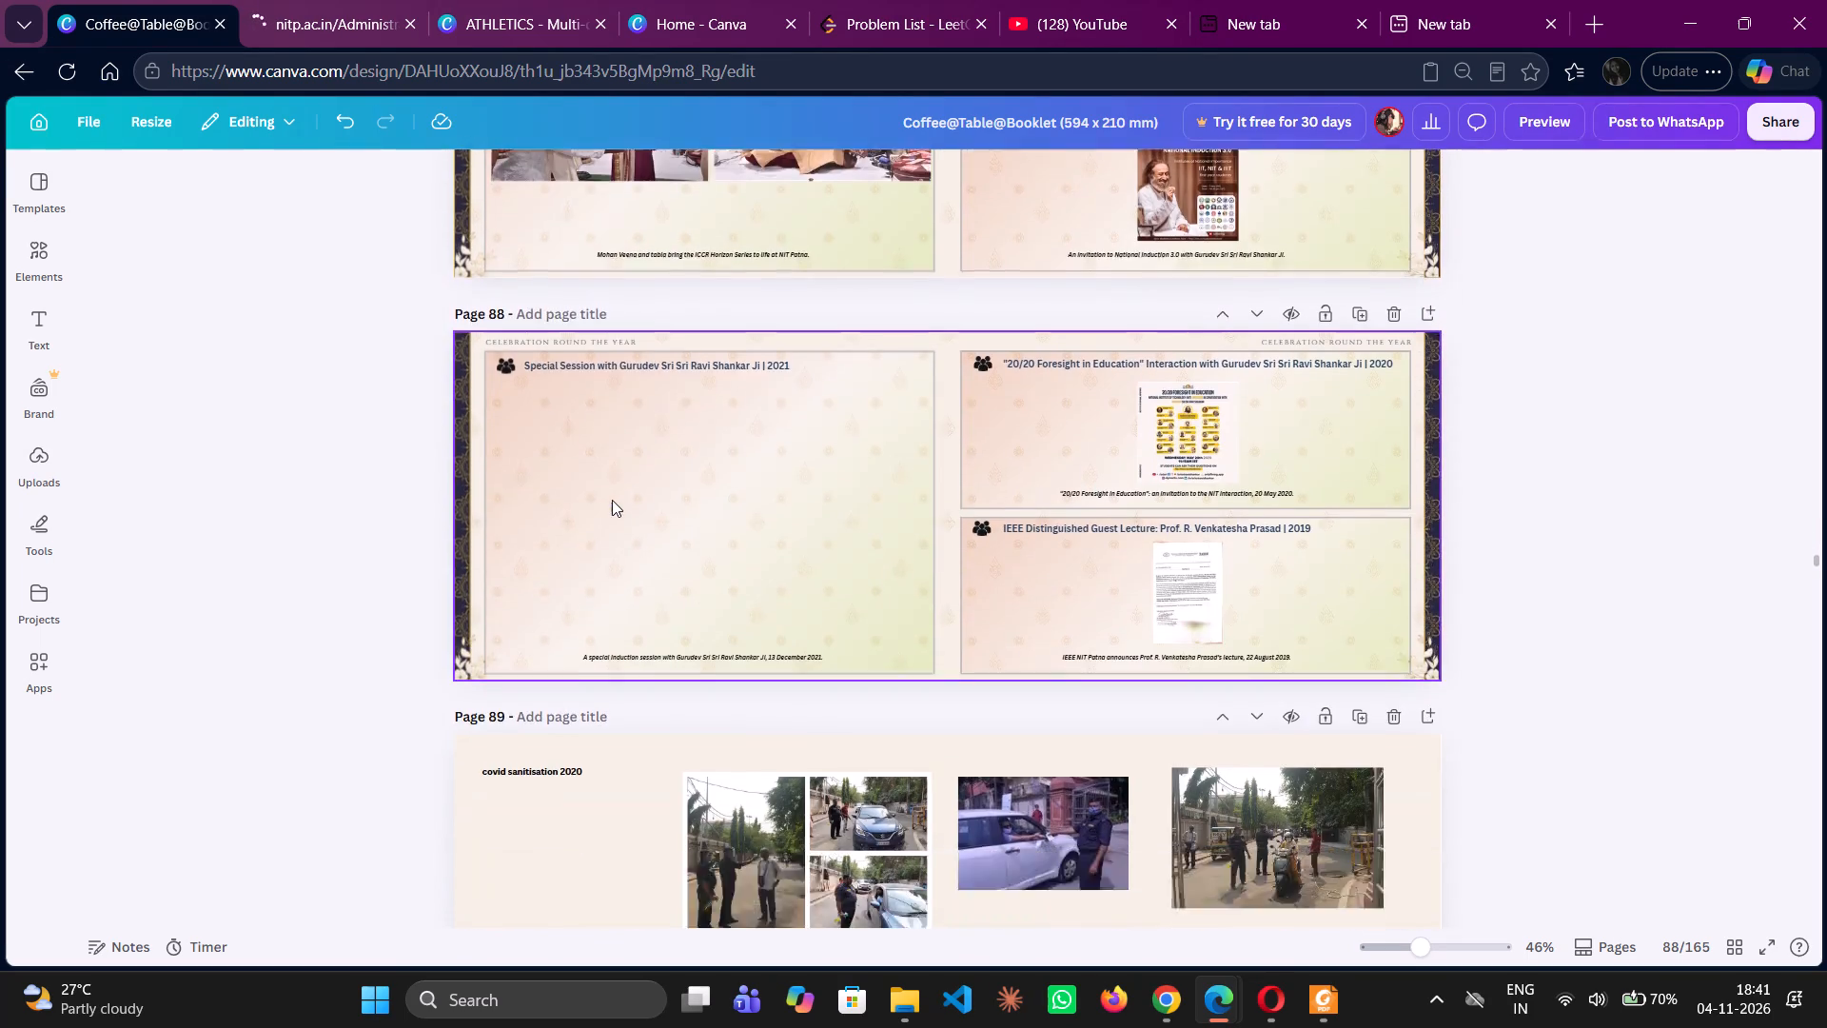
scroll(612, 500, "down", 7)
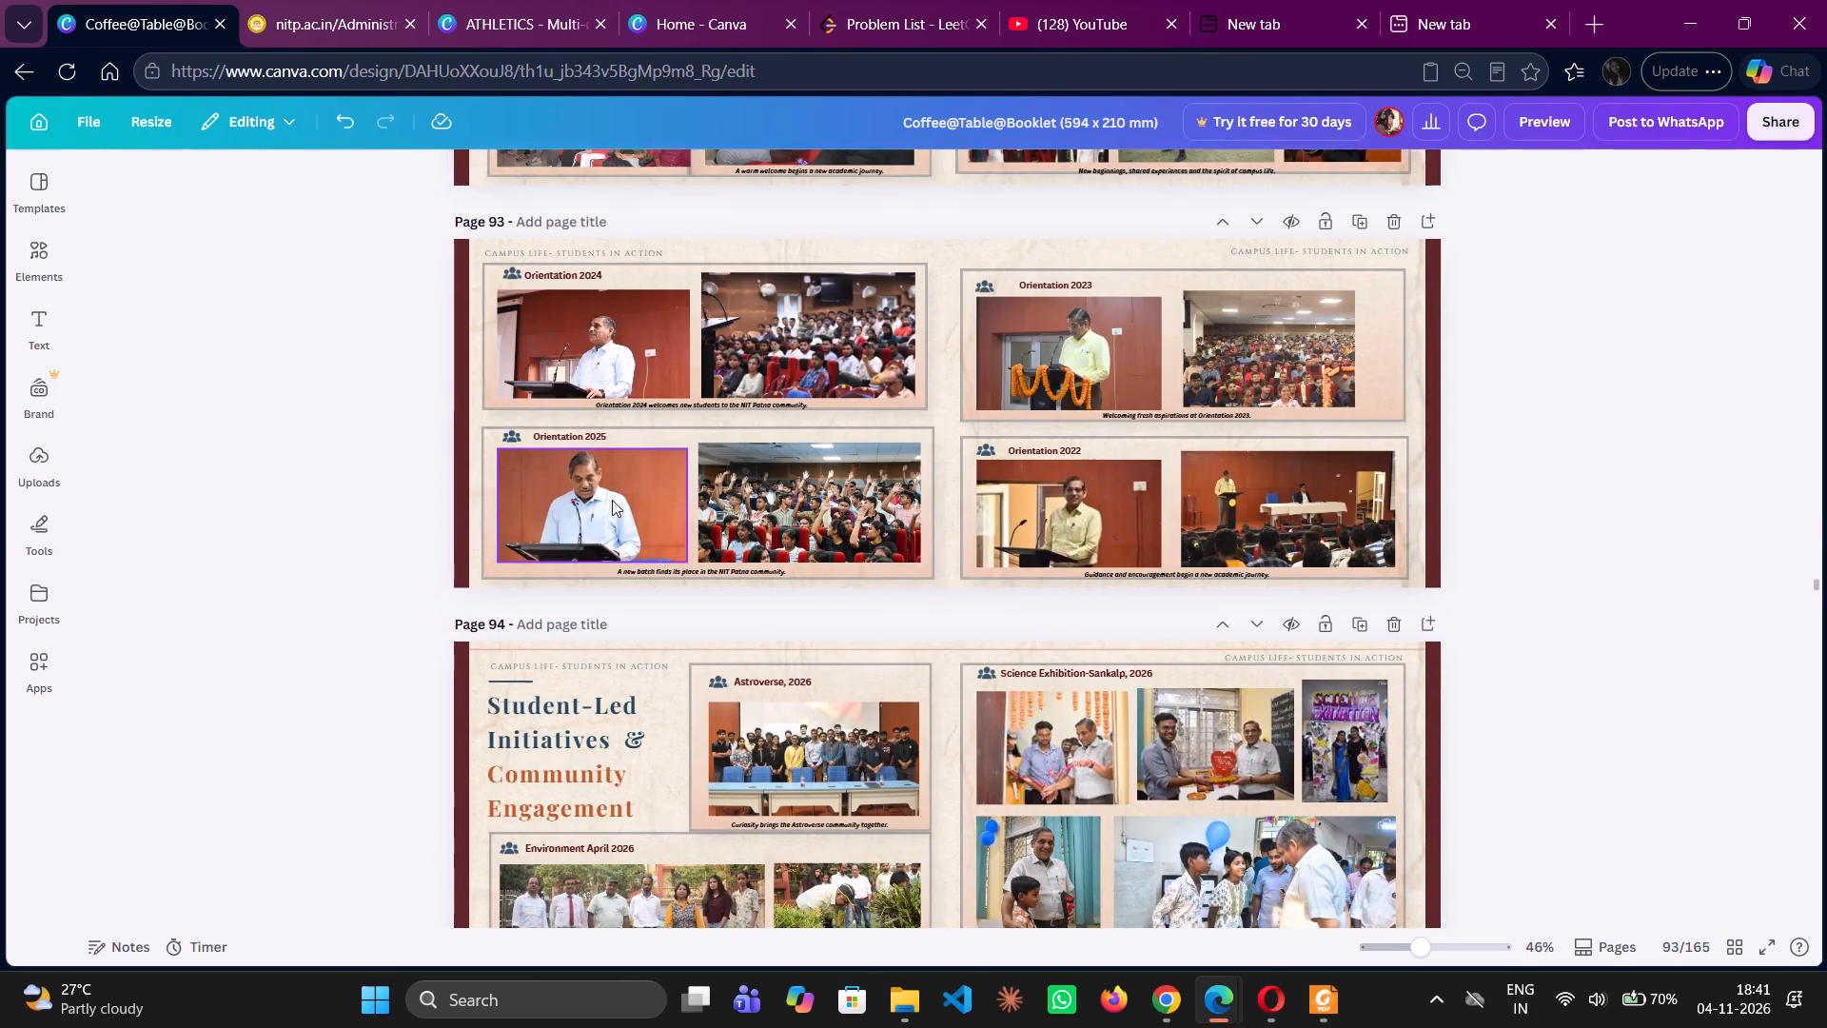
scroll(612, 500, "down", 5)
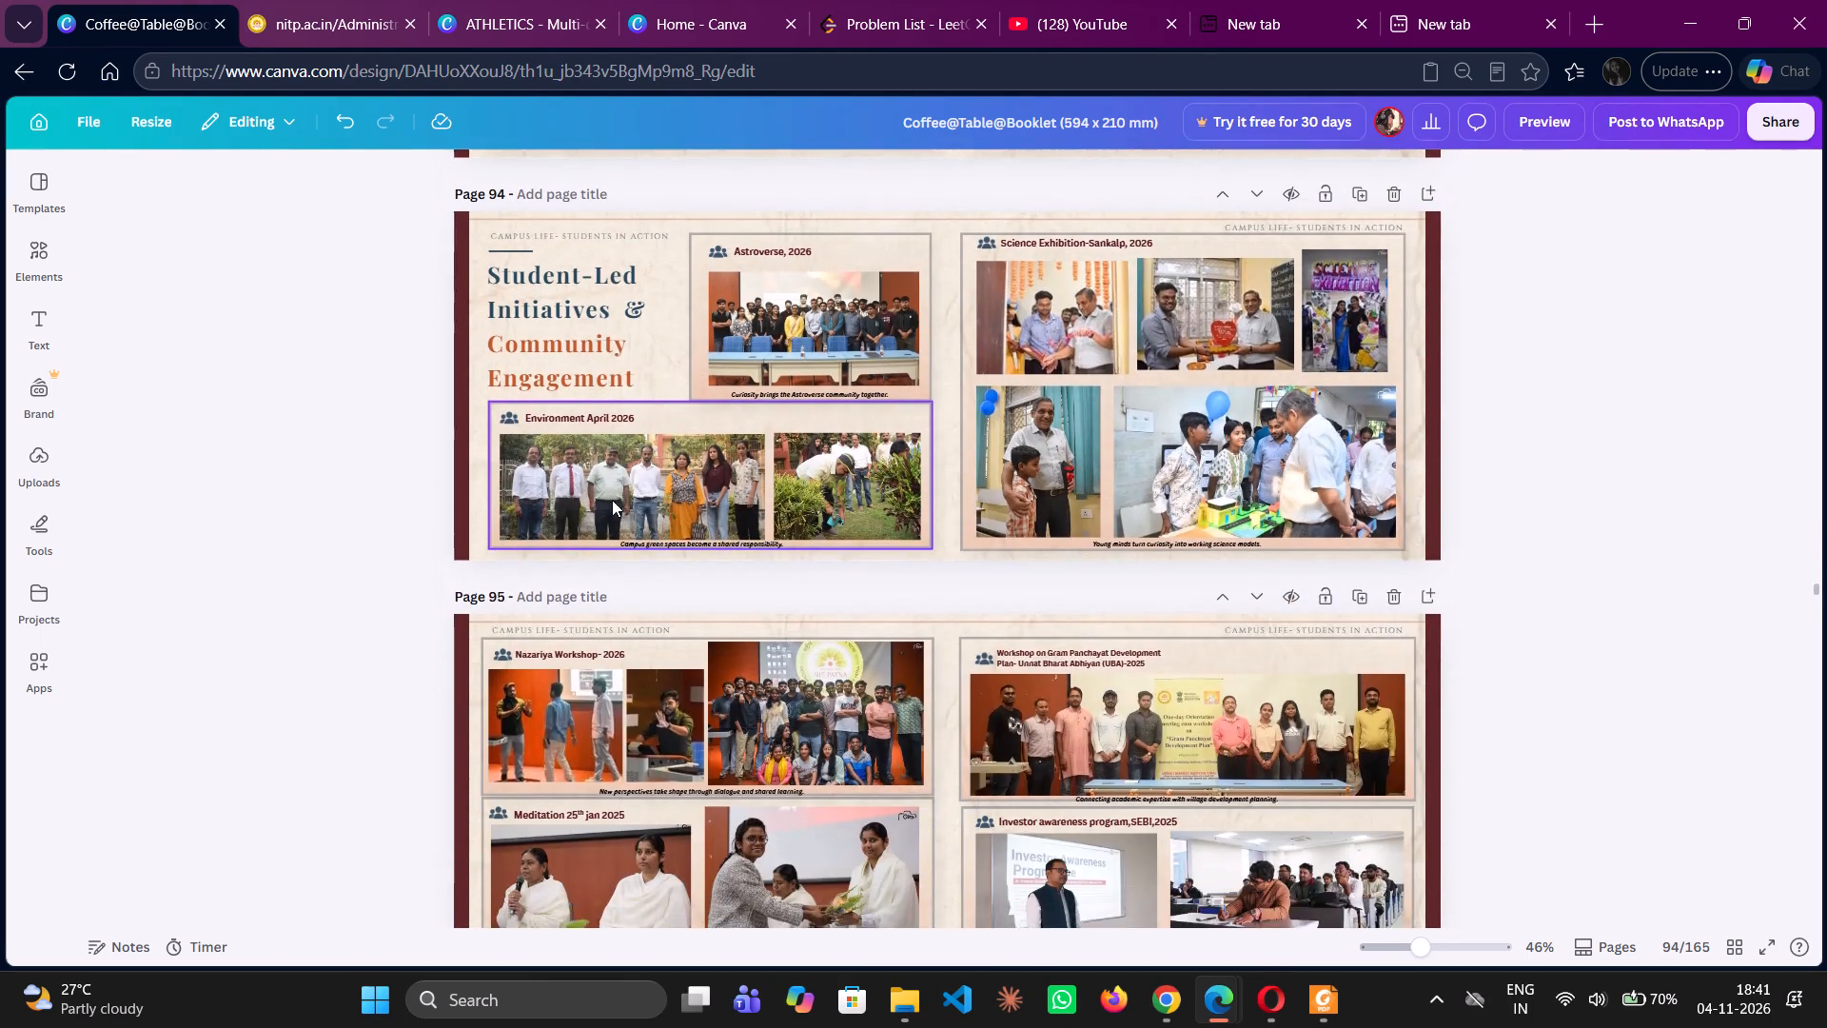
scroll(612, 500, "down", 20)
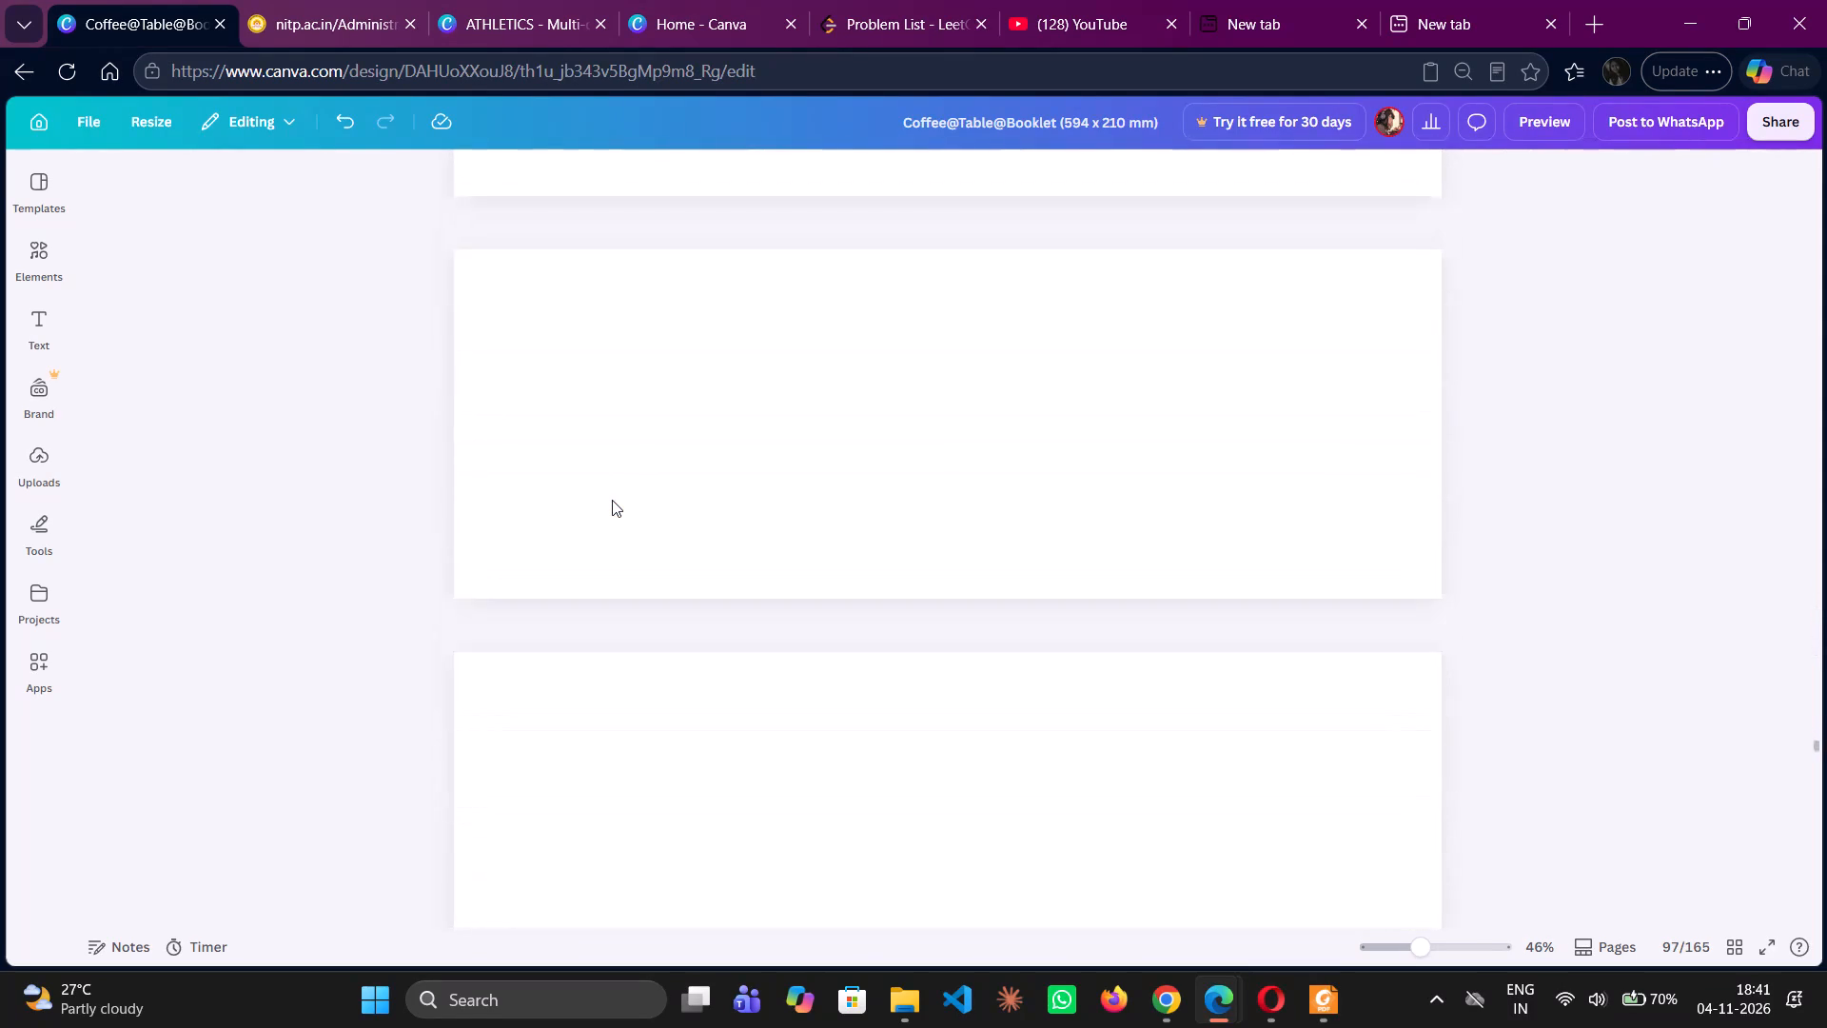
scroll(612, 500, "down", 8)
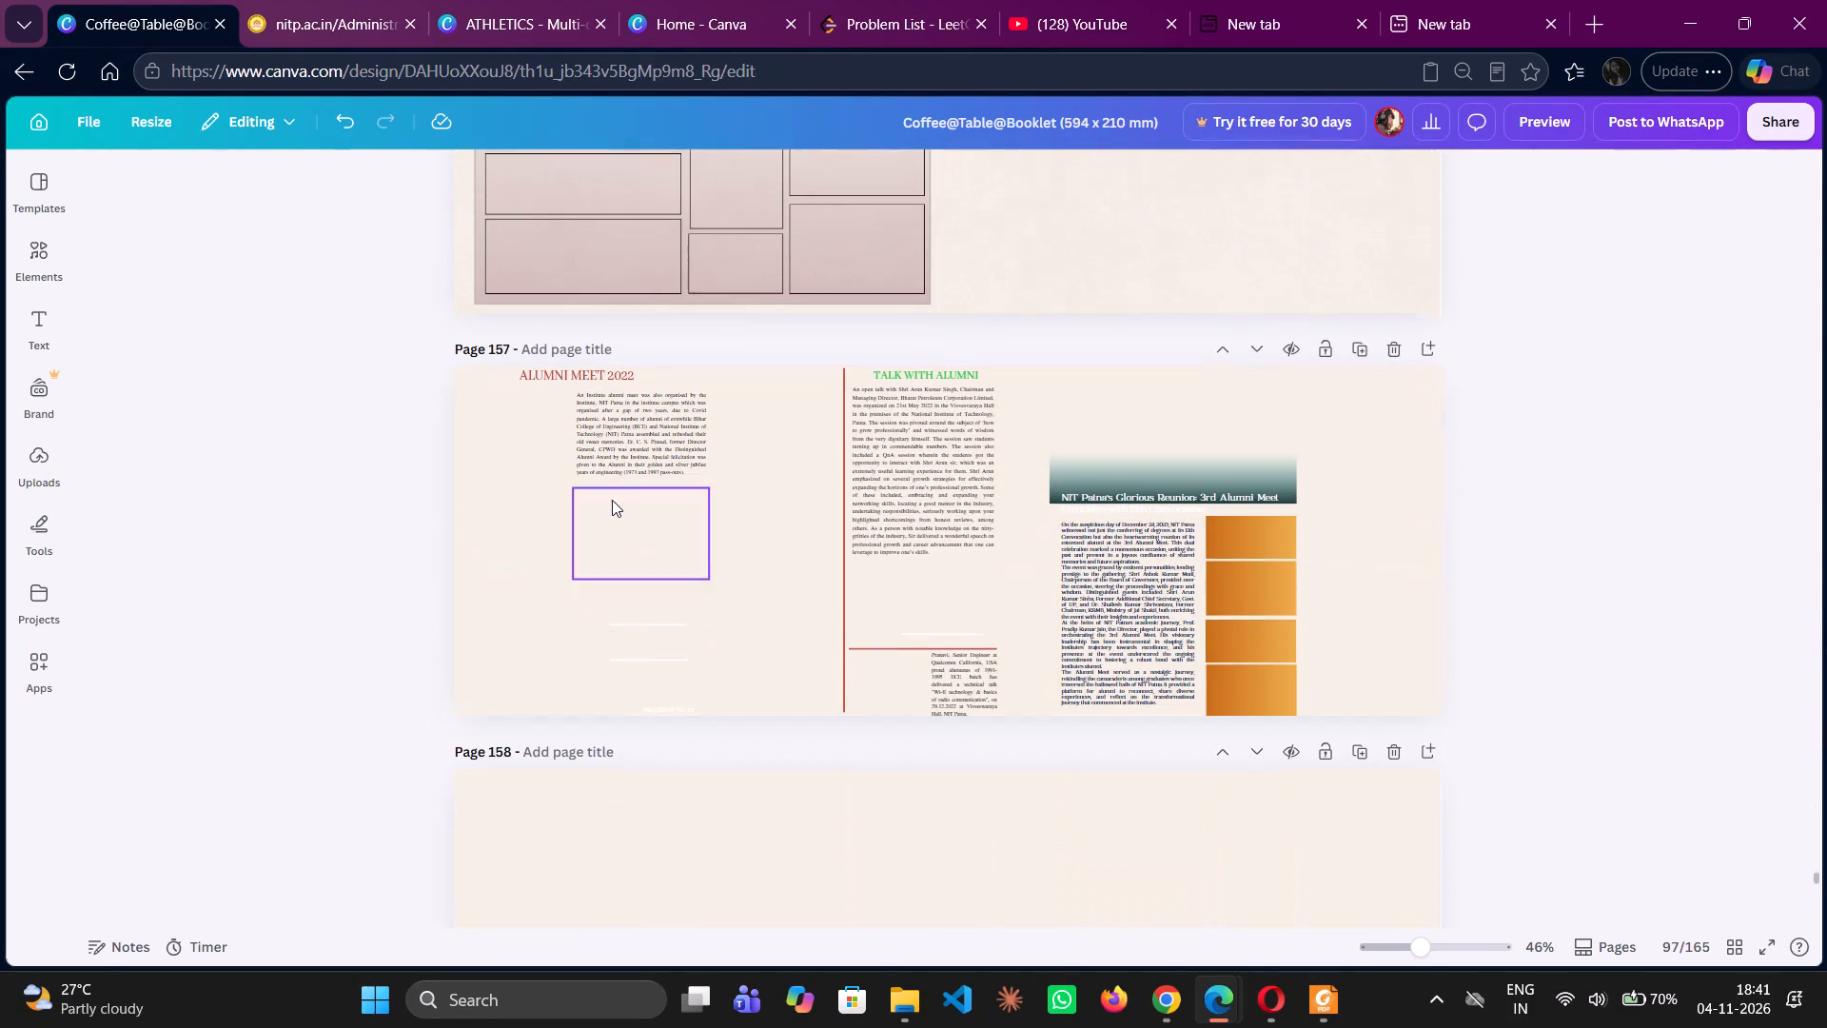
scroll(612, 500, "down", 1)
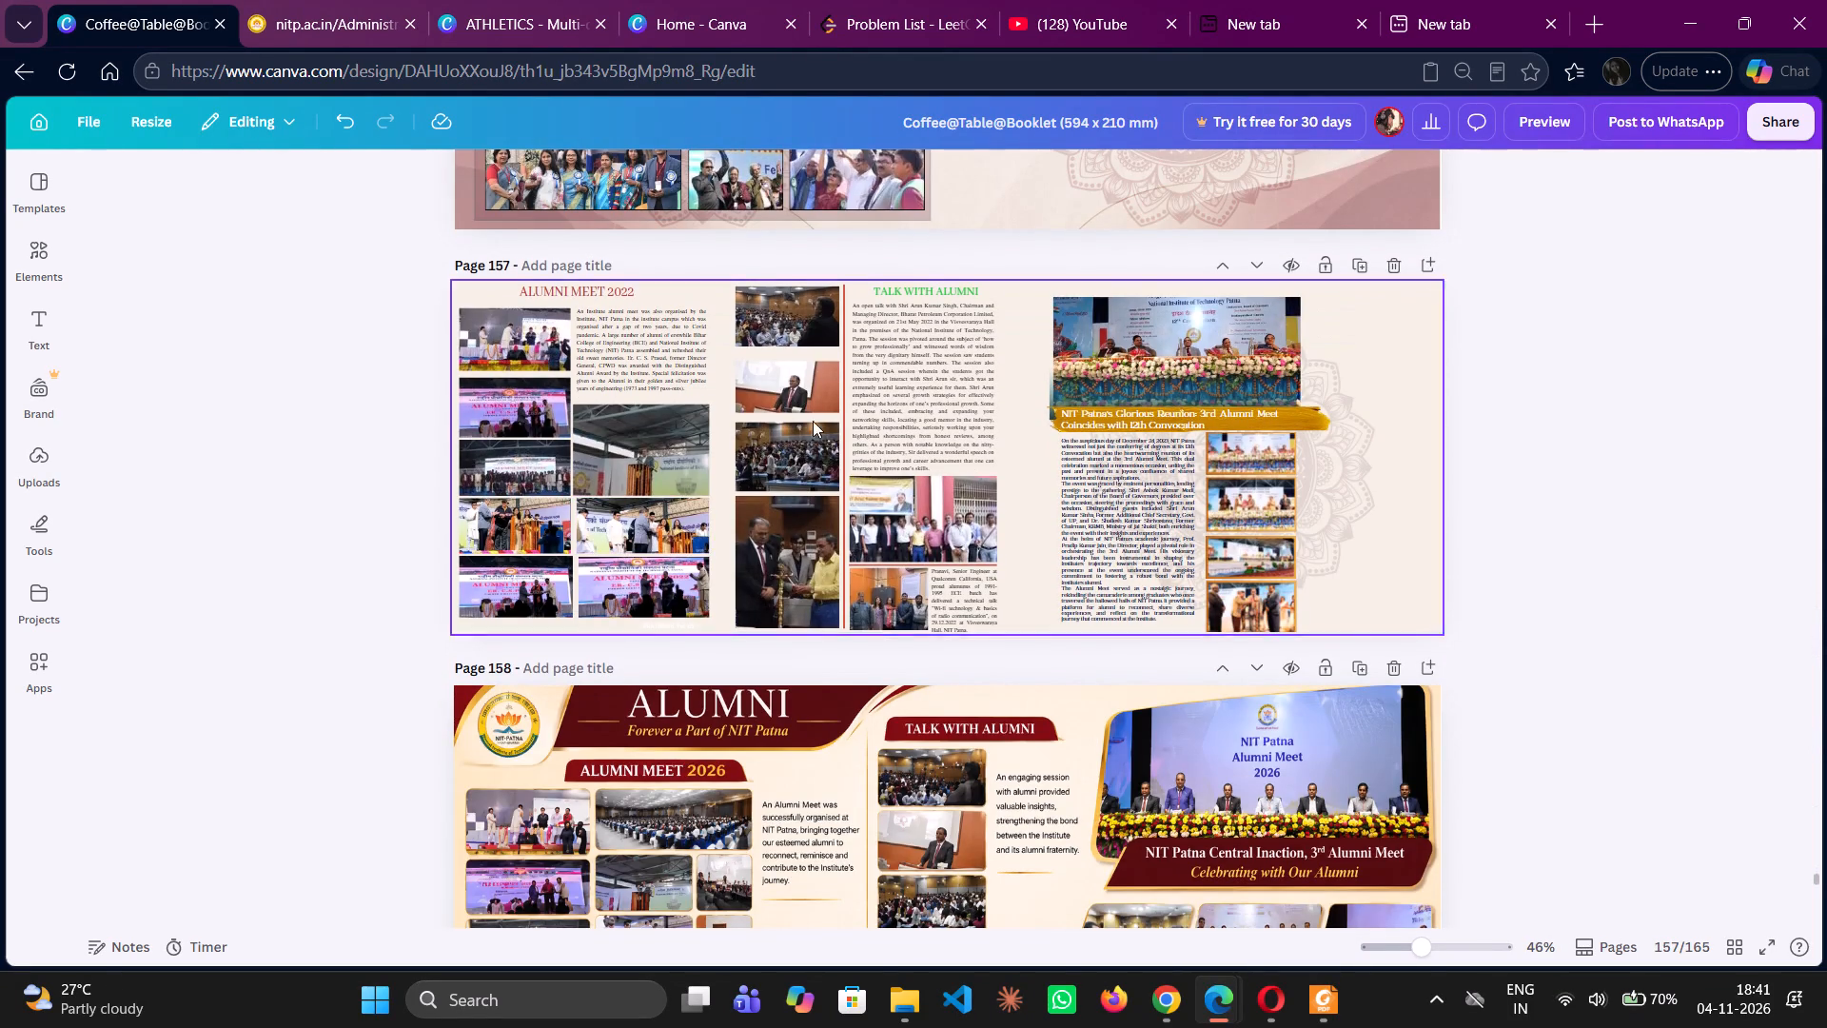
scroll(868, 443, "down", 4)
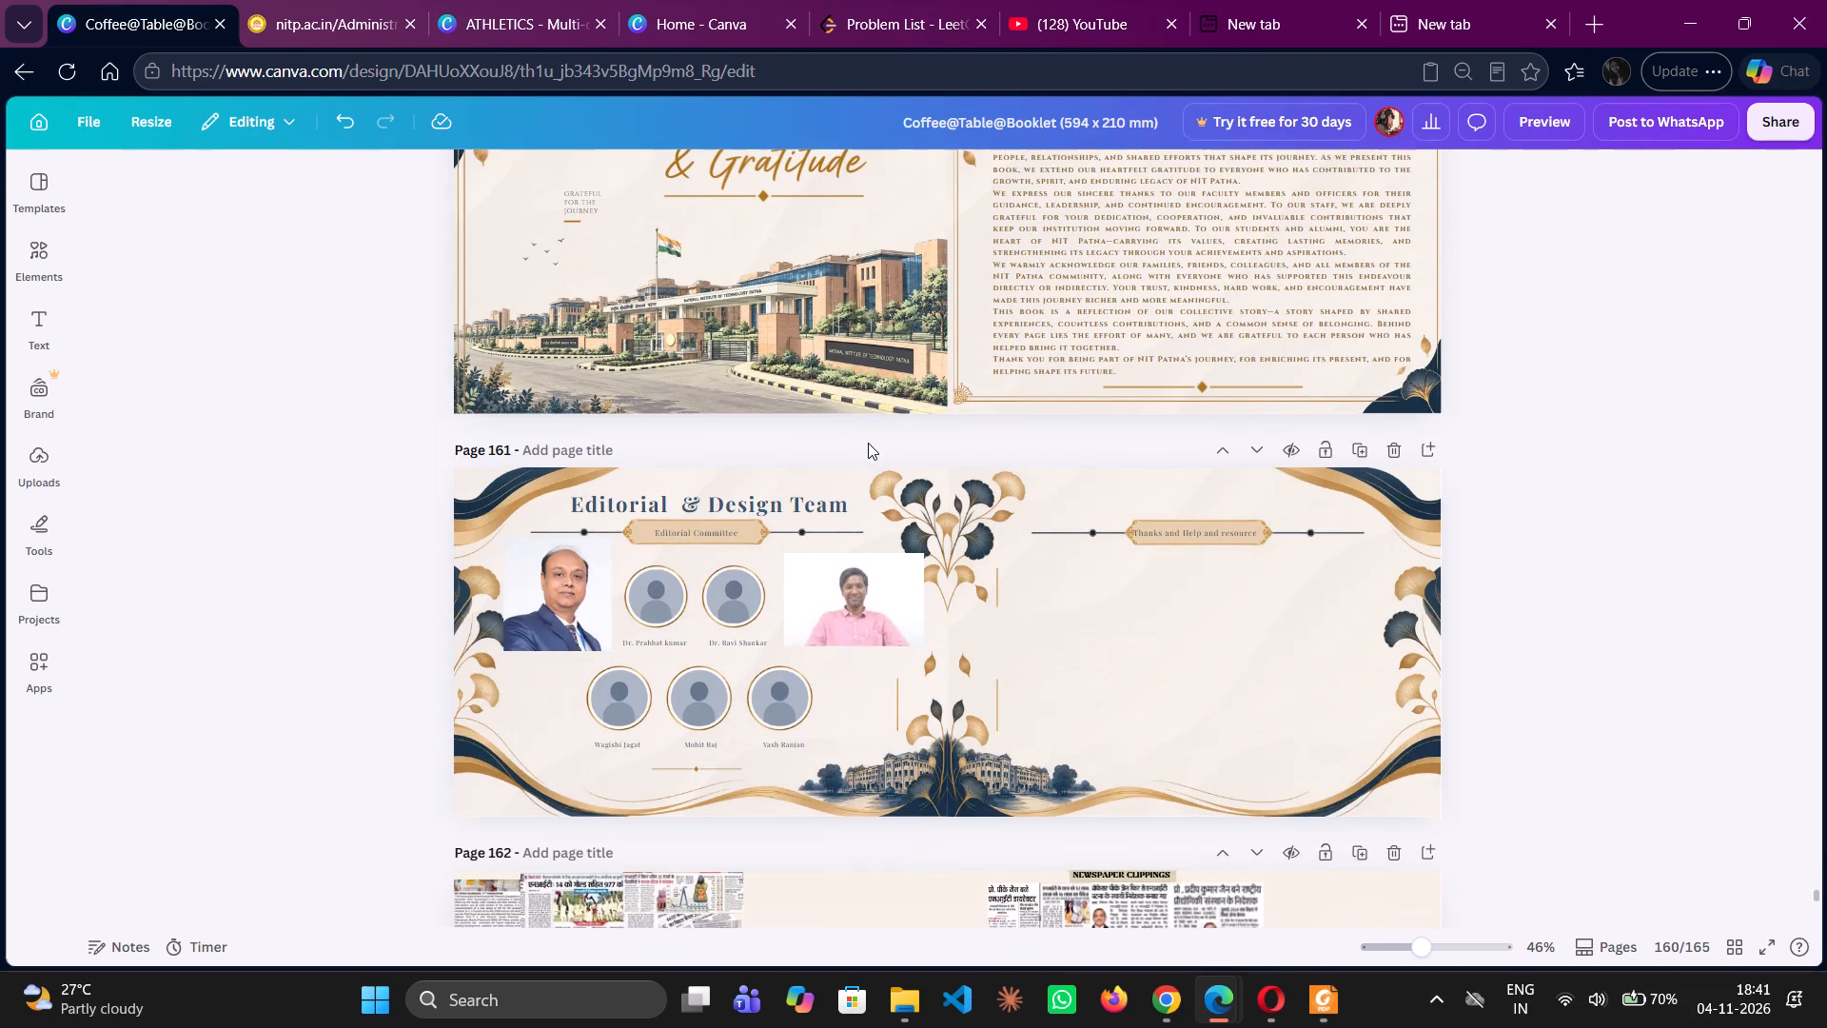
scroll(868, 443, "down", 3)
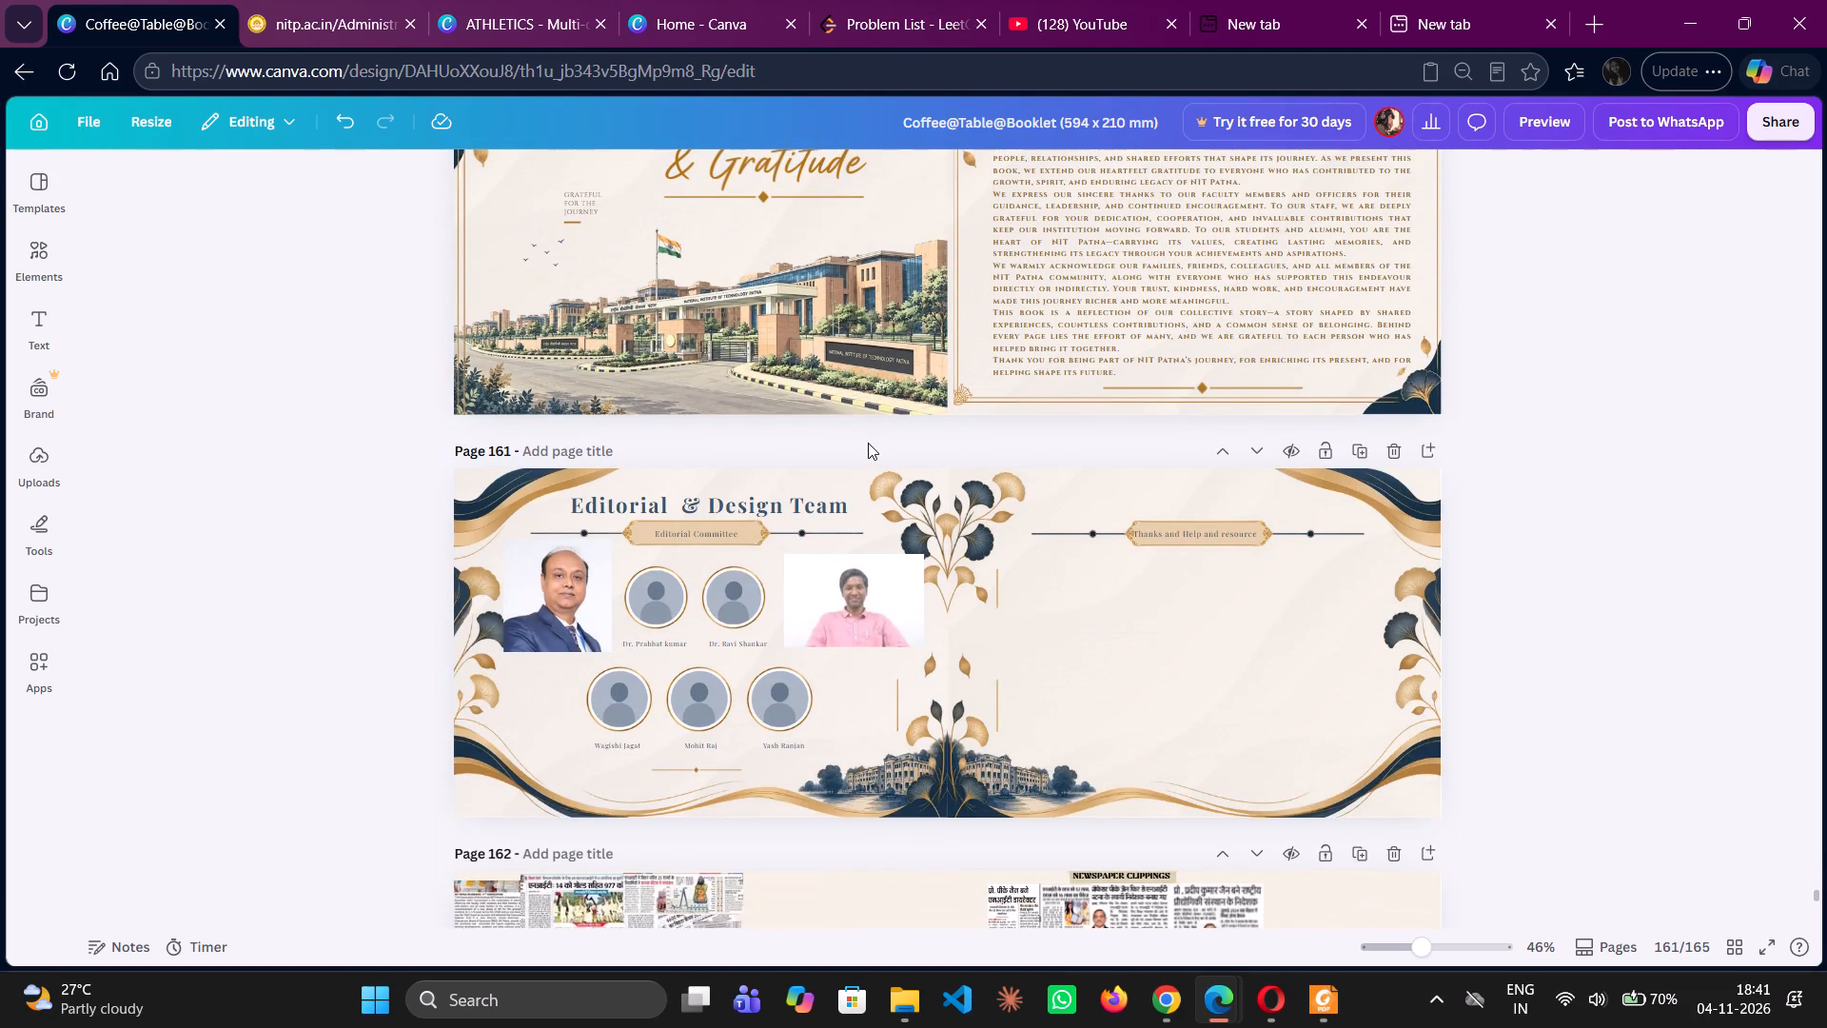
scroll(868, 443, "down", 3)
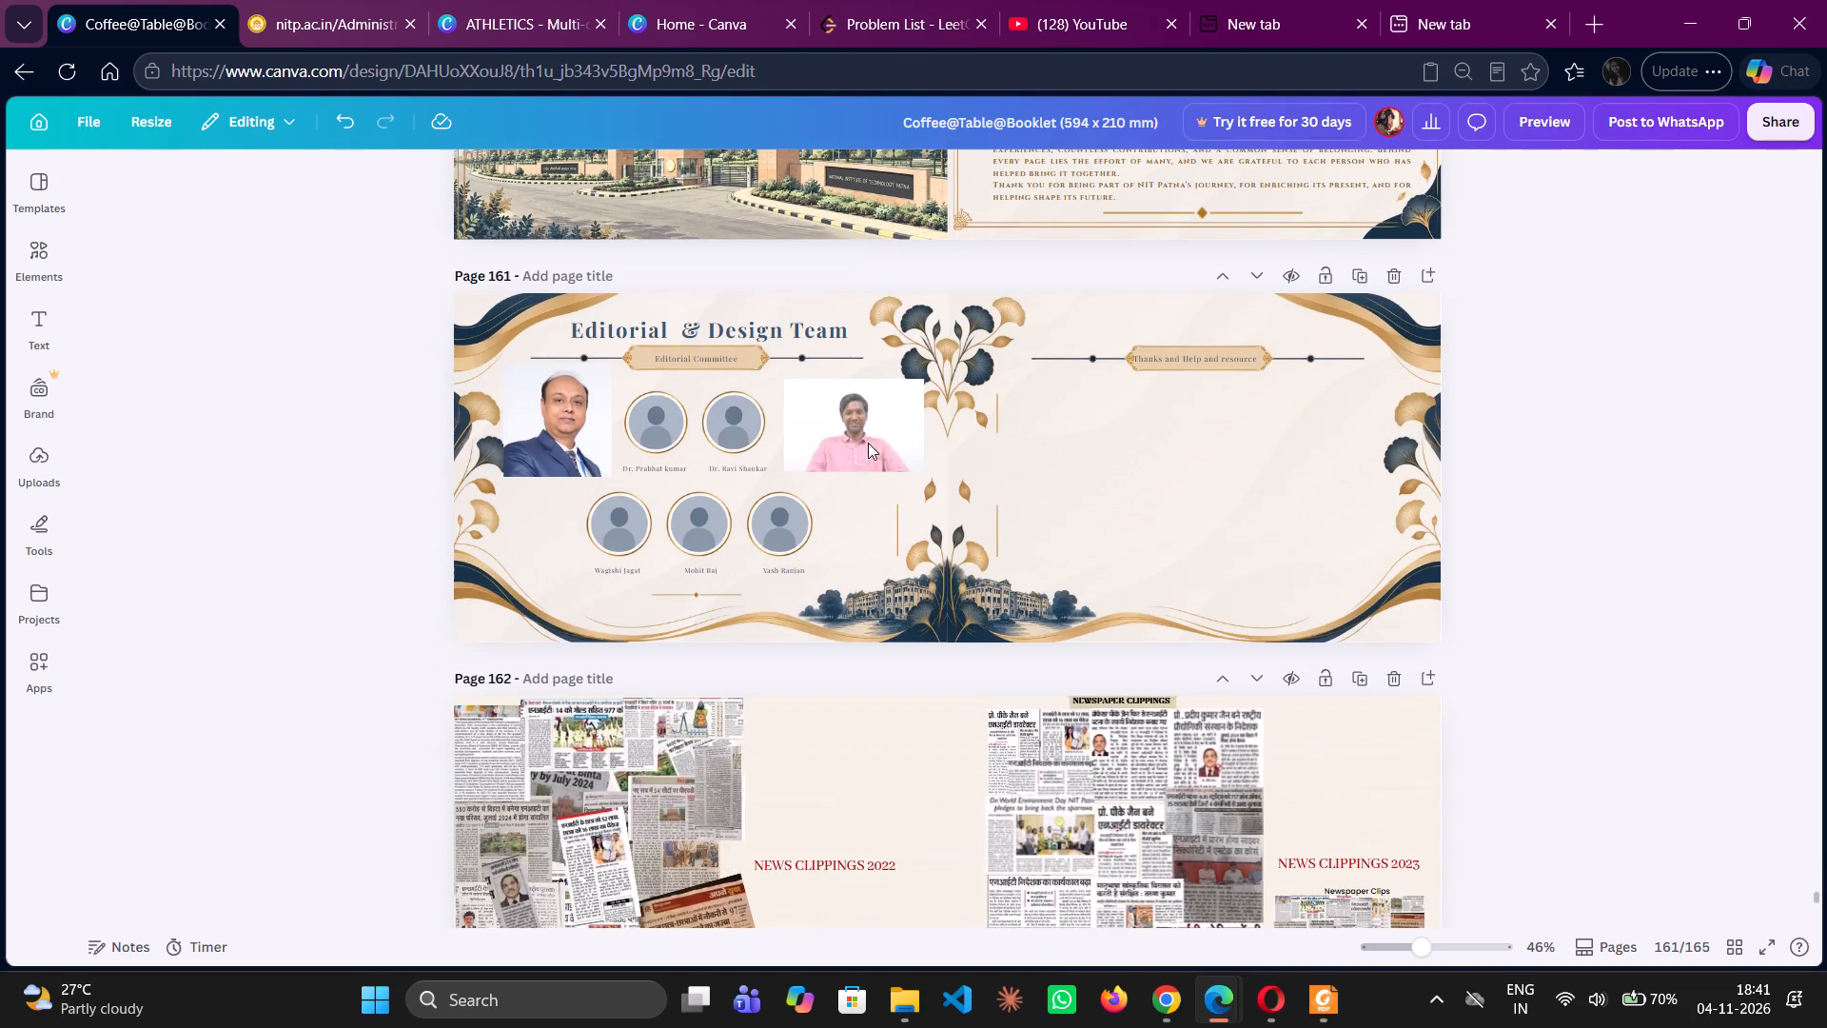
scroll(868, 443, "down", 3)
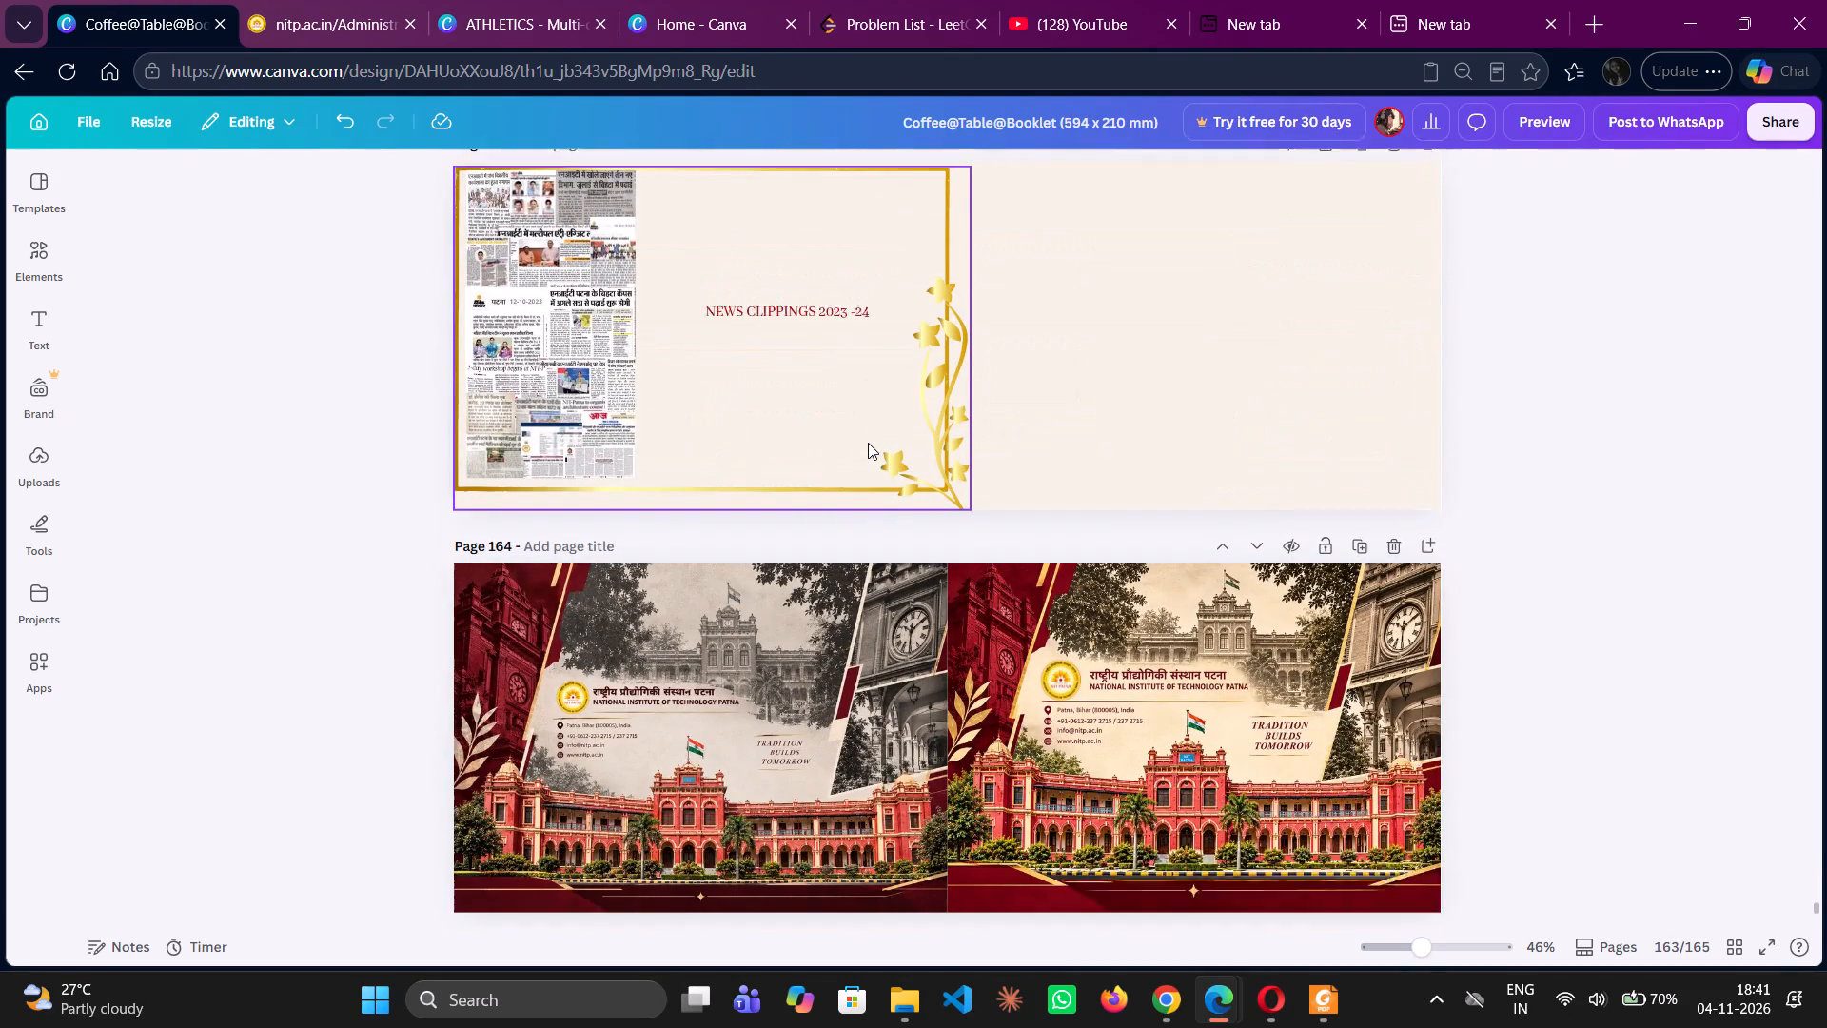
scroll(868, 443, "down", 1)
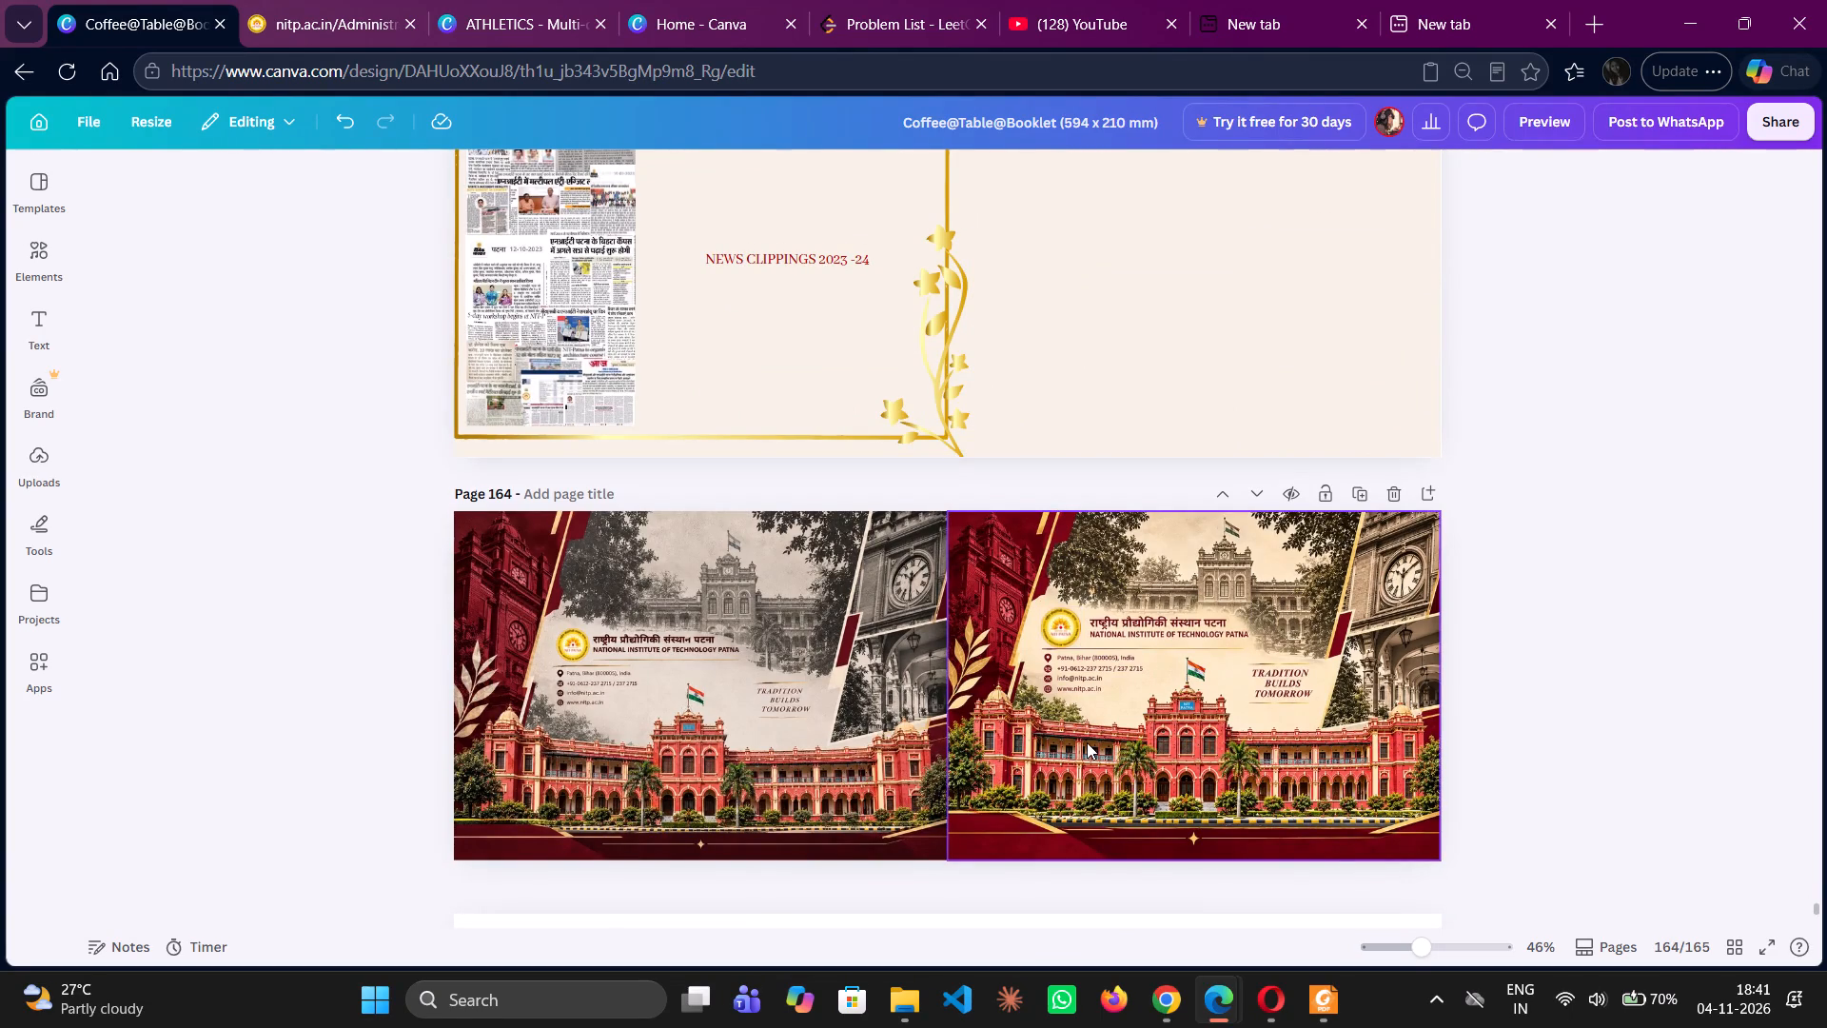